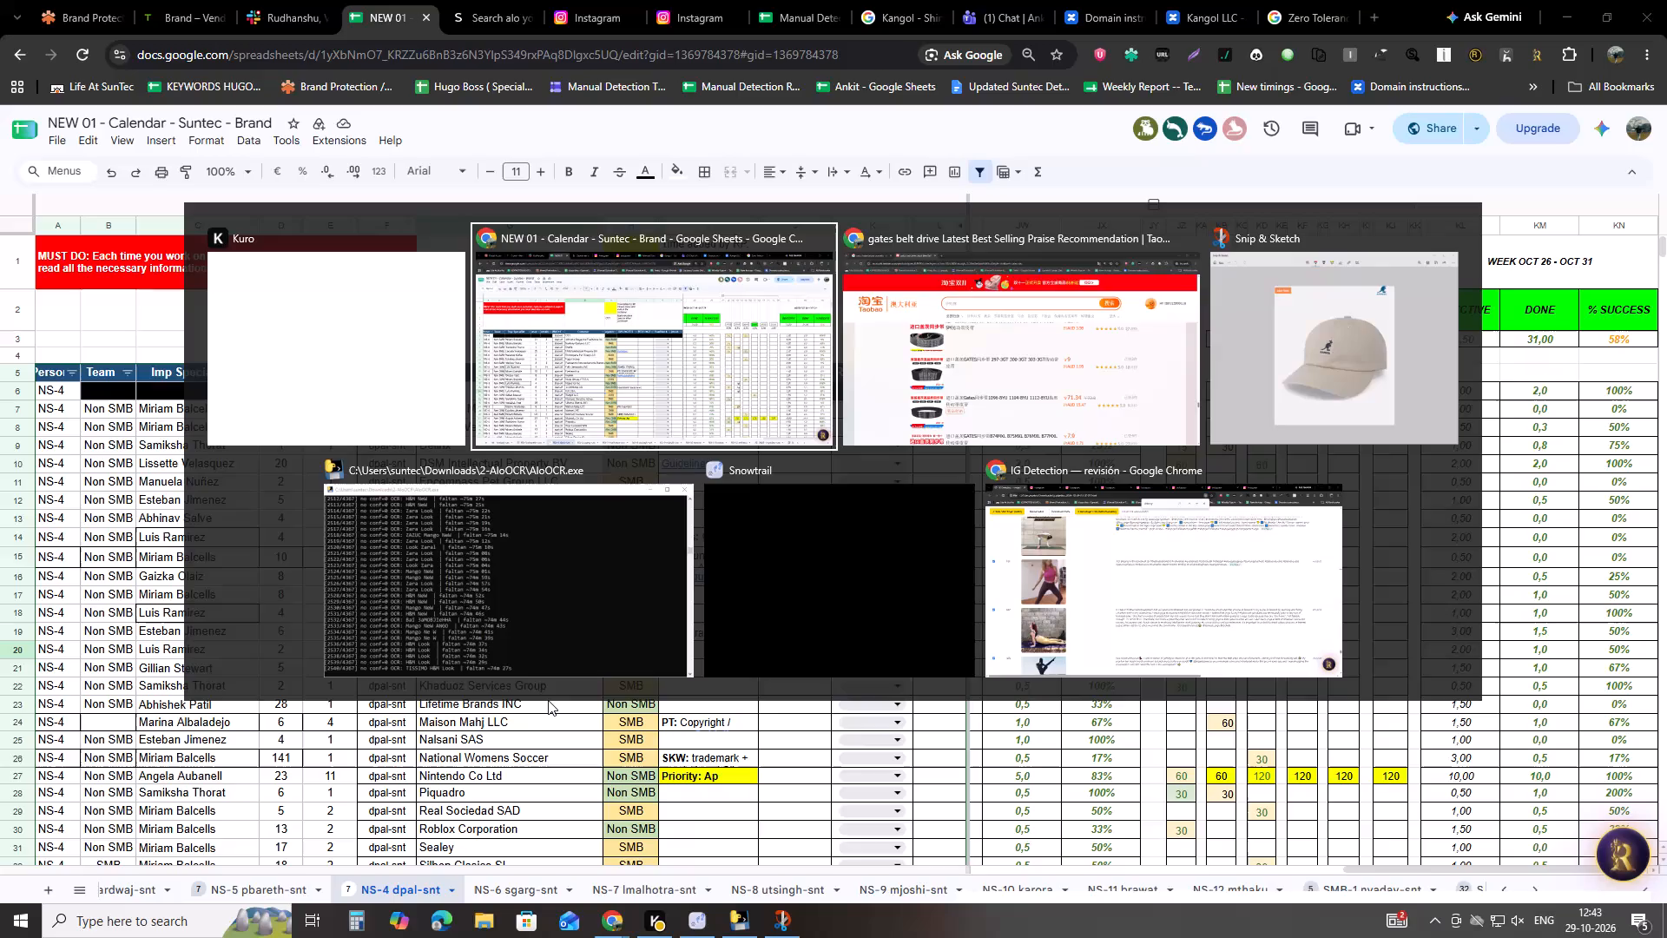
Copy the customer name Maison Mahj LLC from the NS-4 dpal-snt sheet of the Suntec calendar.
{"action": "key", "text": "alt+Tab"}
{"action": "key", "text": "alt+Tab"}
{"action": "key", "text": "alt+Tab"}
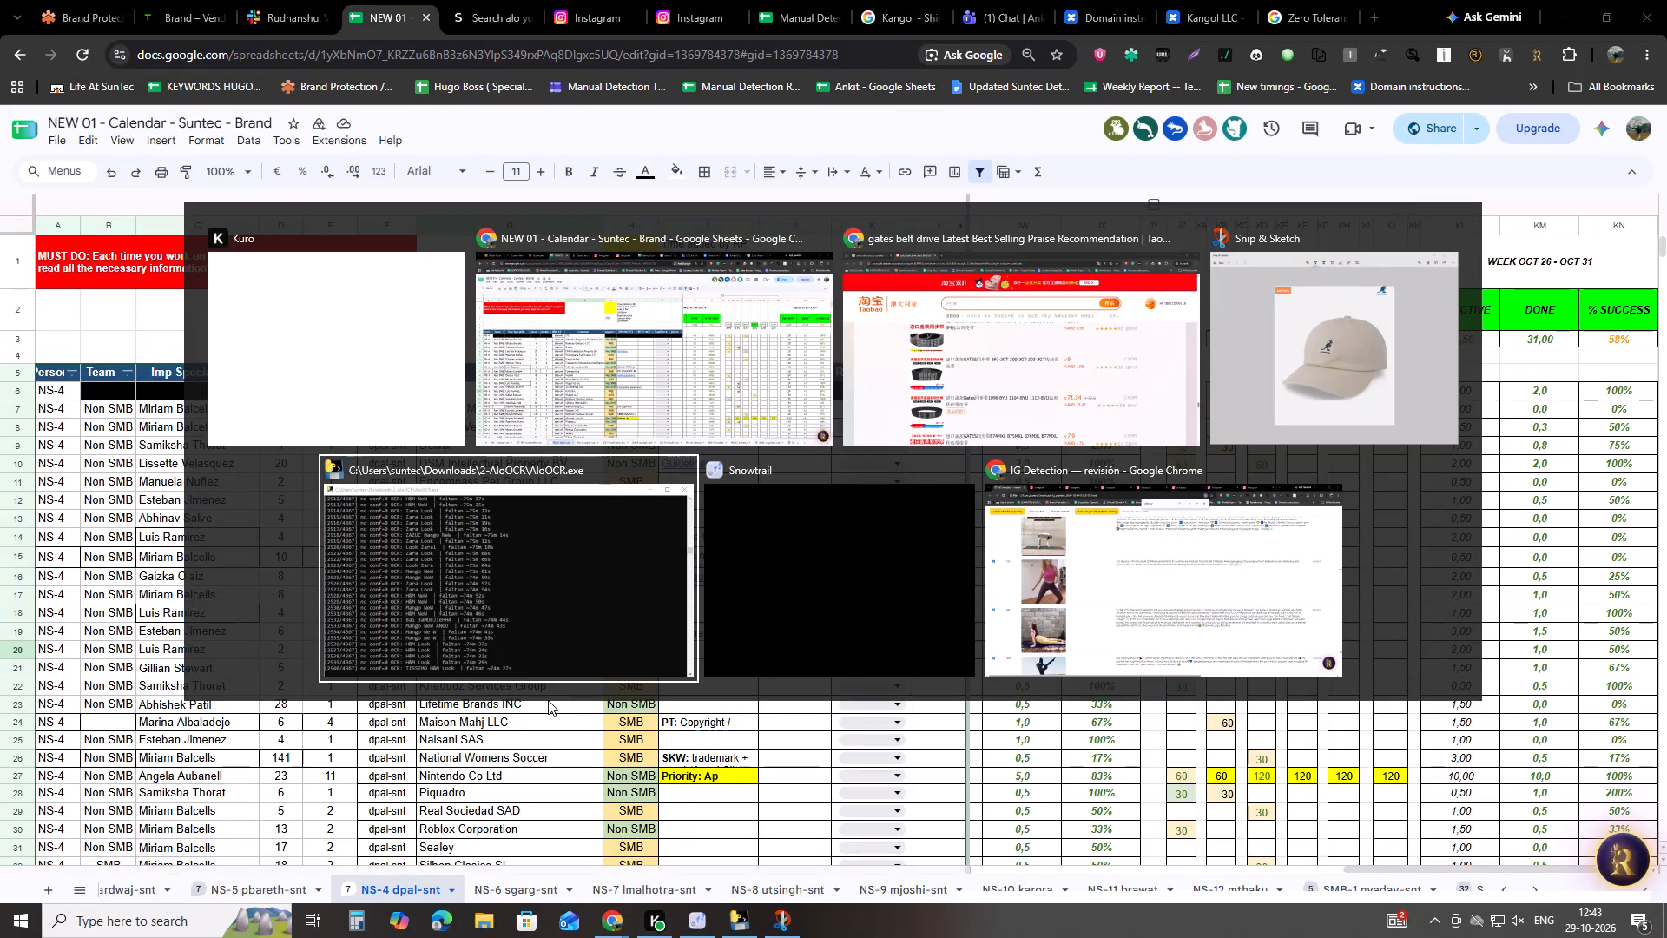
{"action": "left_click", "coordinate": [552, 363]}
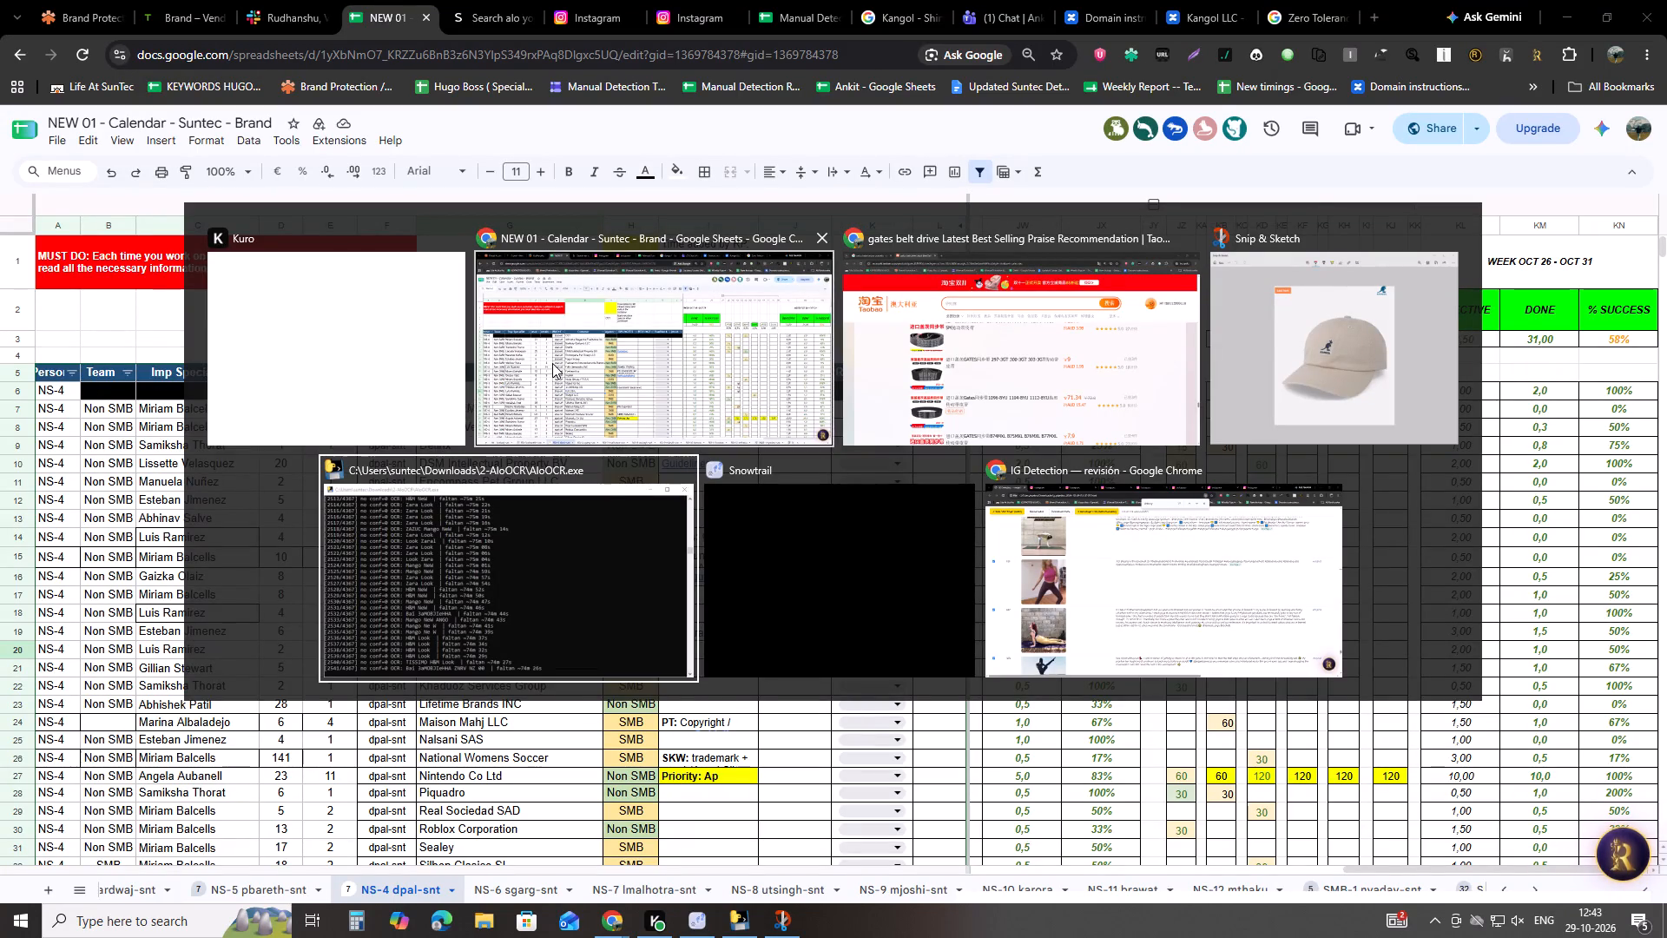
{"action": "scroll", "coordinate": [646, 628], "scroll_direction": "down", "scroll_amount": 1}
{"action": "scroll", "coordinate": [590, 518], "scroll_direction": "down", "scroll_amount": 1}
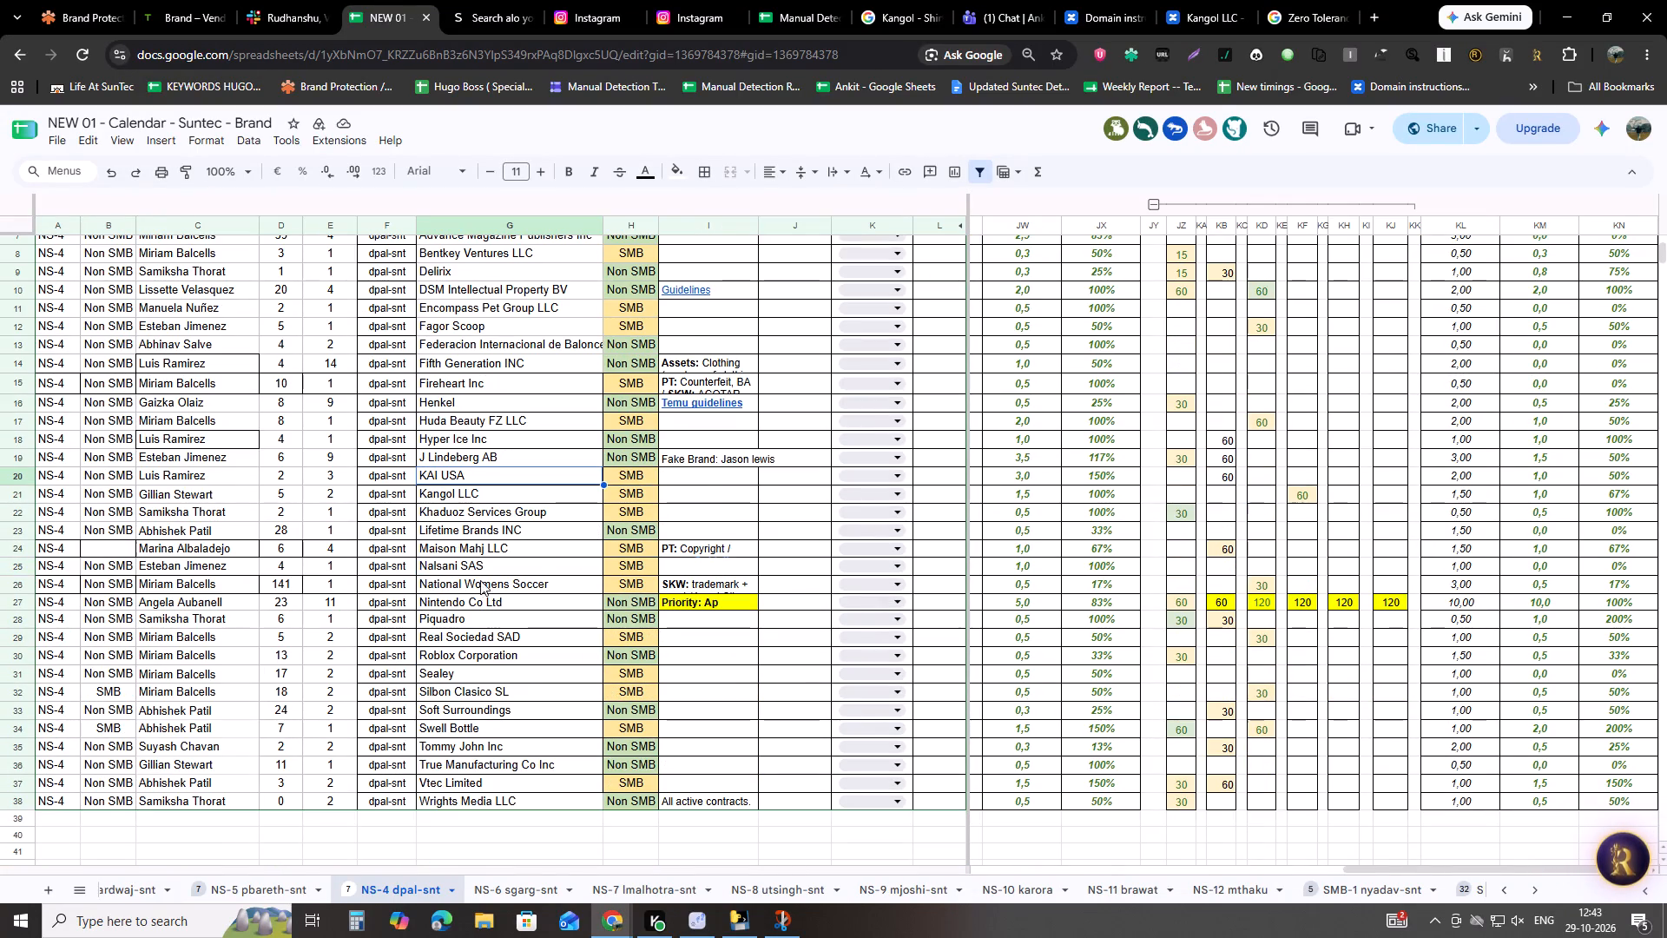
{"action": "left_click", "coordinate": [511, 551]}
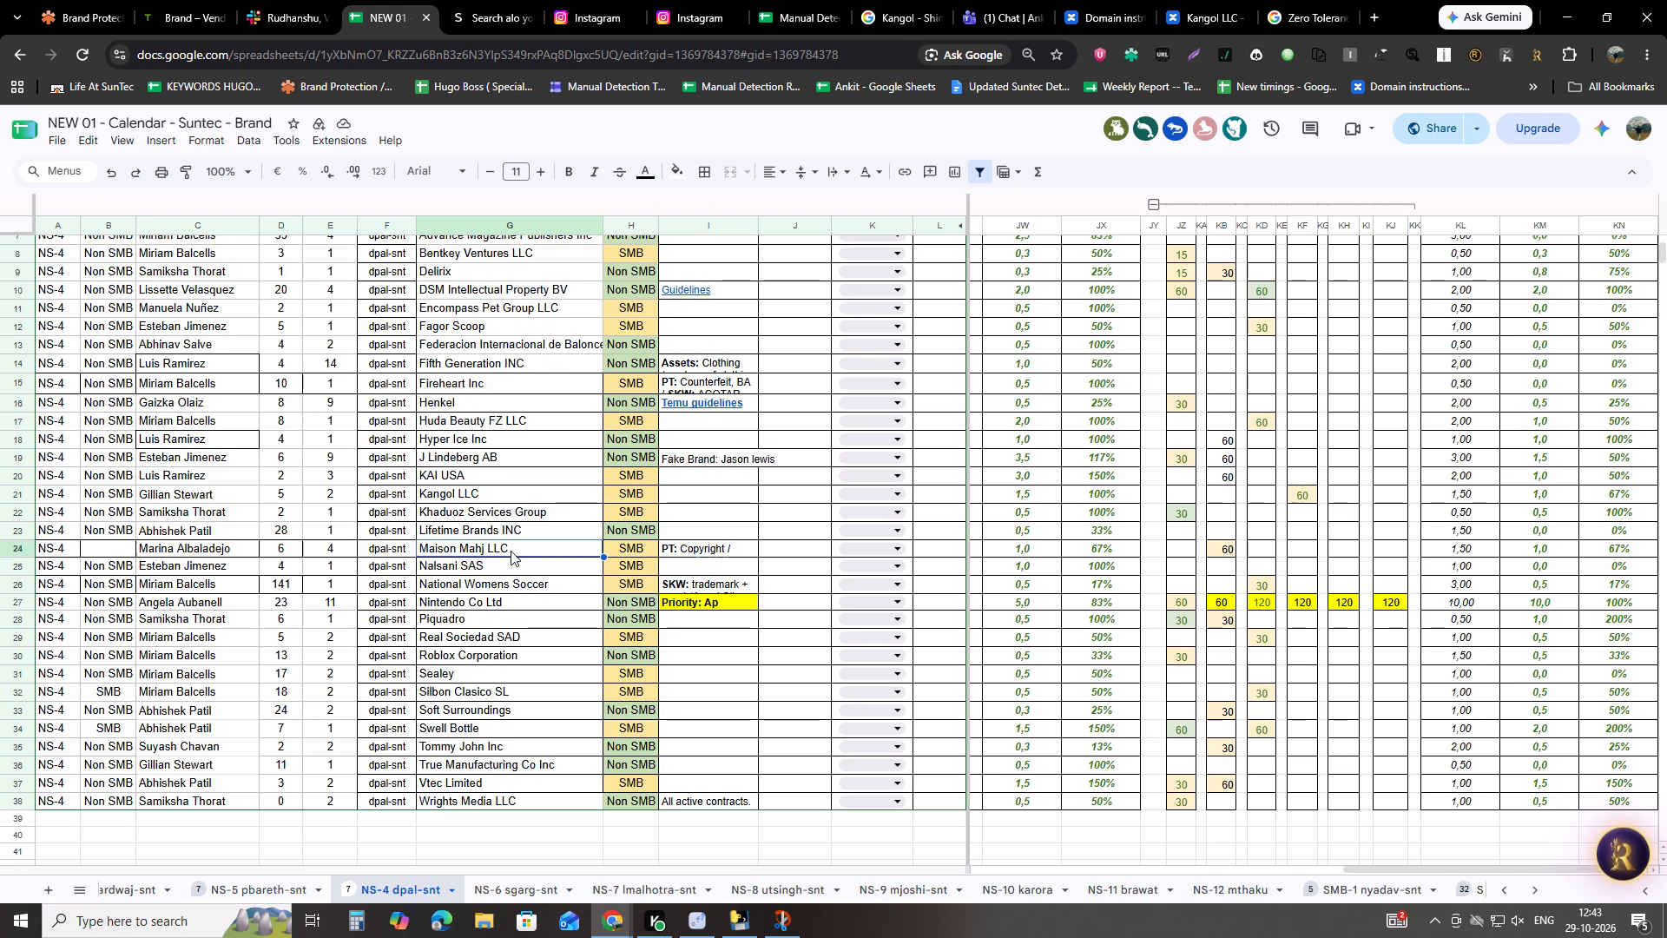
{"action": "left_click", "coordinate": [514, 567]}
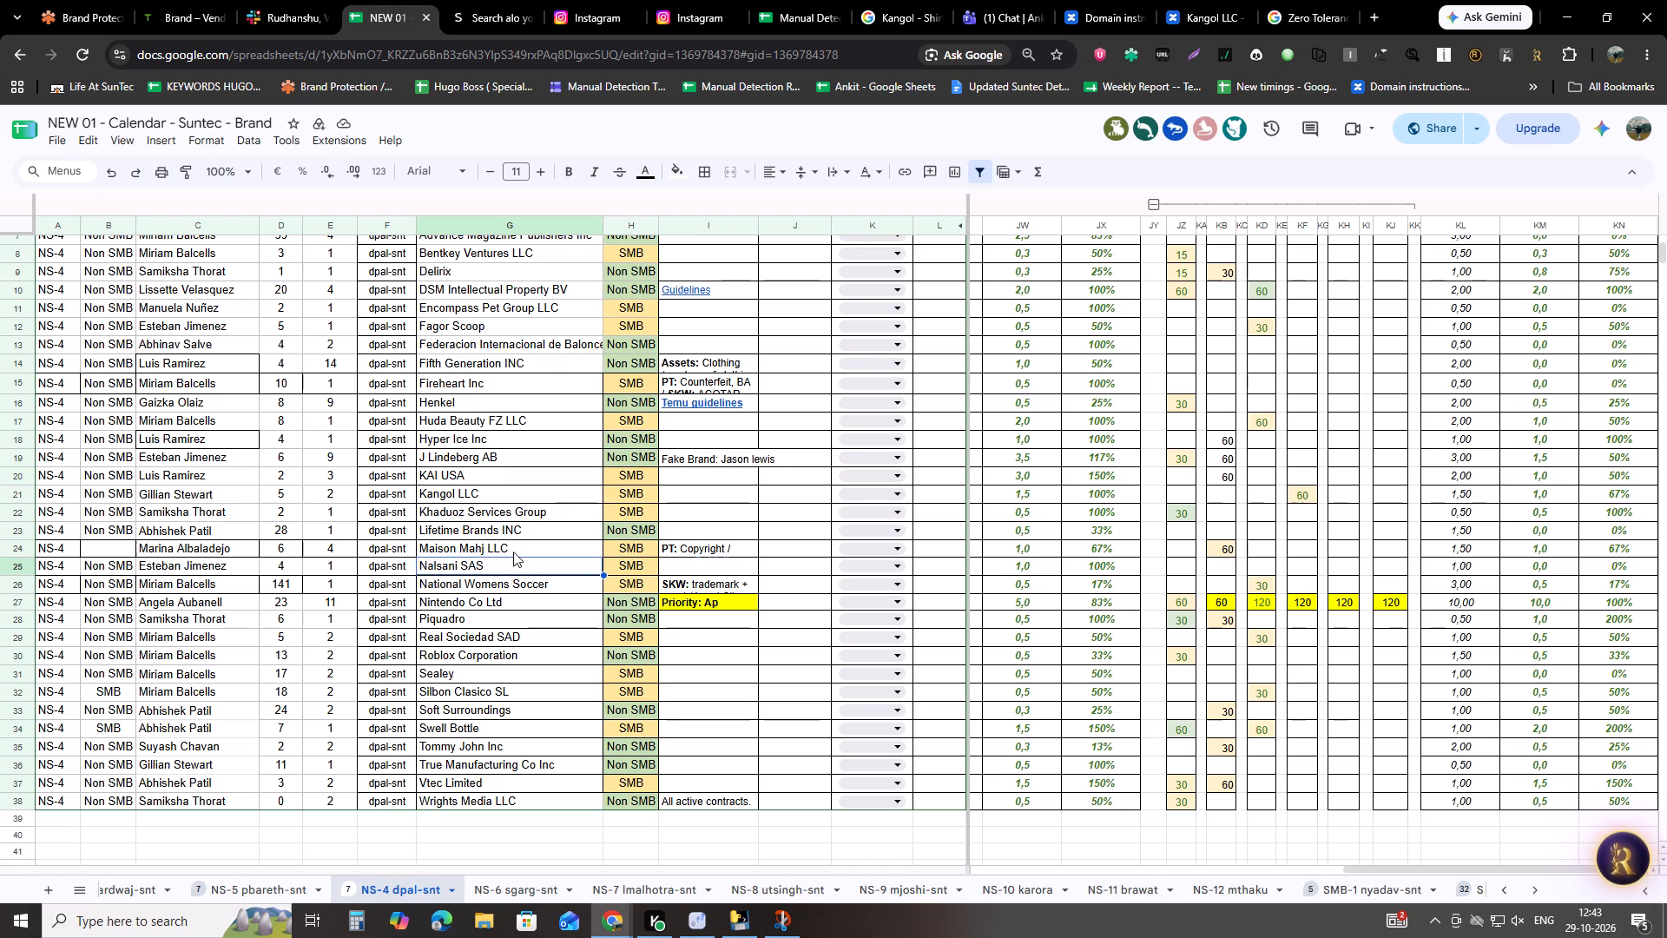
{"action": "left_click", "coordinate": [513, 552]}
{"action": "key", "text": "ctrl+c"}
Set the customer to Maison Mahj LLC on the Red Points New Incident page.
{"action": "left_click", "coordinate": [79, 0]}
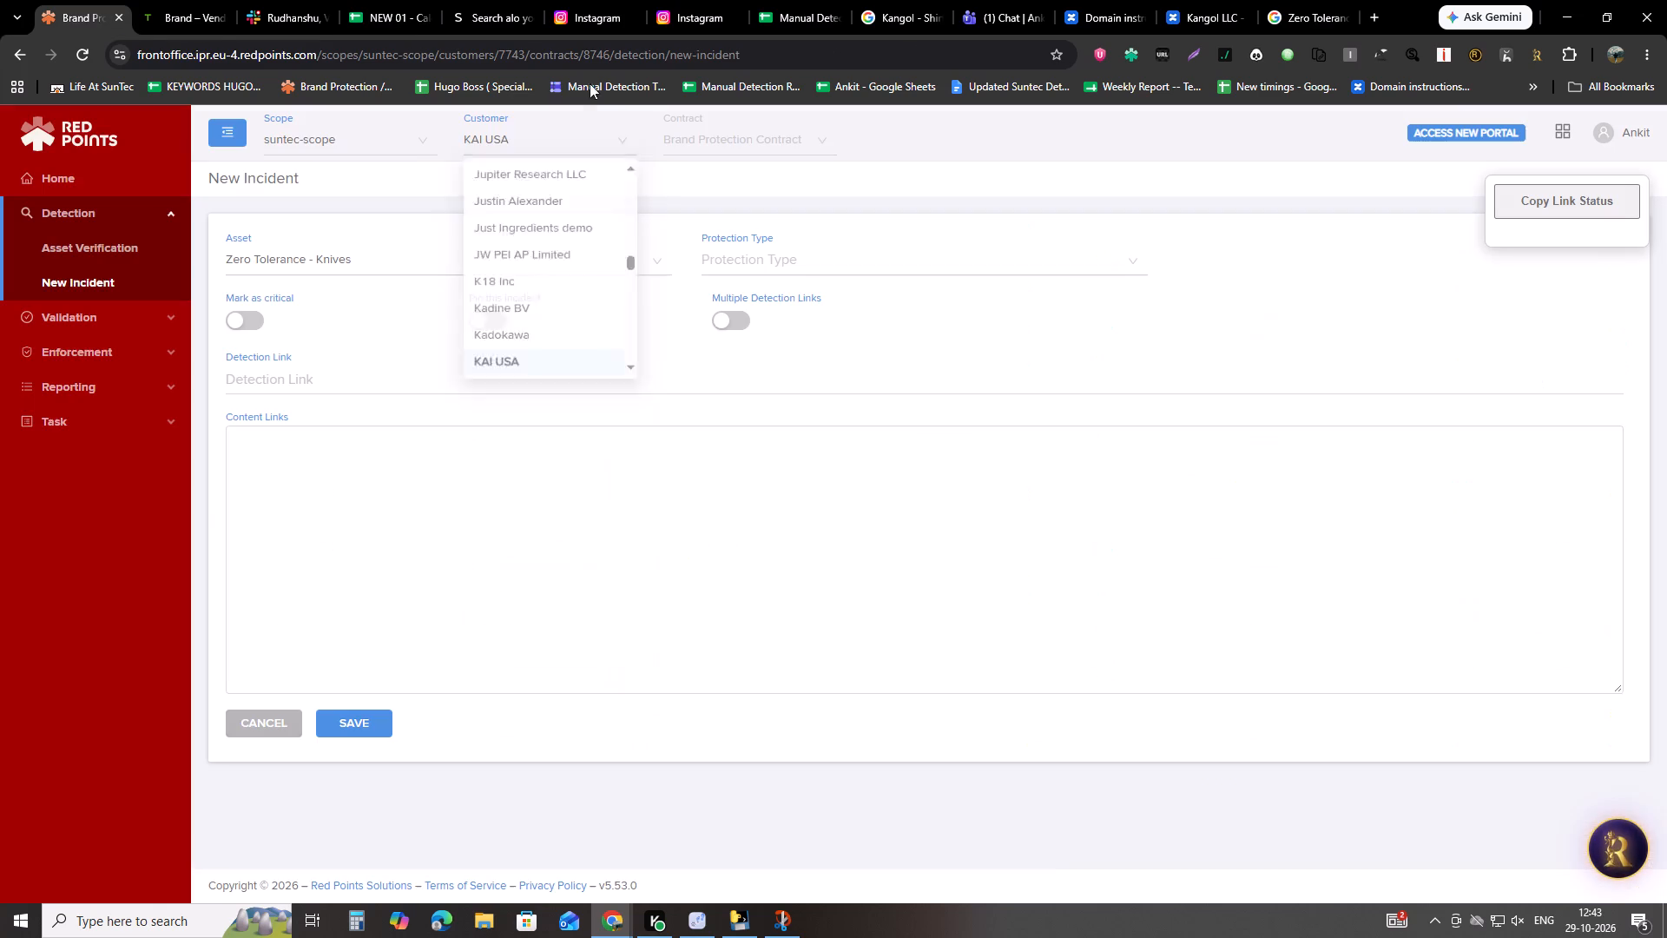
{"action": "left_click", "coordinate": [548, 129]}
{"action": "key", "text": "ctrl+v"}
{"action": "left_click", "coordinate": [531, 176]}
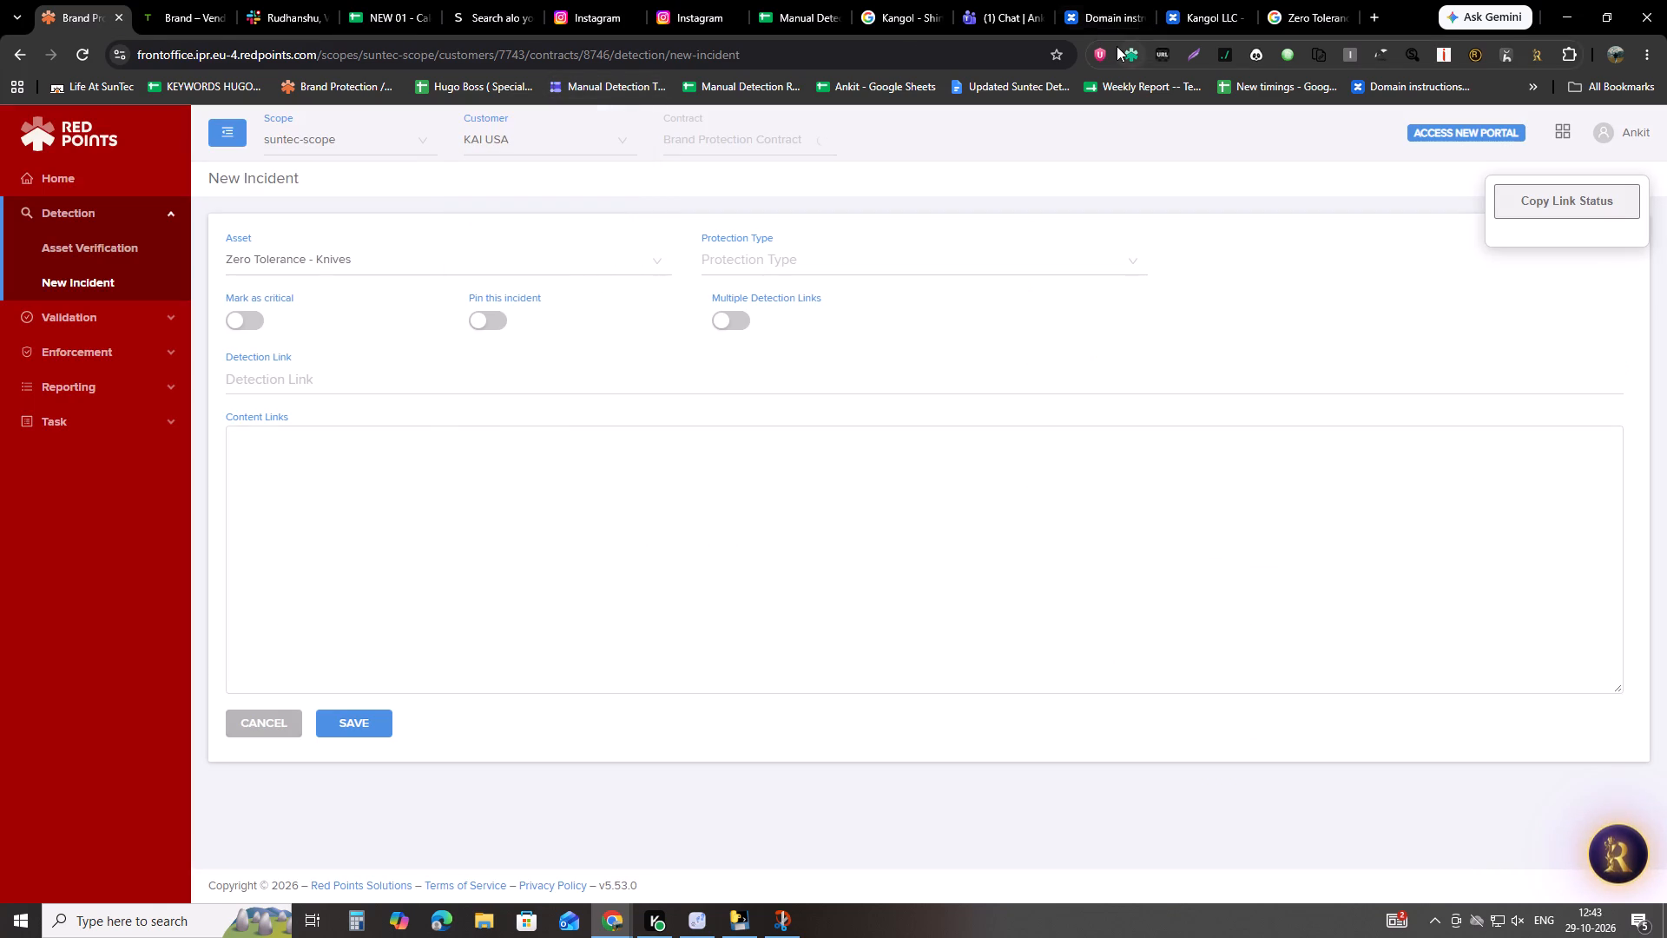
Move the Copy Link Status box out of the way and open the Red Points Backoffice for the customer.
{"action": "left_click", "coordinate": [1558, 125]}
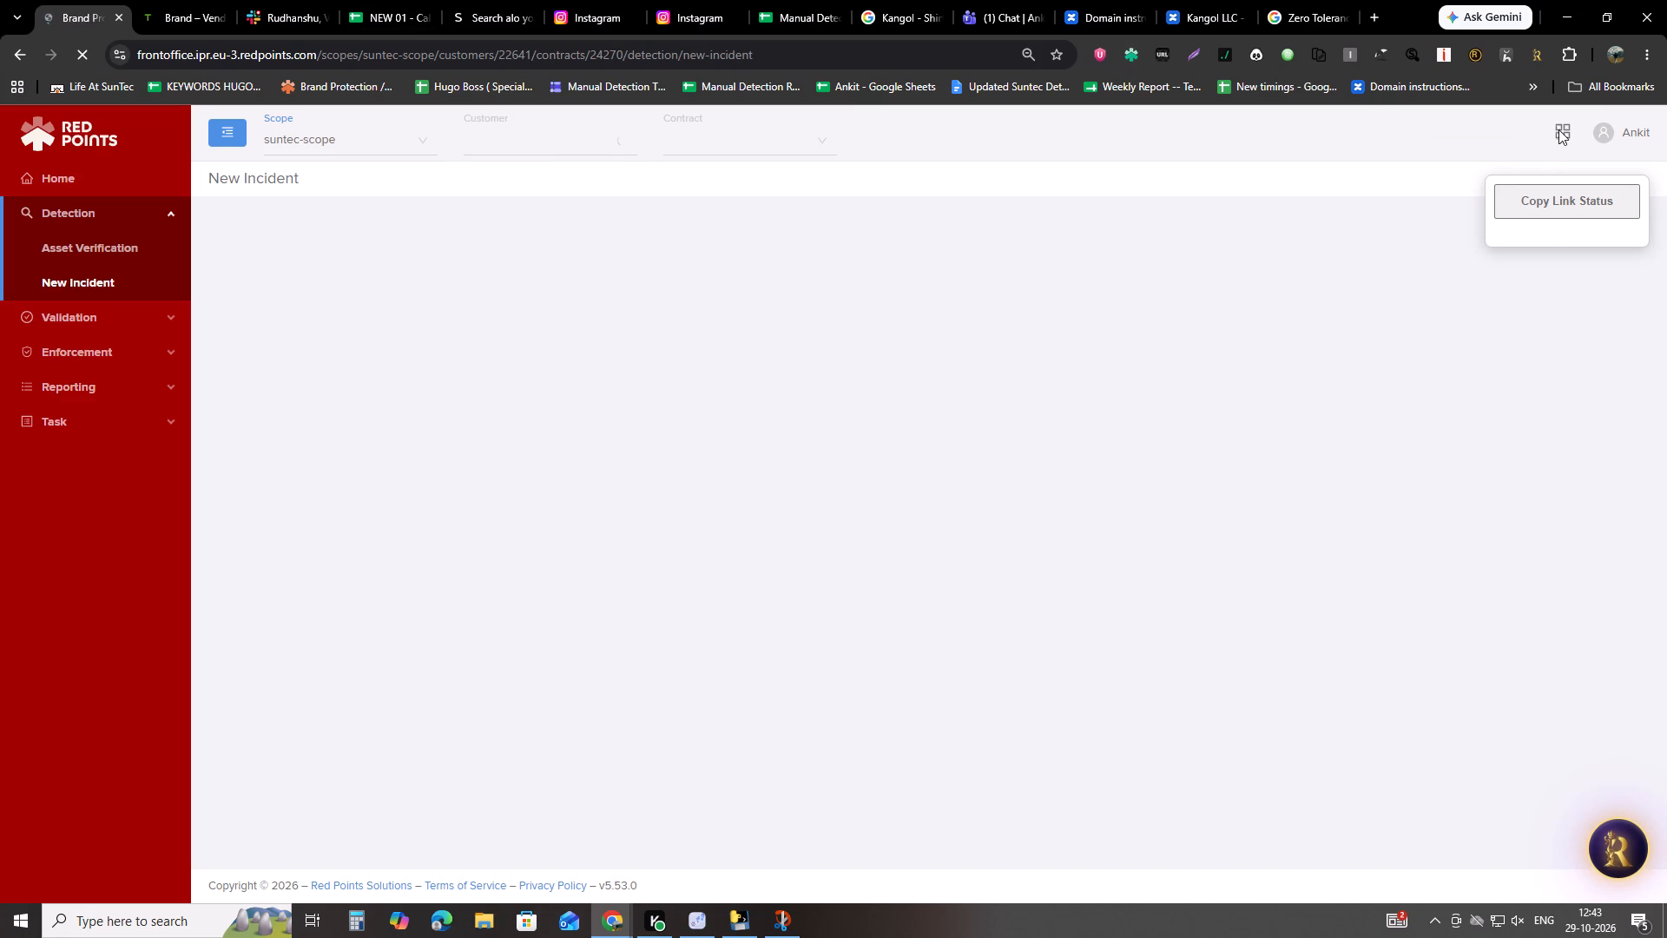
{"action": "left_click_drag", "start_coordinate": [1553, 223], "coordinate": [1394, 217]}
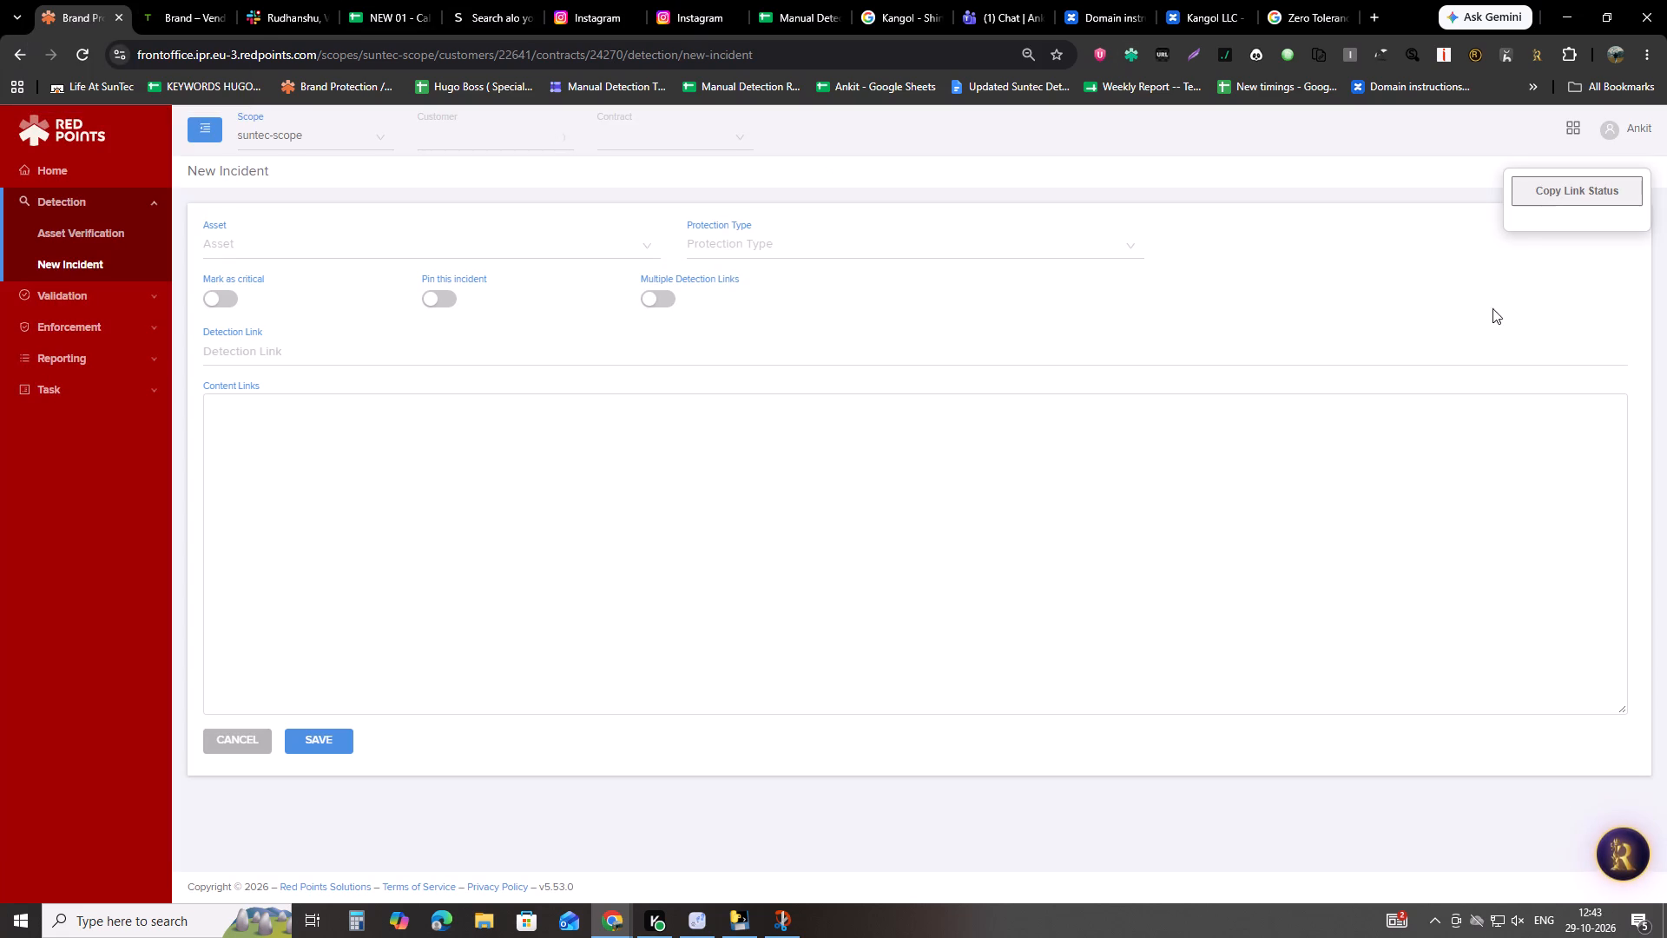
{"action": "left_click", "coordinate": [1516, 232]}
{"action": "left_click_drag", "start_coordinate": [1525, 221], "coordinate": [1363, 177]}
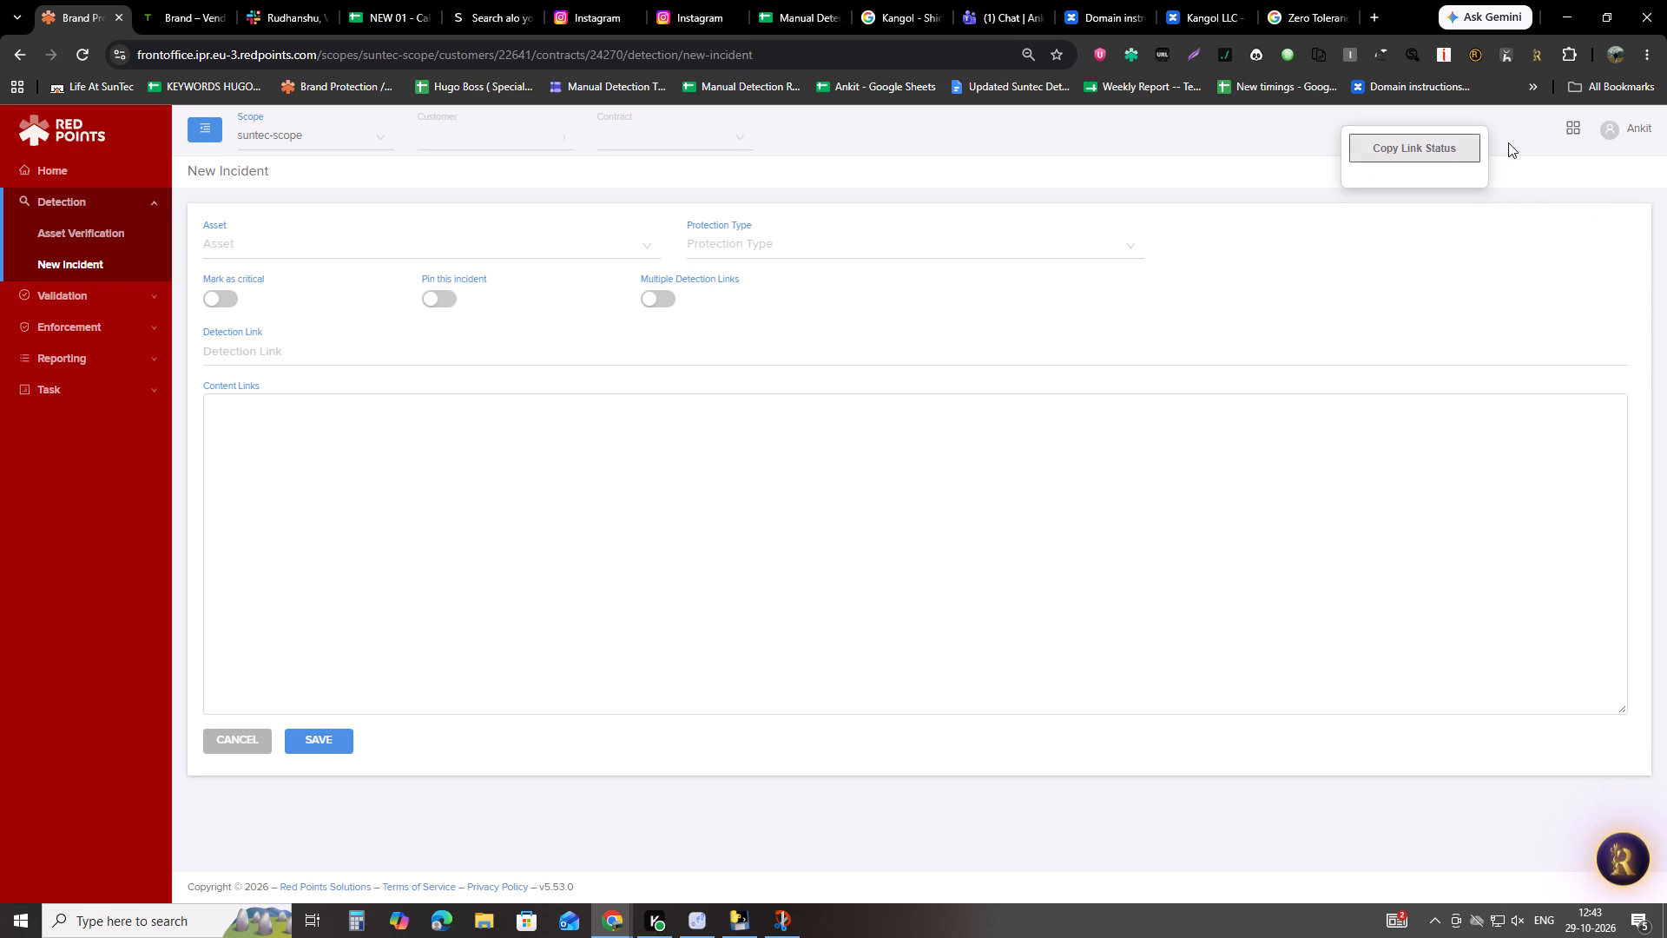
{"action": "left_click", "coordinate": [1572, 123]}
{"action": "left_click", "coordinate": [1587, 180]}
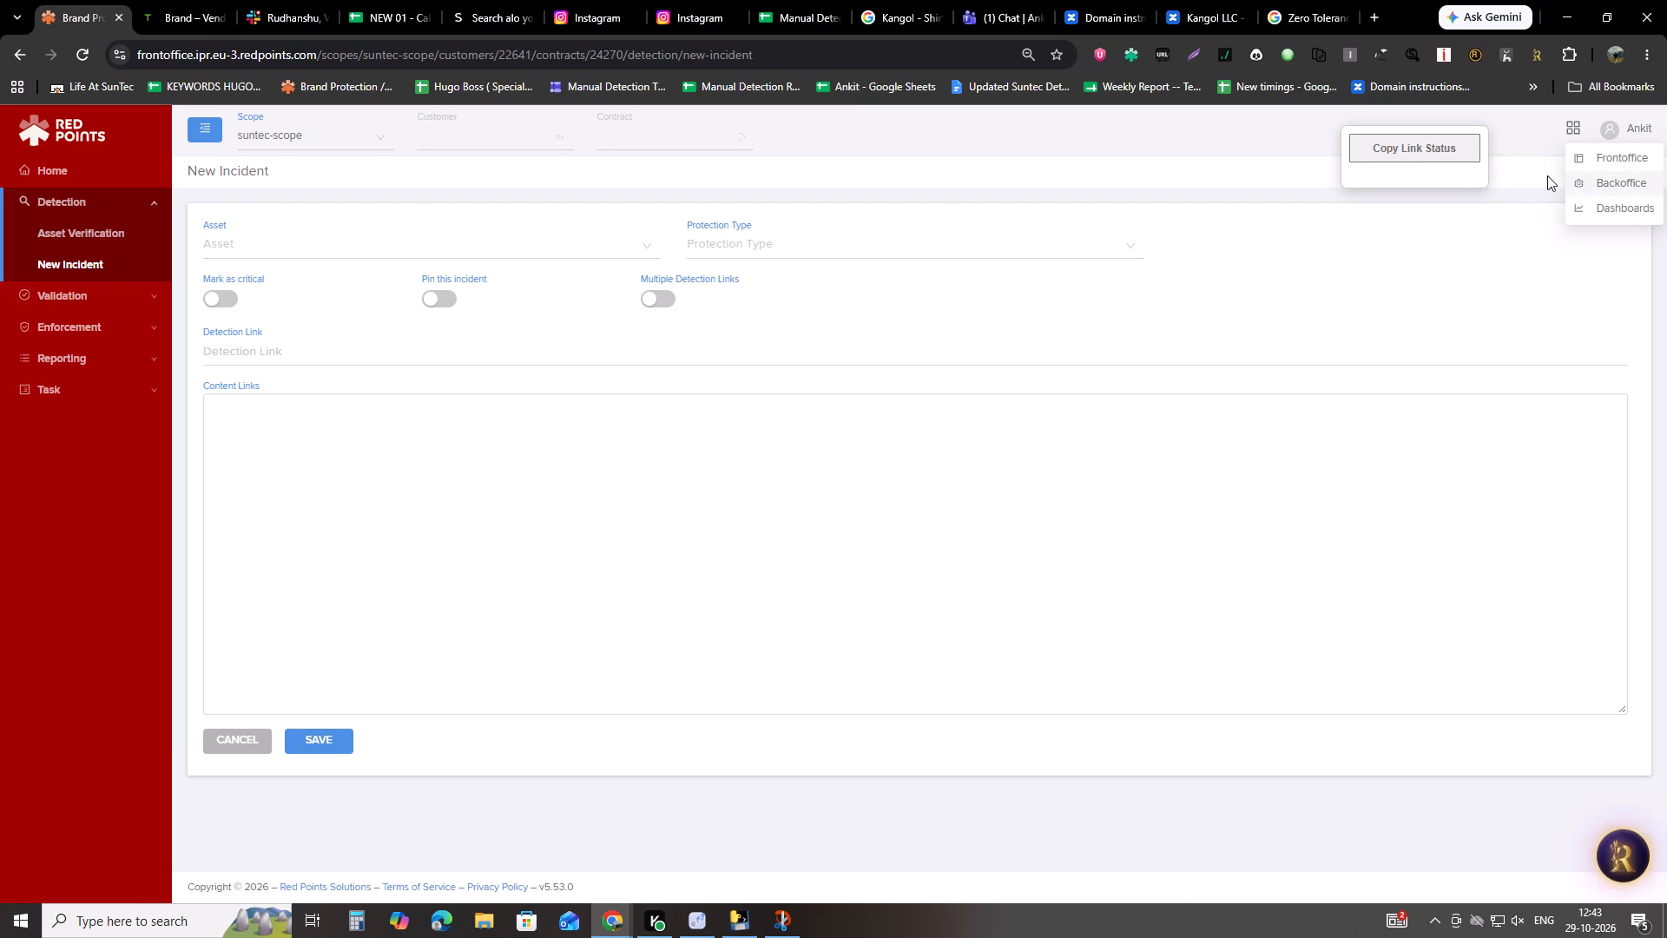
Open the RedPoints IPR Plugin, go to its errors page in the browser's extension manager, and reload the plugin.
{"action": "left_click", "coordinate": [1133, 54]}
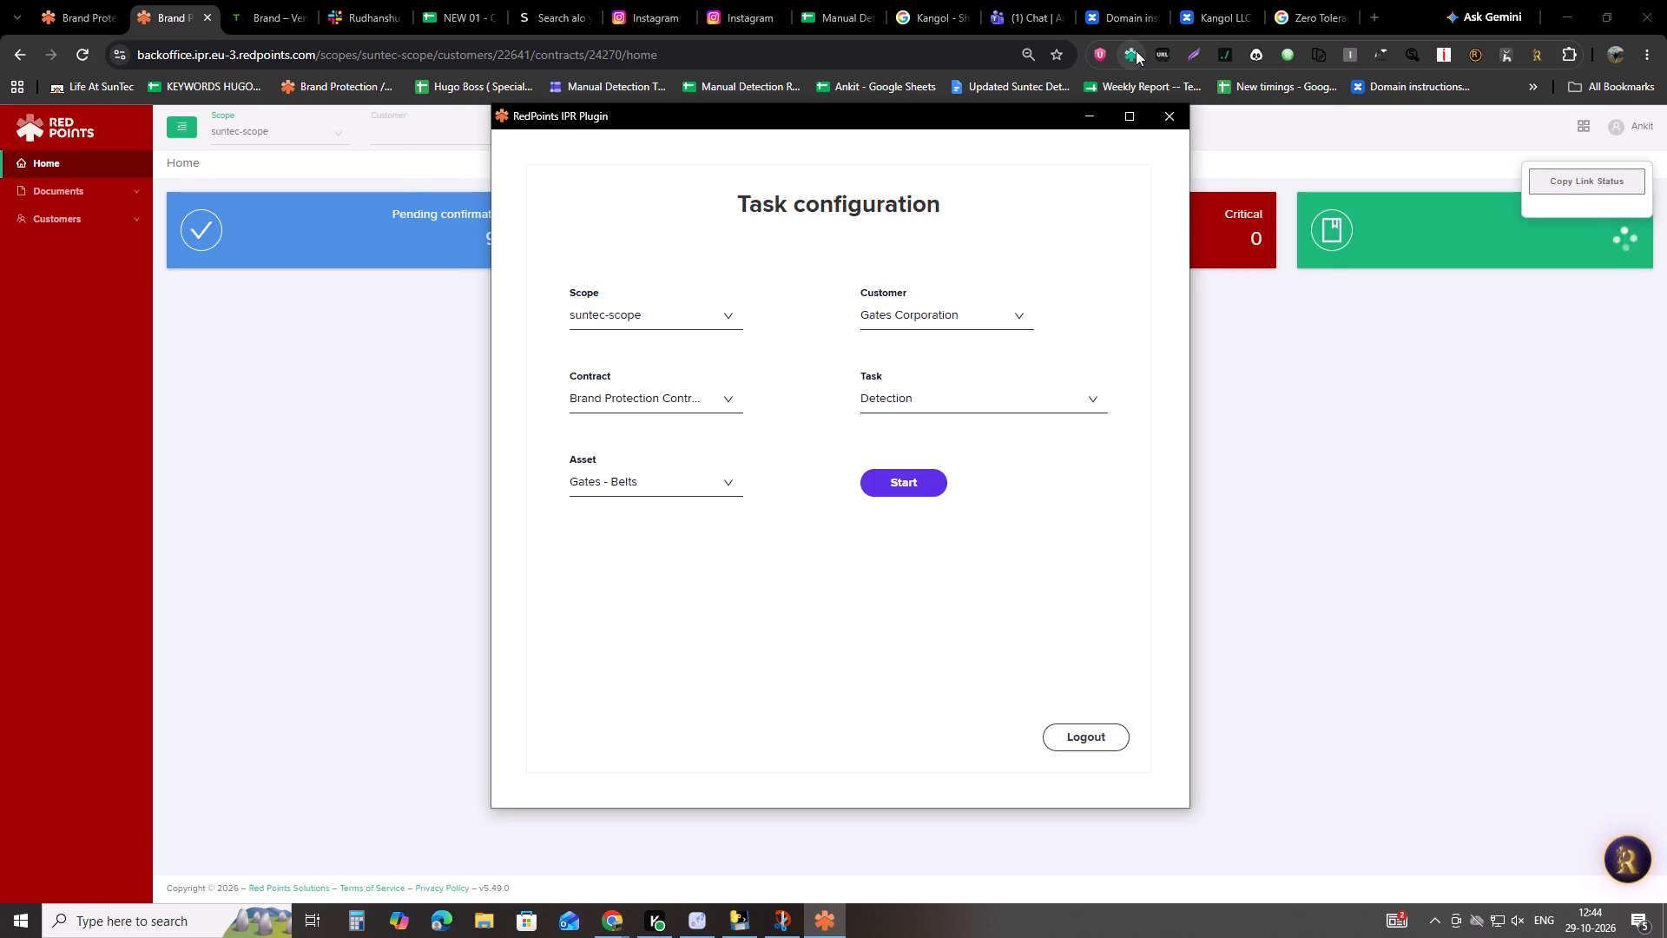
{"action": "right_click", "coordinate": [1136, 50]}
{"action": "left_click", "coordinate": [1194, 262]}
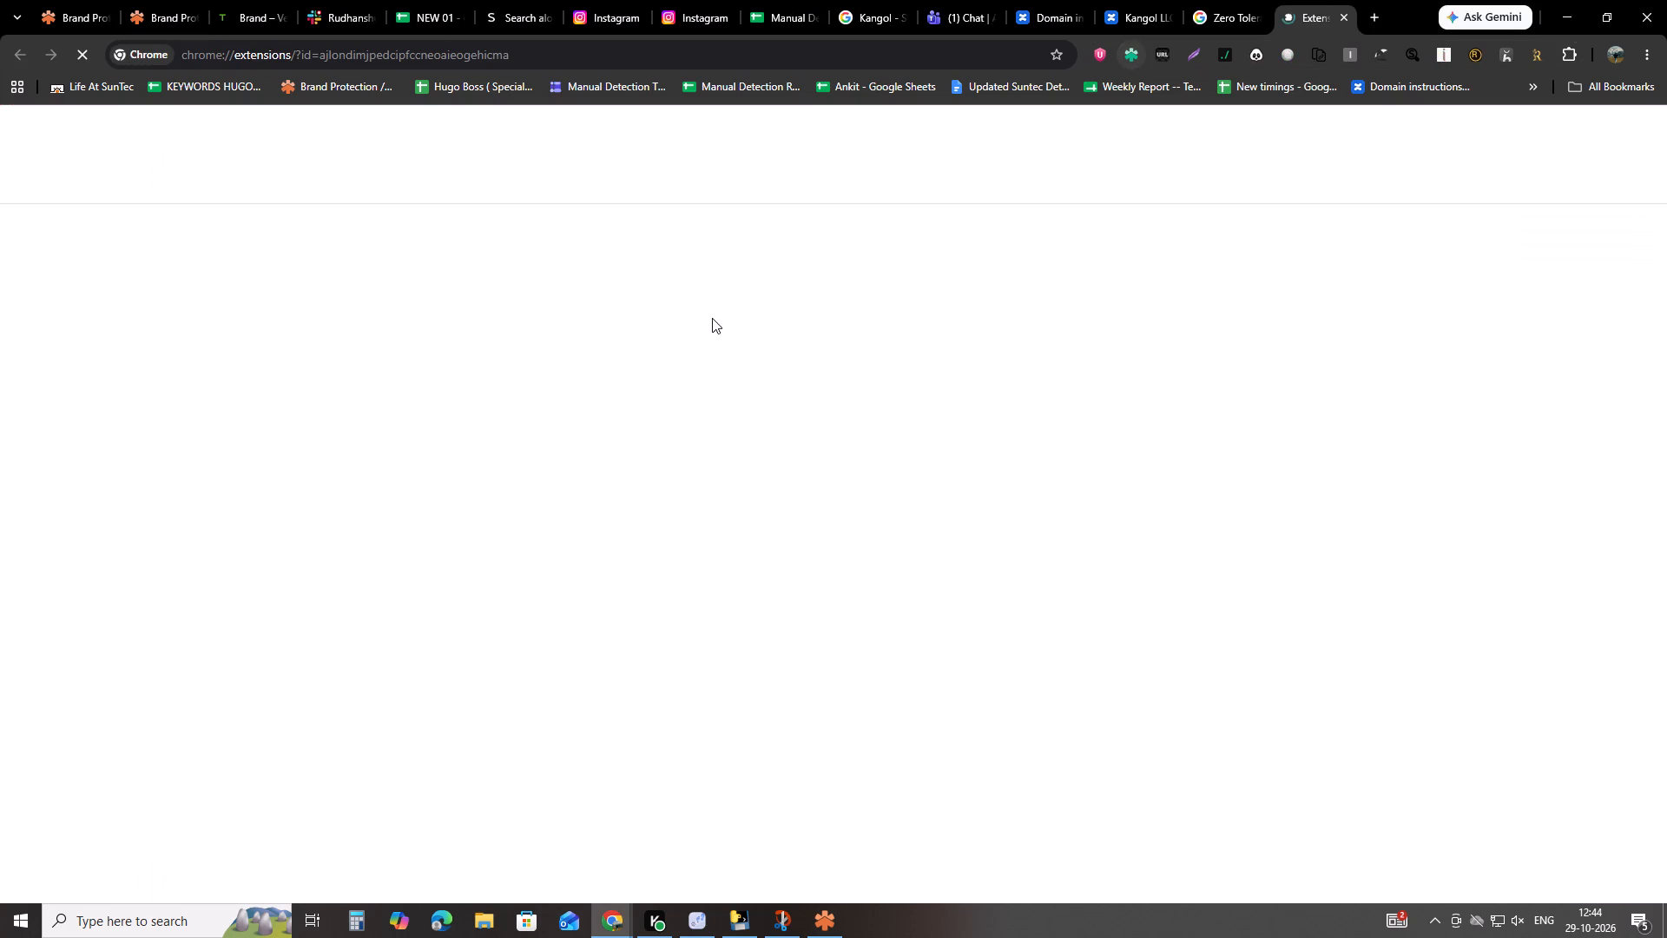
{"action": "left_click", "coordinate": [549, 226]}
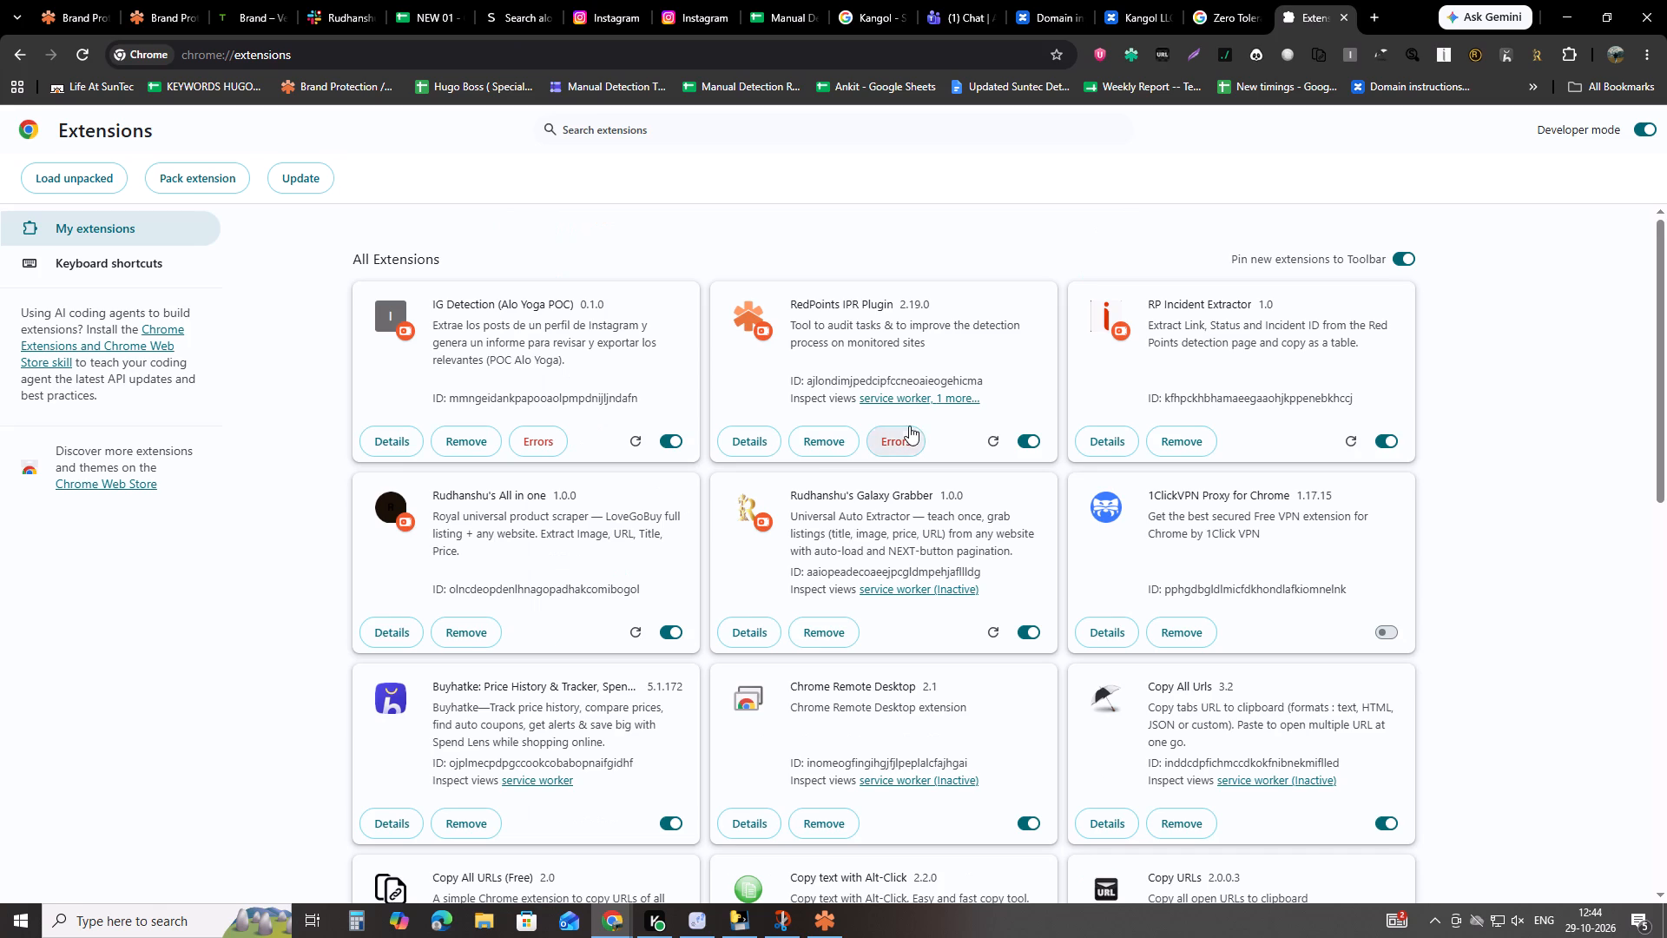
{"action": "left_click", "coordinate": [909, 428]}
{"action": "triple_click", "coordinate": [1269, 229]}
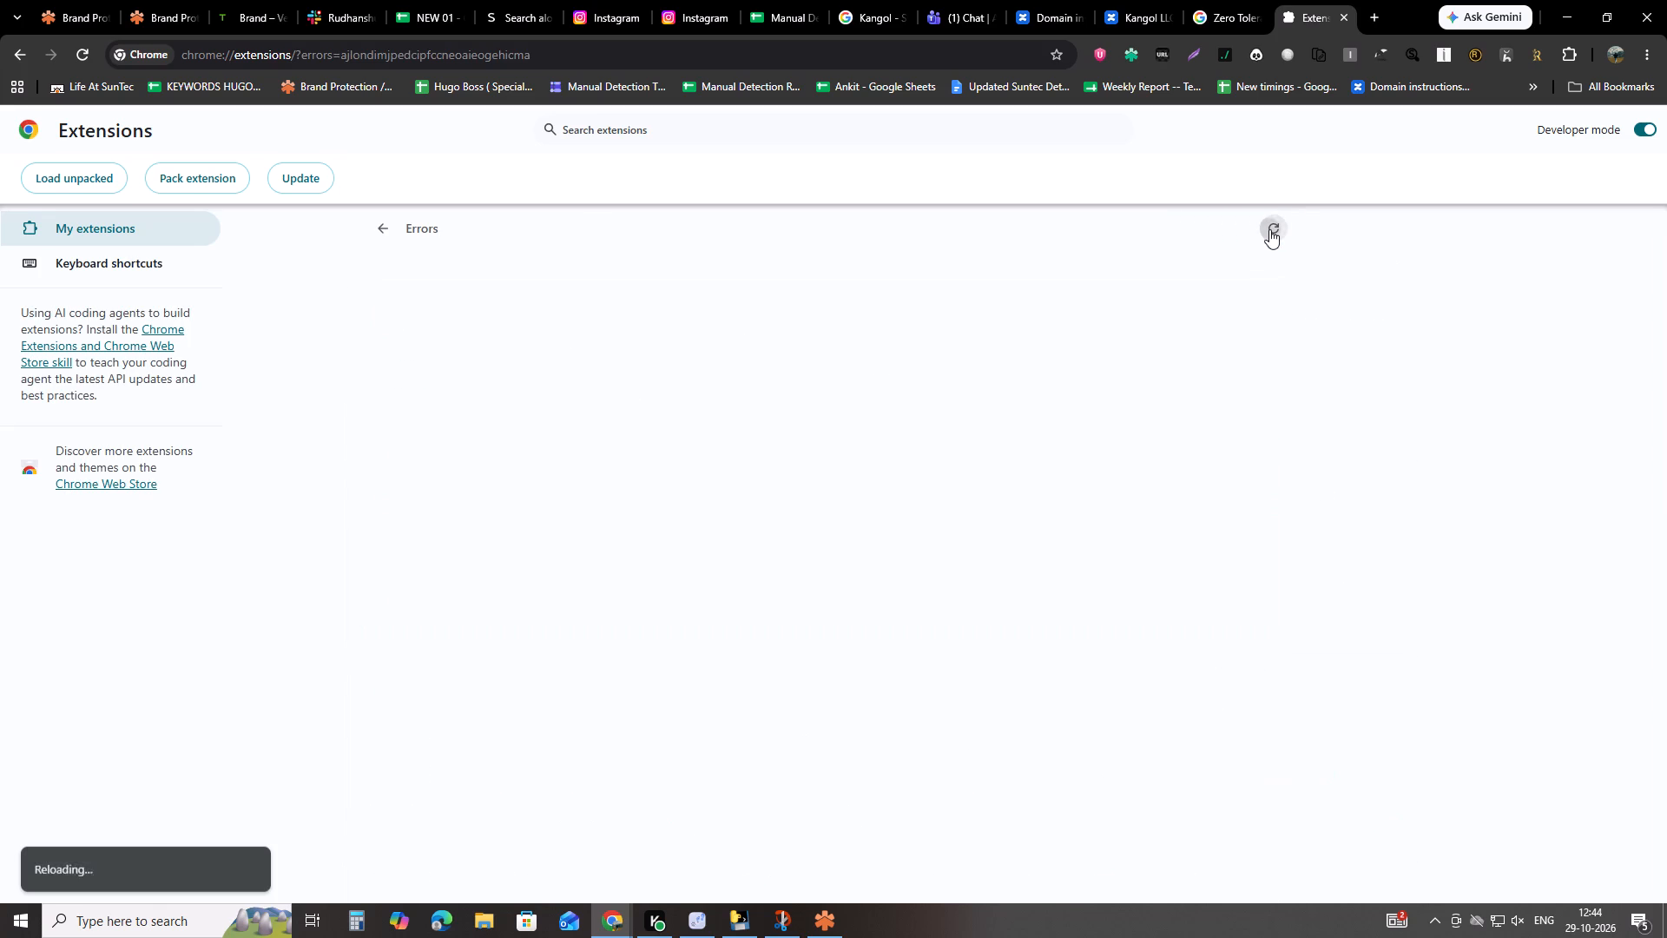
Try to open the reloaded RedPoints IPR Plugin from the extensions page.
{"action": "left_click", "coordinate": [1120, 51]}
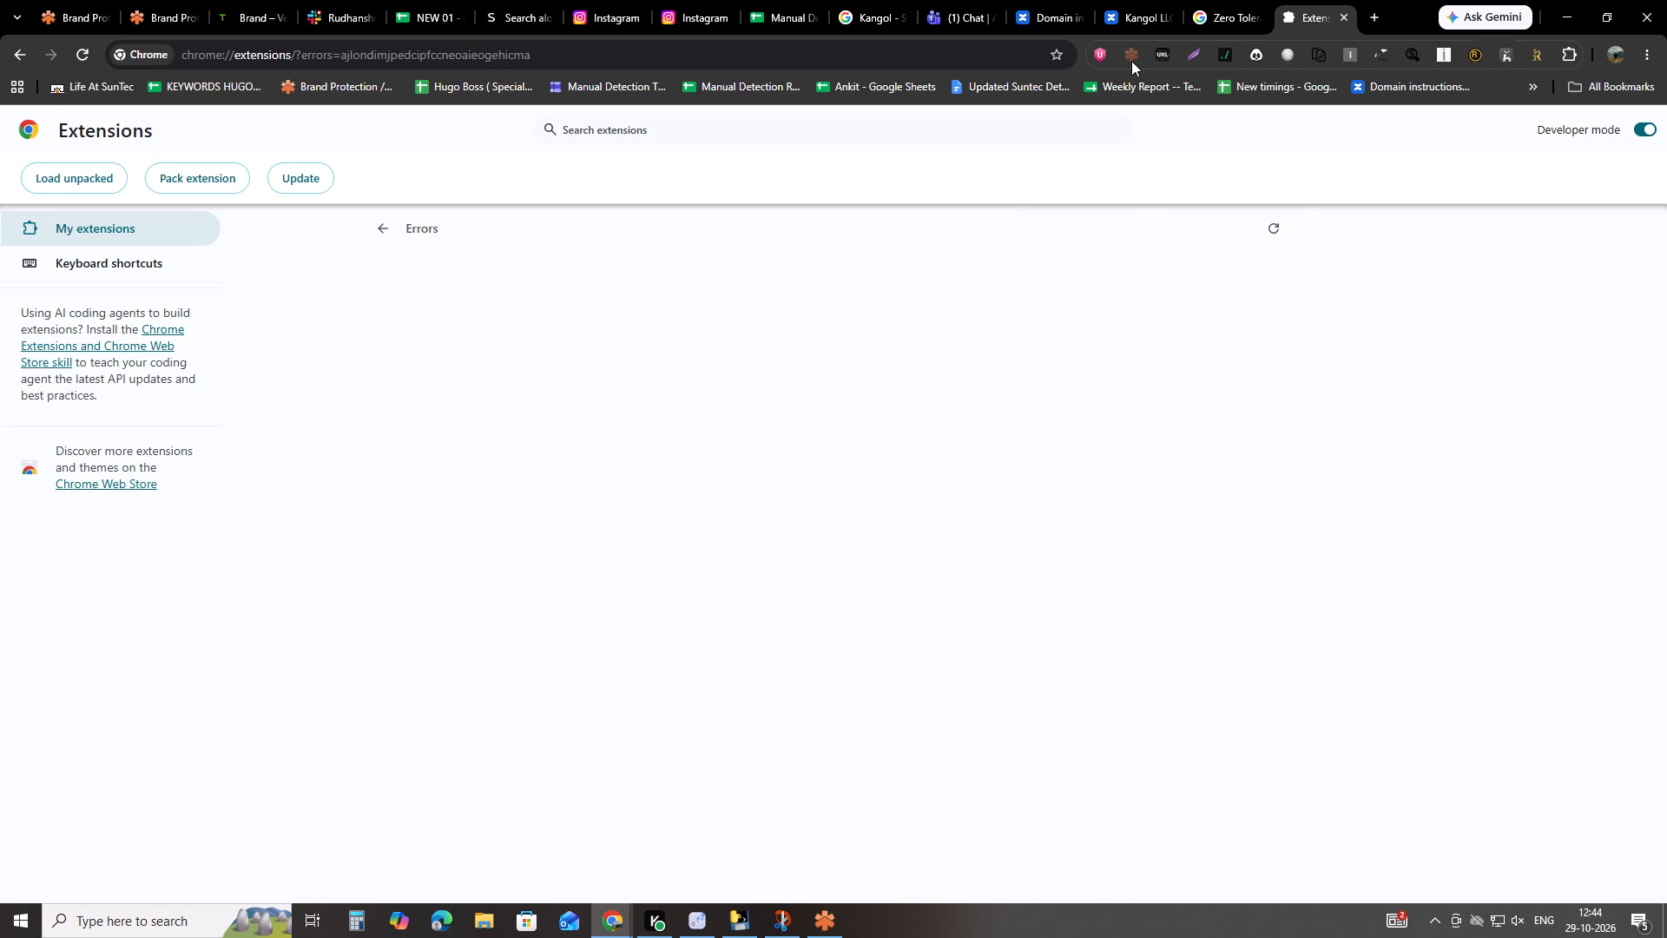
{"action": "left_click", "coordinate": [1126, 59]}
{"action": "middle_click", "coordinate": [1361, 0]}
Close the incognito browser window with the Taobao search for Gates belts.
{"action": "key", "text": "alt+Tab"}
{"action": "key", "text": "alt+Tab"}
{"action": "key", "text": "alt+Tab"}
{"action": "left_click", "coordinate": [1666, 0]}
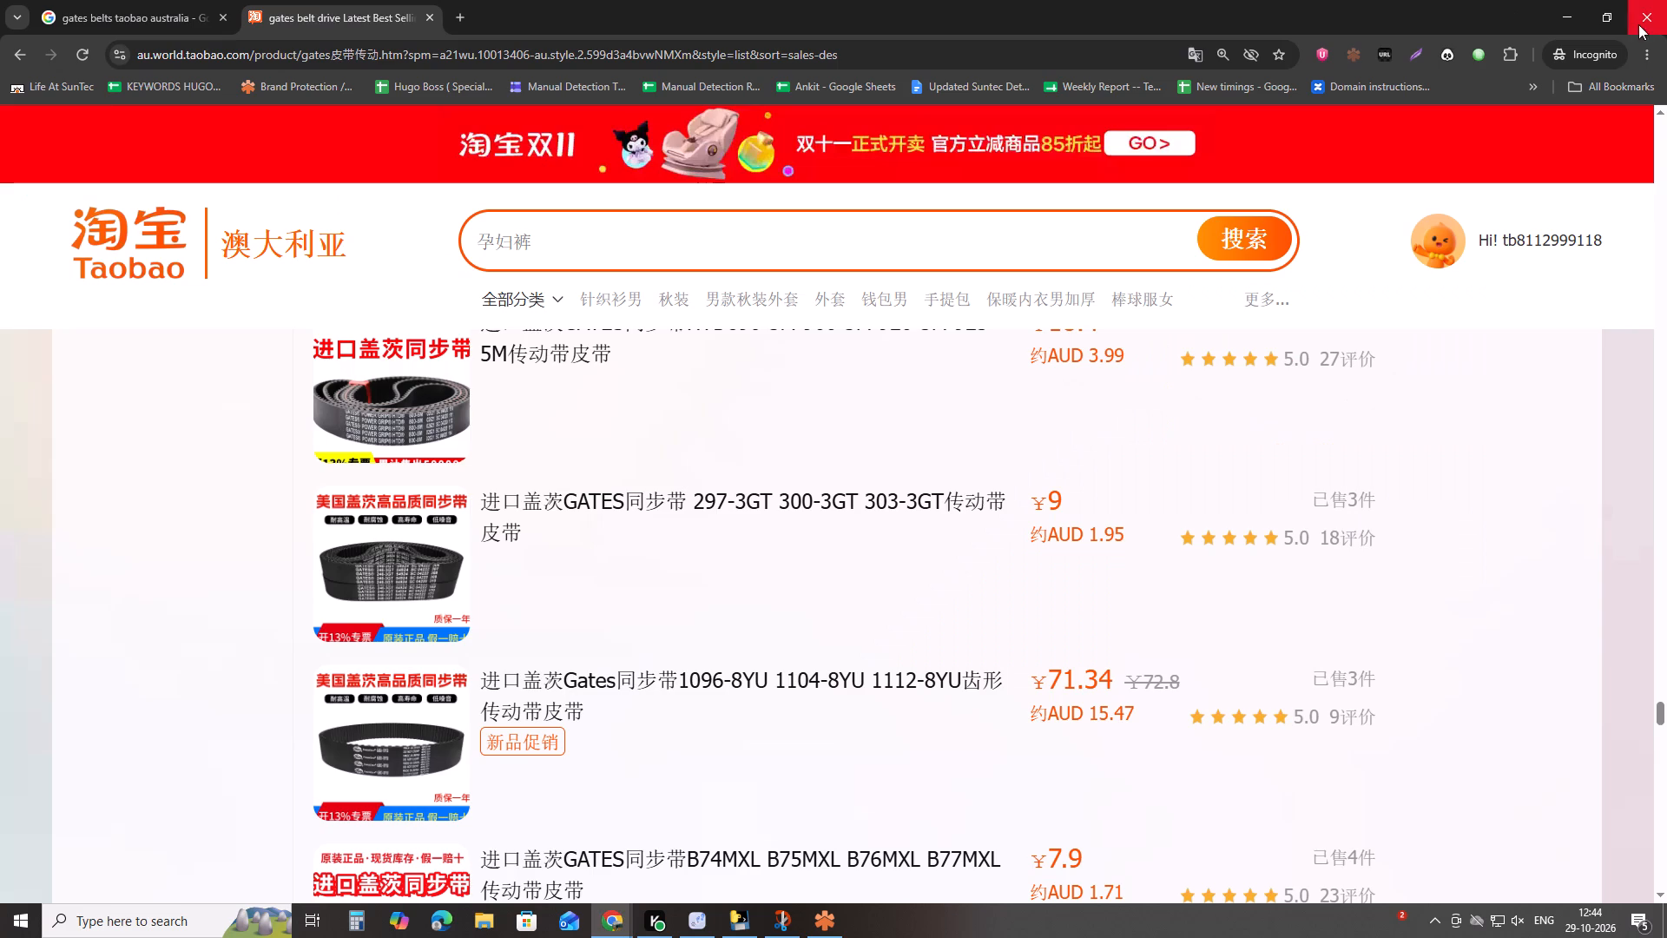
Switch to the Snowtrail app window.
{"action": "key", "text": "alt+Tab"}
{"action": "key", "text": "alt+Tab"}
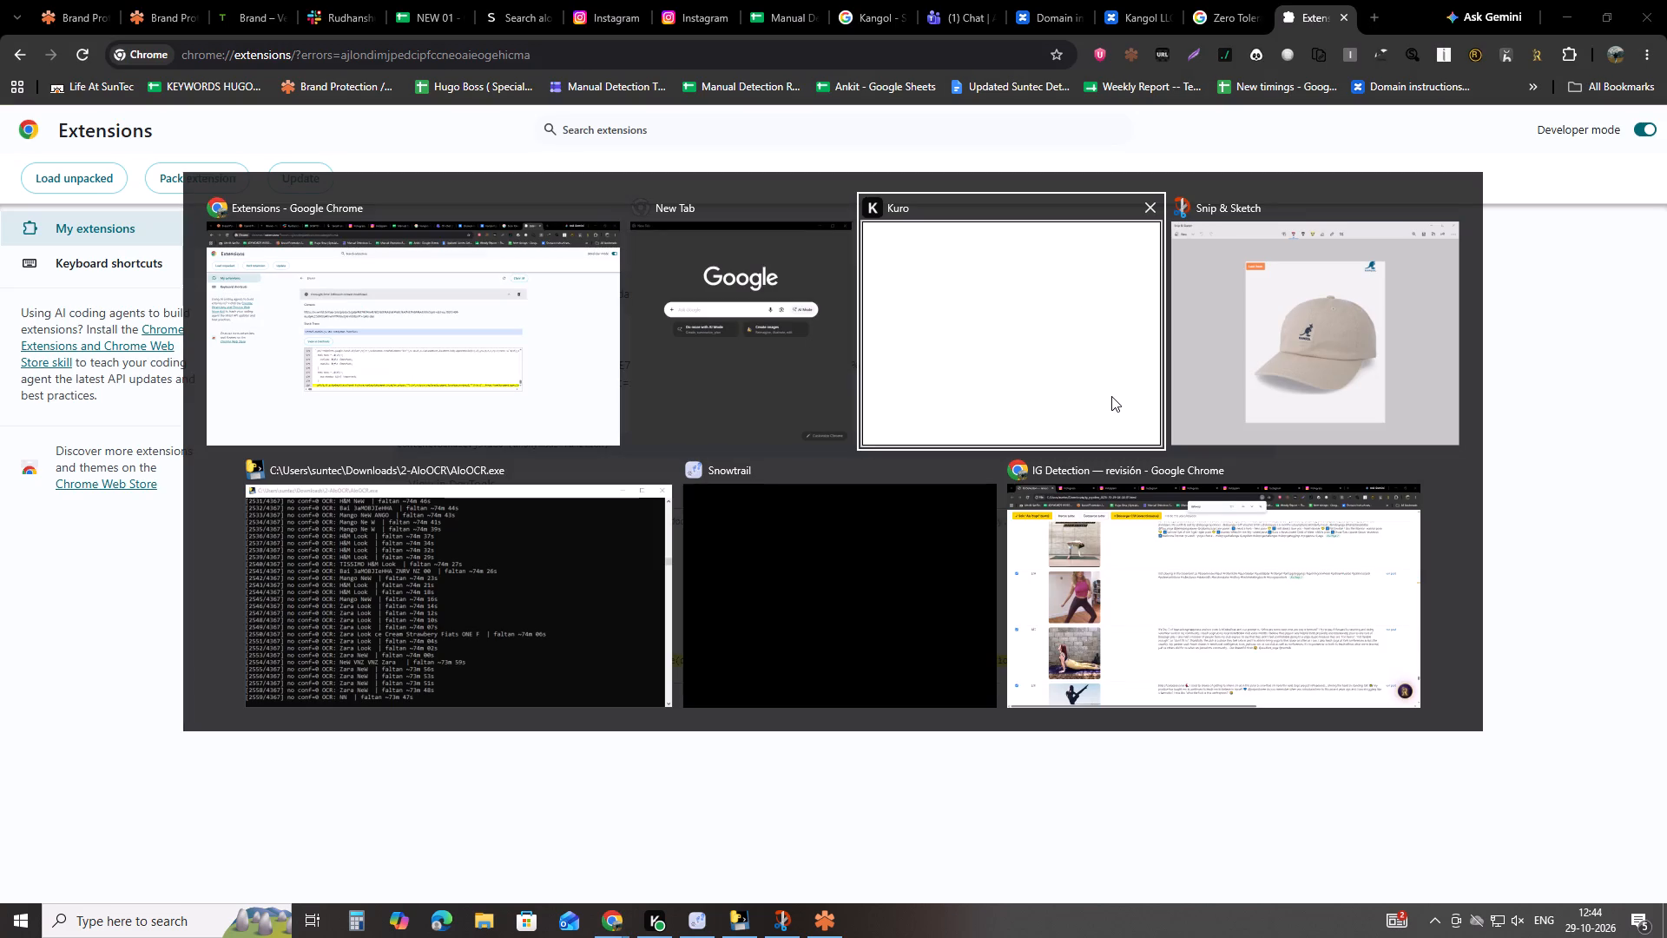
{"action": "key", "text": "alt+Tab"}
{"action": "left_click", "coordinate": [931, 608], "text": "alt"}
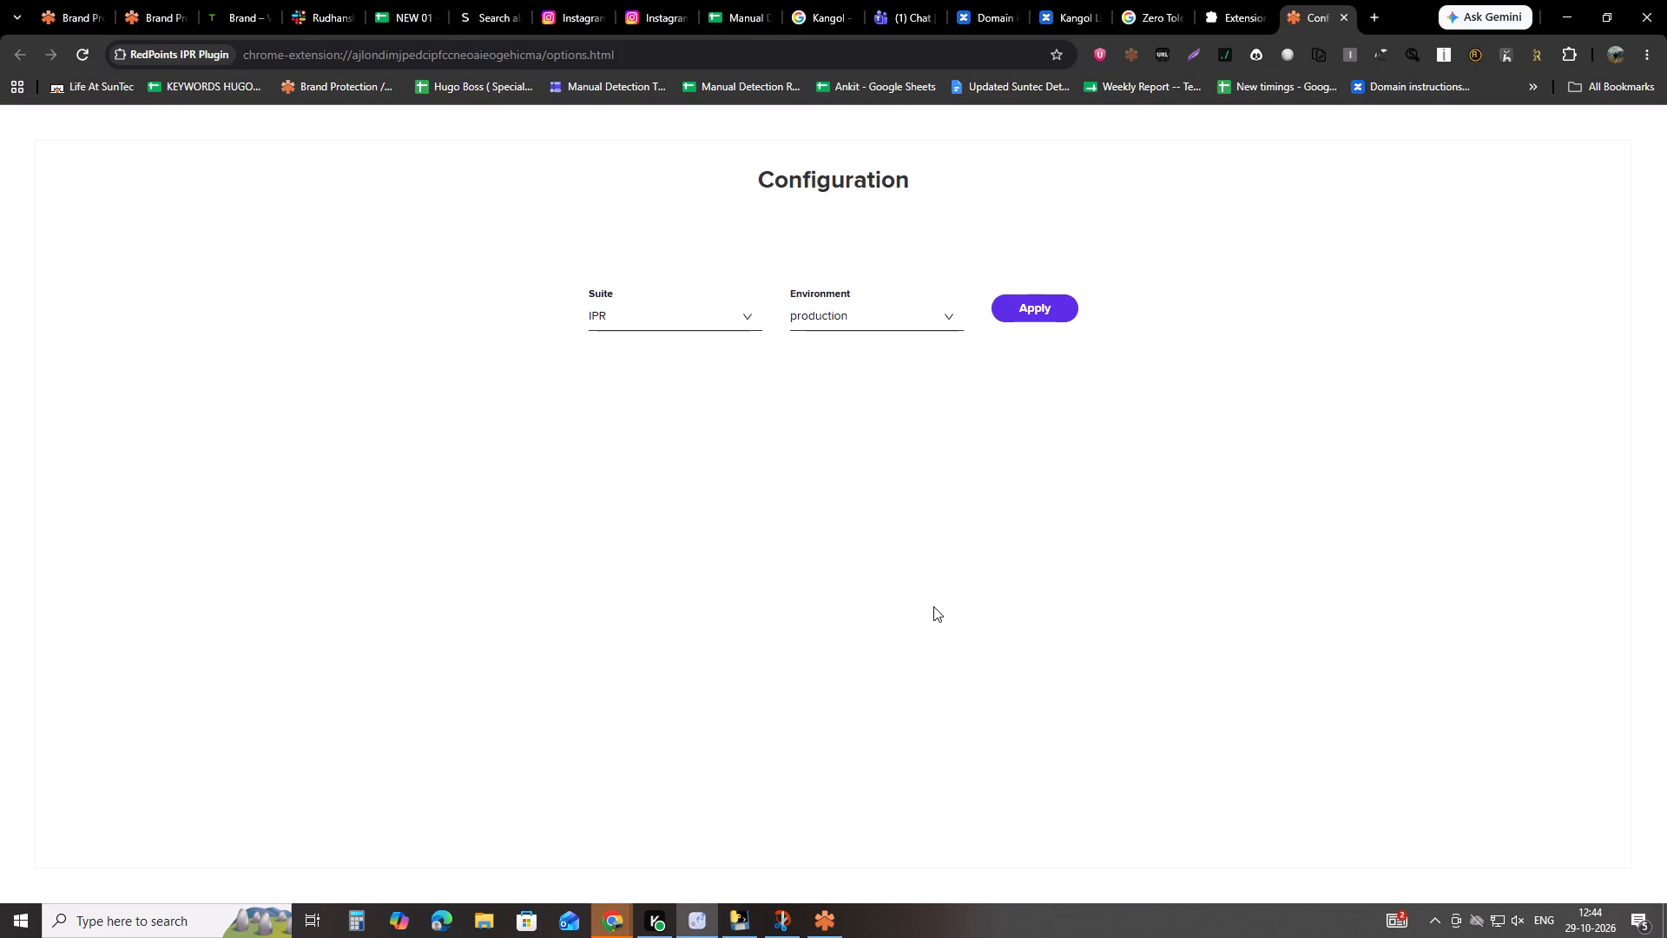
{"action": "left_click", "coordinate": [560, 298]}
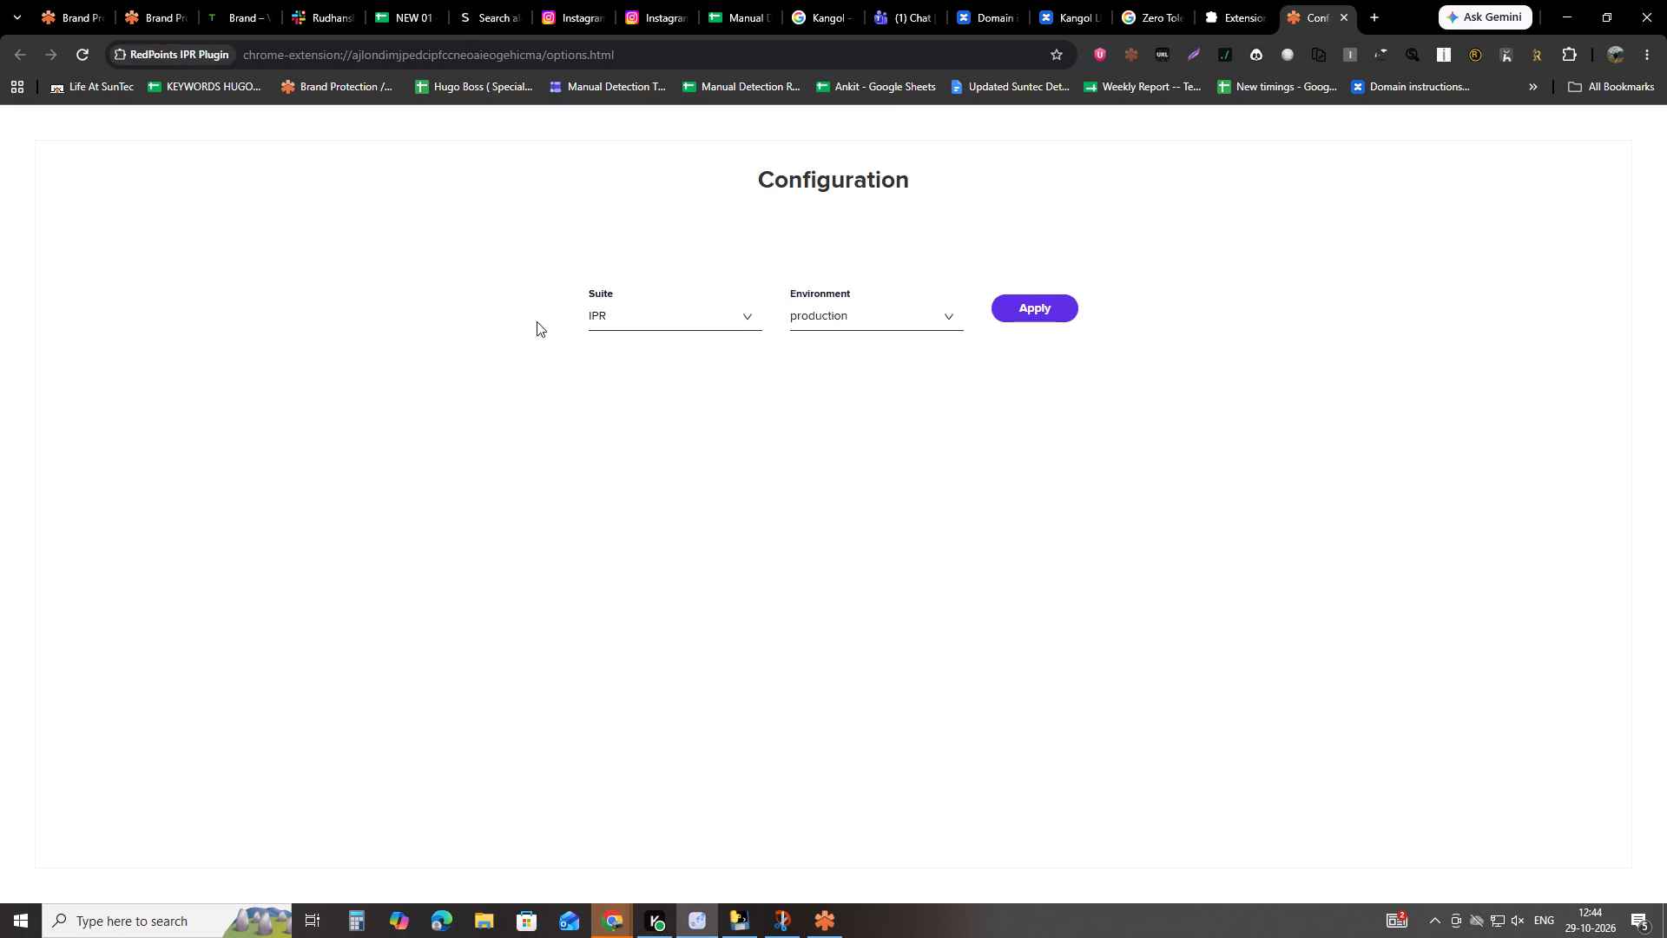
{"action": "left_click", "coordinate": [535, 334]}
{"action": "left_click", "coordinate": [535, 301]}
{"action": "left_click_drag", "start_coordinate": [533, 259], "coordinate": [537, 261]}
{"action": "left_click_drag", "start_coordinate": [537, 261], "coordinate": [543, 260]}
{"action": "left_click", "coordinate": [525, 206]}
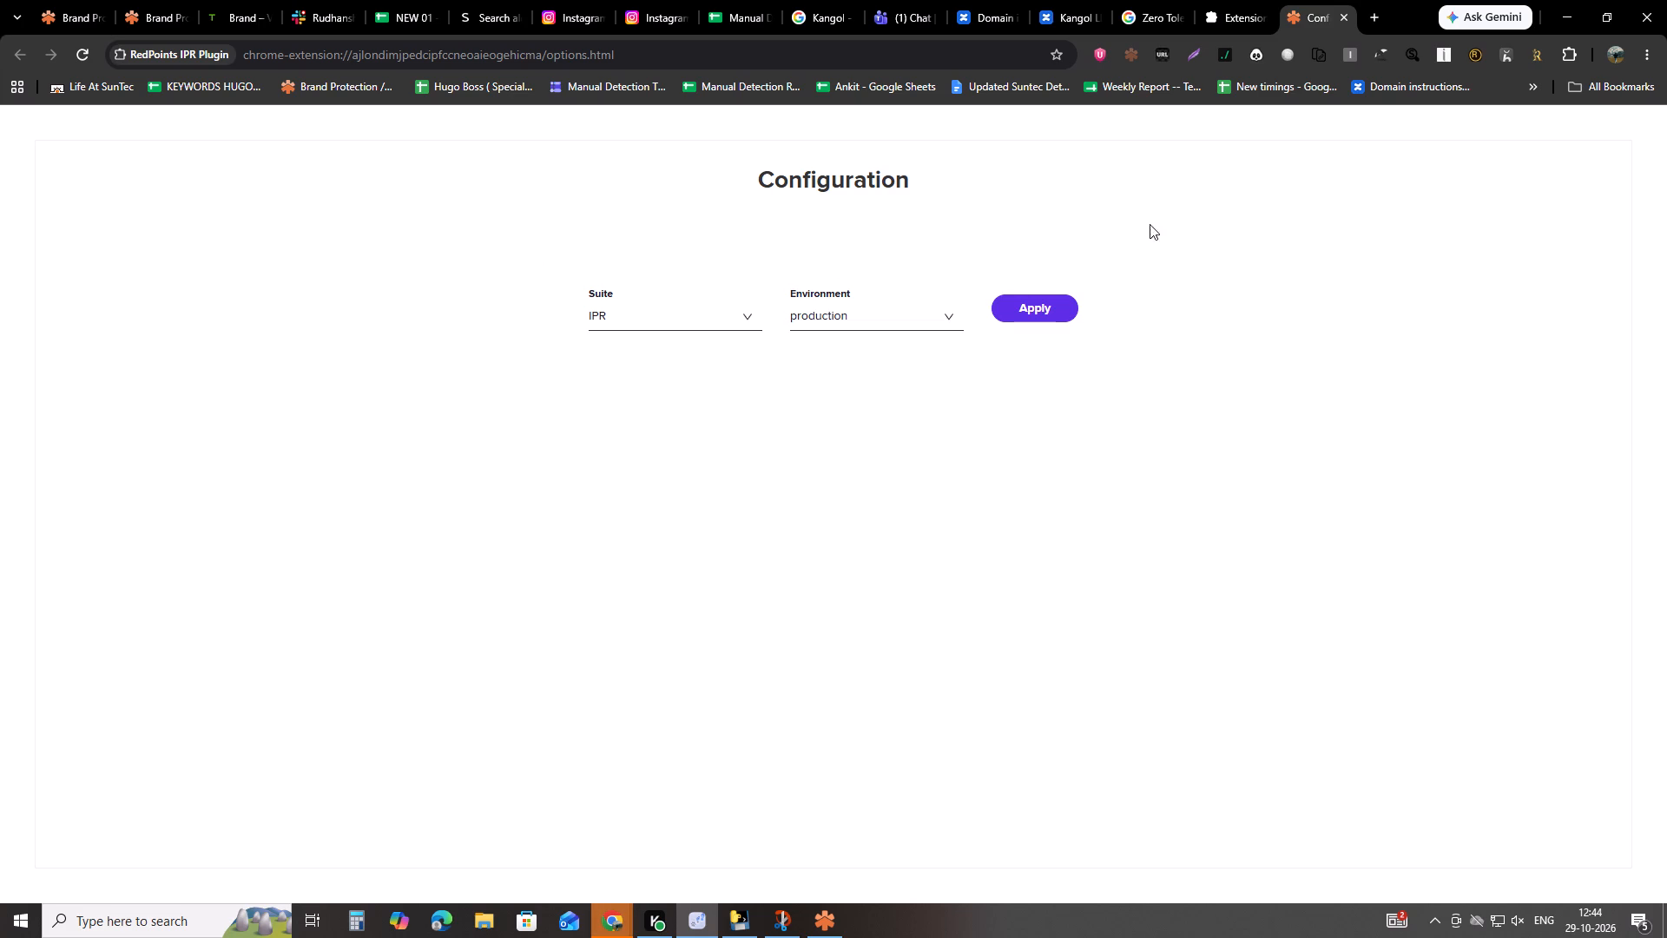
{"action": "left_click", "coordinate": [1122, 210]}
Open snowtrail.app in a new browser tab and look through its contributor page.
{"action": "left_click", "coordinate": [1369, 0]}
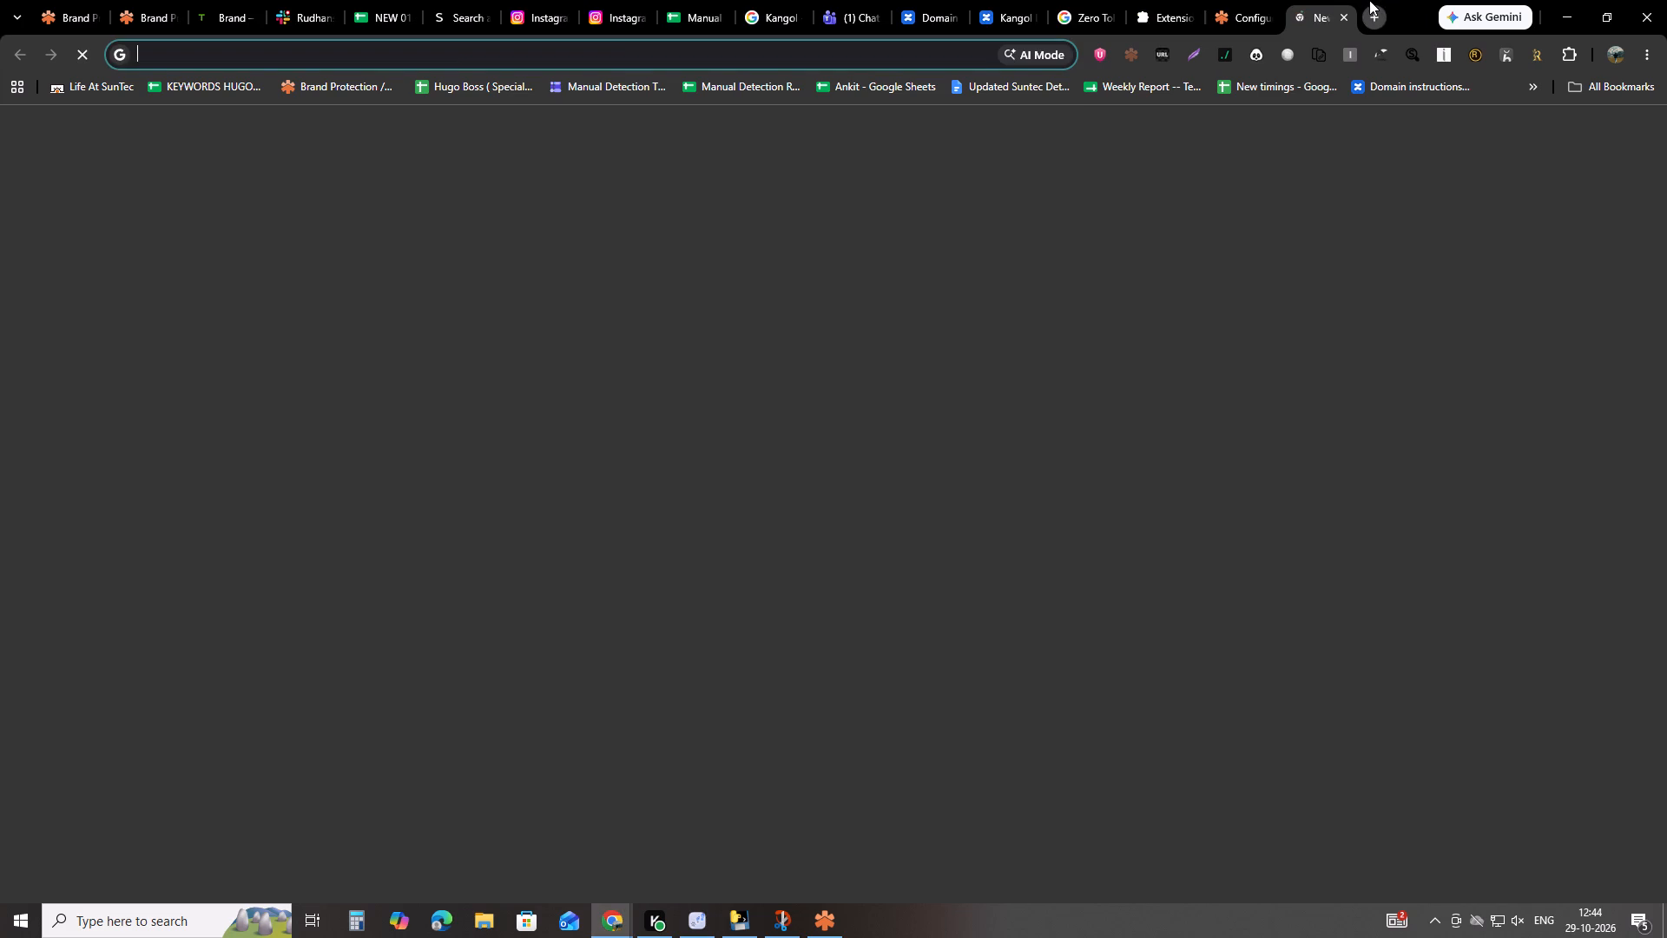
{"action": "type", "text": "snow"}
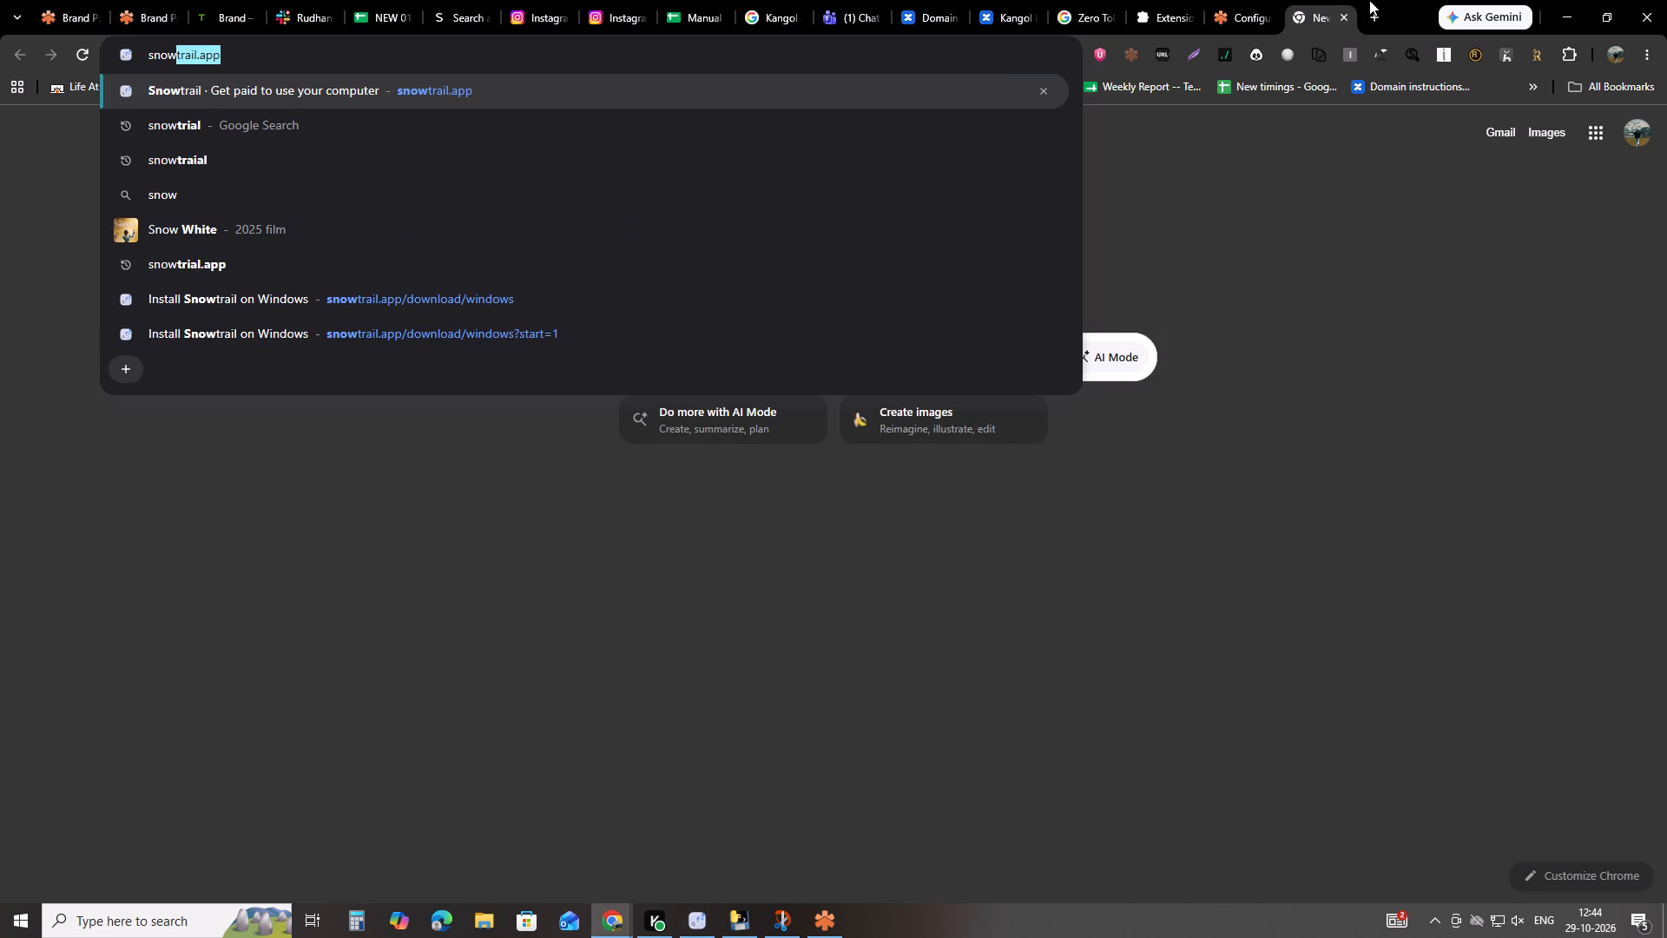
{"action": "key", "text": "Return"}
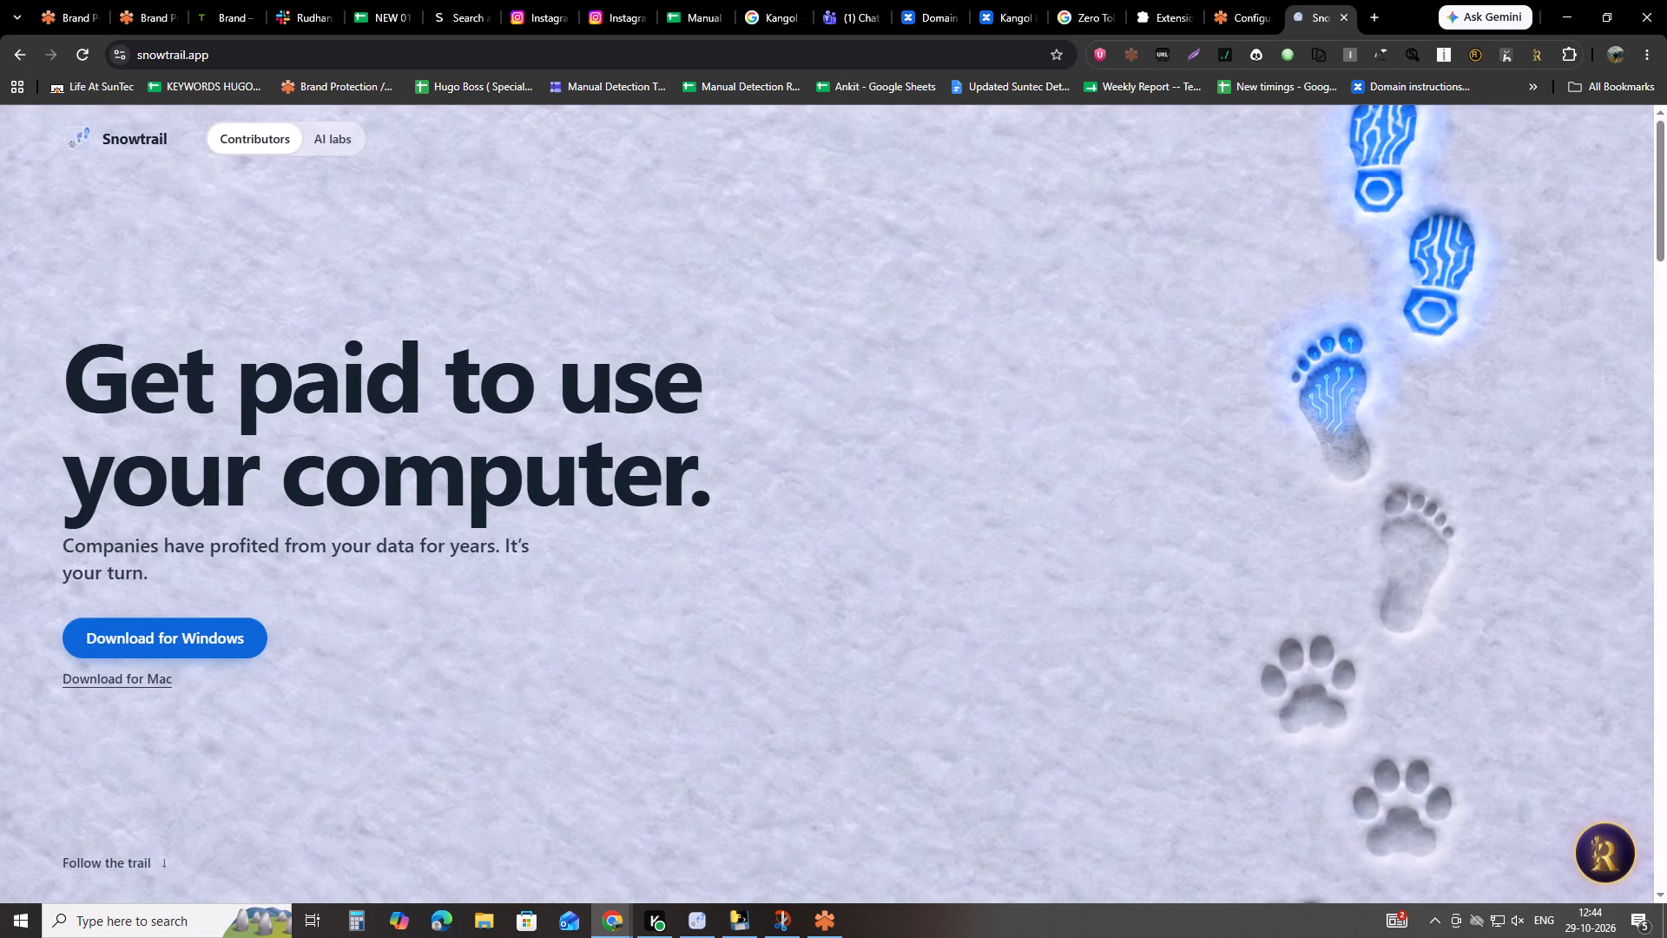
{"action": "scroll", "coordinate": [238, 493], "scroll_direction": "down", "scroll_amount": 12}
{"action": "scroll", "coordinate": [873, 512], "scroll_direction": "down", "scroll_amount": 18}
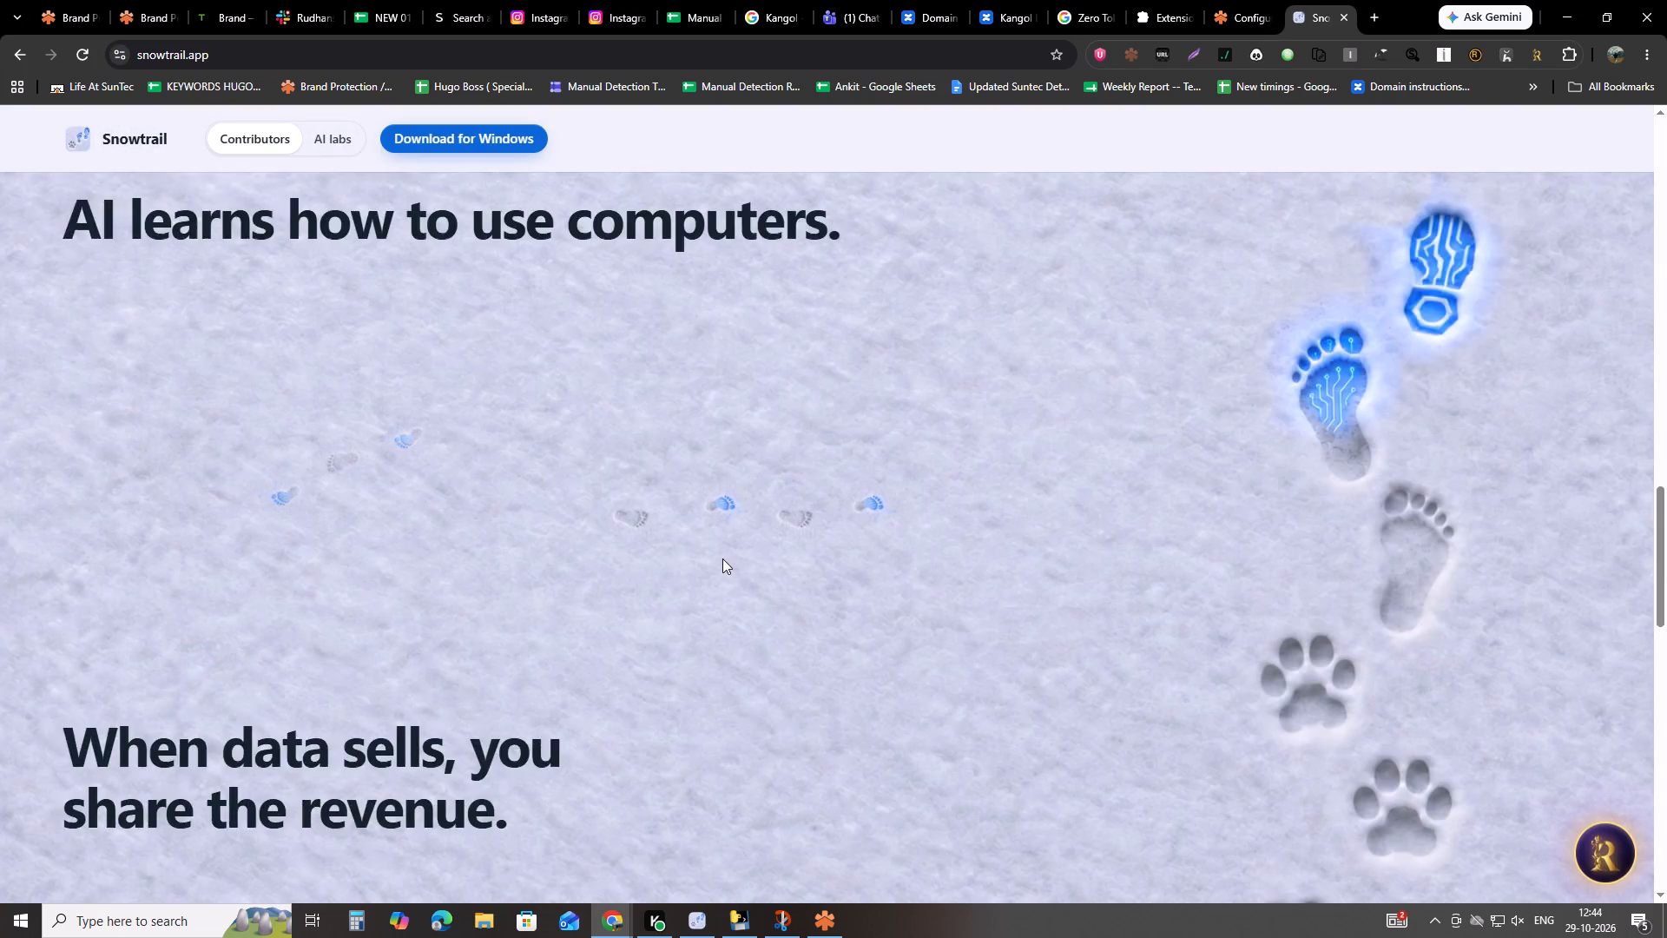
{"action": "scroll", "coordinate": [722, 558], "scroll_direction": "down", "scroll_amount": 13}
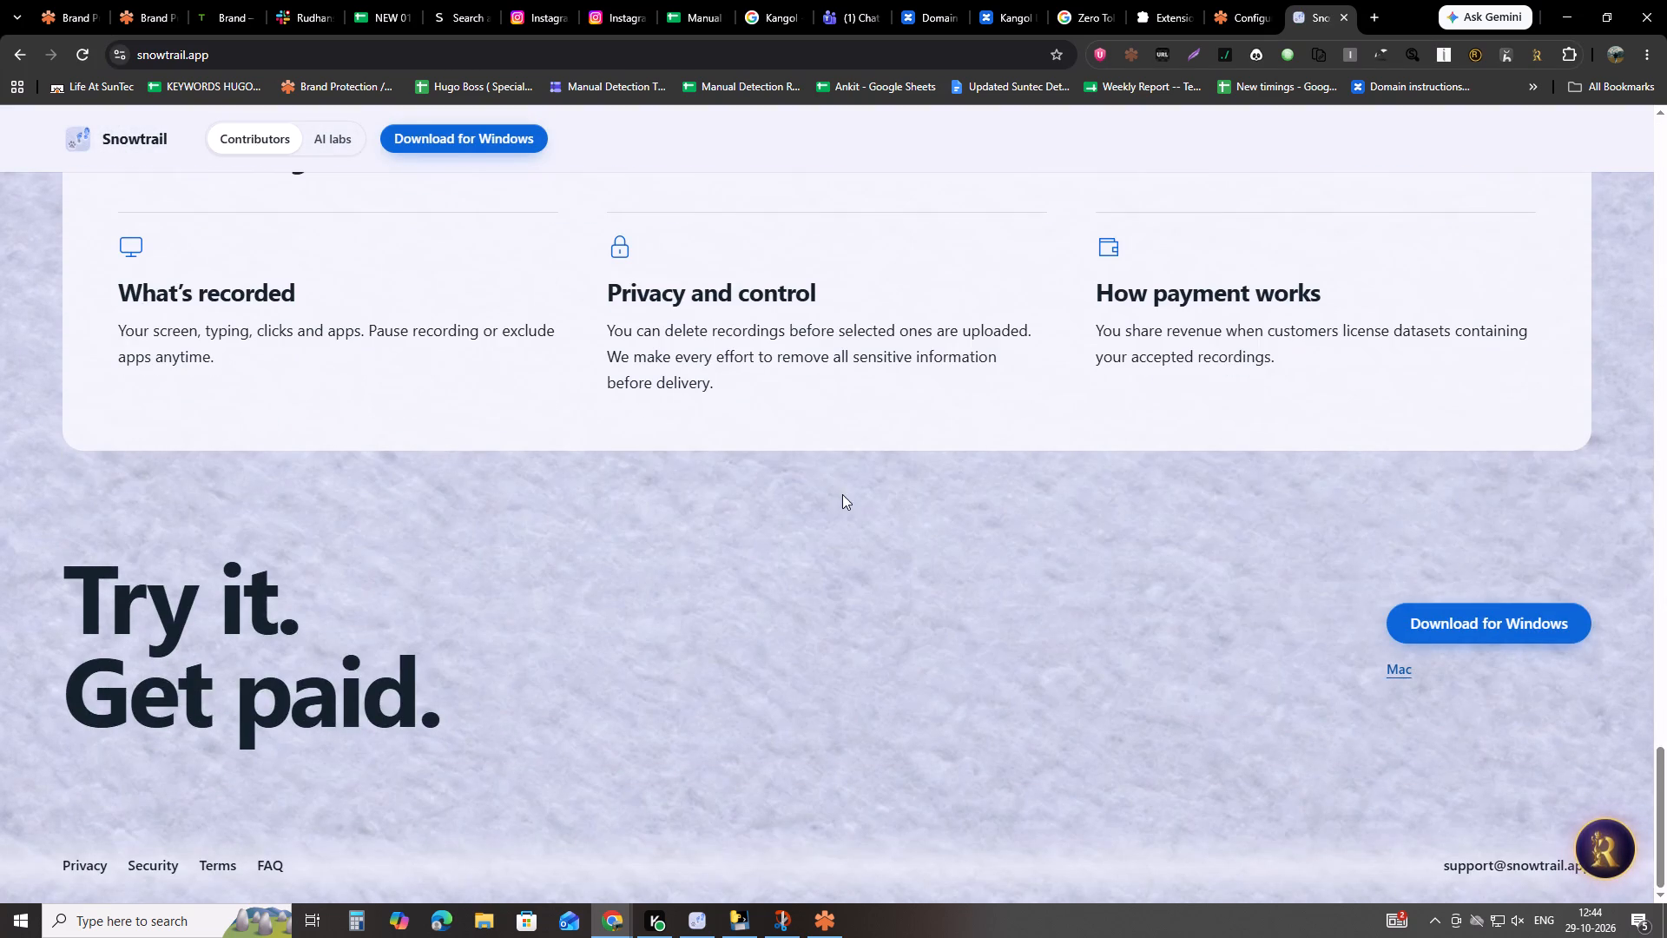
{"action": "scroll", "coordinate": [952, 448], "scroll_direction": "up", "scroll_amount": 4}
{"action": "scroll", "coordinate": [331, 302], "scroll_direction": "up", "scroll_amount": 5}
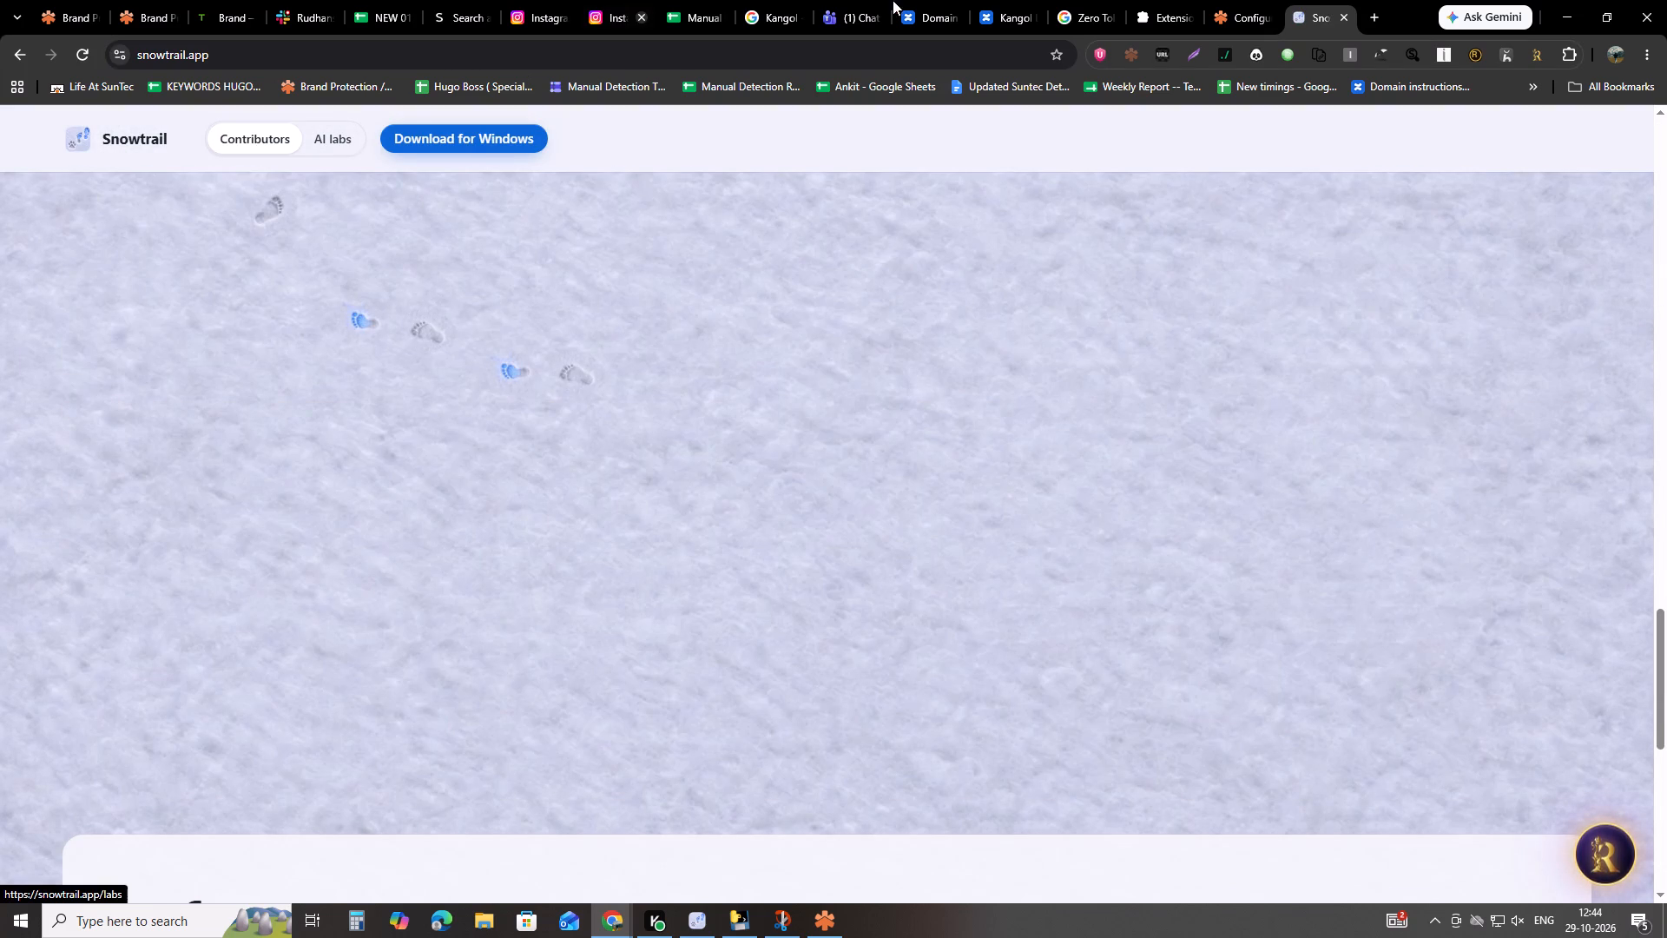
Close the RedPoints IPR Plugin configuration tab.
{"action": "left_click", "coordinate": [1216, 0]}
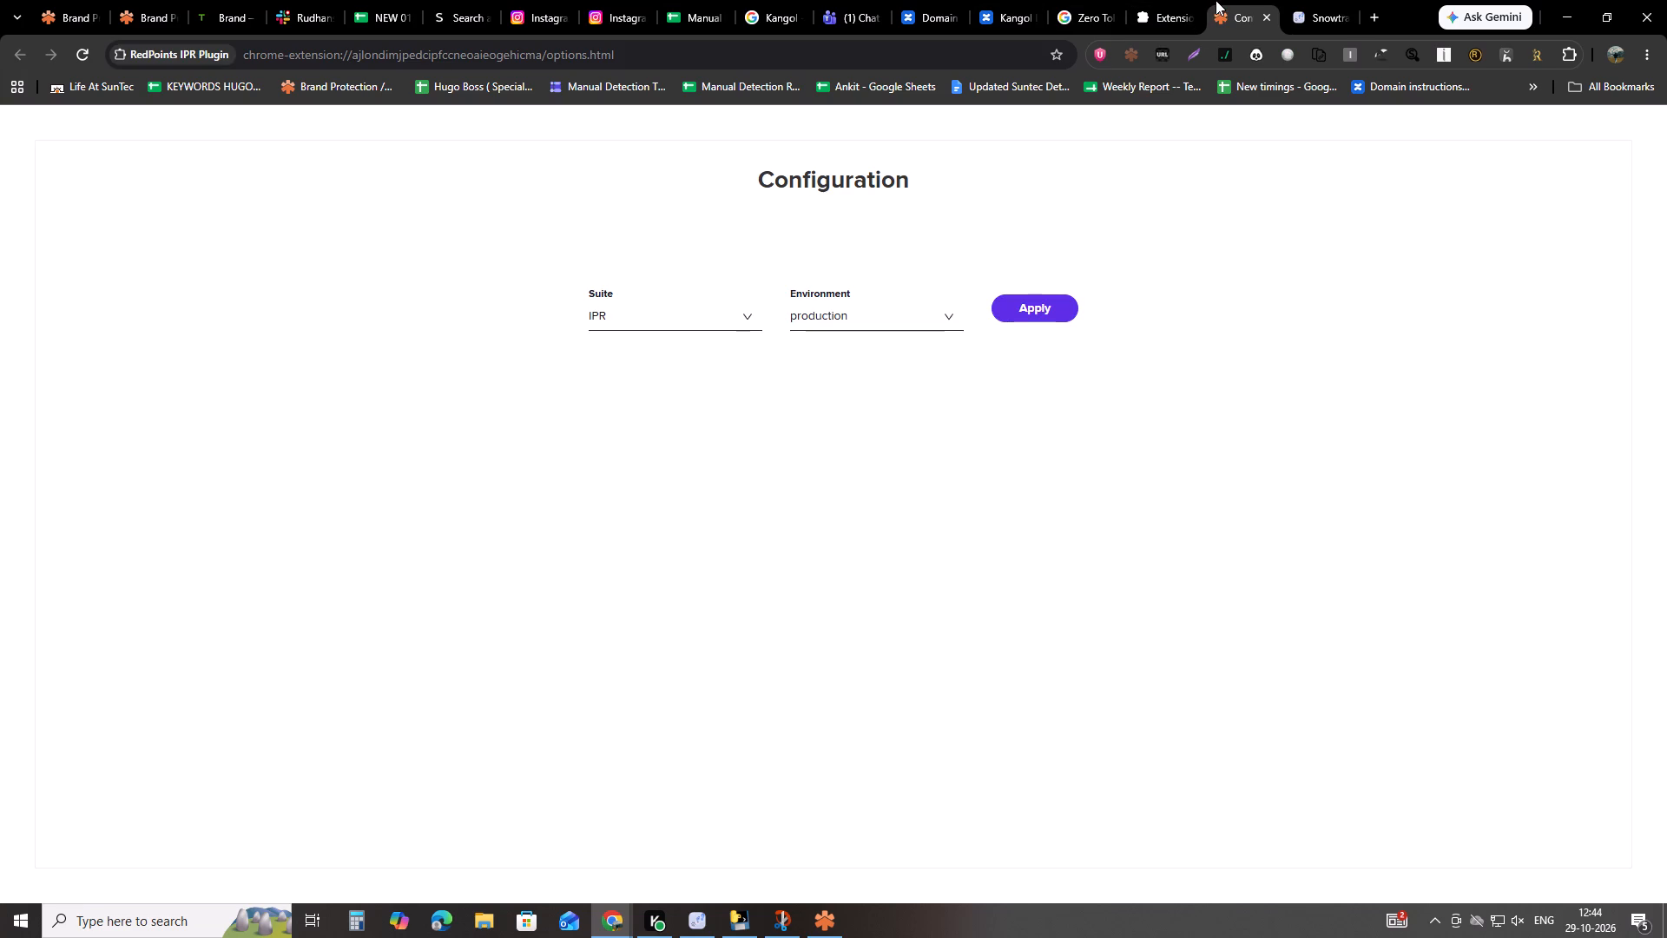
{"action": "middle_click", "coordinate": [1216, 0]}
Relaunch the RedPoints IPR Plugin from the New Incident page and apply its configuration with suite IPR and environment production.
{"action": "left_click", "coordinate": [1122, 58]}
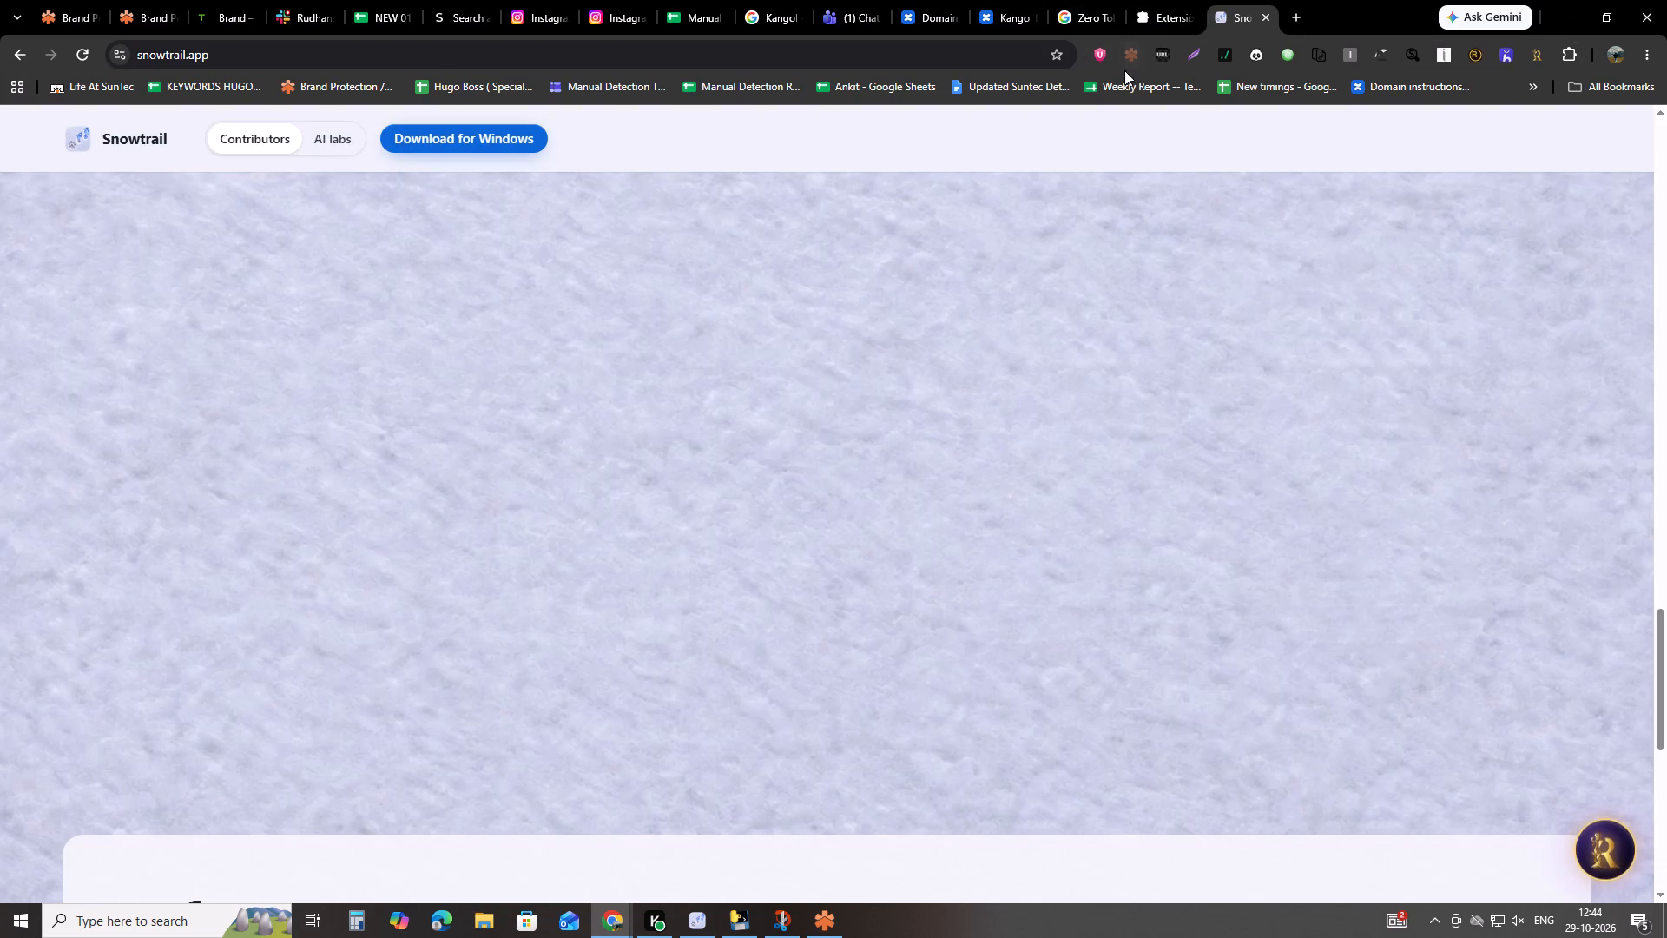
{"action": "left_click", "coordinate": [57, 0]}
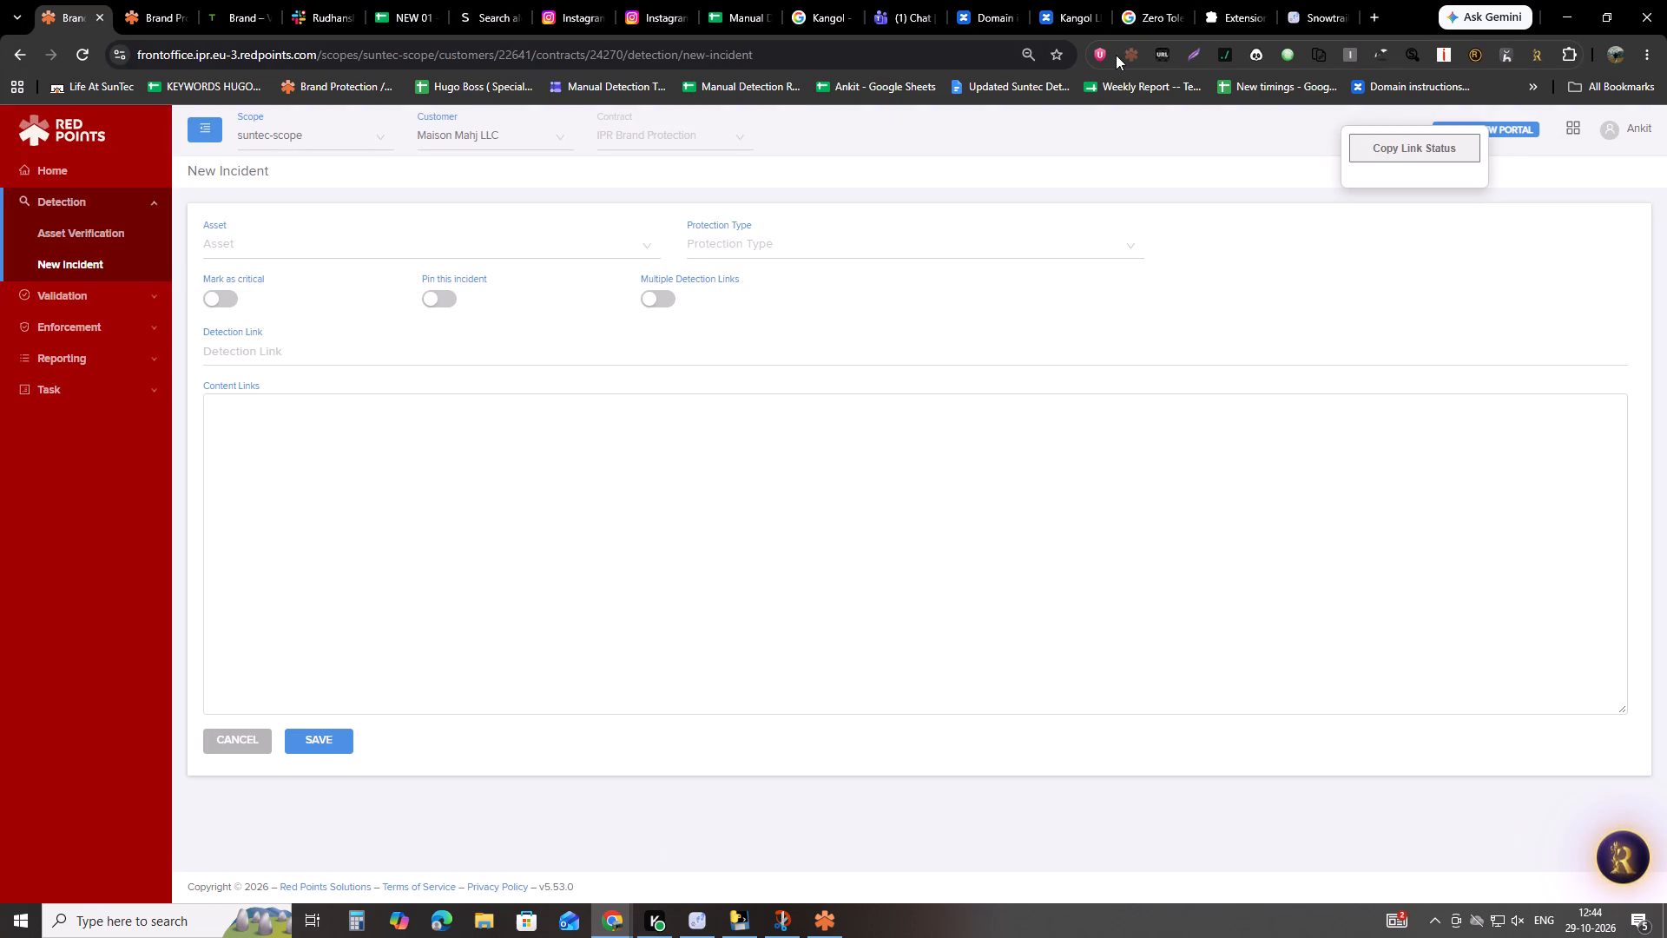
{"action": "left_click", "coordinate": [1134, 60]}
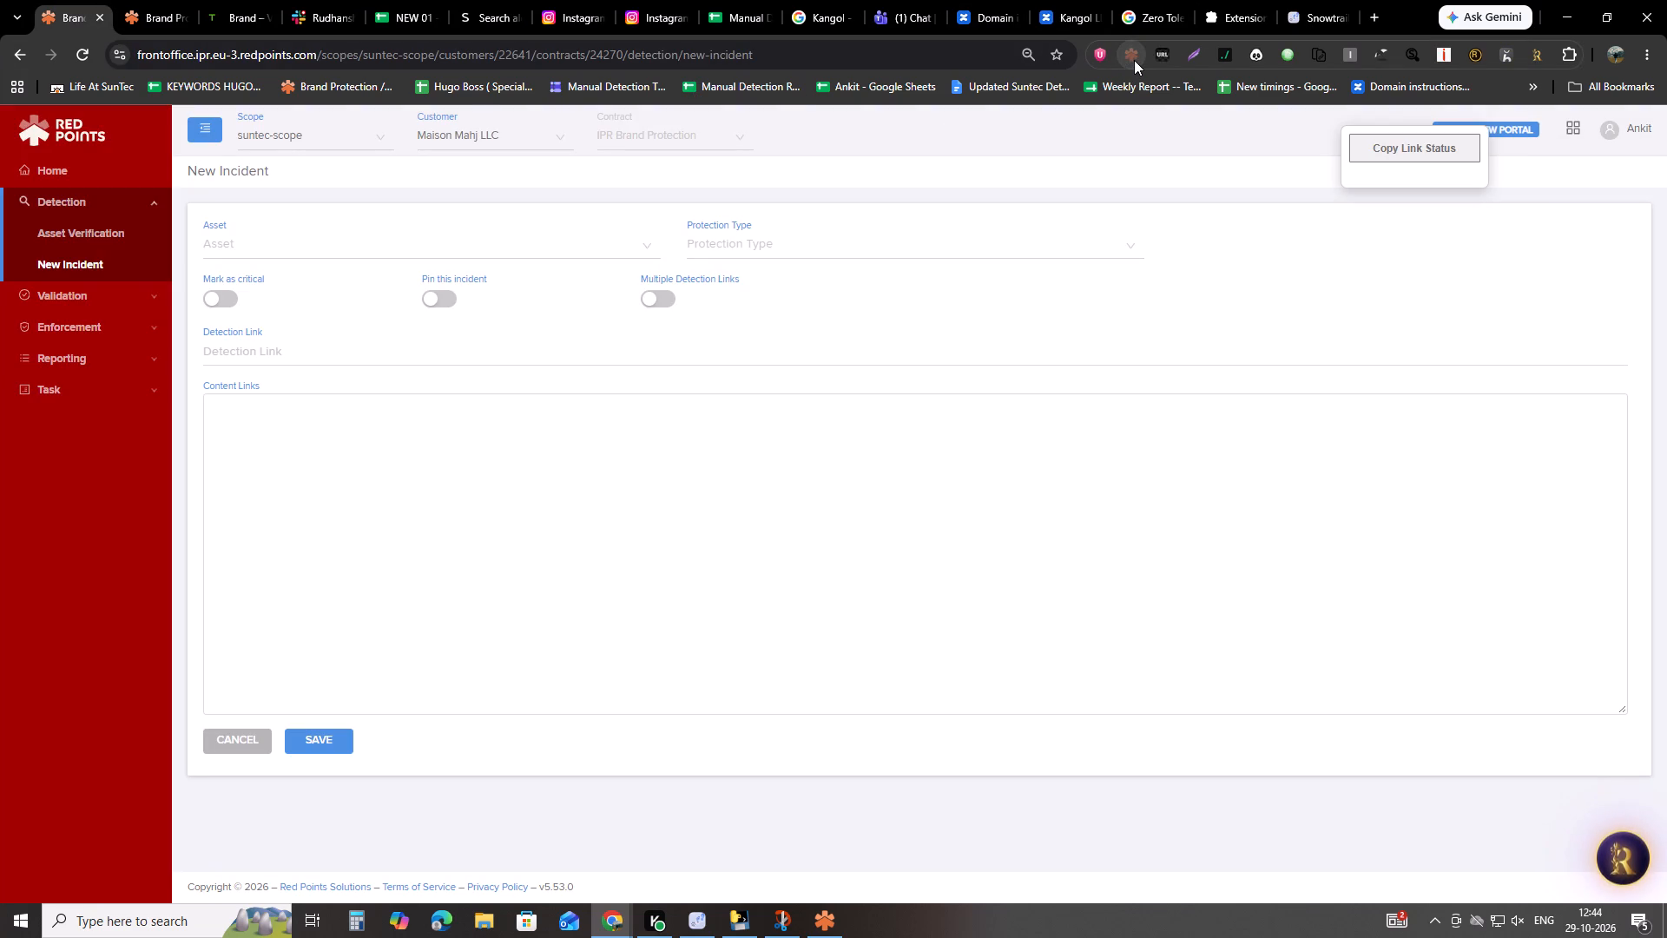
{"action": "double_click", "coordinate": [1134, 60]}
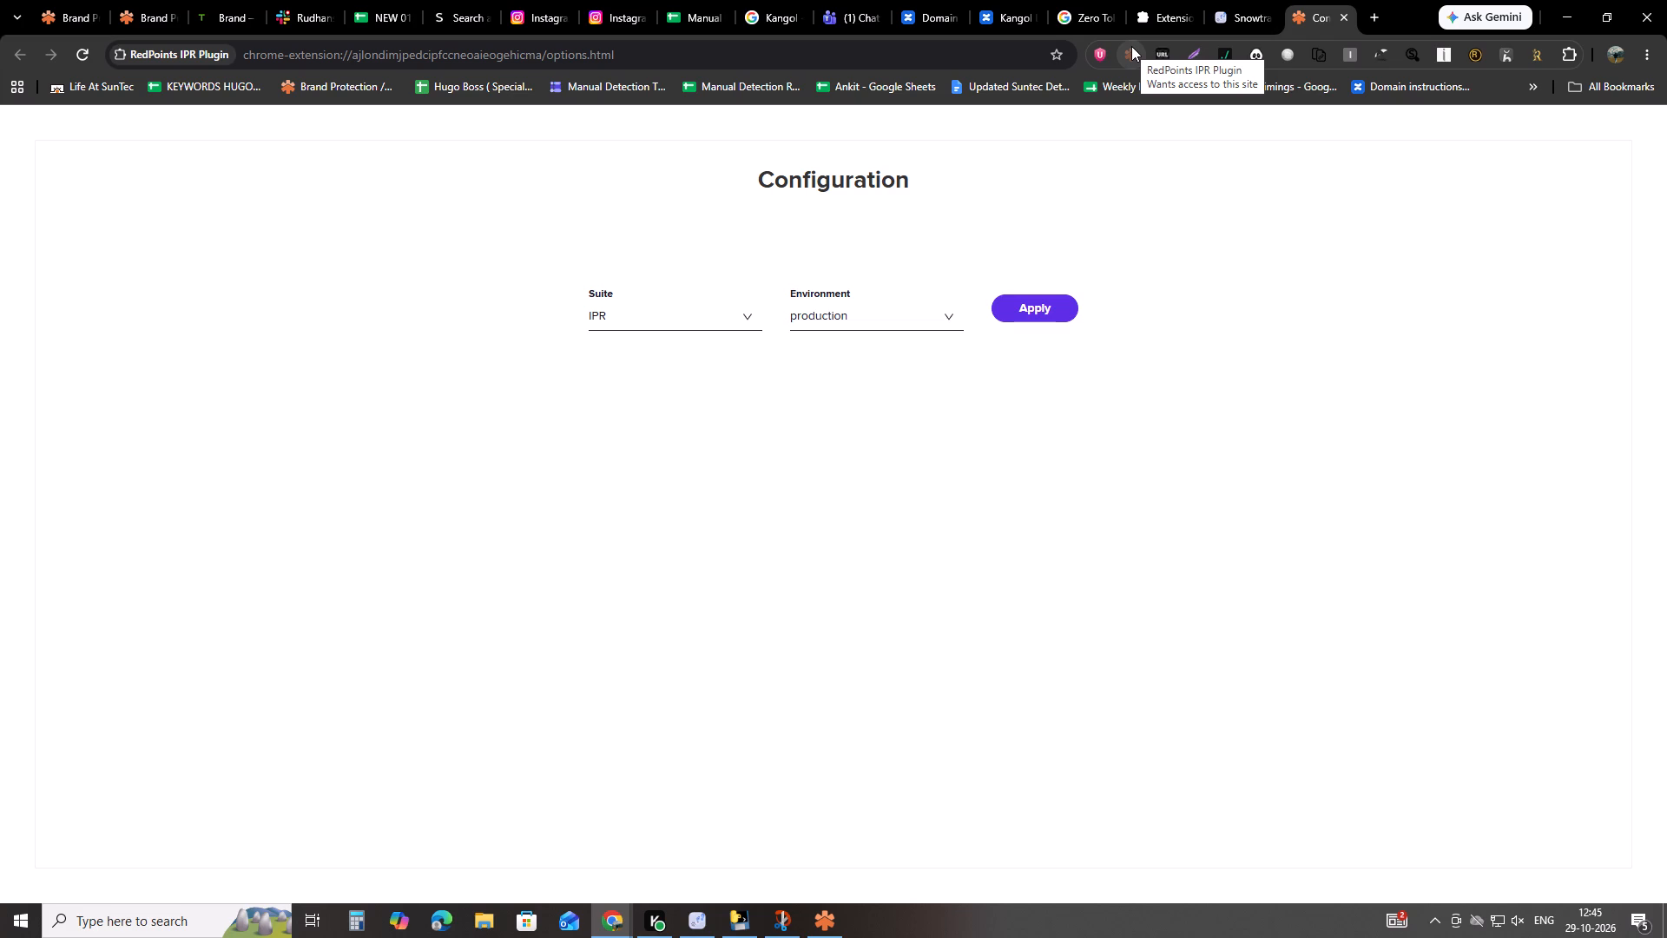
{"action": "double_click", "coordinate": [1066, 295]}
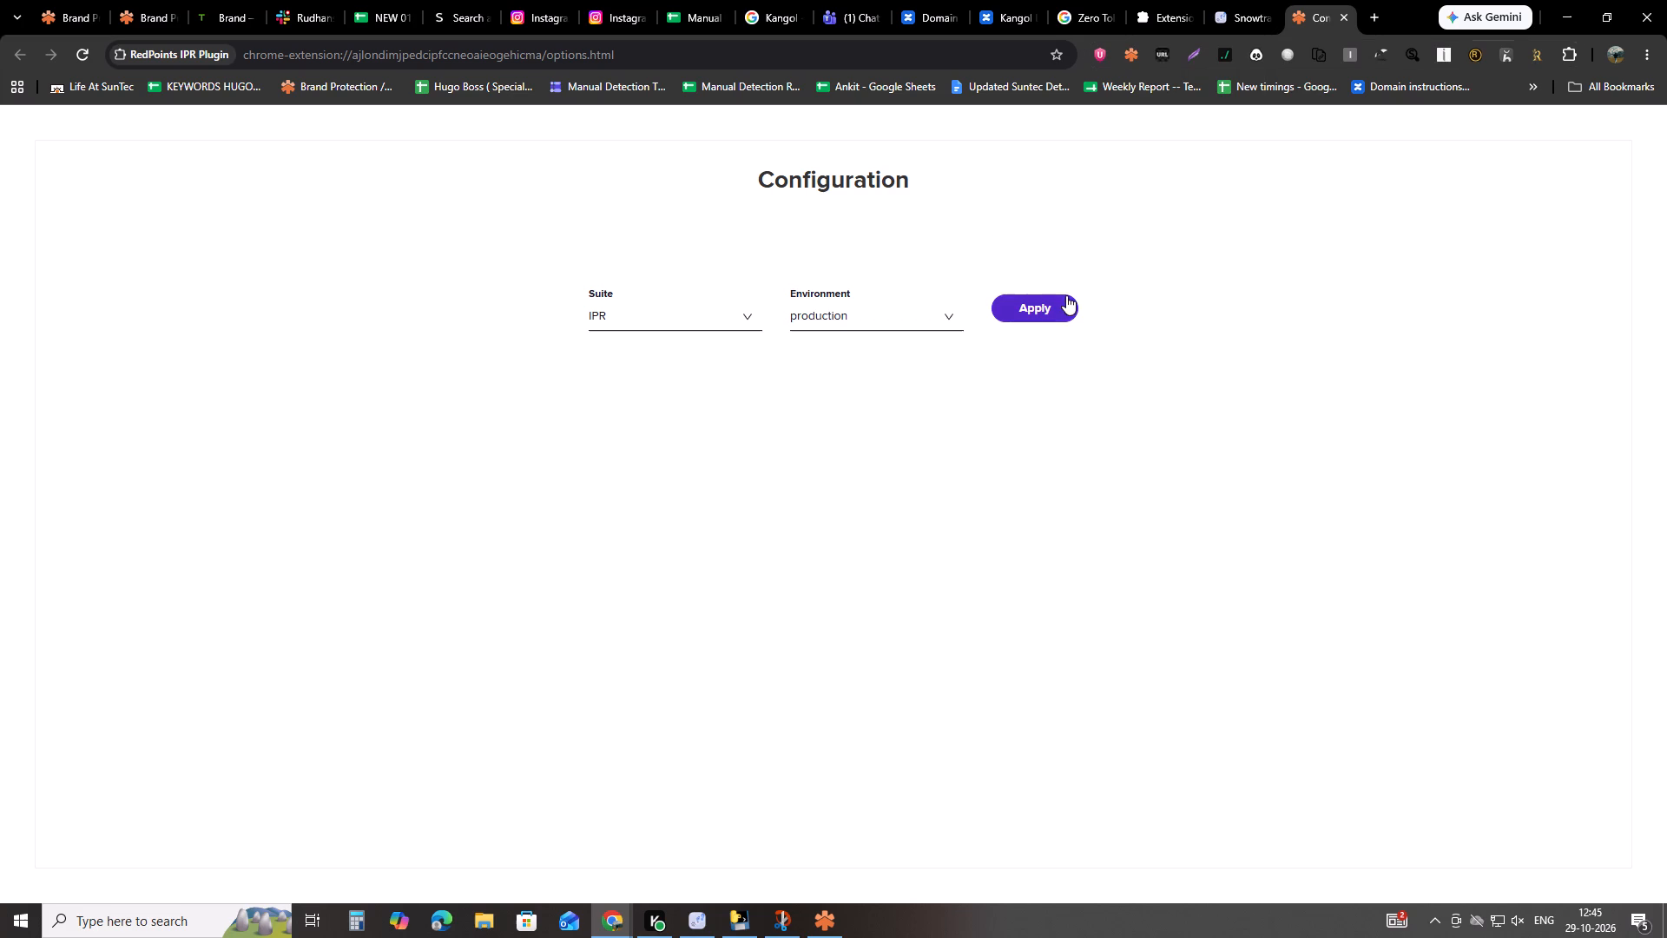
Close the configuration tab, reopen the RedPoints IPR Plugin, and set the scope to suntec-scope and the task to Detection.
{"action": "middle_click", "coordinate": [1303, 0]}
{"action": "left_click", "coordinate": [1130, 66]}
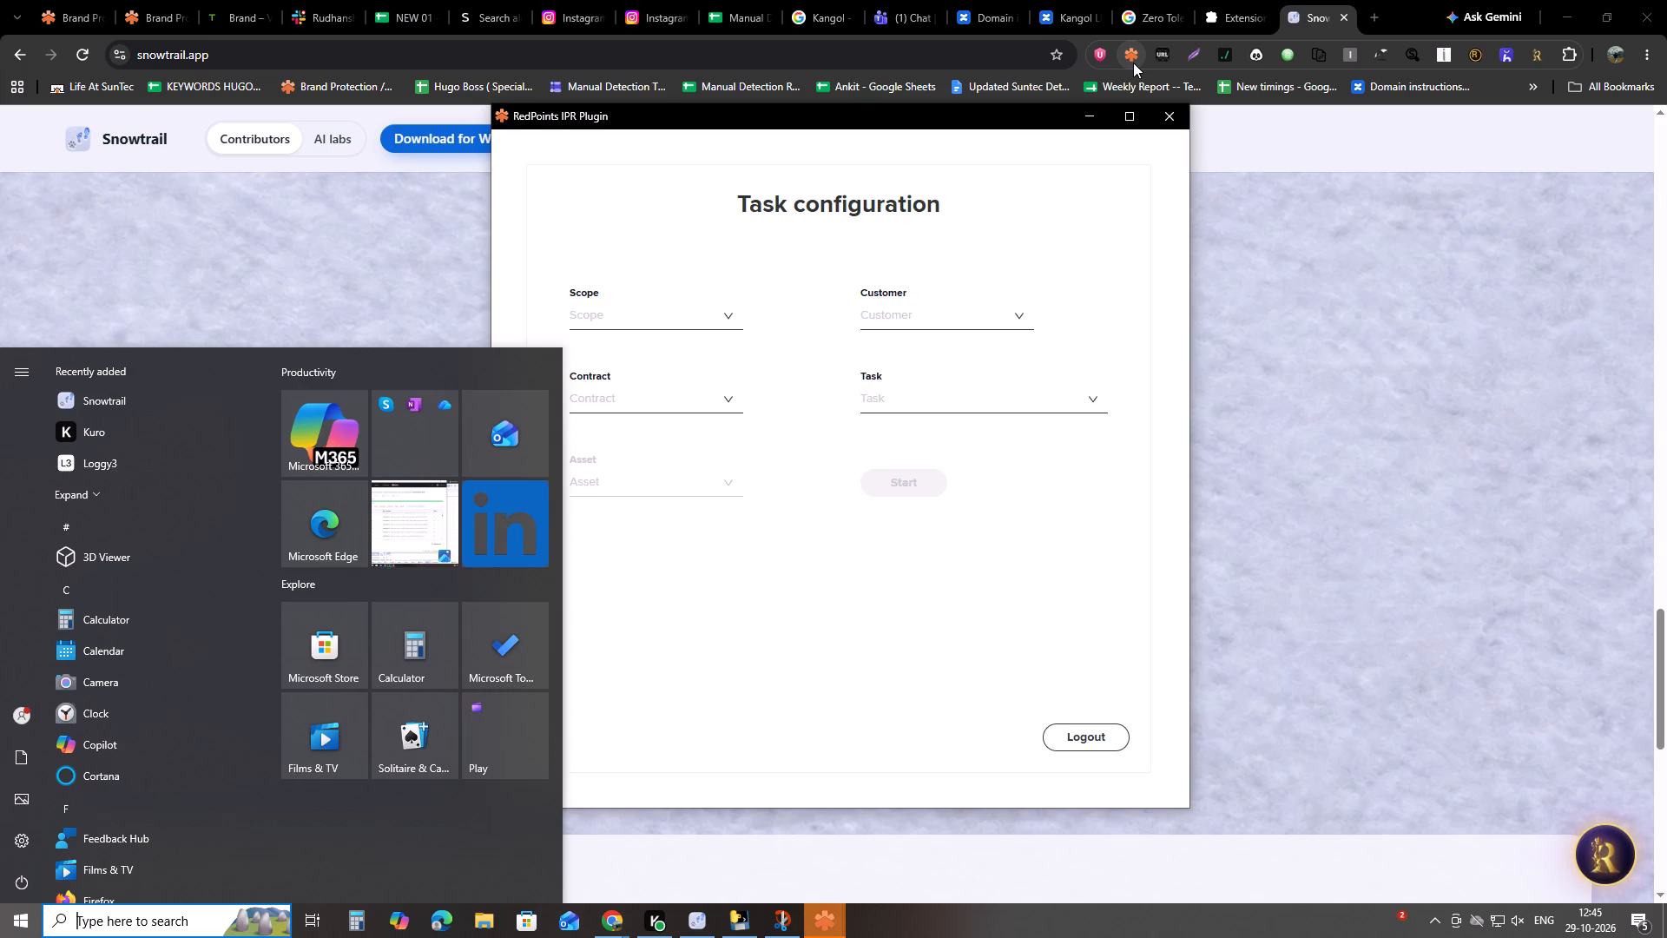
{"action": "scroll", "coordinate": [1133, 63], "scroll_direction": "up", "scroll_amount": 1}
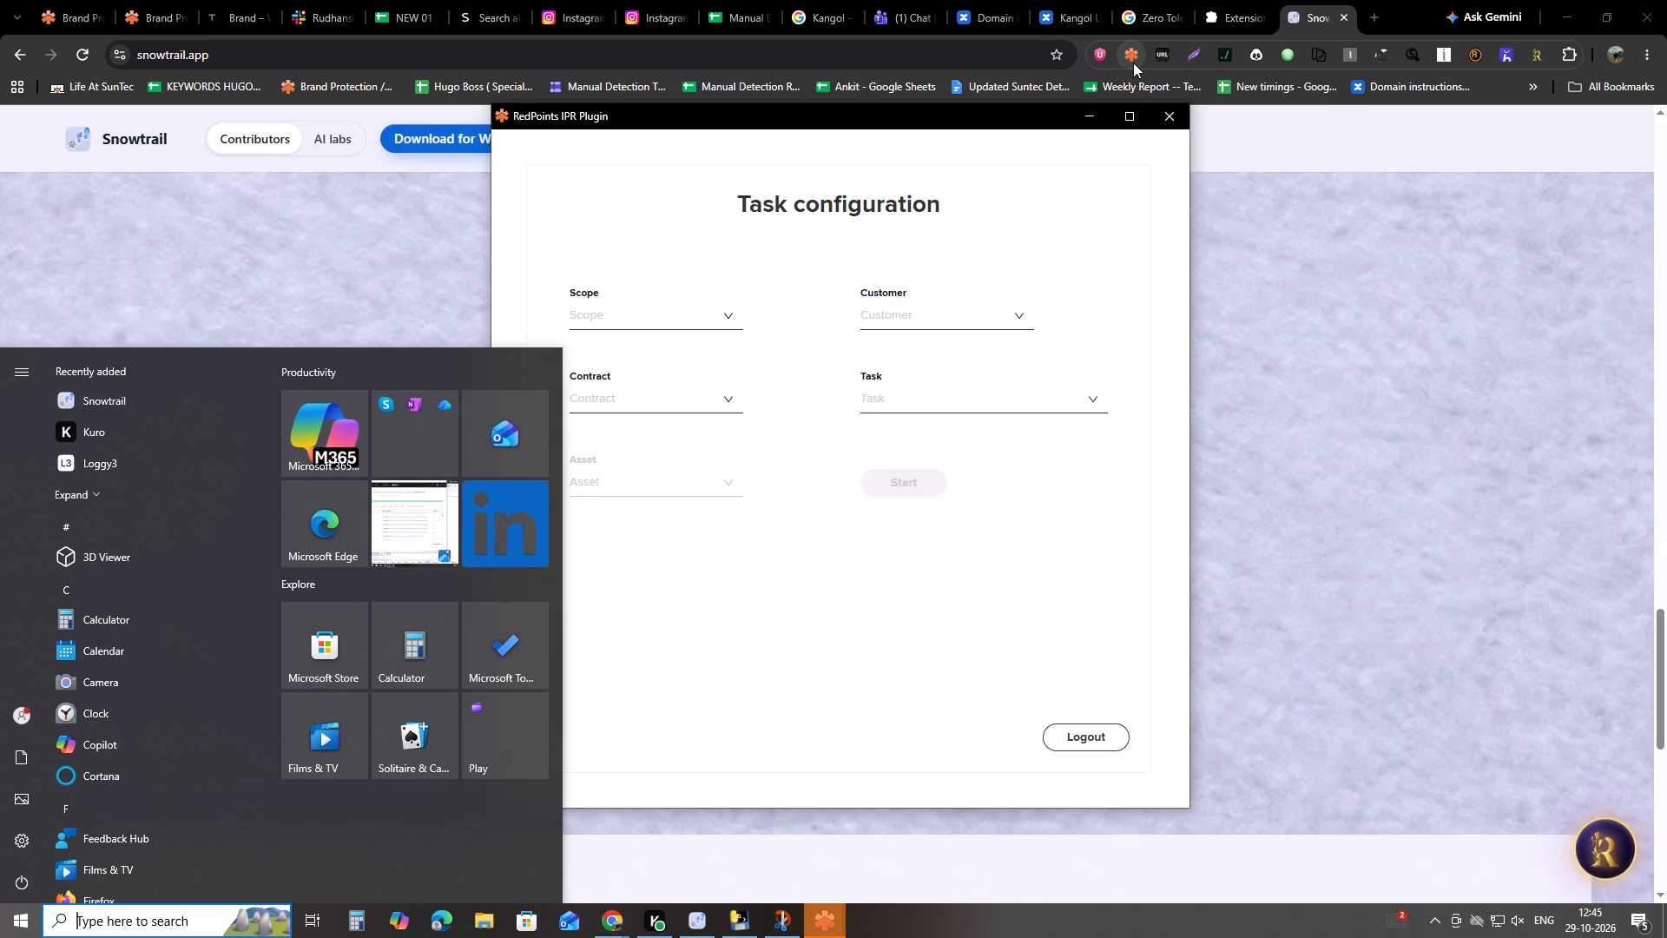
{"action": "left_click", "coordinate": [648, 330]}
{"action": "left_click", "coordinate": [646, 314]}
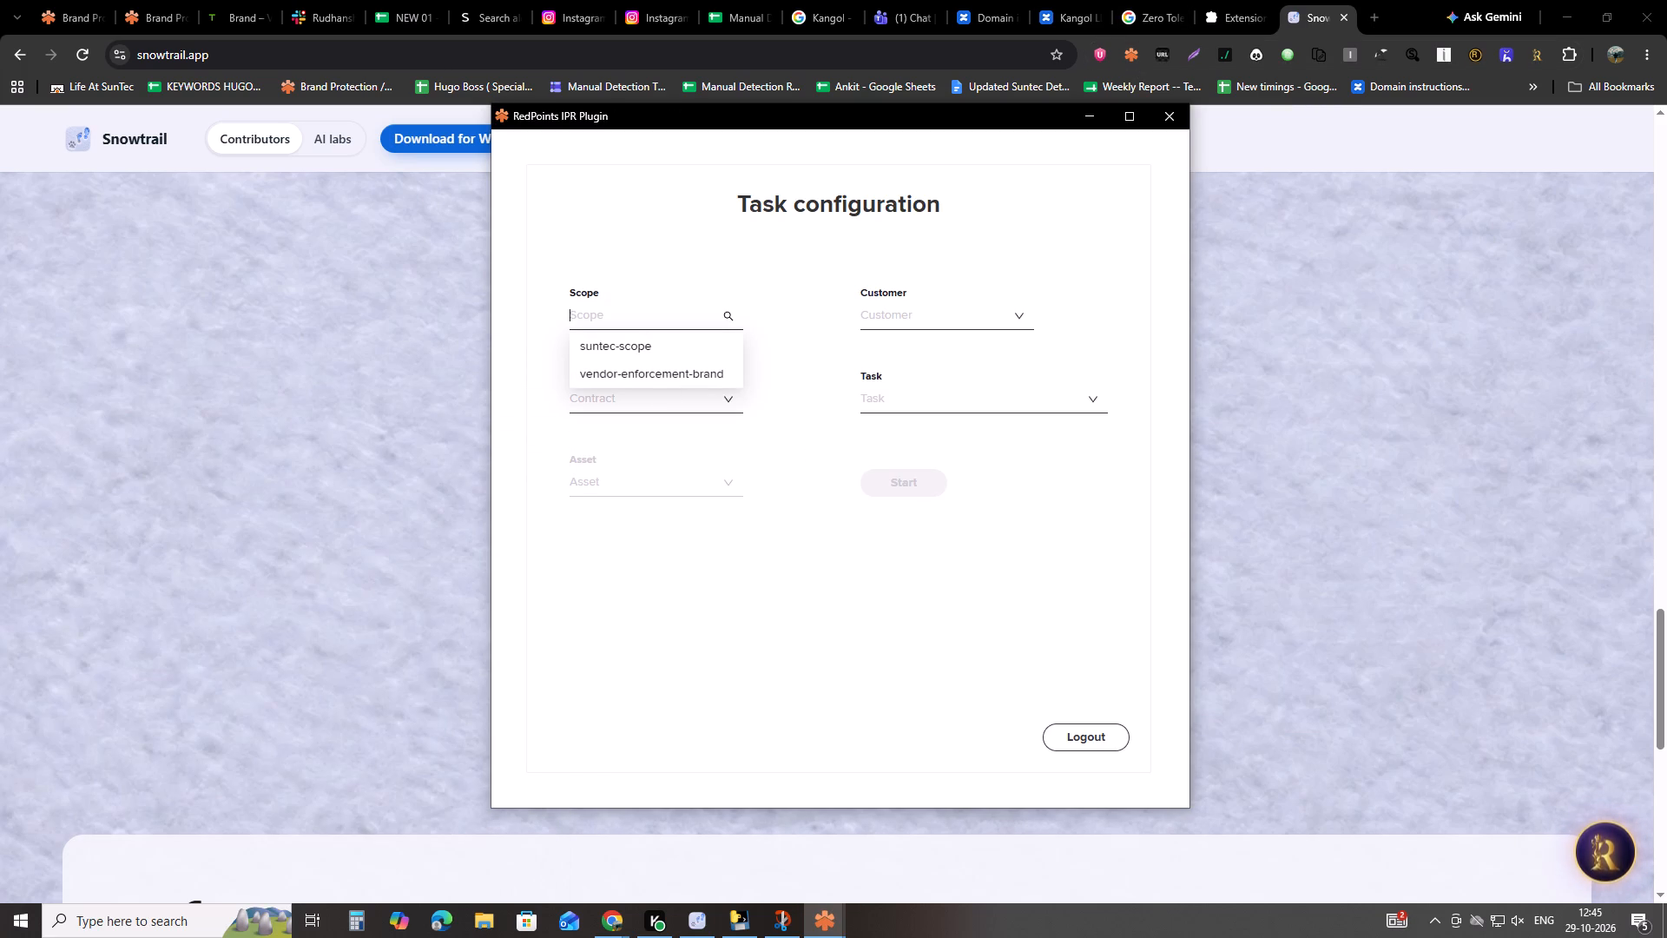
{"action": "left_click", "coordinate": [658, 353]}
{"action": "left_click", "coordinate": [912, 406]}
{"action": "left_click", "coordinate": [913, 458]}
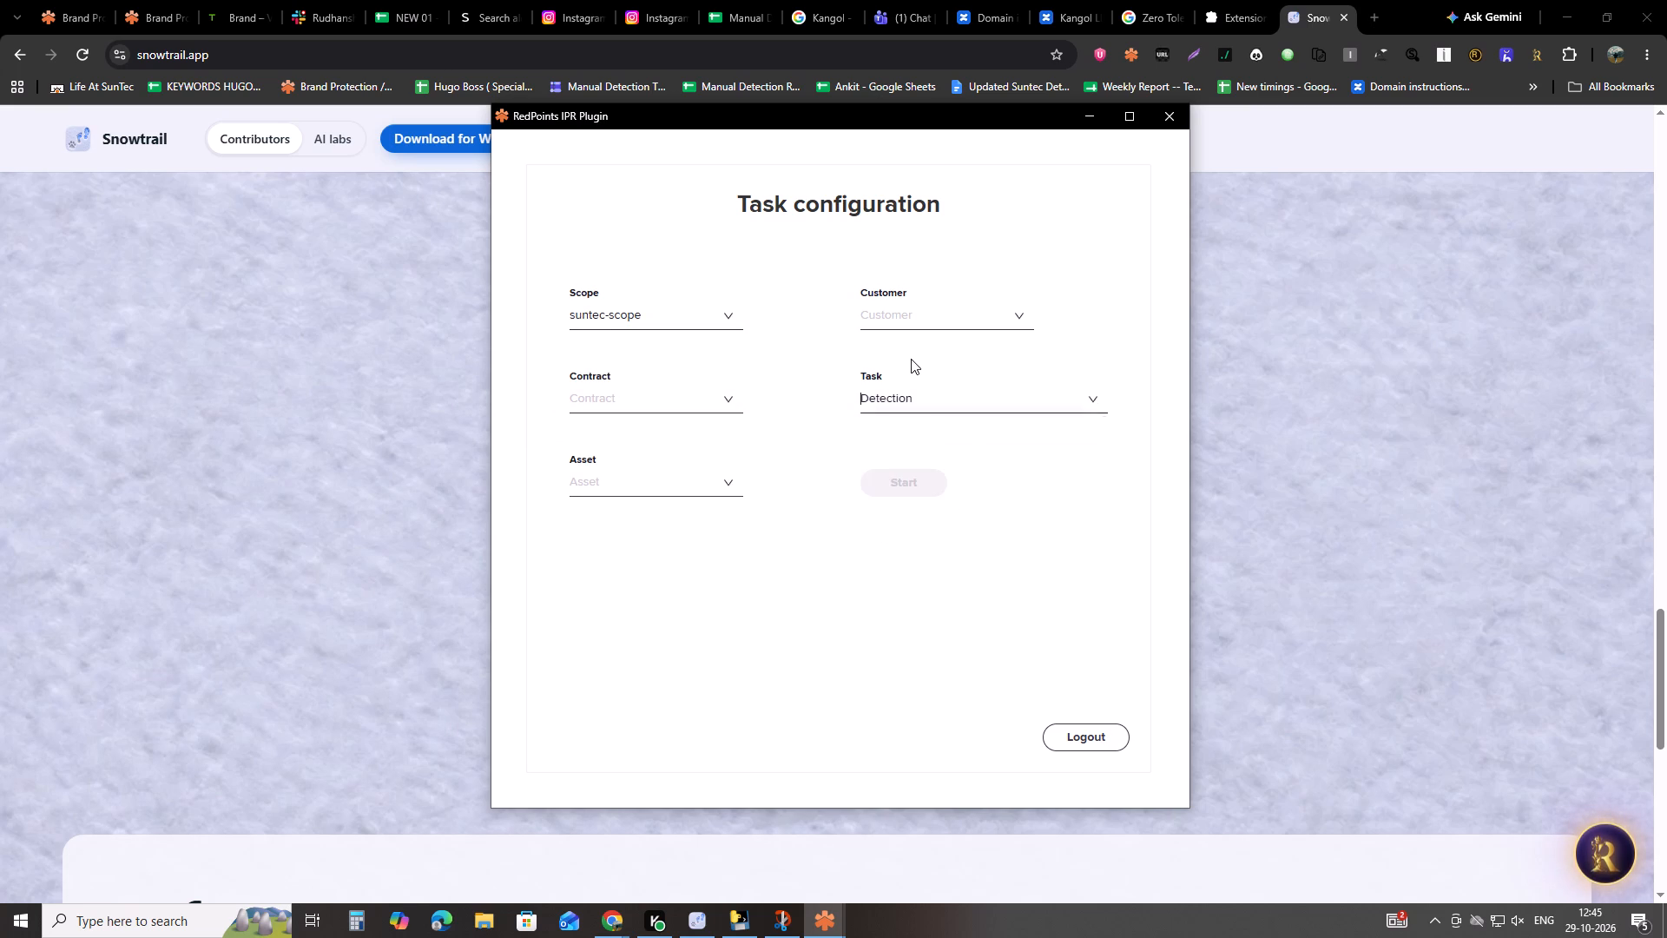
Set the task configuration's customer to Maison Mahj LLC and its contract to IPR Brand Protection.
{"action": "left_click", "coordinate": [919, 327]}
{"action": "key", "text": "super+v"}
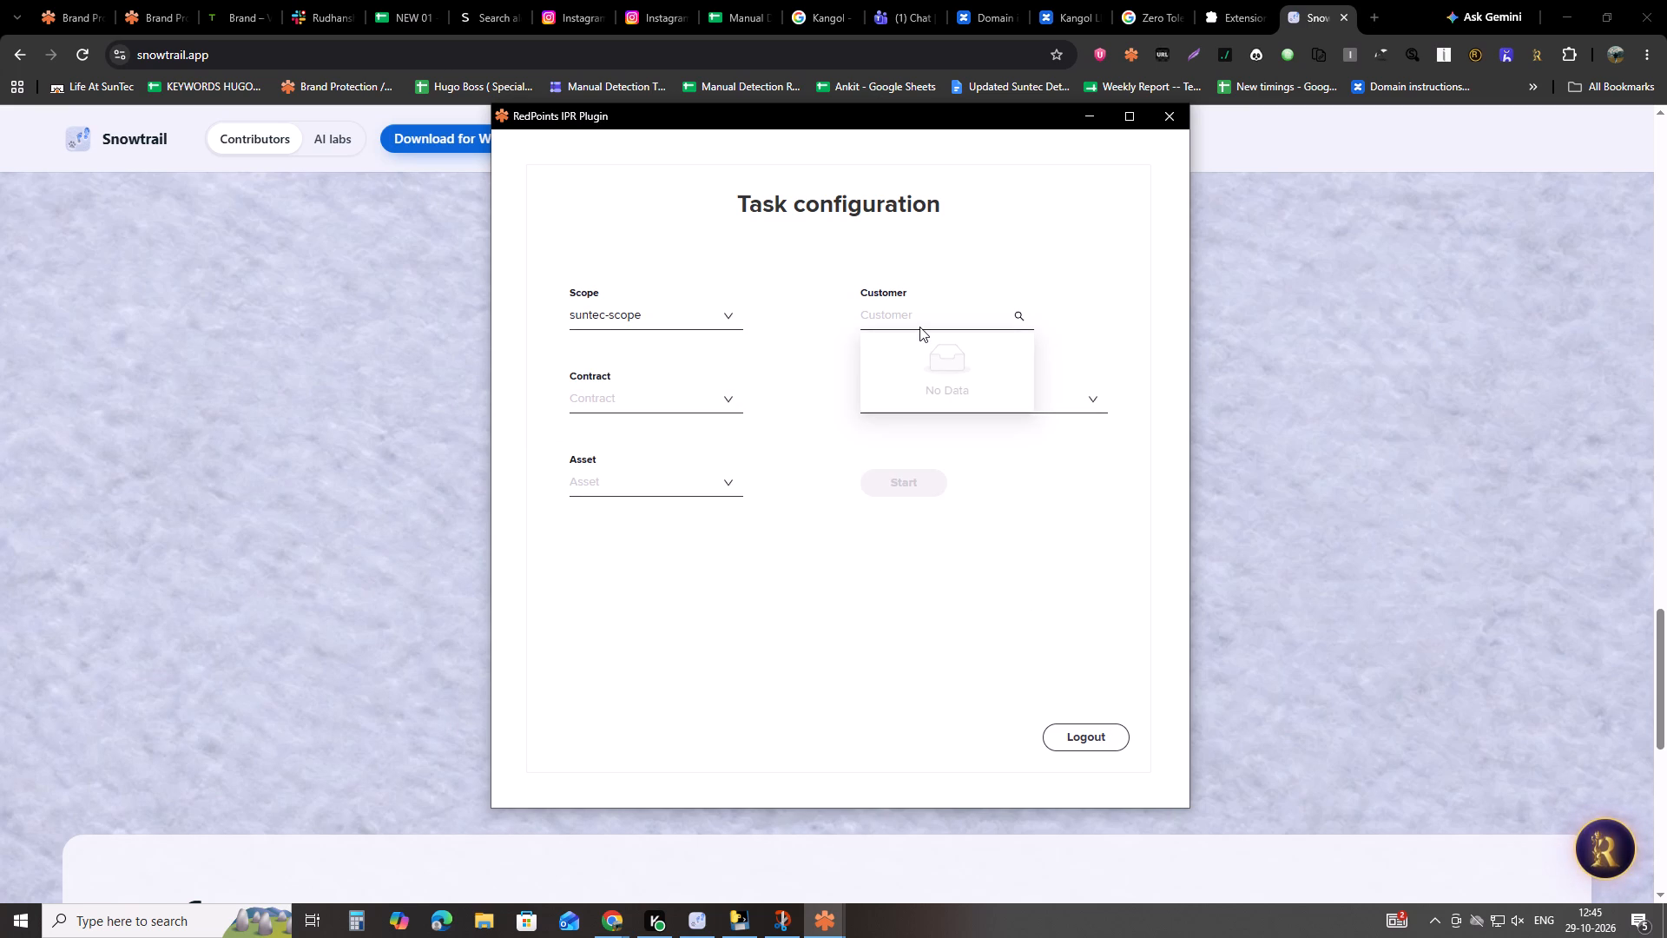
{"action": "key", "text": "Return"}
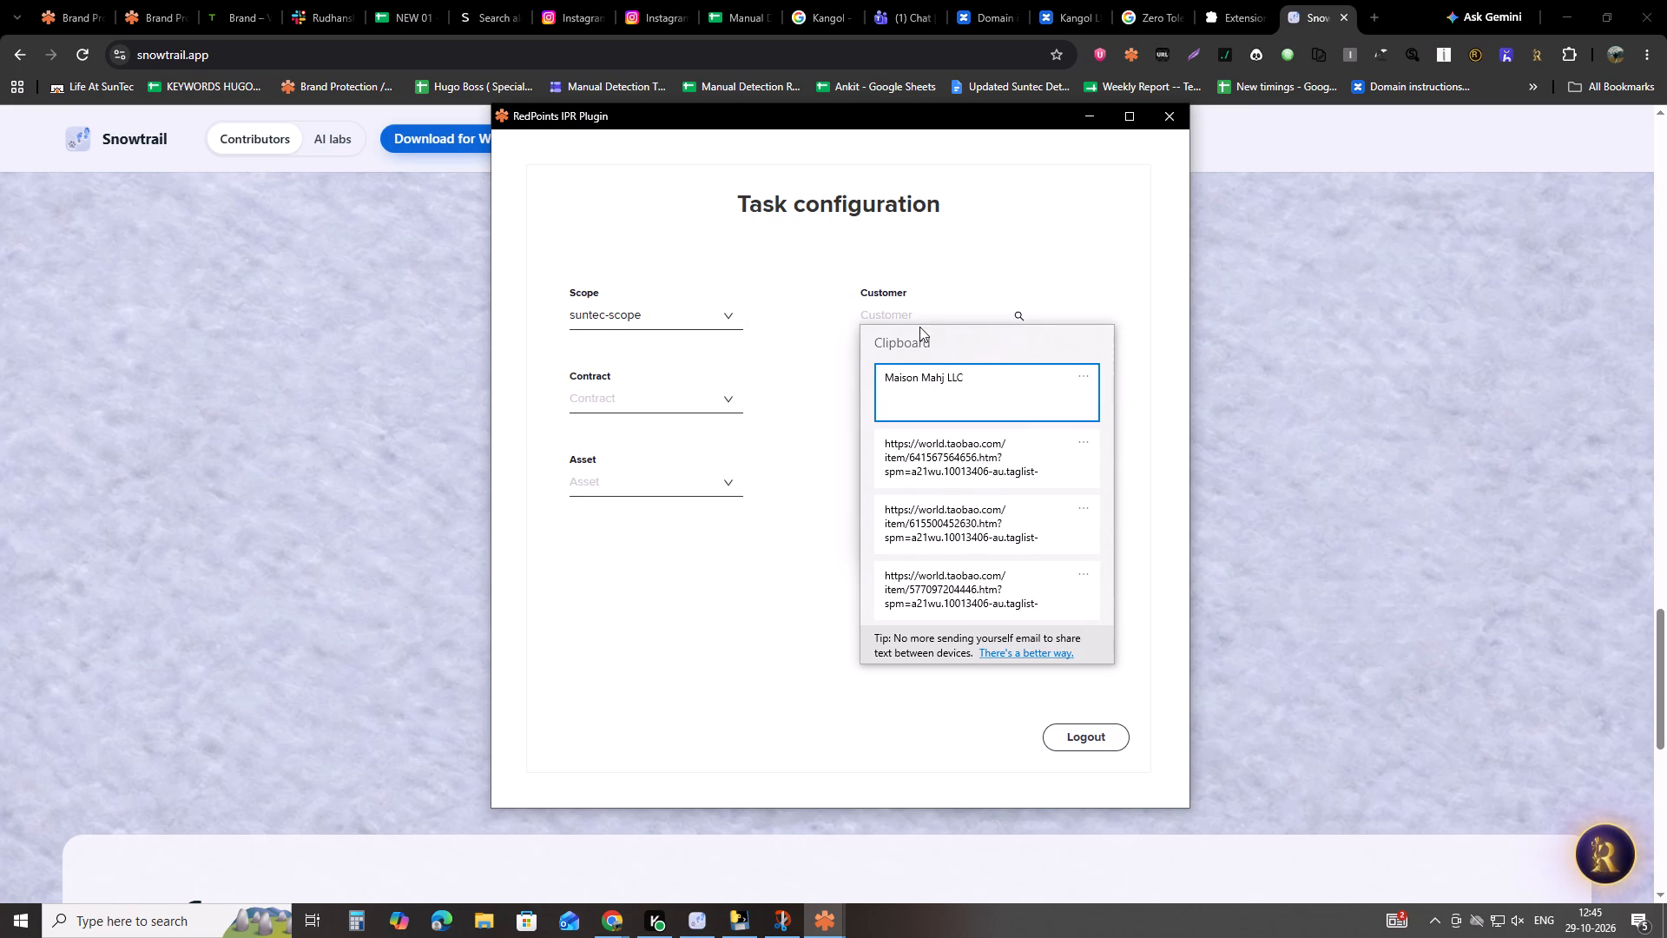
{"action": "key", "text": "ctrl+v"}
{"action": "left_click", "coordinate": [912, 339]}
{"action": "left_click", "coordinate": [694, 404]}
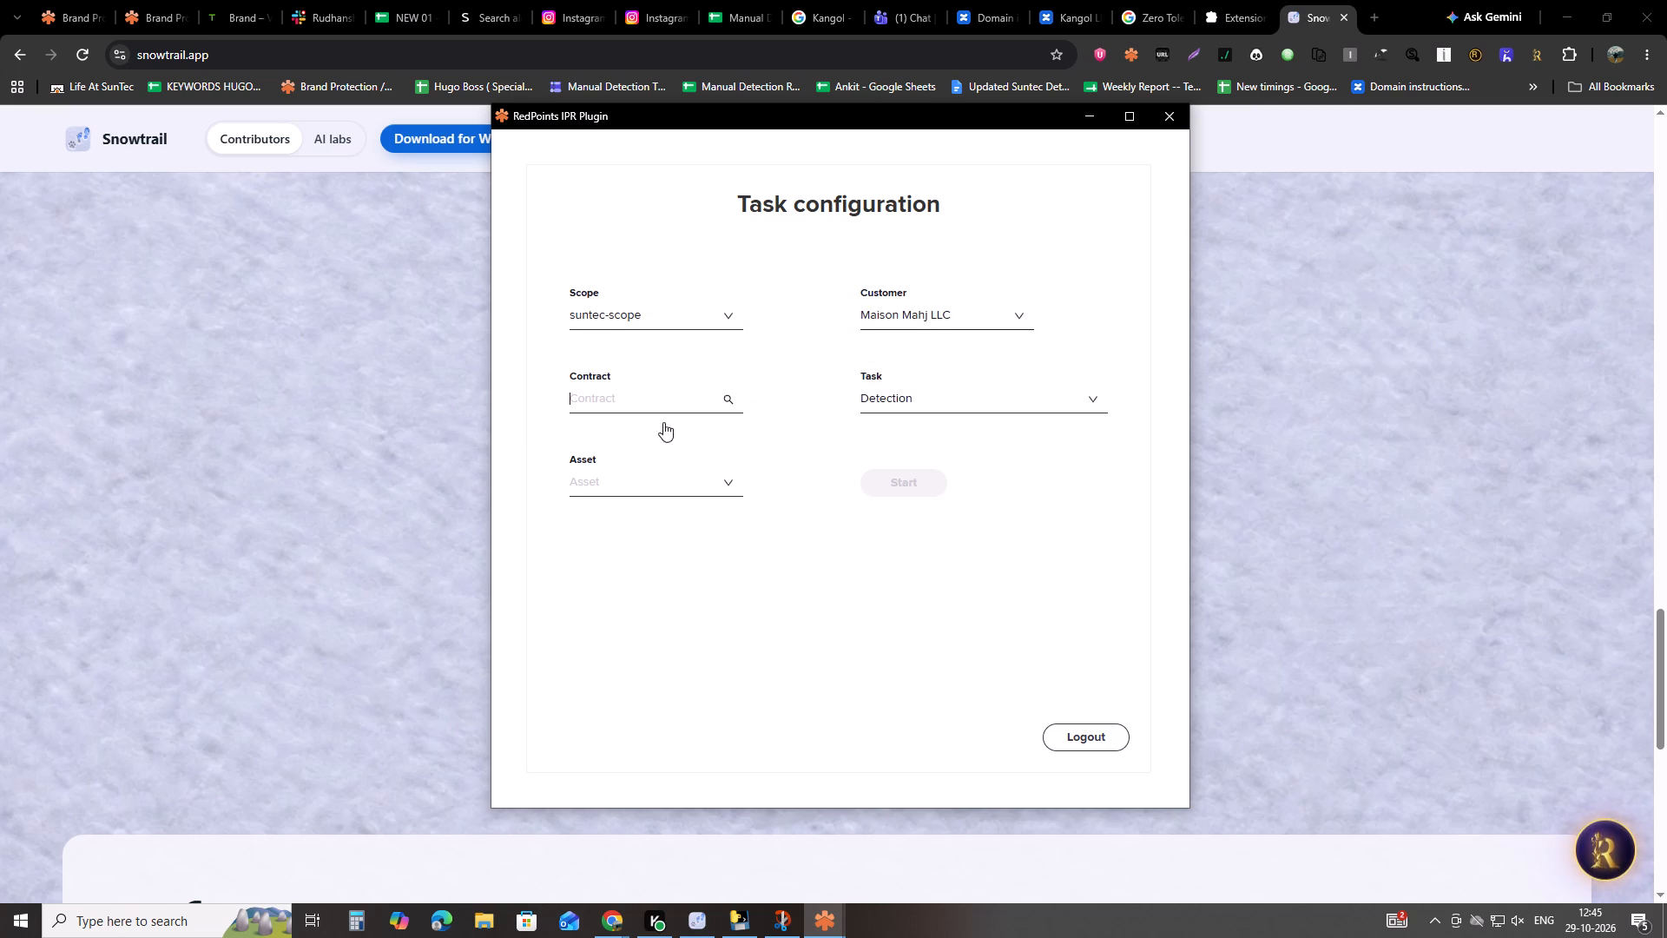
{"action": "left_click", "coordinate": [659, 427]}
Choose the asset Maison Mahj - 28 - Mats and start the detection task.
{"action": "left_click", "coordinate": [636, 462]}
{"action": "left_click", "coordinate": [631, 472]}
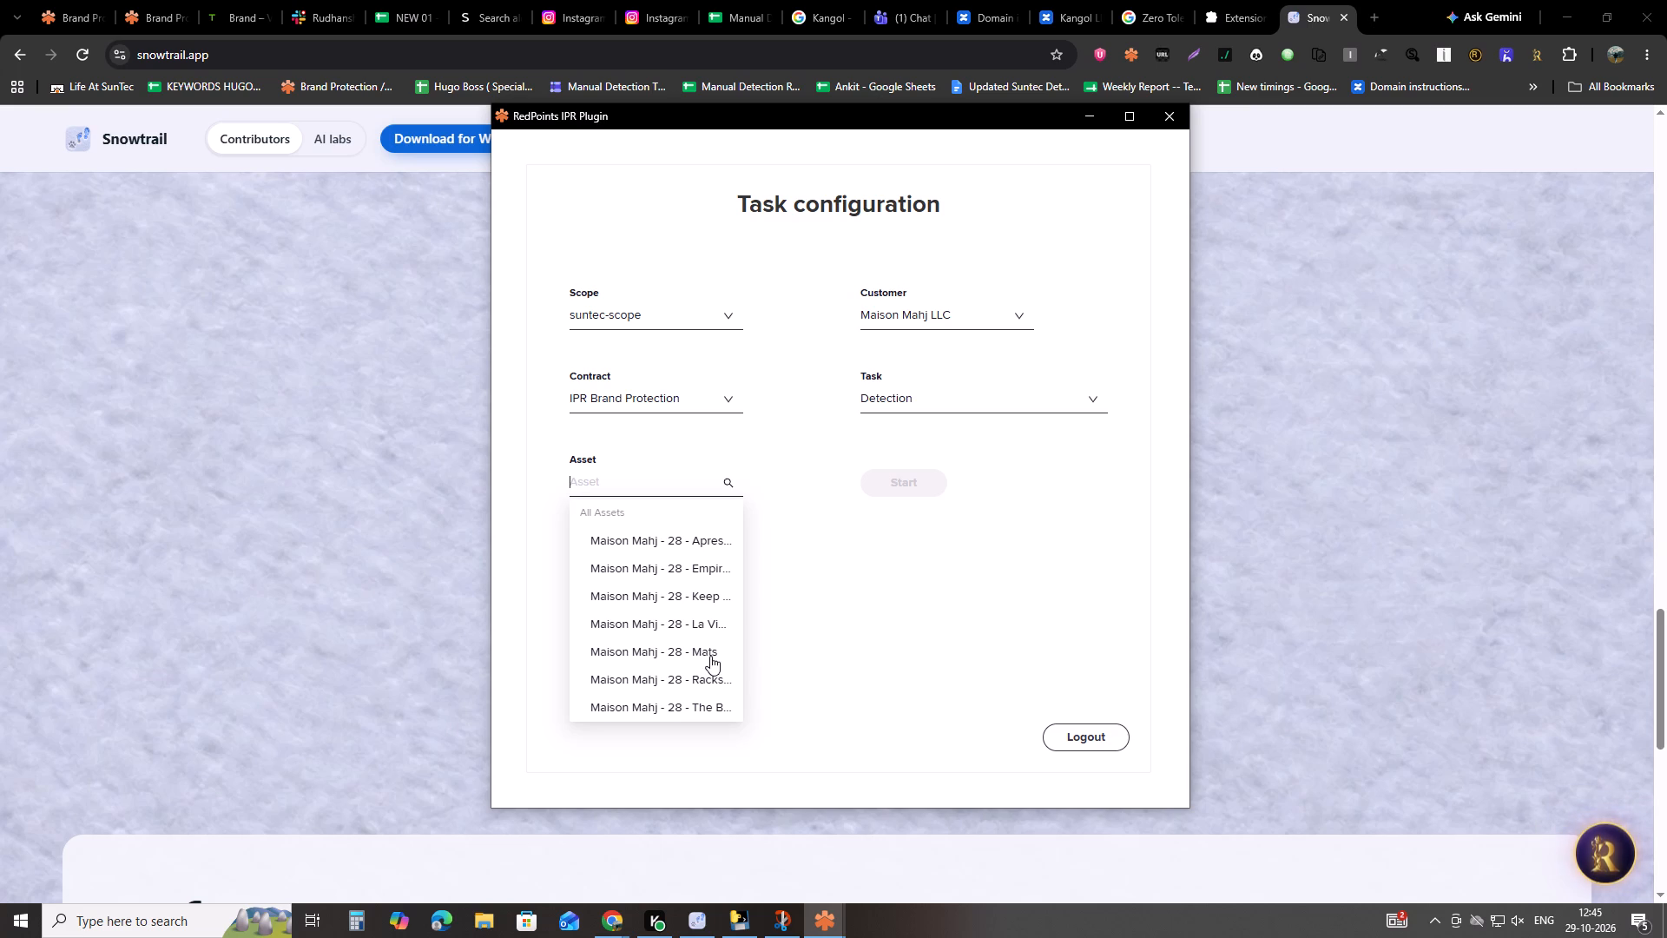
{"action": "type", "text": "mats"}
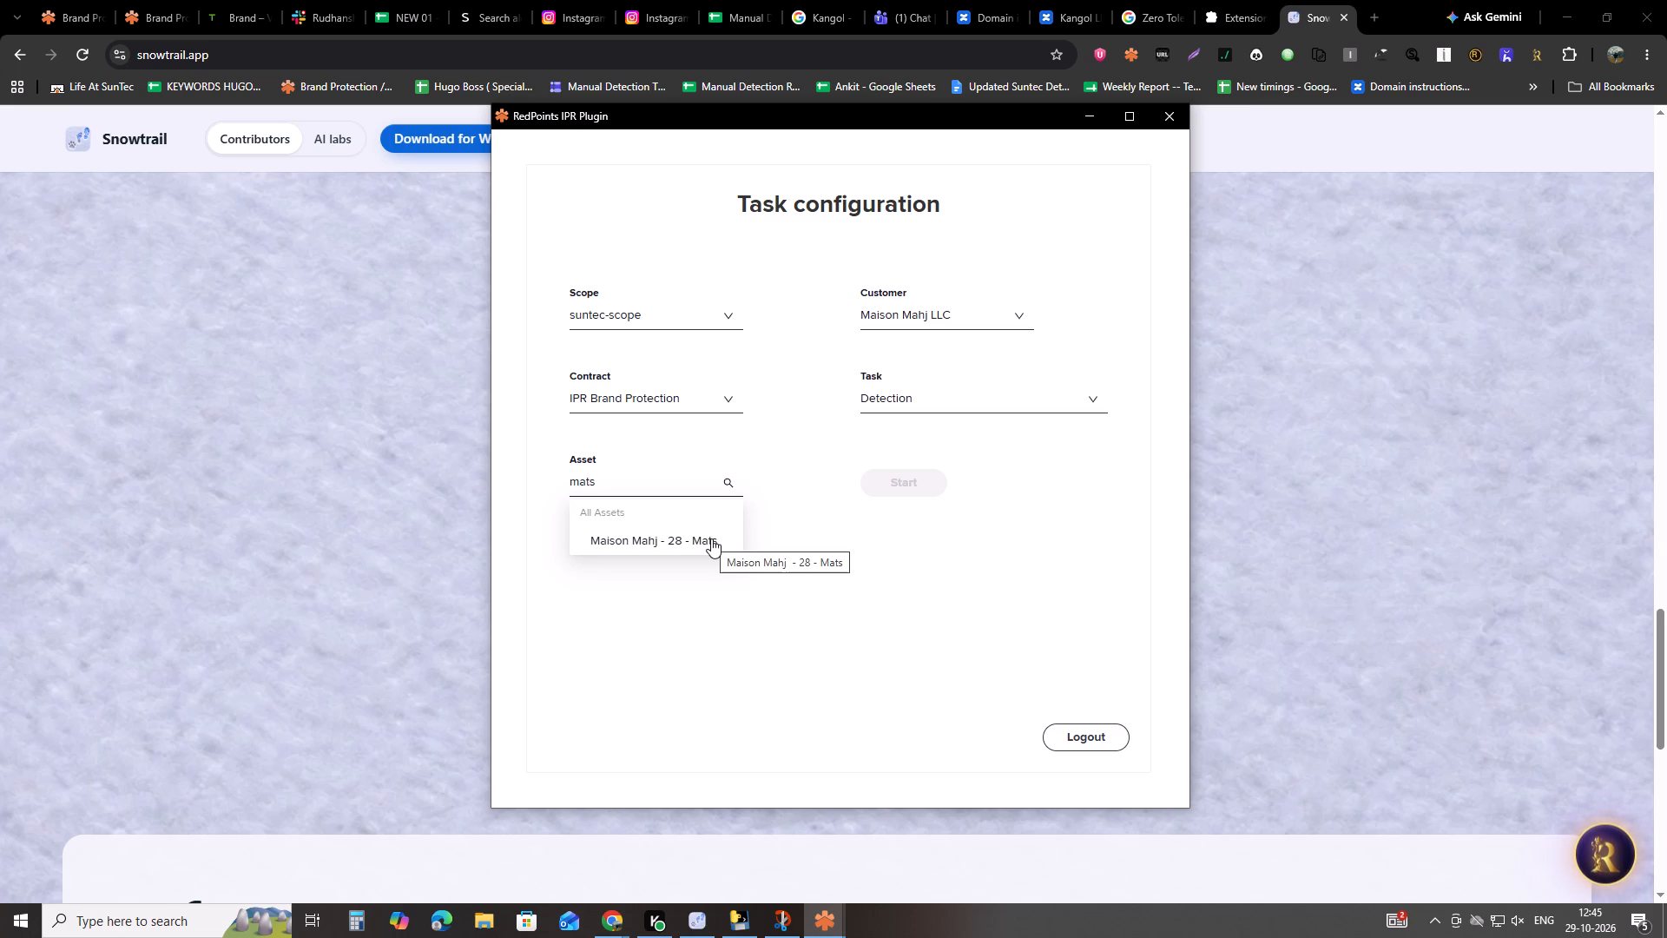
{"action": "left_click", "coordinate": [711, 538]}
{"action": "left_click", "coordinate": [907, 491]}
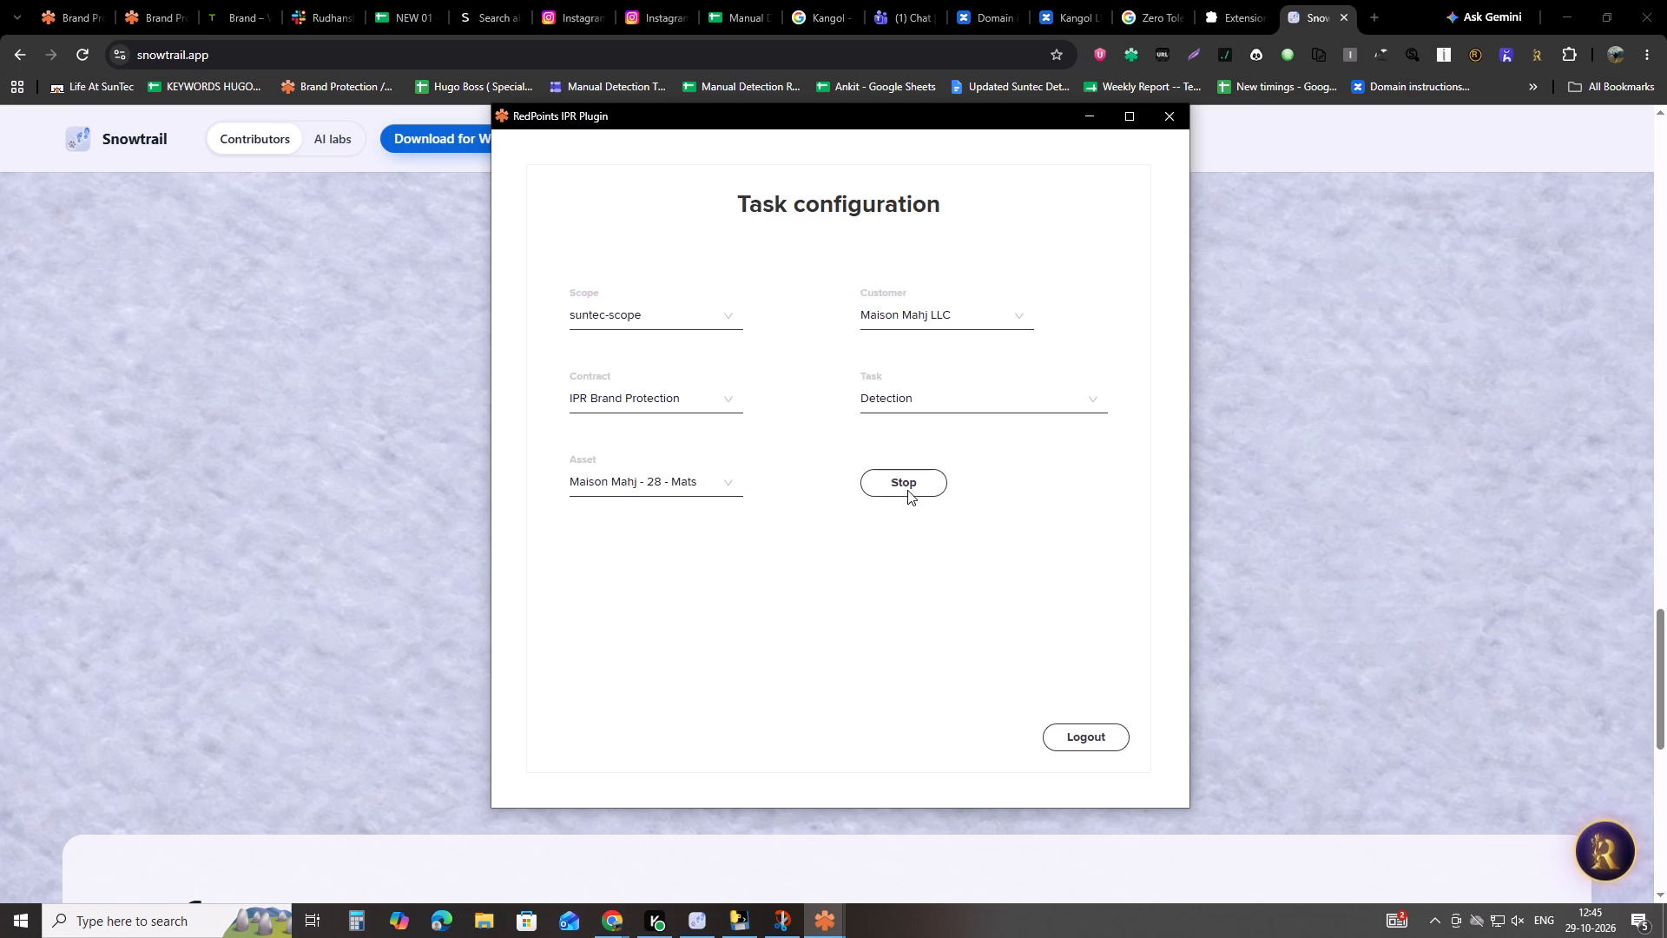
Close the Snowtrail tab and filter the Tuinet Services Brand table by customer Maison Mahj LLC.
{"action": "middle_click", "coordinate": [1319, 6]}
{"action": "left_click", "coordinate": [207, 0]}
{"action": "left_click", "coordinate": [234, 0]}
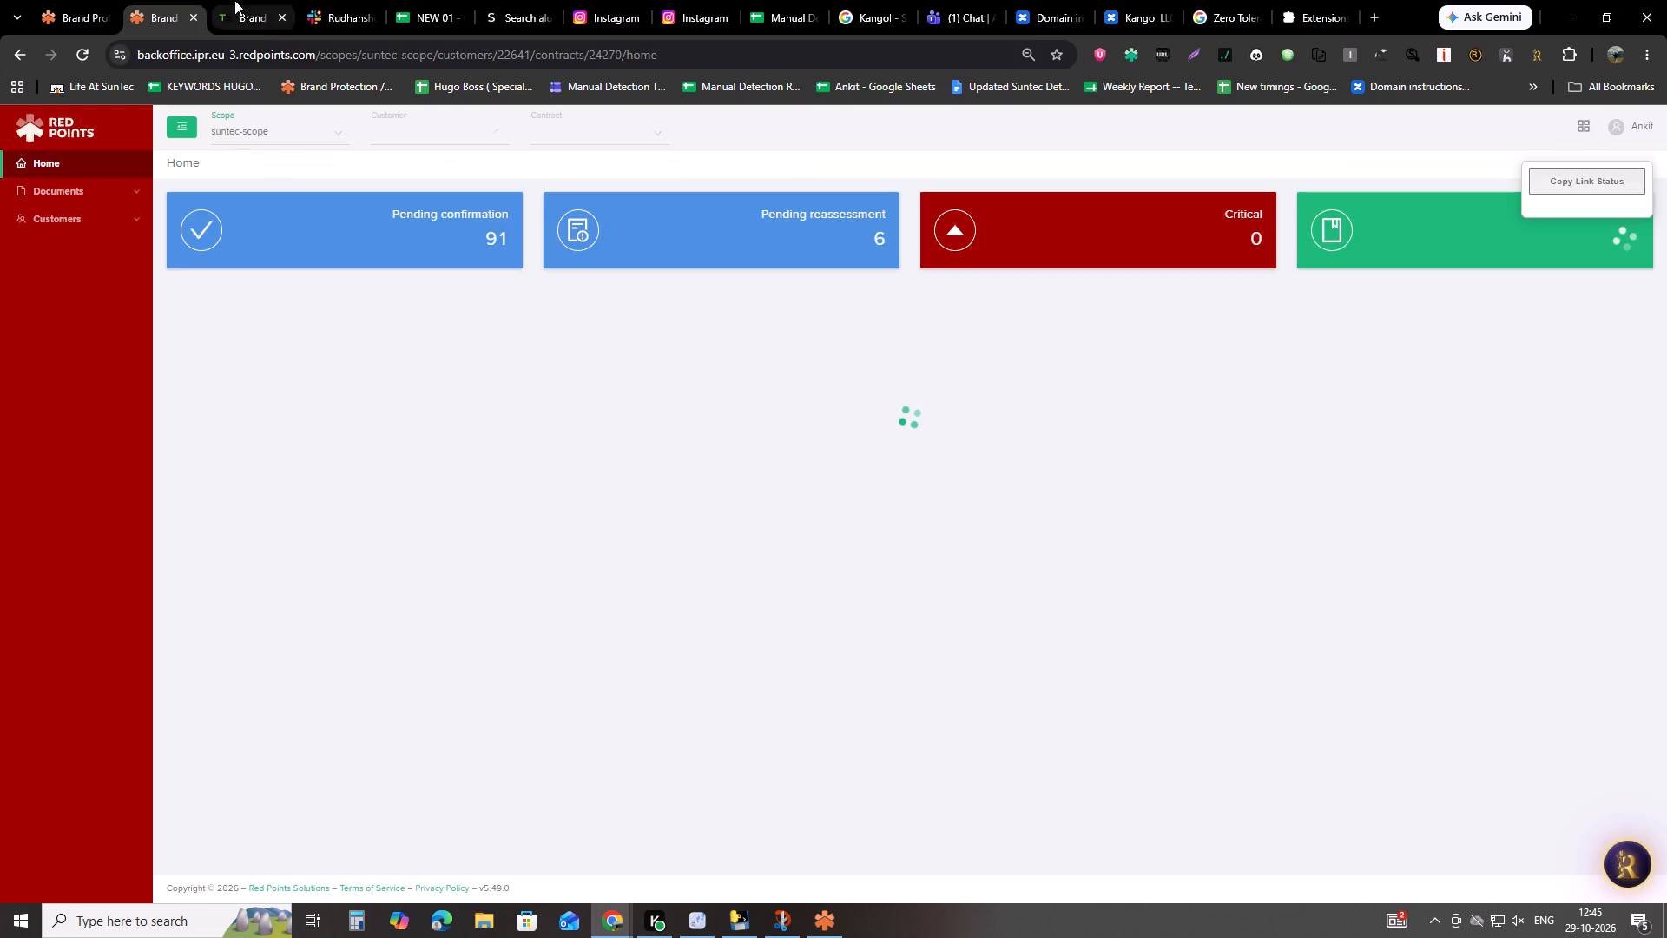
{"action": "left_click", "coordinate": [646, 333]}
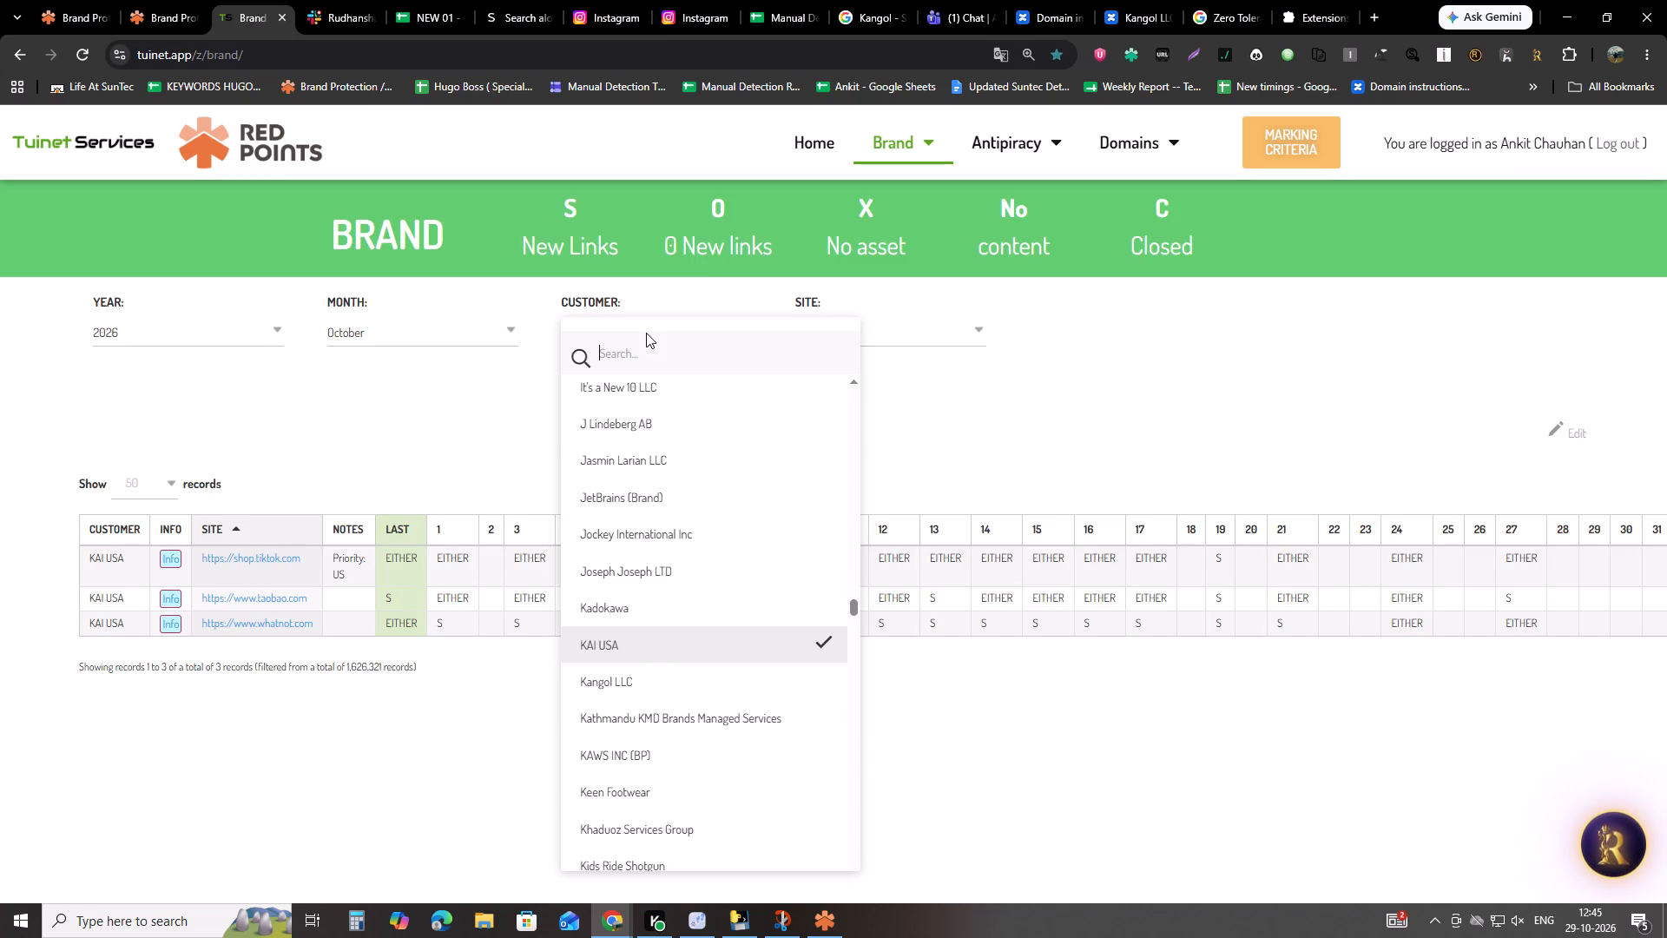
{"action": "key", "text": "super+v"}
{"action": "key", "text": "Down"}
{"action": "key", "text": "Return"}
{"action": "key", "text": "ctrl+v"}
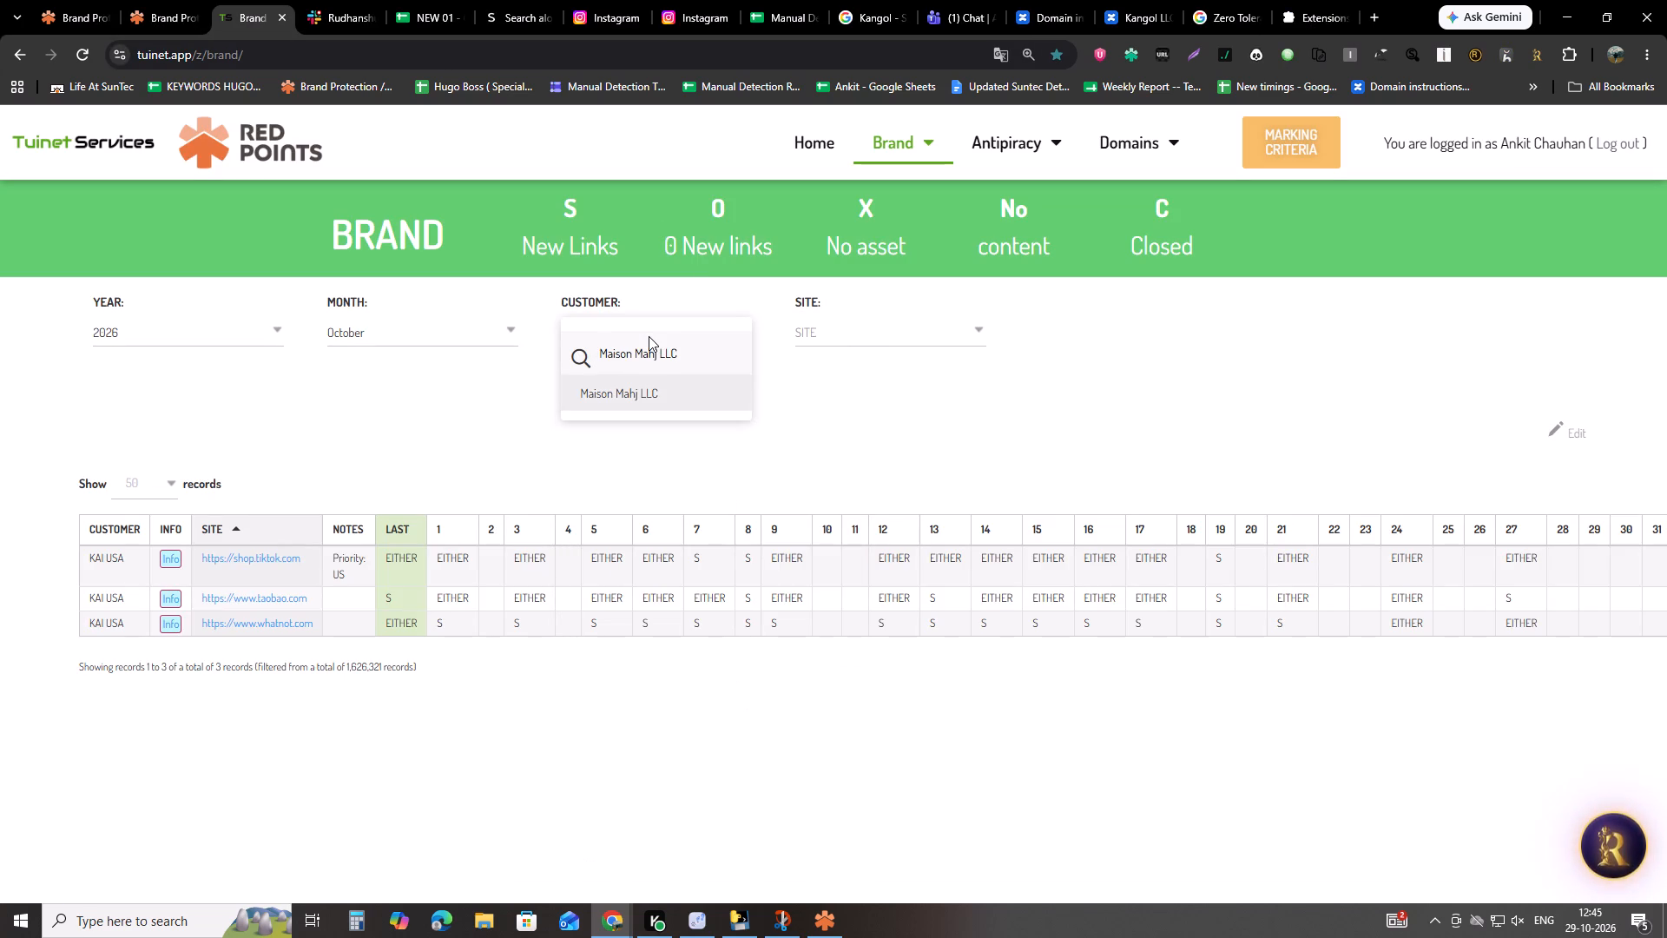
{"action": "left_click", "coordinate": [632, 396]}
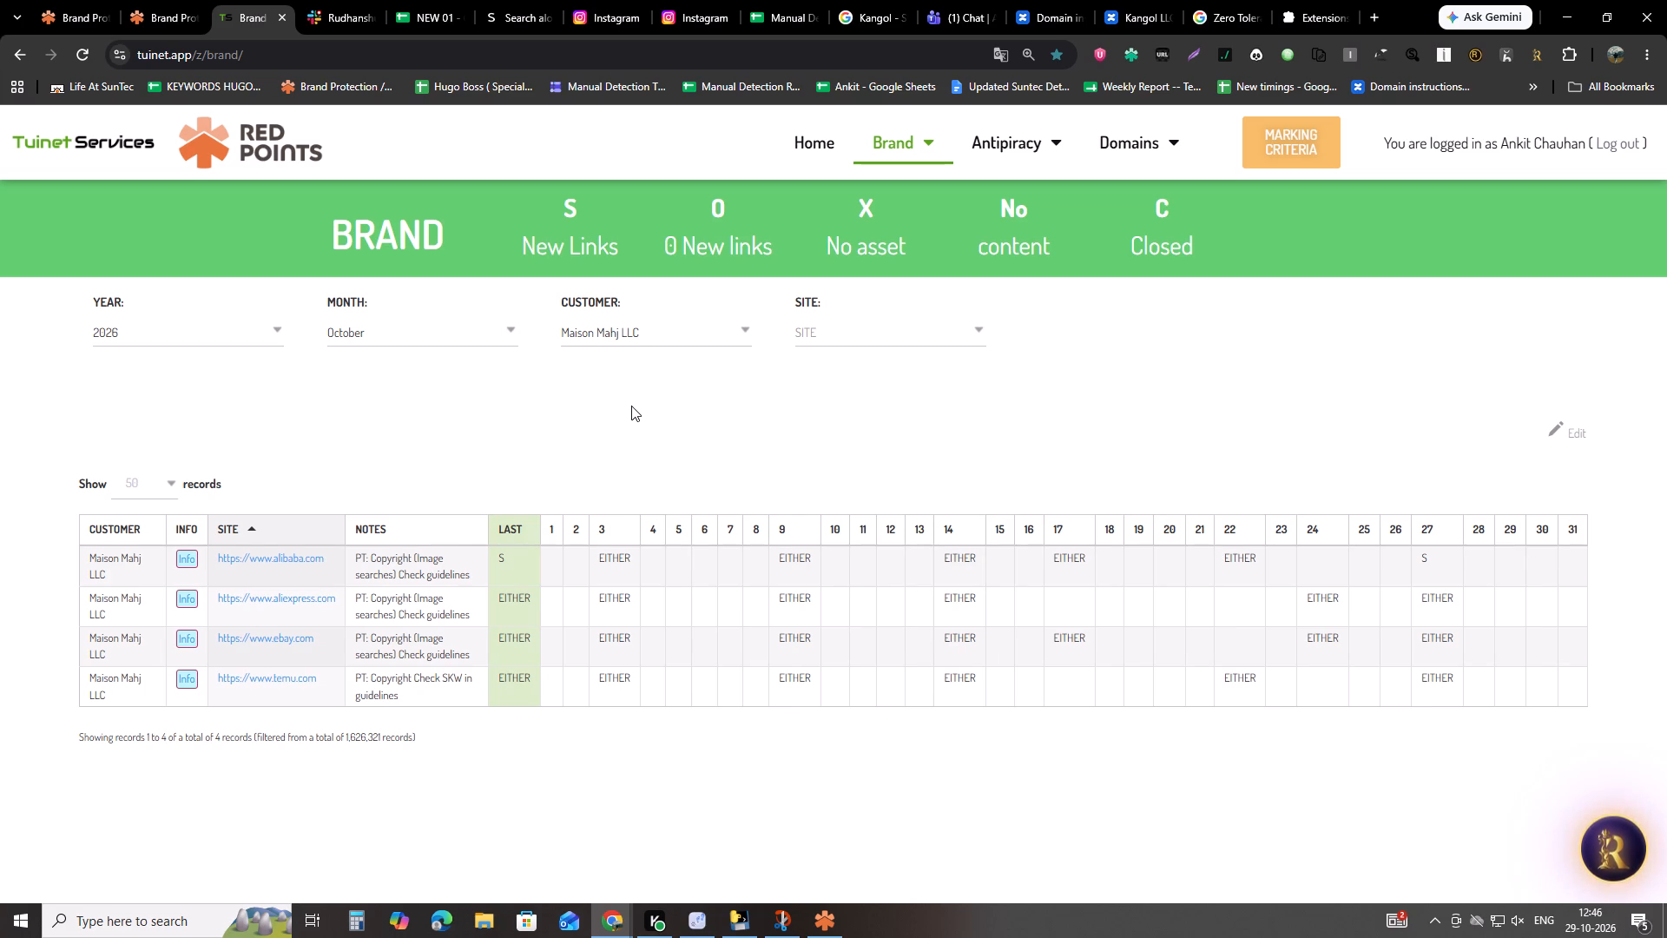
Switch to the Red Points backoffice and open Maison Mahj LLC's official images.
{"action": "left_click", "coordinate": [173, 0]}
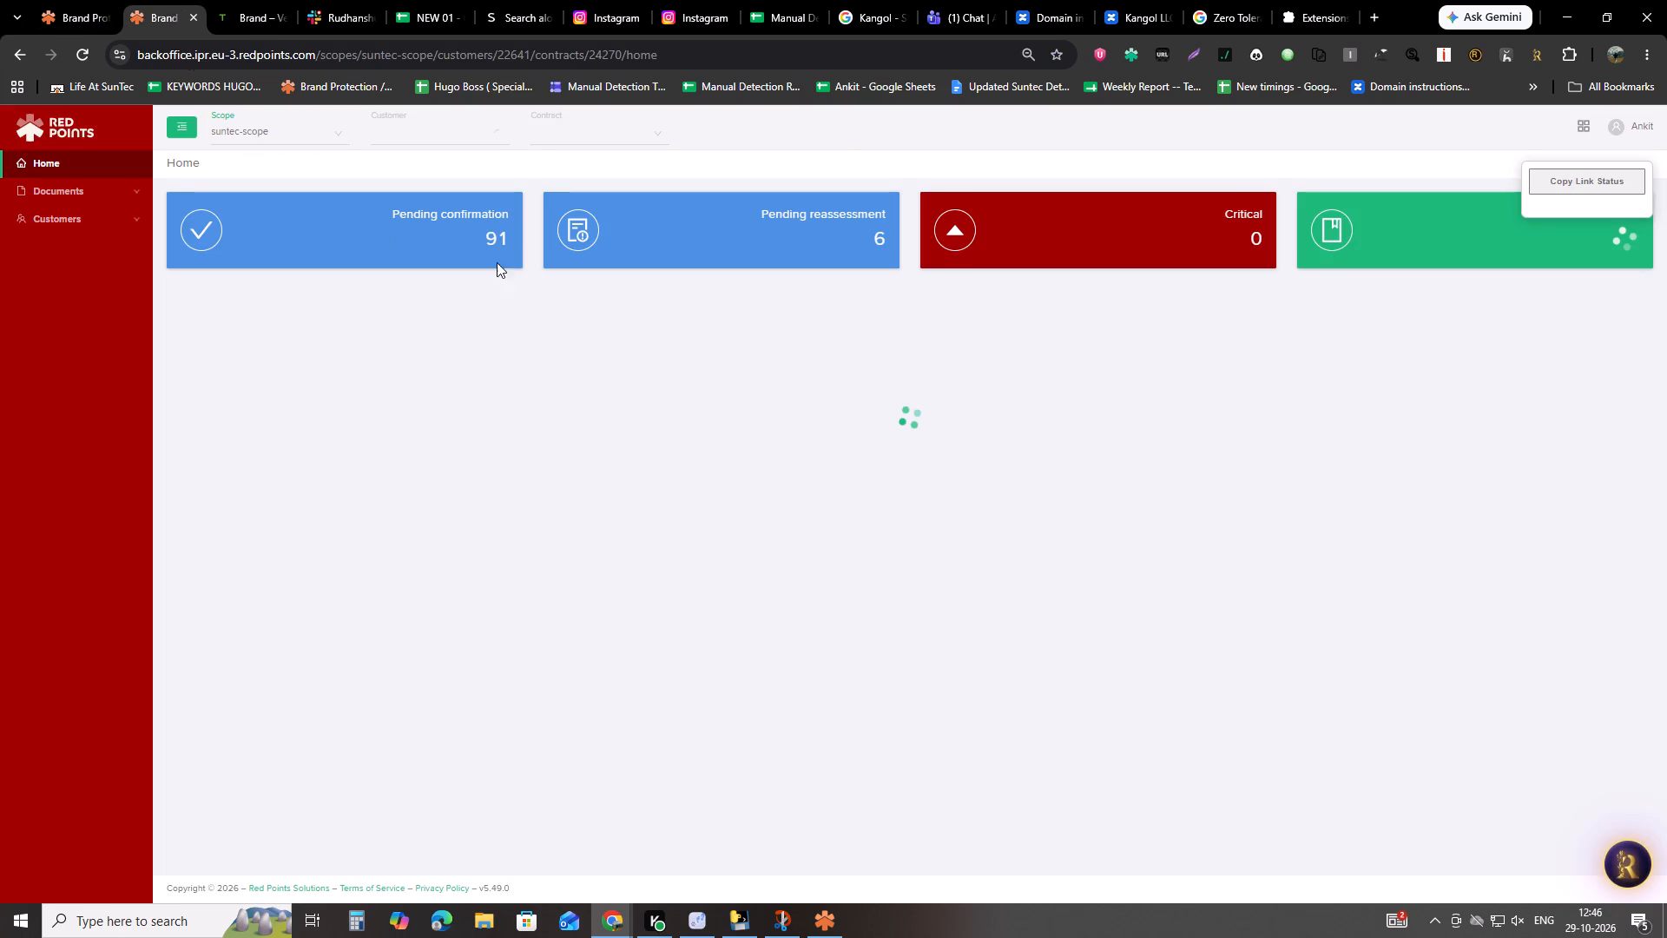
{"action": "left_click", "coordinate": [45, 175]}
{"action": "left_click", "coordinate": [54, 188]}
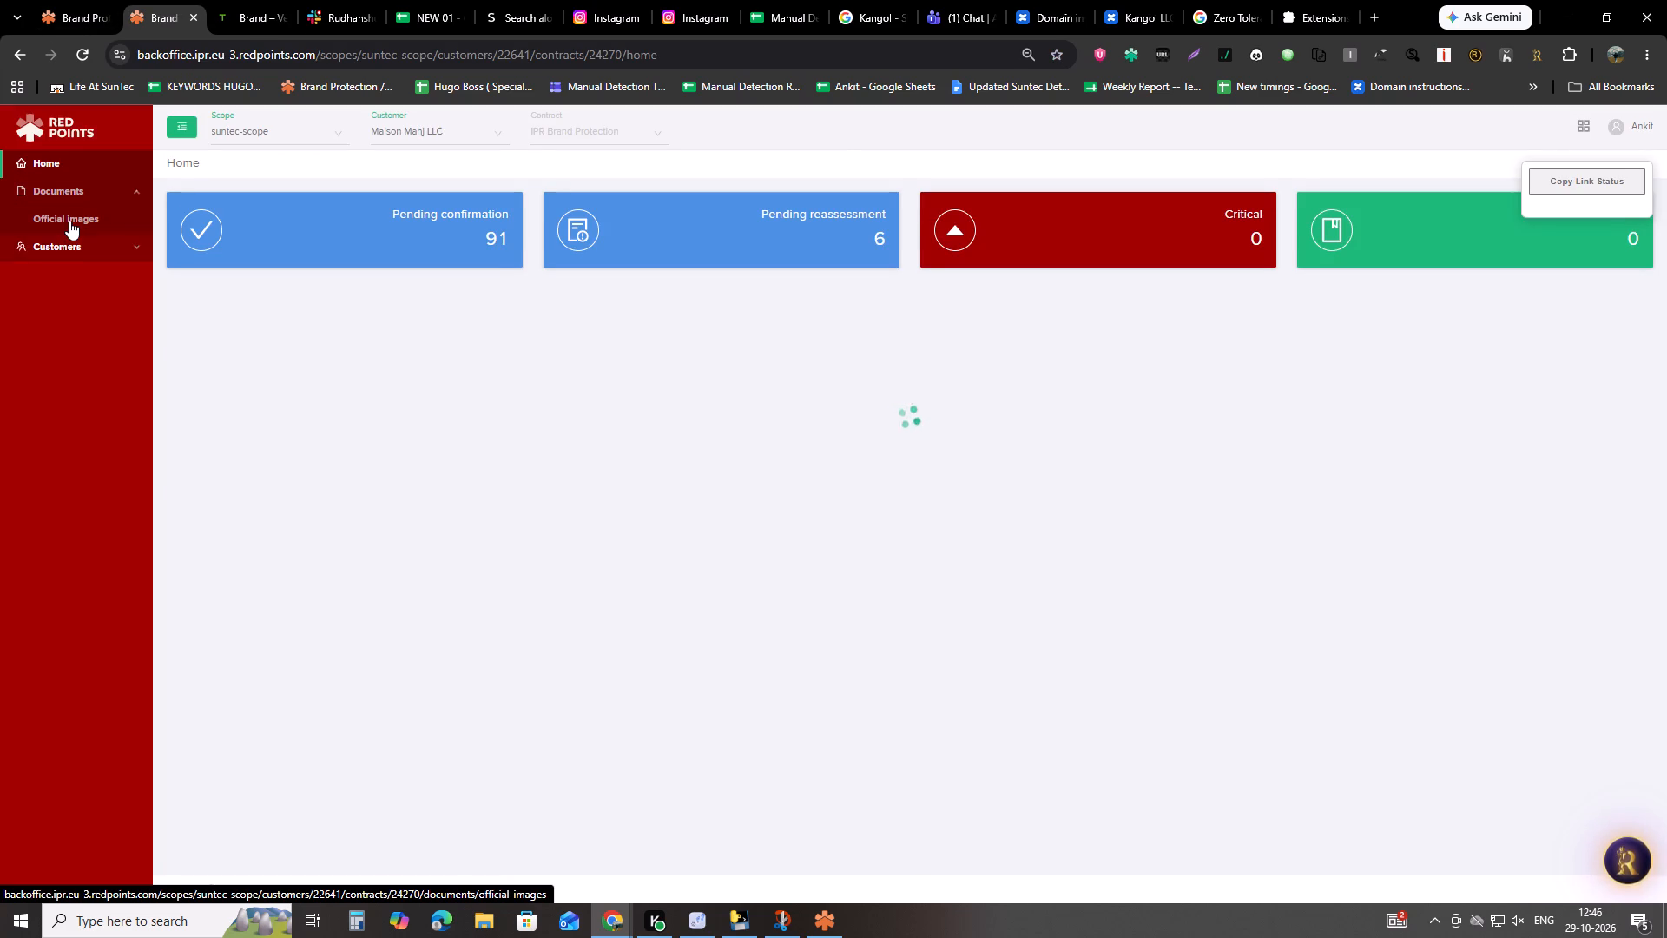
{"action": "left_click", "coordinate": [69, 221]}
Try to expand the Filters section above the official images, browse the thumbnails, and reload the page.
{"action": "left_click", "coordinate": [215, 201]}
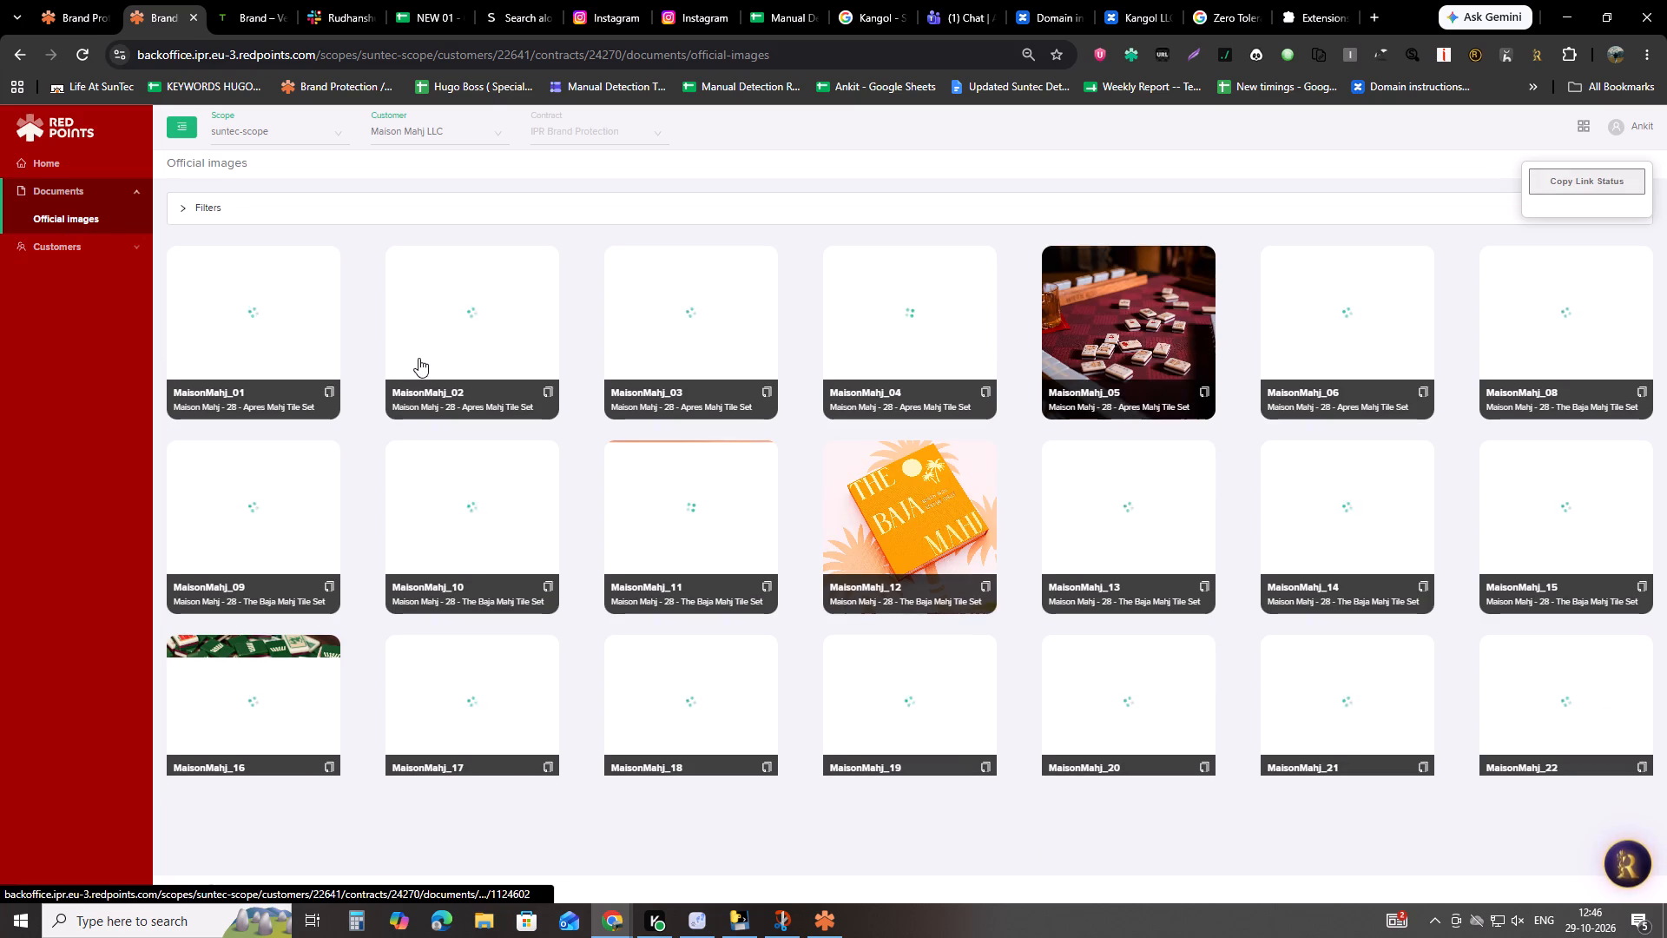
{"action": "left_click", "coordinate": [261, 210]}
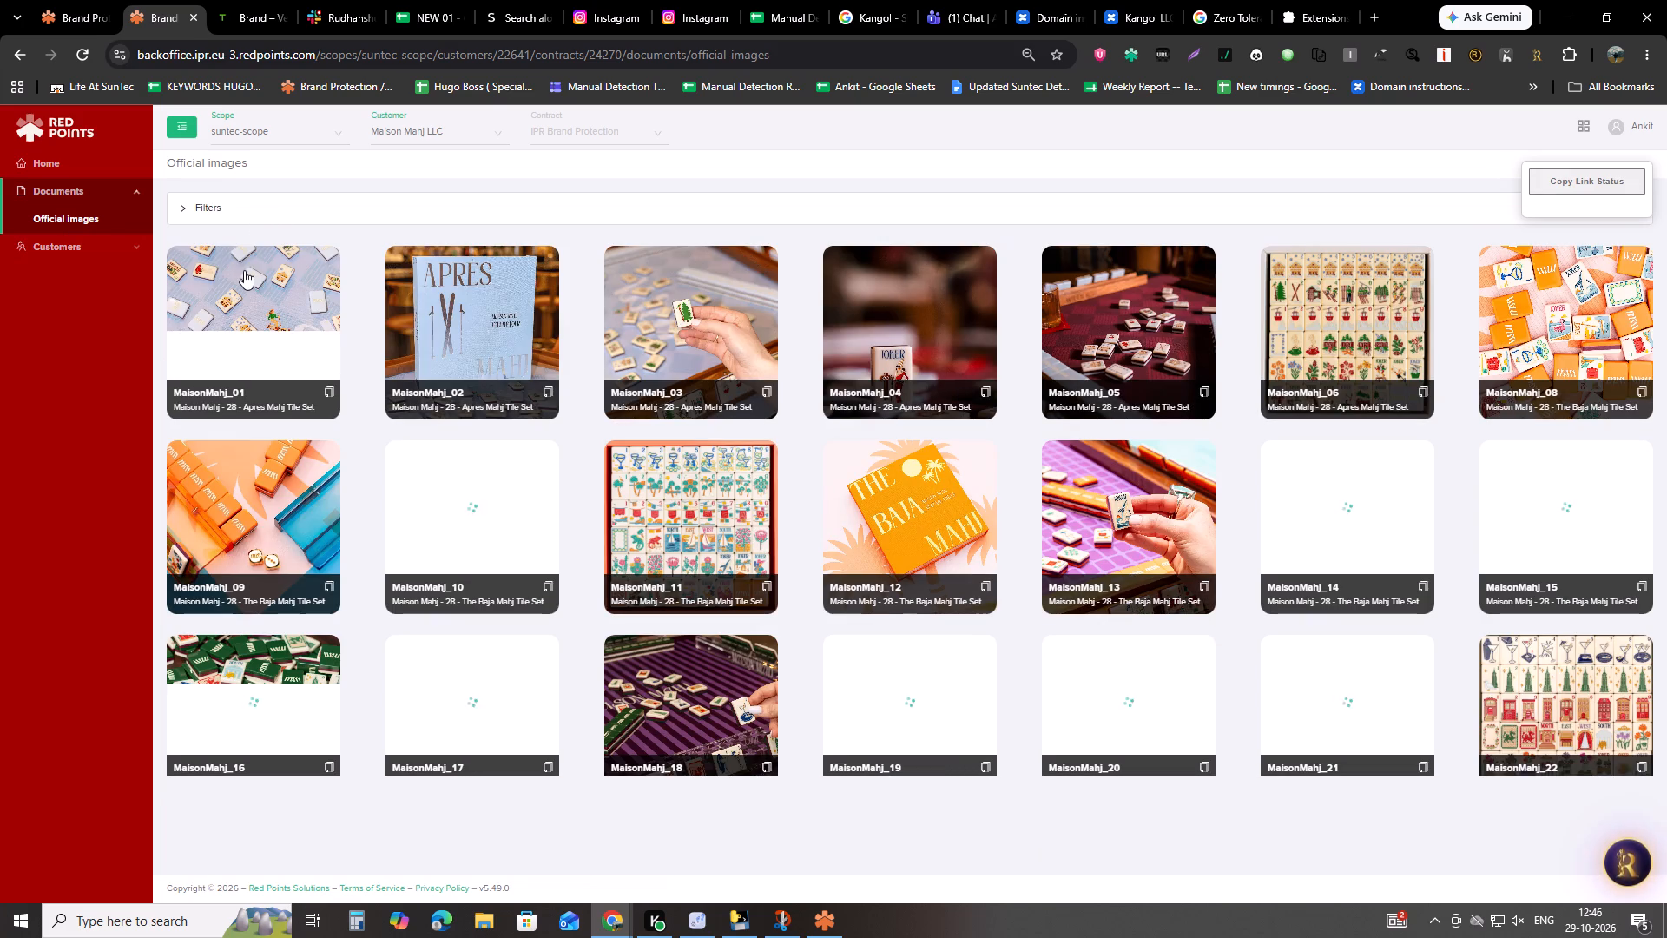
{"action": "left_click", "coordinate": [197, 201]}
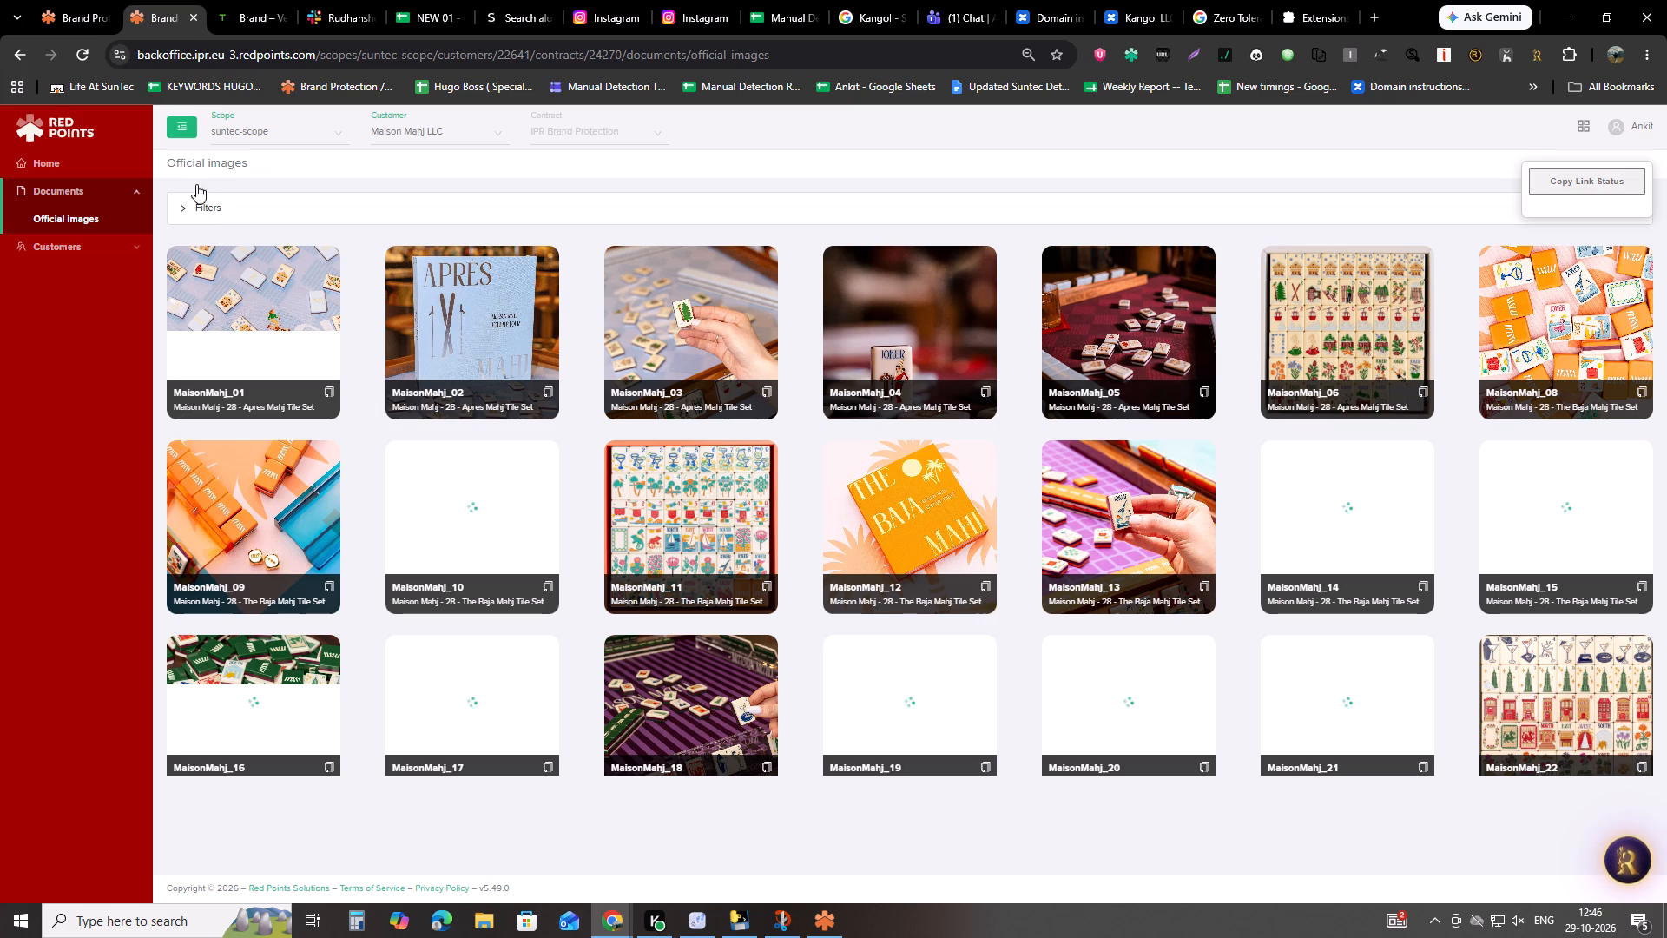
{"action": "left_click", "coordinate": [181, 207]}
{"action": "scroll", "coordinate": [330, 437], "scroll_direction": "down", "scroll_amount": 2}
{"action": "scroll", "coordinate": [358, 486], "scroll_direction": "up", "scroll_amount": 4}
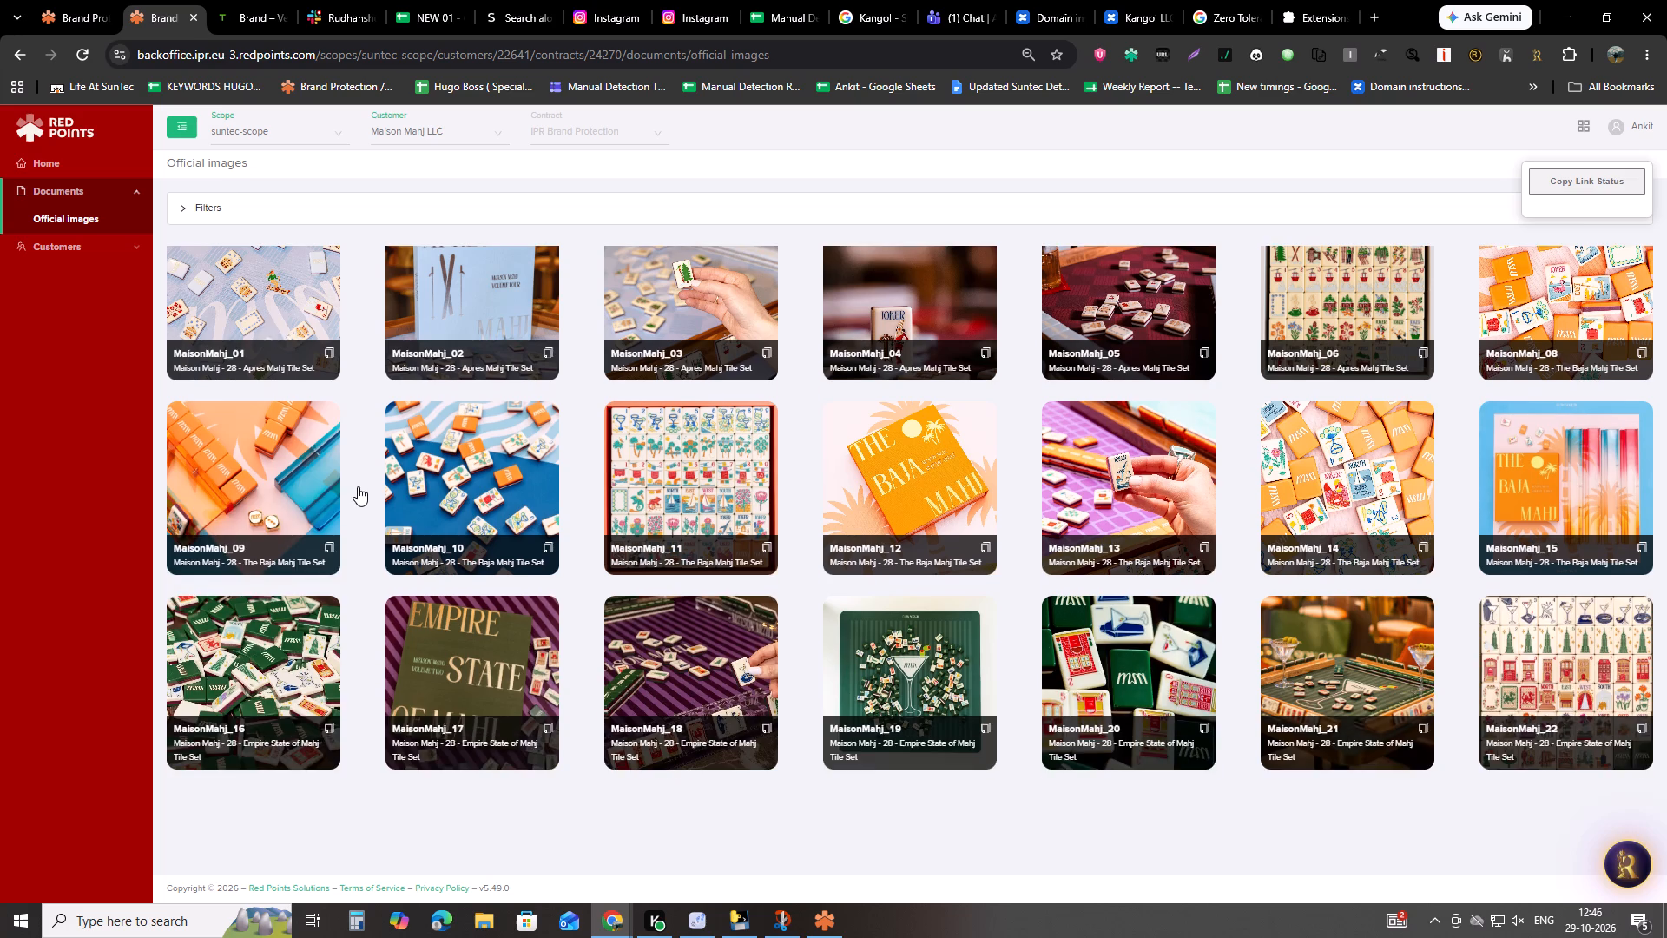
{"action": "left_click", "coordinate": [213, 207]}
{"action": "scroll", "coordinate": [366, 410], "scroll_direction": "down", "scroll_amount": 2}
{"action": "scroll", "coordinate": [366, 410], "scroll_direction": "up", "scroll_amount": 6}
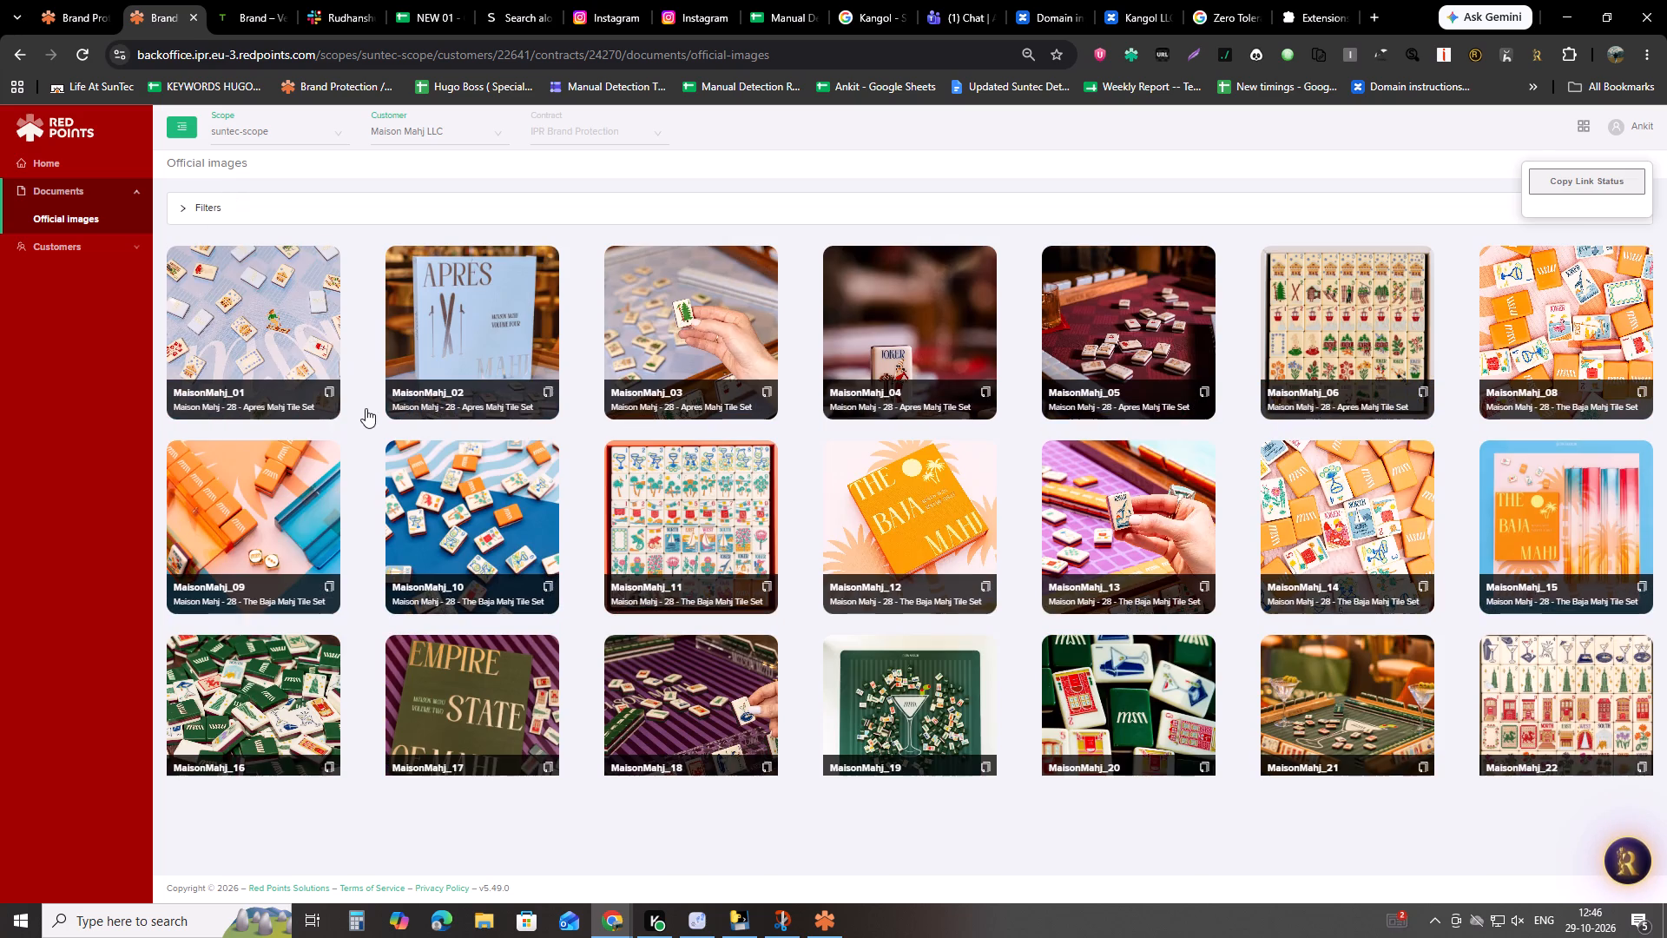
{"action": "triple_click", "coordinate": [201, 201]}
{"action": "double_click", "coordinate": [201, 201]}
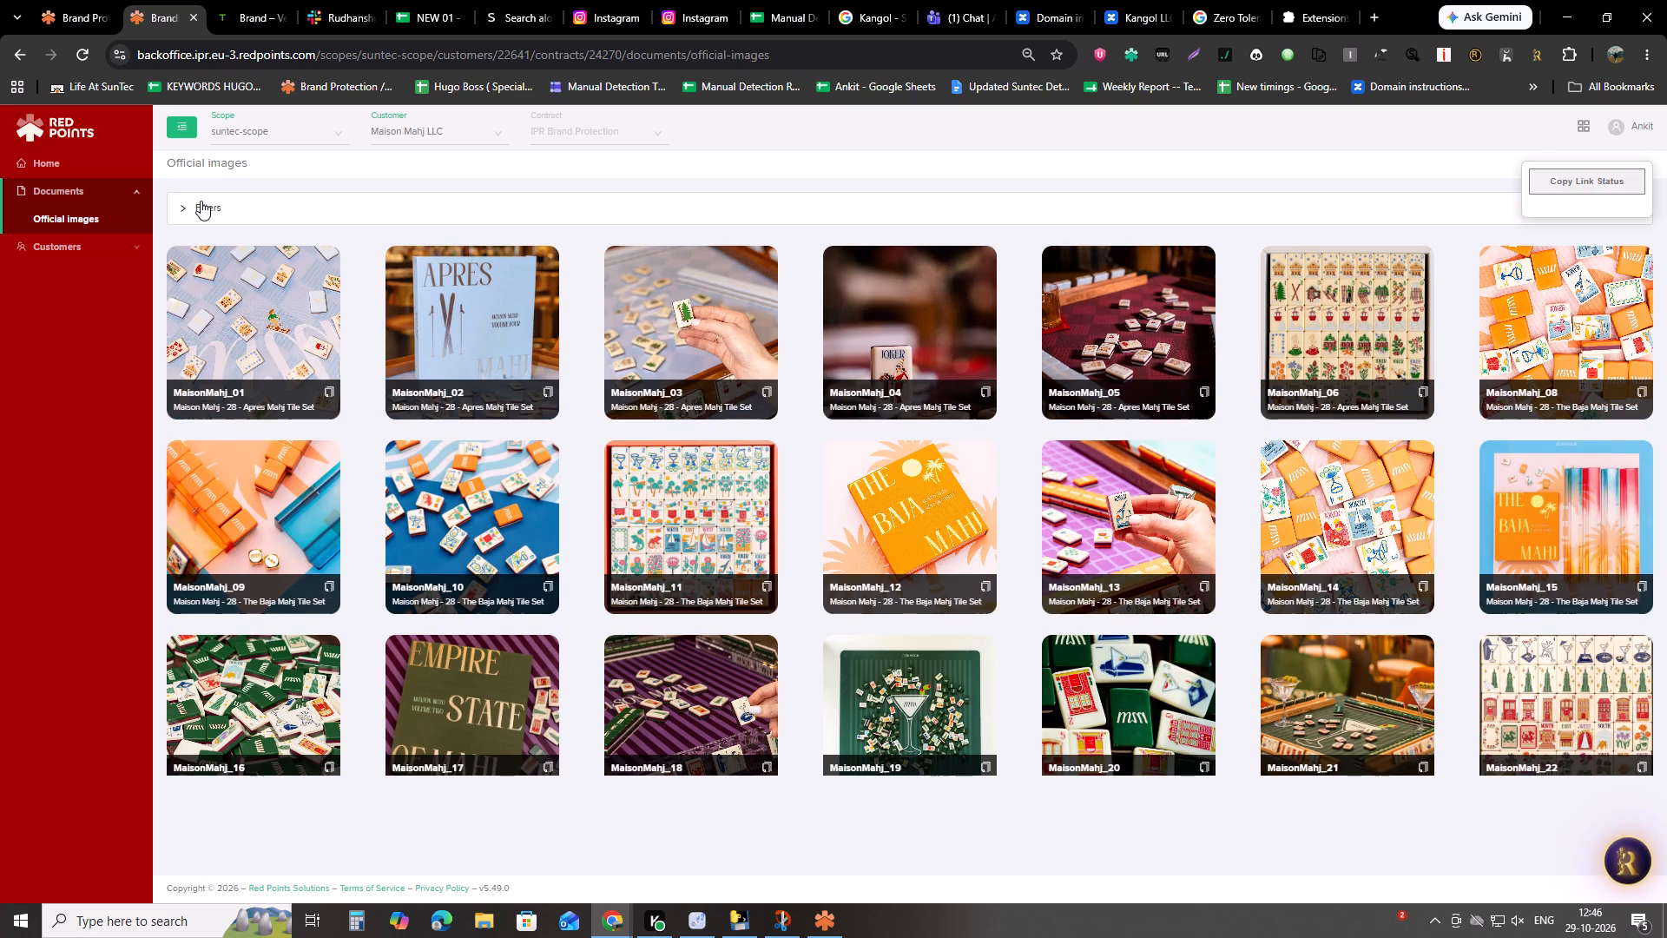
{"action": "scroll", "coordinate": [490, 590], "scroll_direction": "down", "scroll_amount": 5}
{"action": "scroll", "coordinate": [494, 598], "scroll_direction": "up", "scroll_amount": 7}
{"action": "scroll", "coordinate": [393, 663], "scroll_direction": "up", "scroll_amount": 7}
{"action": "scroll", "coordinate": [382, 672], "scroll_direction": "down", "scroll_amount": 7}
{"action": "scroll", "coordinate": [340, 699], "scroll_direction": "up", "scroll_amount": 5}
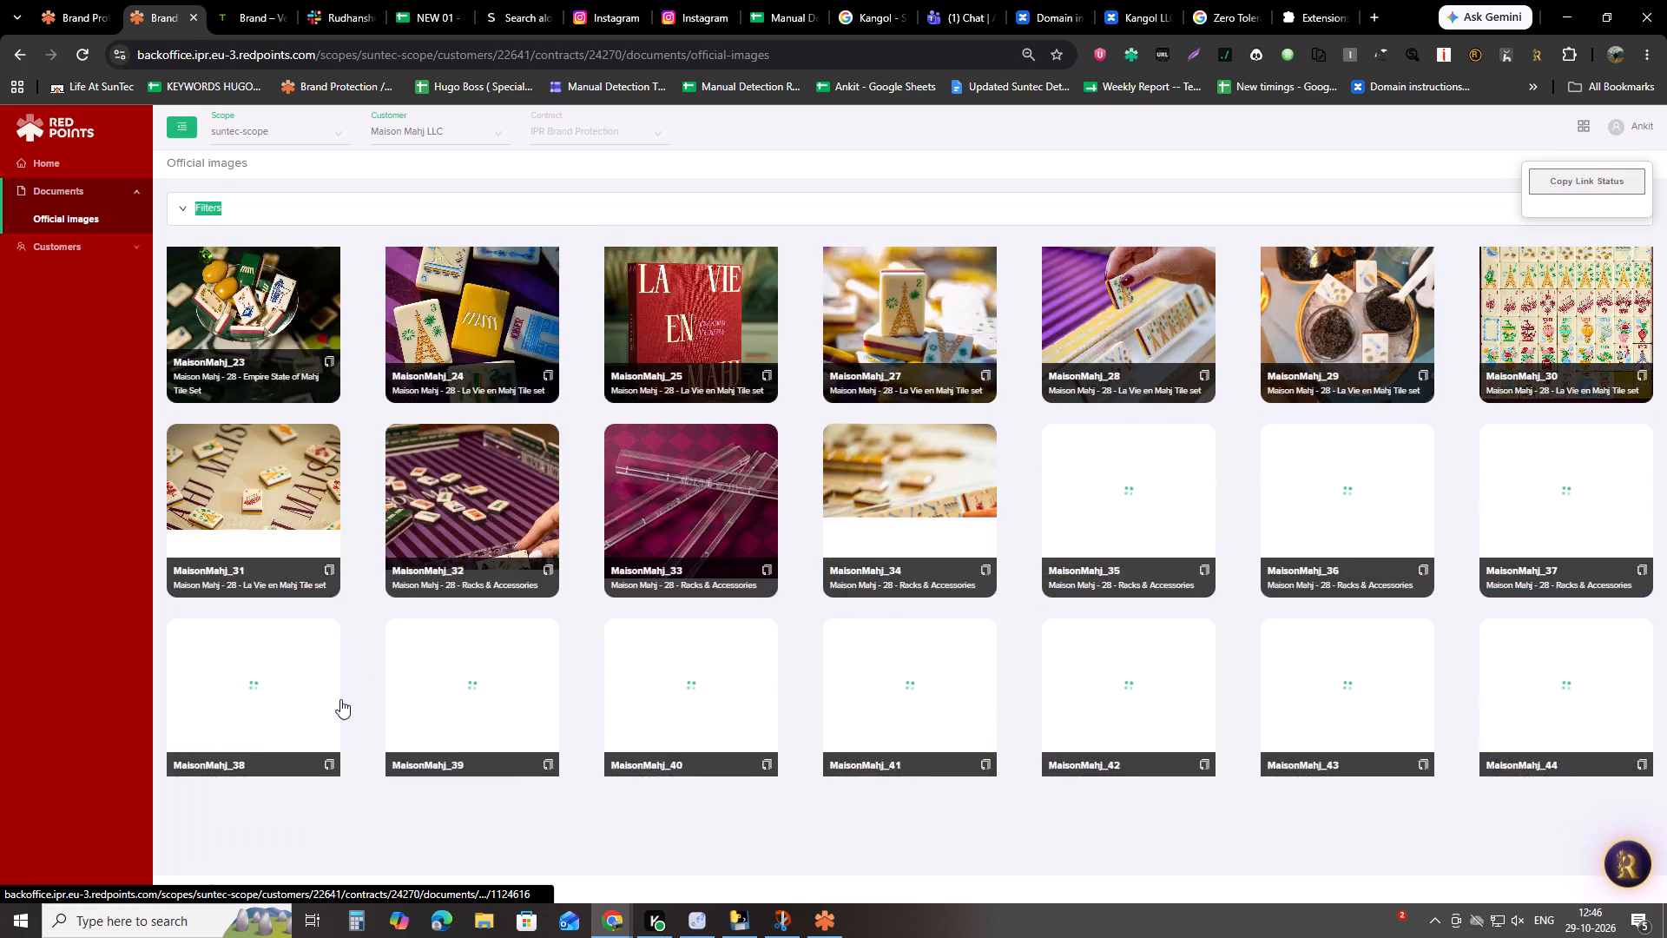
{"action": "scroll", "coordinate": [340, 699], "scroll_direction": "up", "scroll_amount": 3}
{"action": "left_click", "coordinate": [95, 46]}
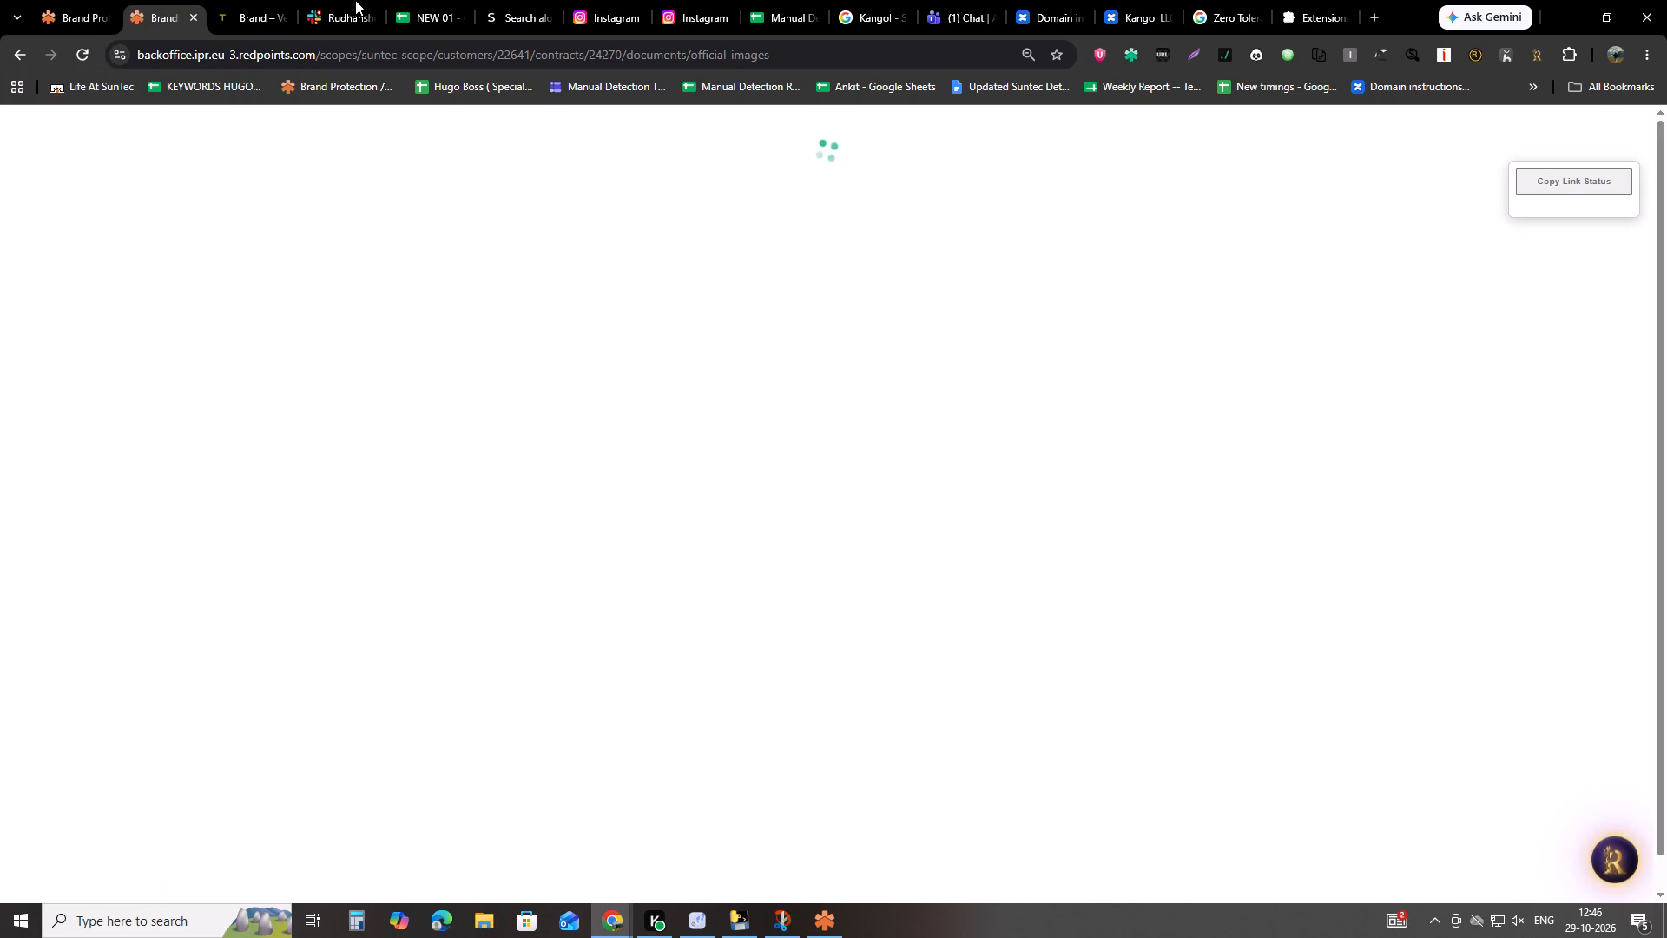
Return to the Tuinet Services Brand table and open its alibaba.com link in a new browser tab.
{"action": "left_click", "coordinate": [279, 0]}
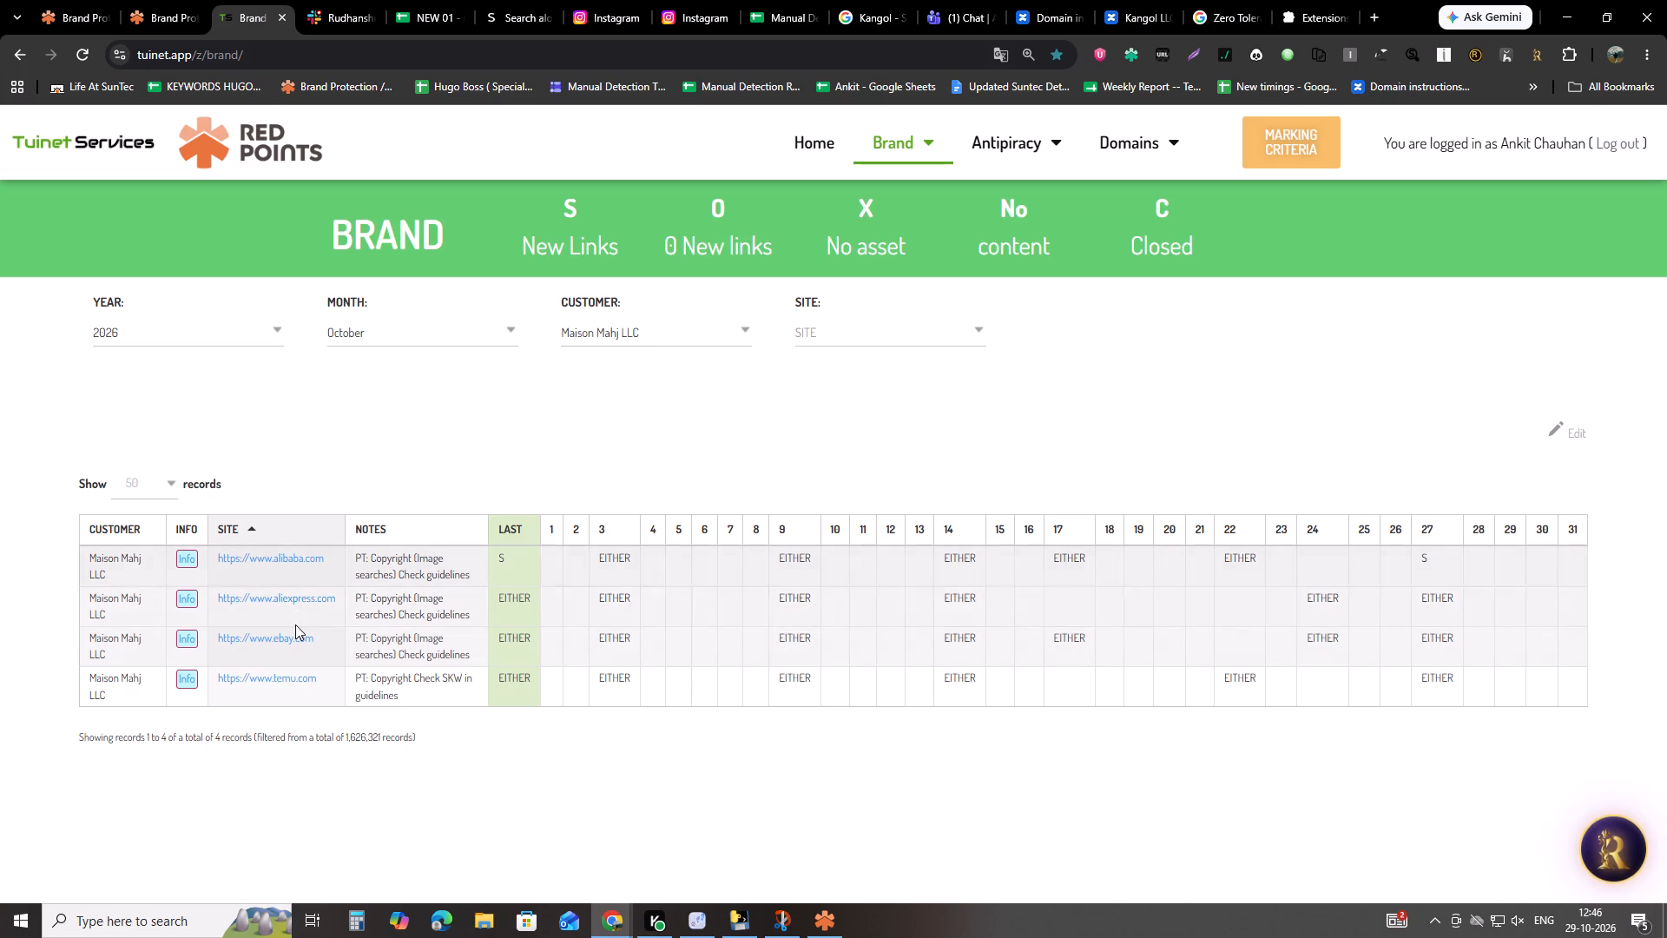
{"action": "left_click_drag", "start_coordinate": [287, 560], "coordinate": [1392, 0]}
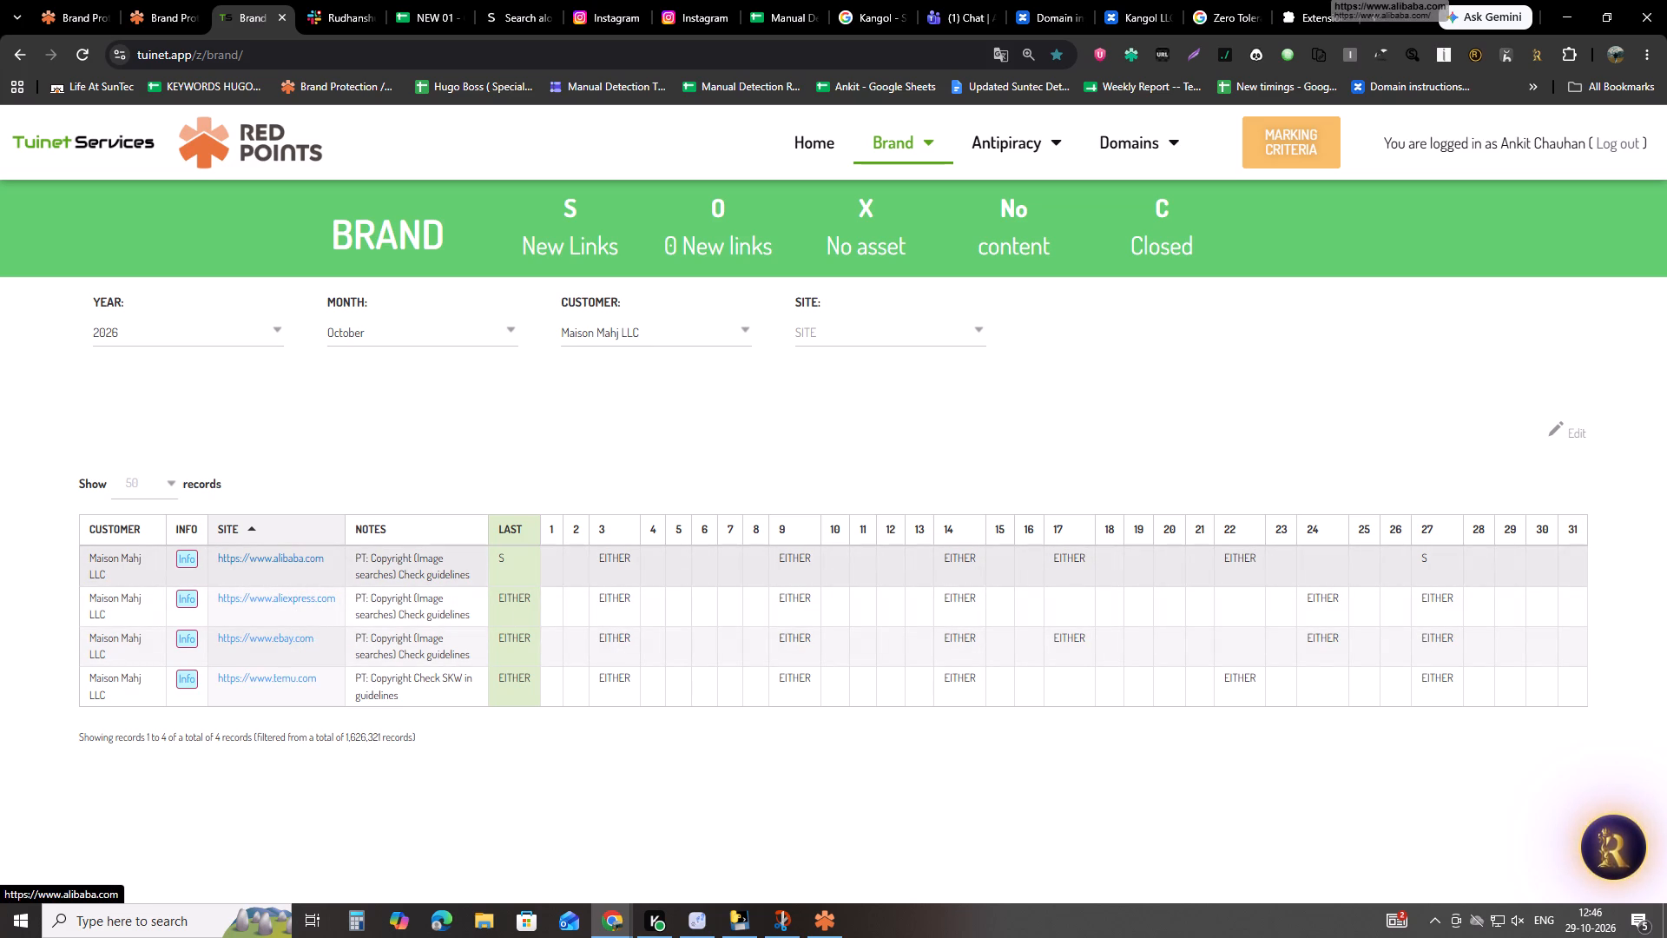
{"action": "left_click_drag", "start_coordinate": [1392, 0], "coordinate": [1393, 0]}
Filter Maison Mahj LLC's official images by the asset Maison Mahj - 28 - Mats and move the Copy Link Status box off the results header.
{"action": "left_click", "coordinate": [158, 2]}
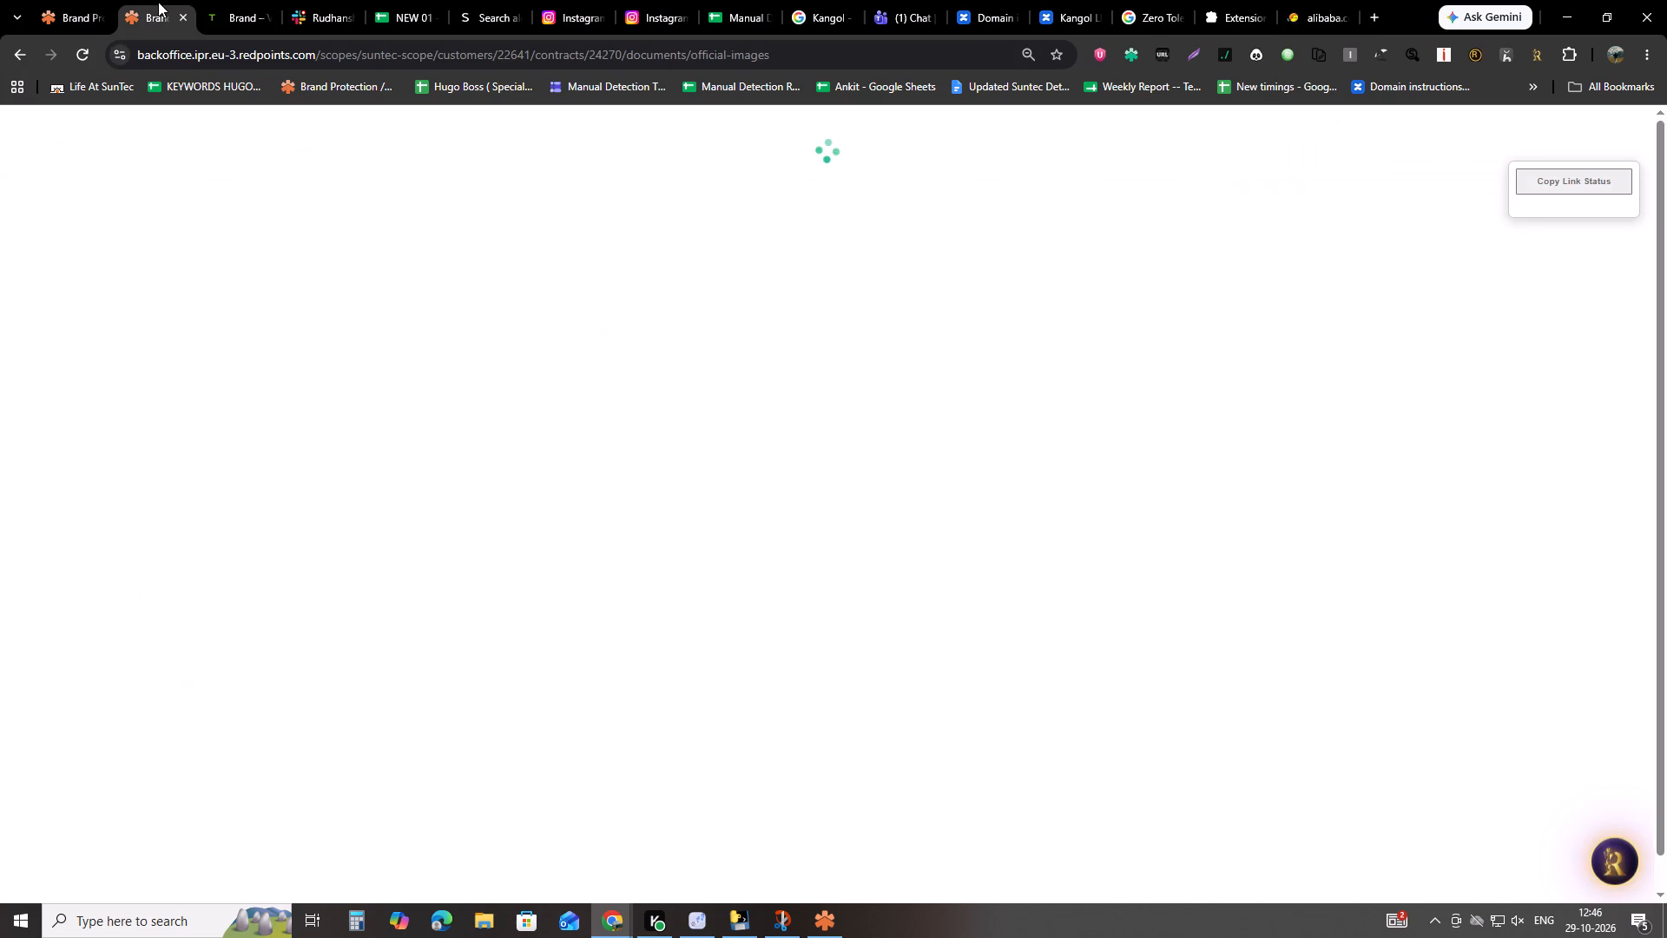
{"action": "left_click", "coordinate": [218, 277]}
{"action": "left_click", "coordinate": [225, 261]}
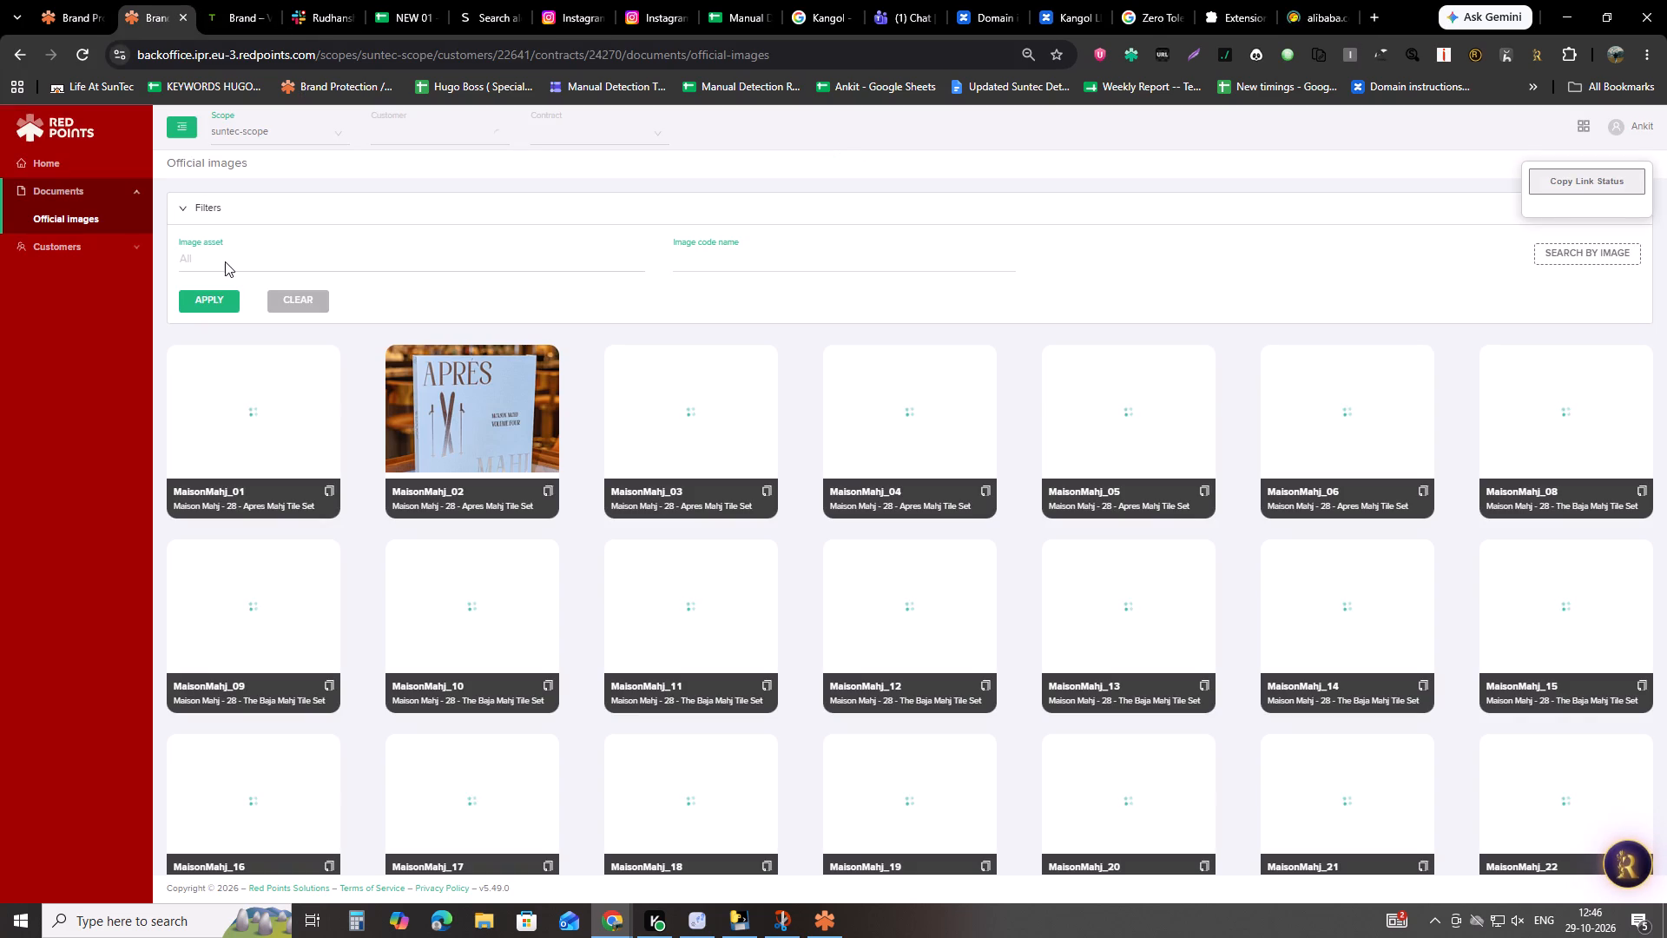
{"action": "left_click", "coordinate": [242, 263]}
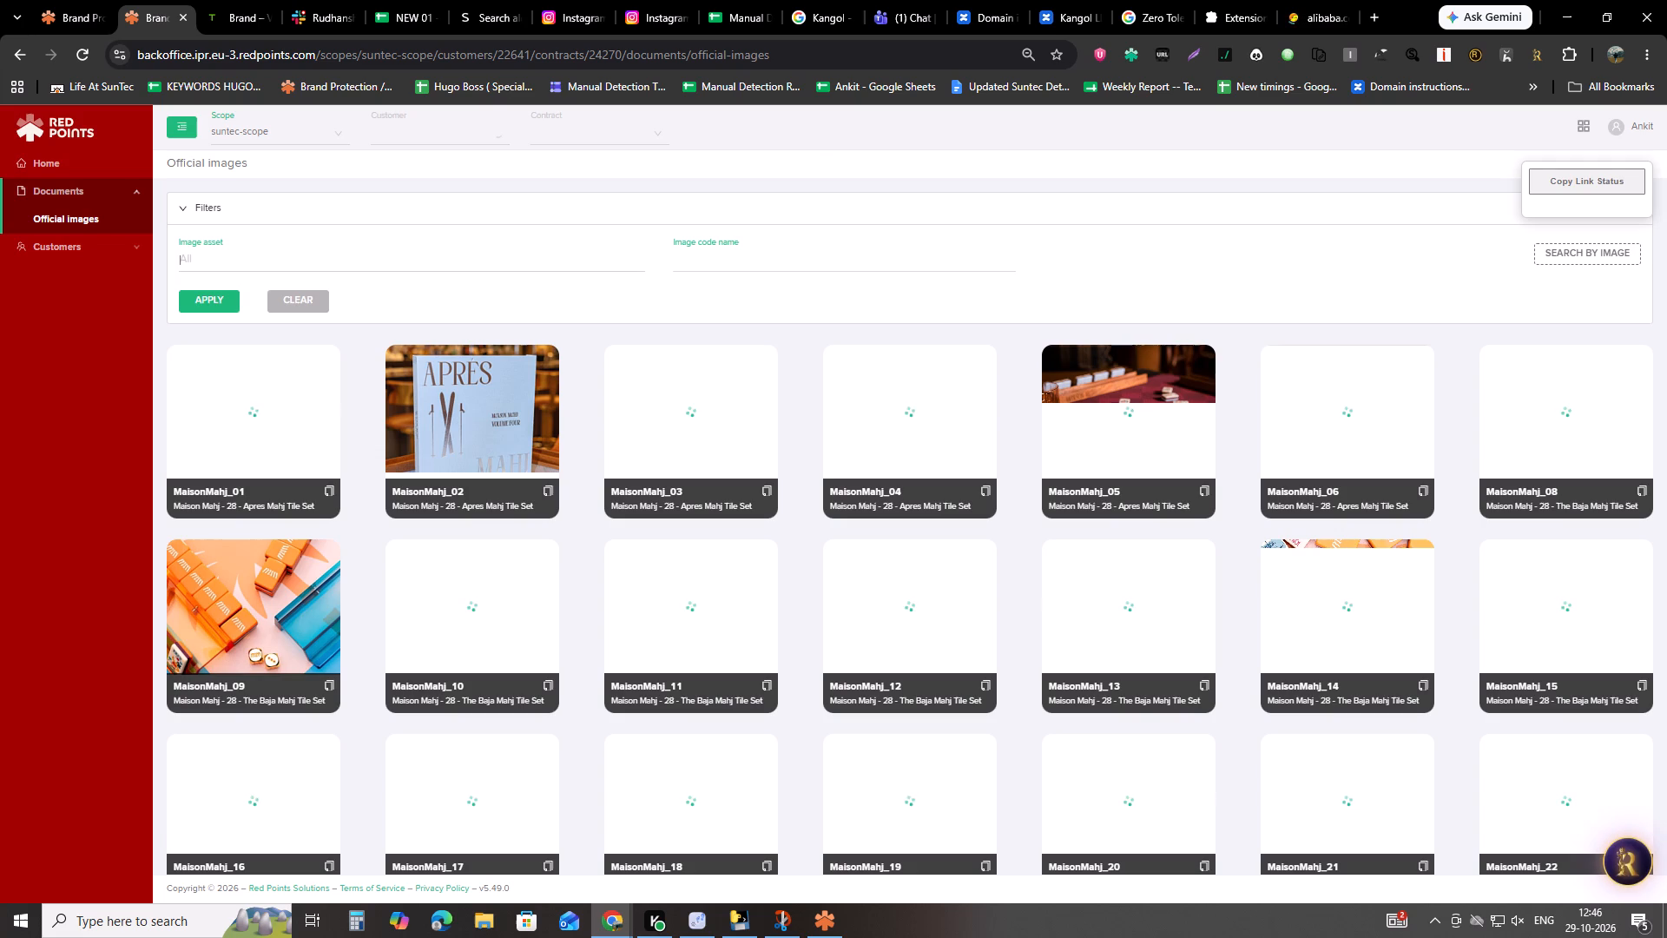
{"action": "type", "text": "mar"}
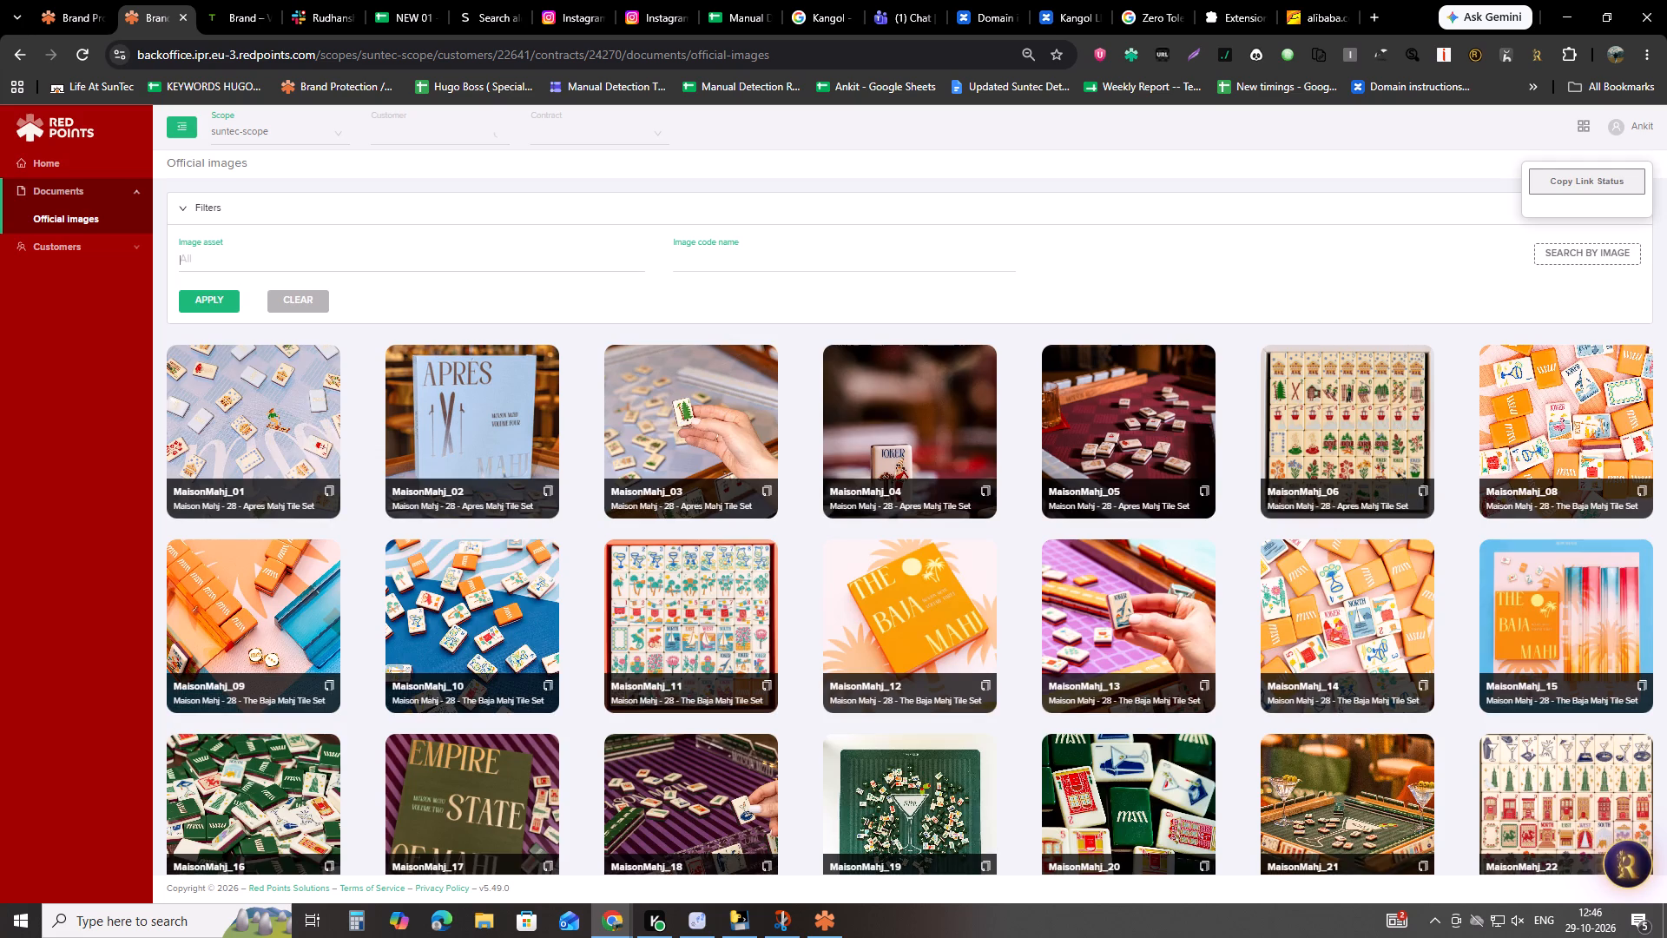
{"action": "type", "text": "ma"}
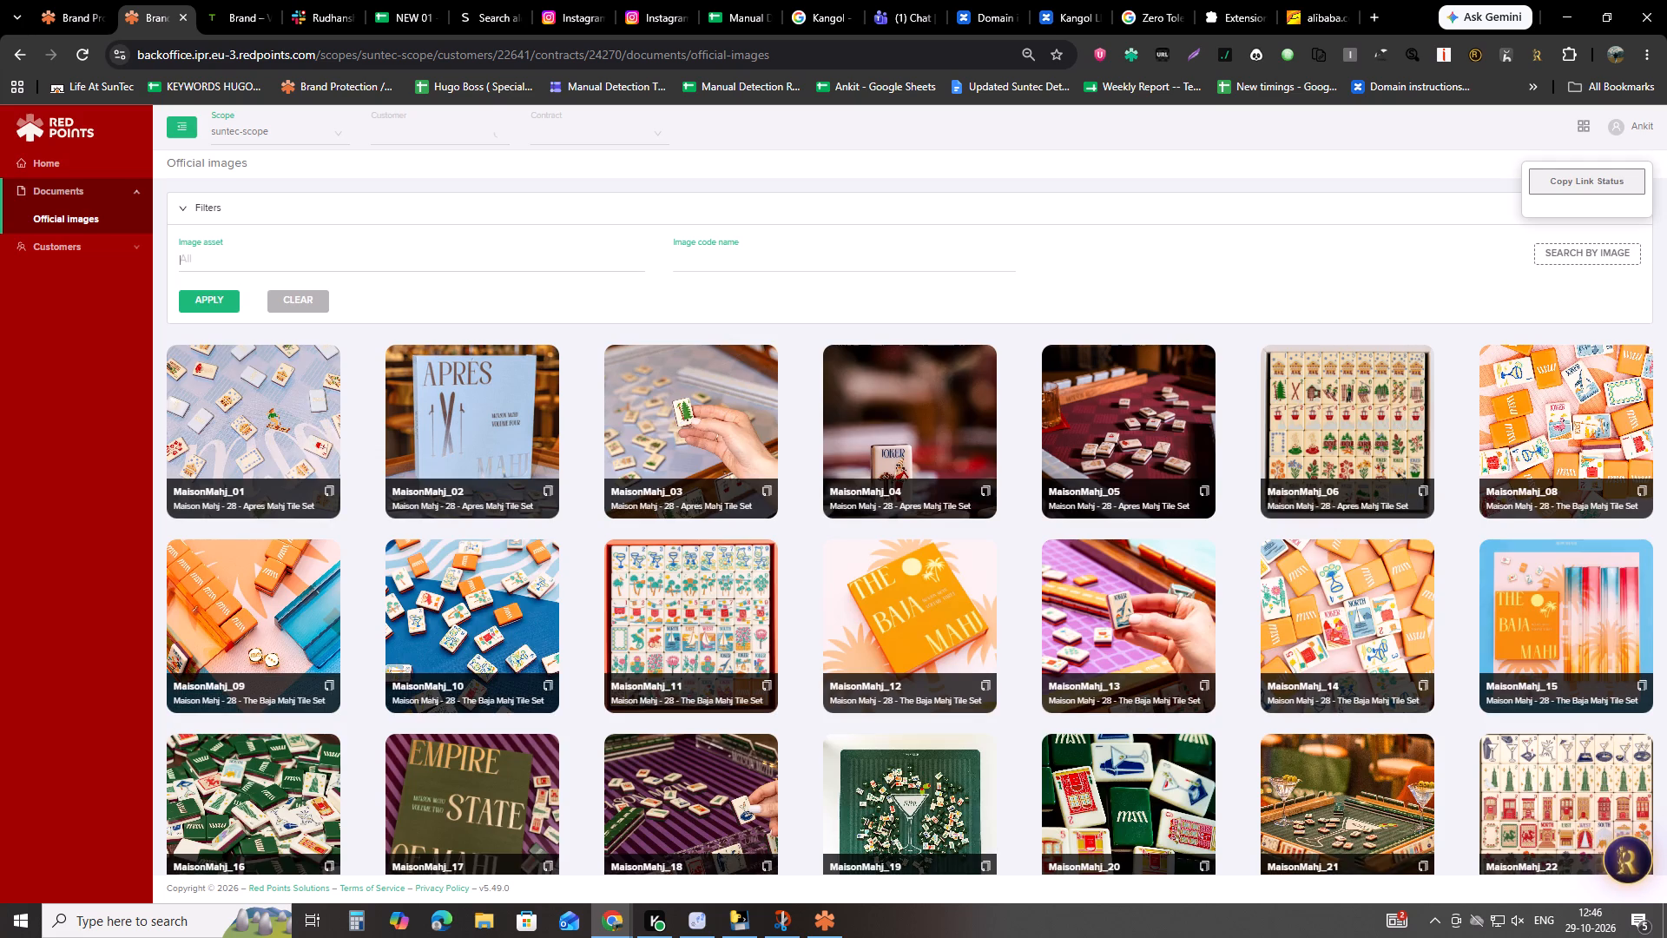
{"action": "type", "text": "hn"}
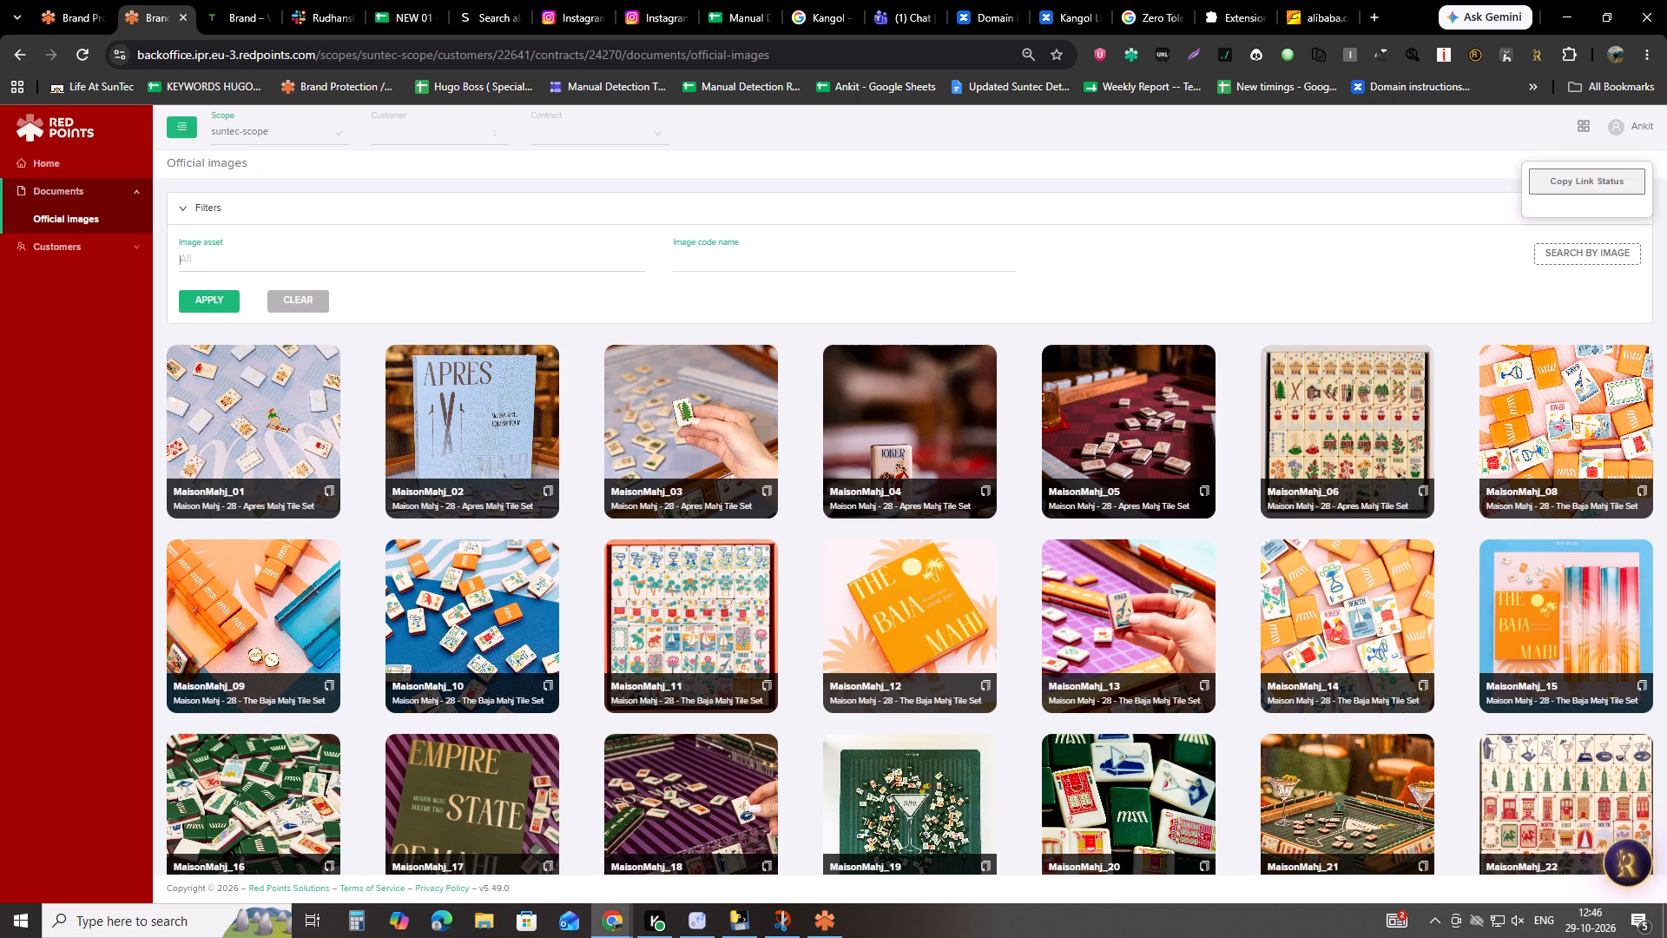
{"action": "key", "text": "BackSpace"}
{"action": "key", "text": "BackSpace"}
{"action": "key", "text": "BackSpace"}
{"action": "key", "text": "BackSpace"}
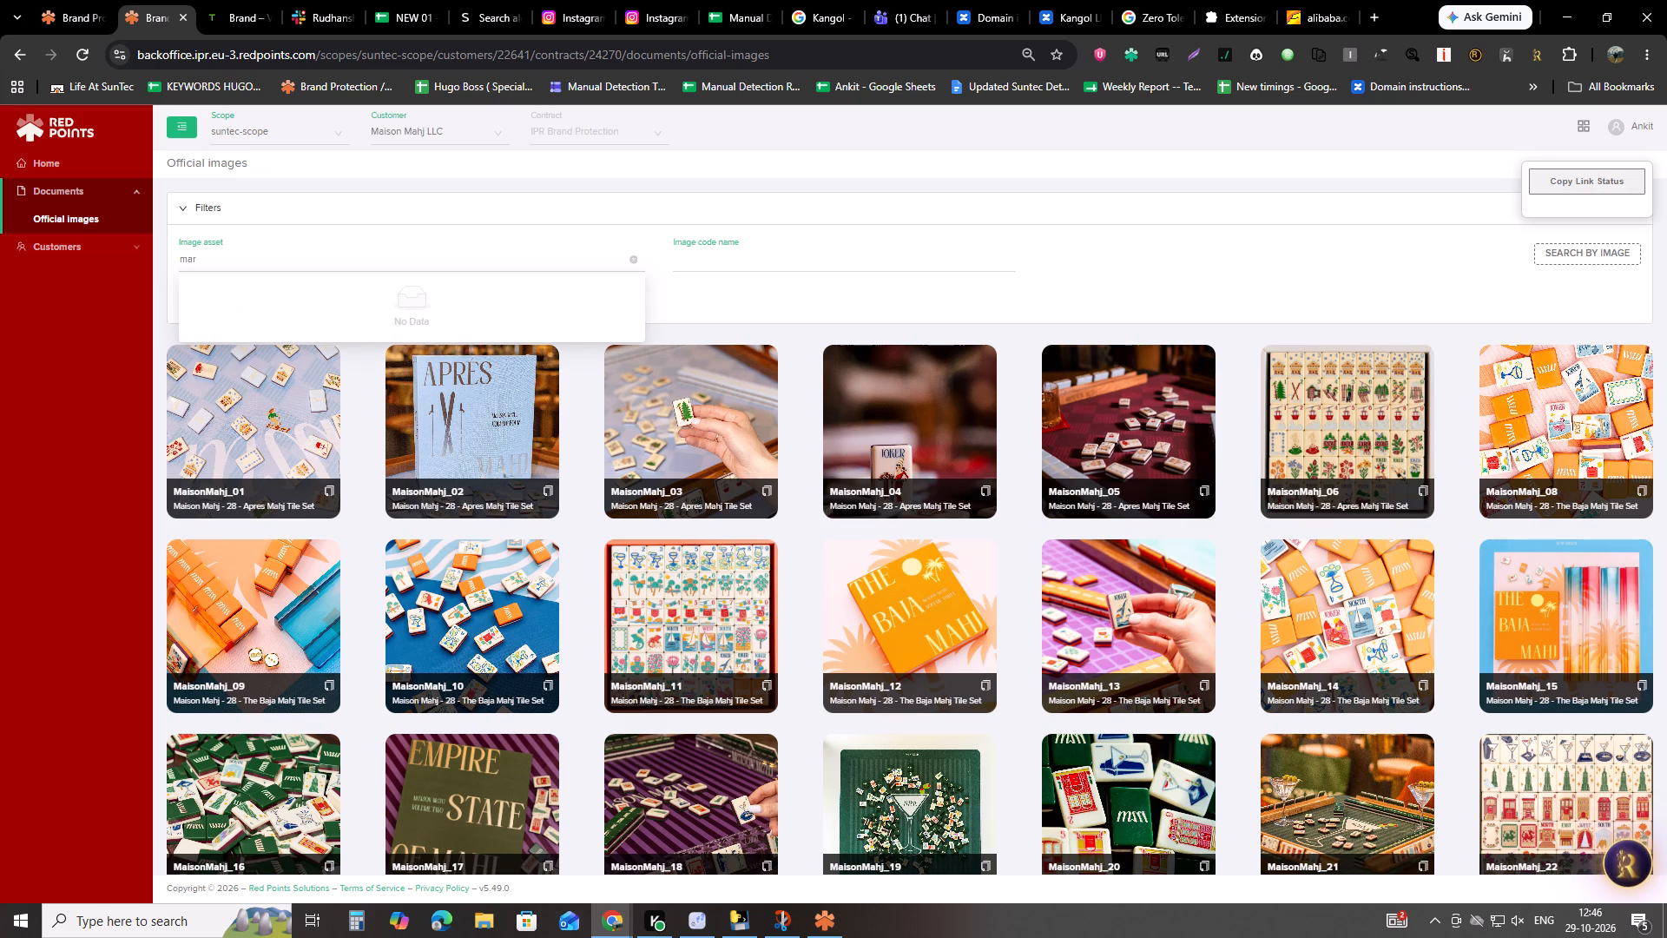
{"action": "key", "text": "BackSpace"}
{"action": "key", "text": "Down"}
{"action": "key", "text": "Down"}
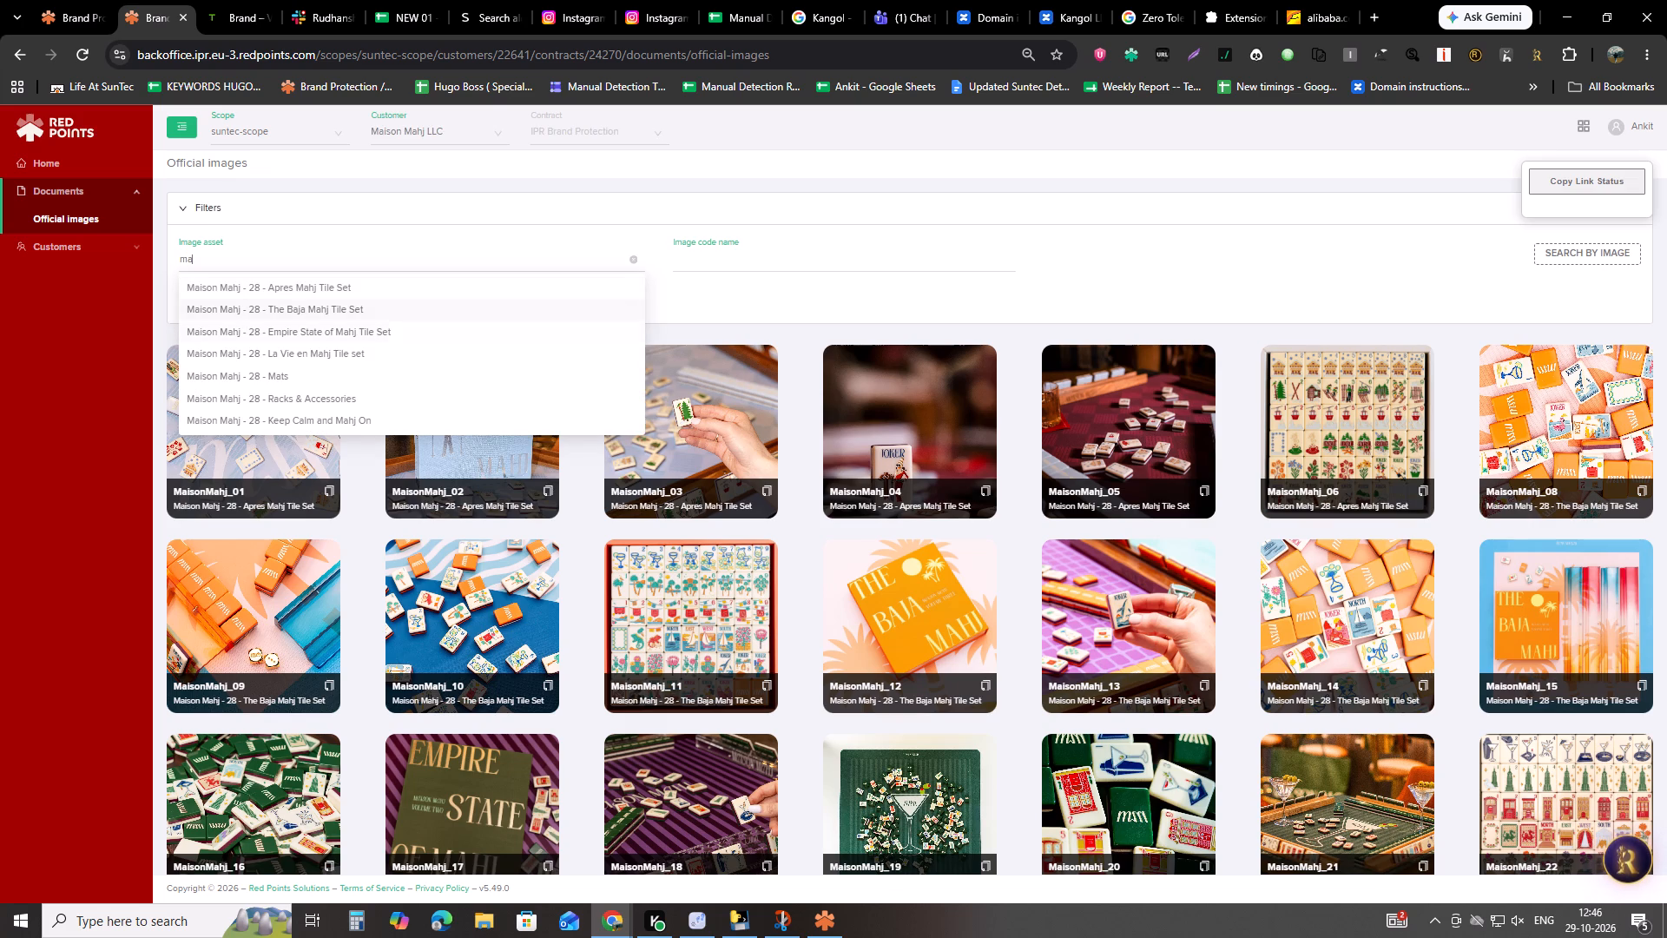
{"action": "key", "text": "Down"}
{"action": "key", "text": "Down"}
{"action": "key", "text": "Return"}
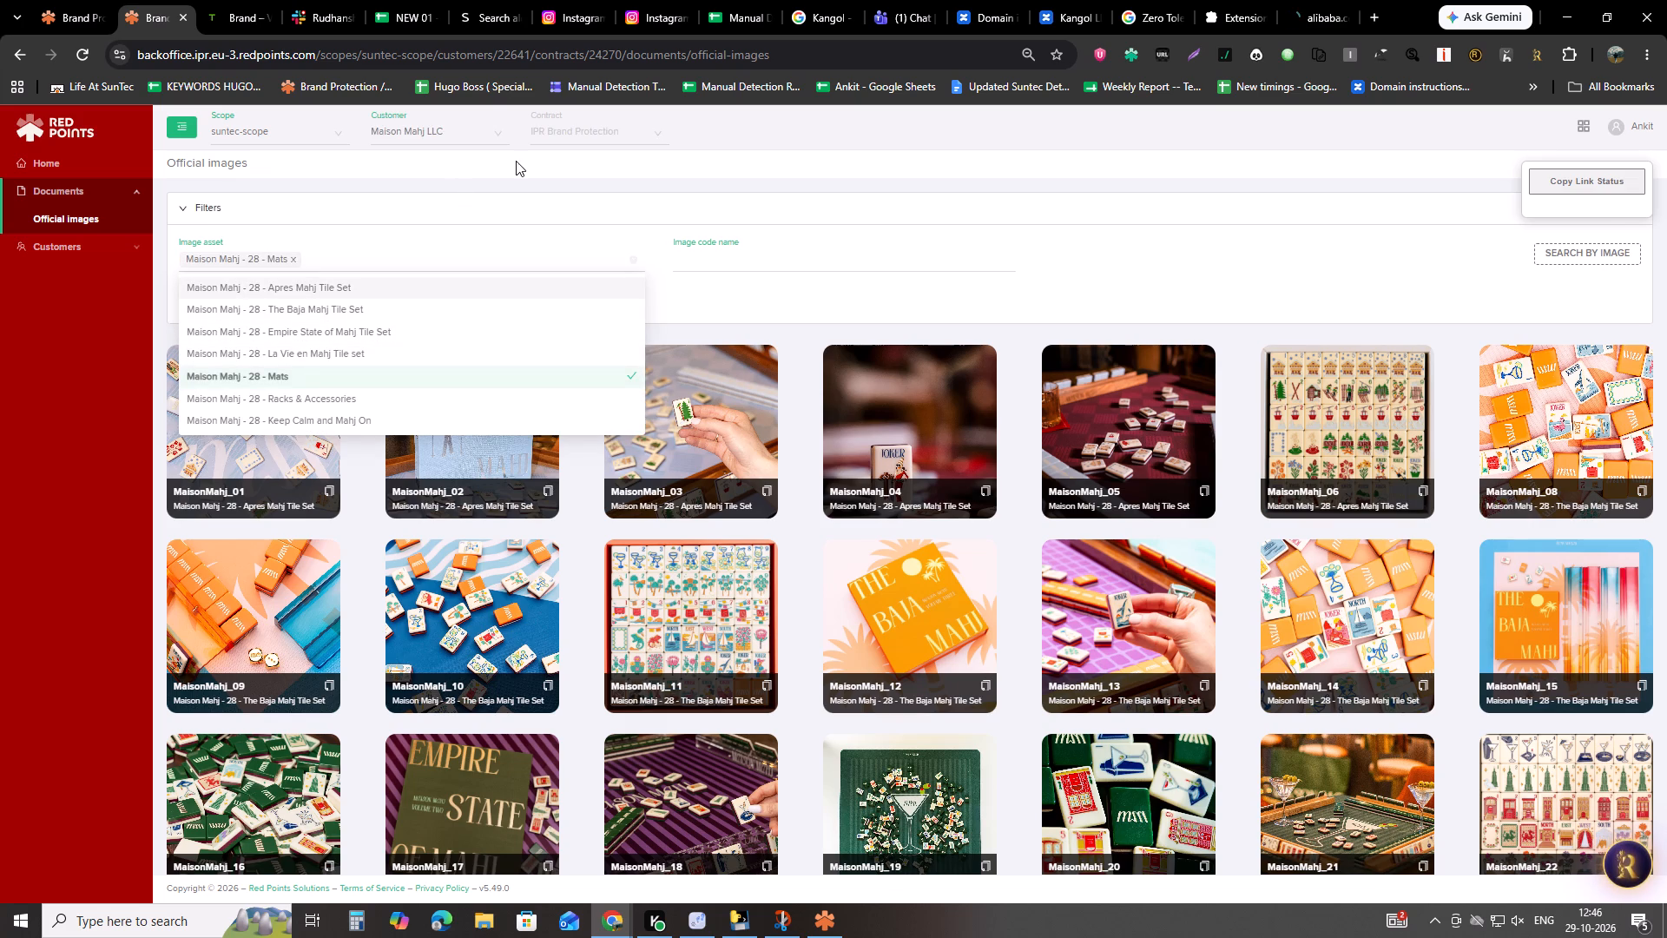
{"action": "left_click", "coordinate": [1424, 237]}
{"action": "left_click_drag", "start_coordinate": [1548, 209], "coordinate": [1434, 145]}
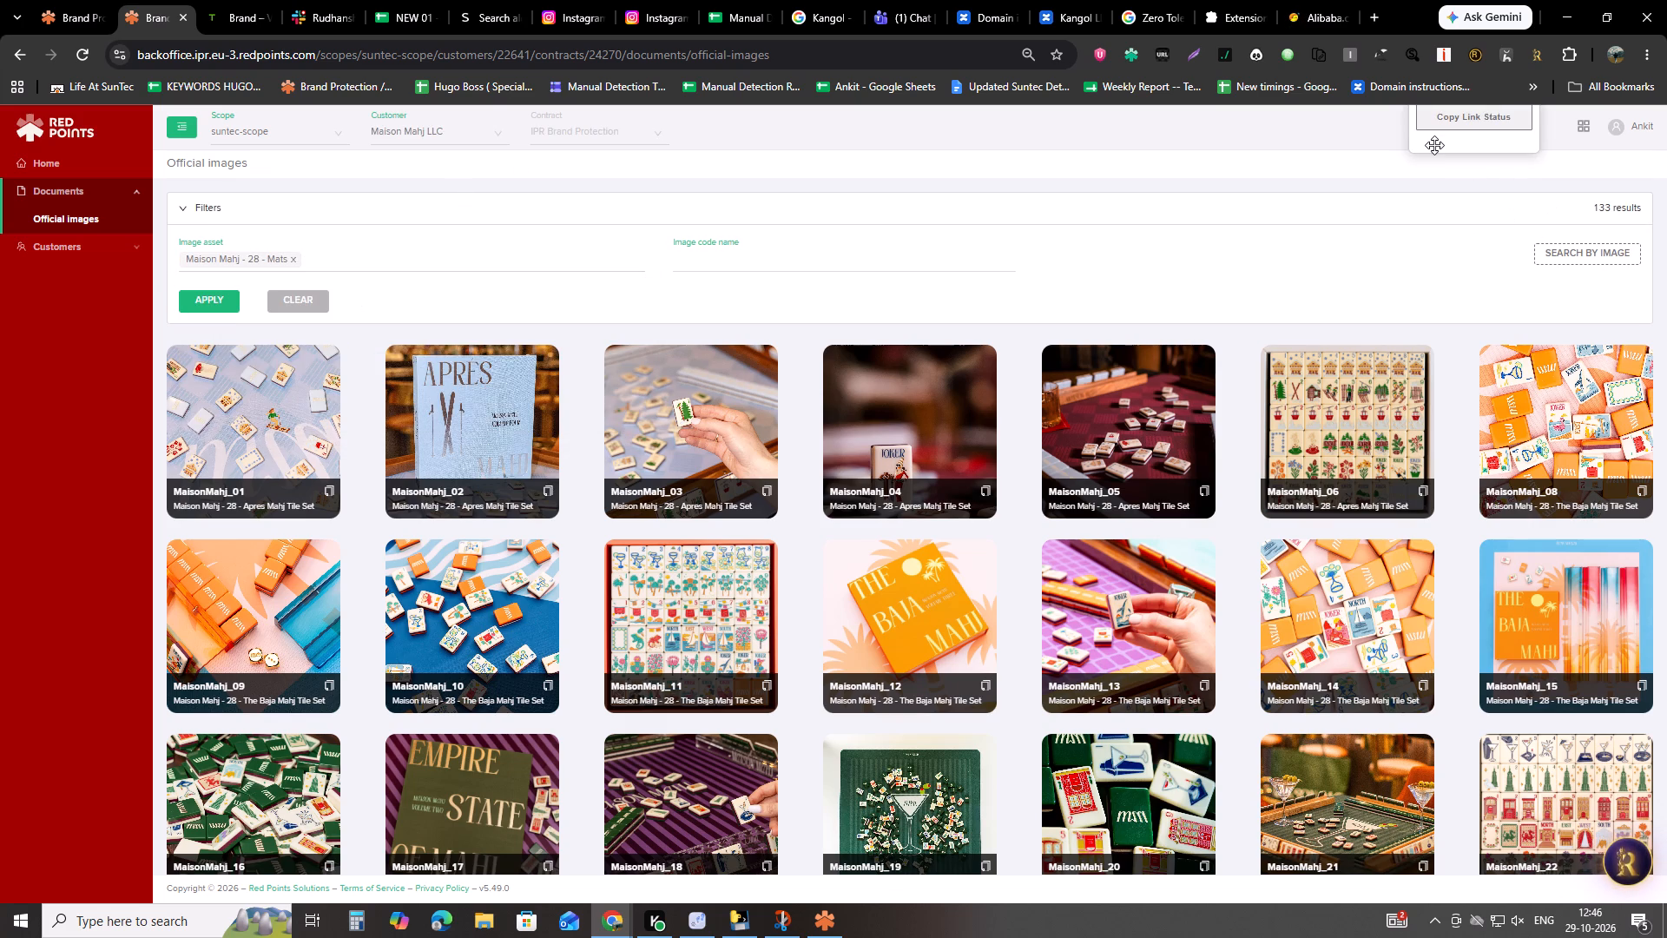
{"action": "left_click_drag", "start_coordinate": [1434, 145], "coordinate": [1431, 171]}
{"action": "key", "text": "Return"}
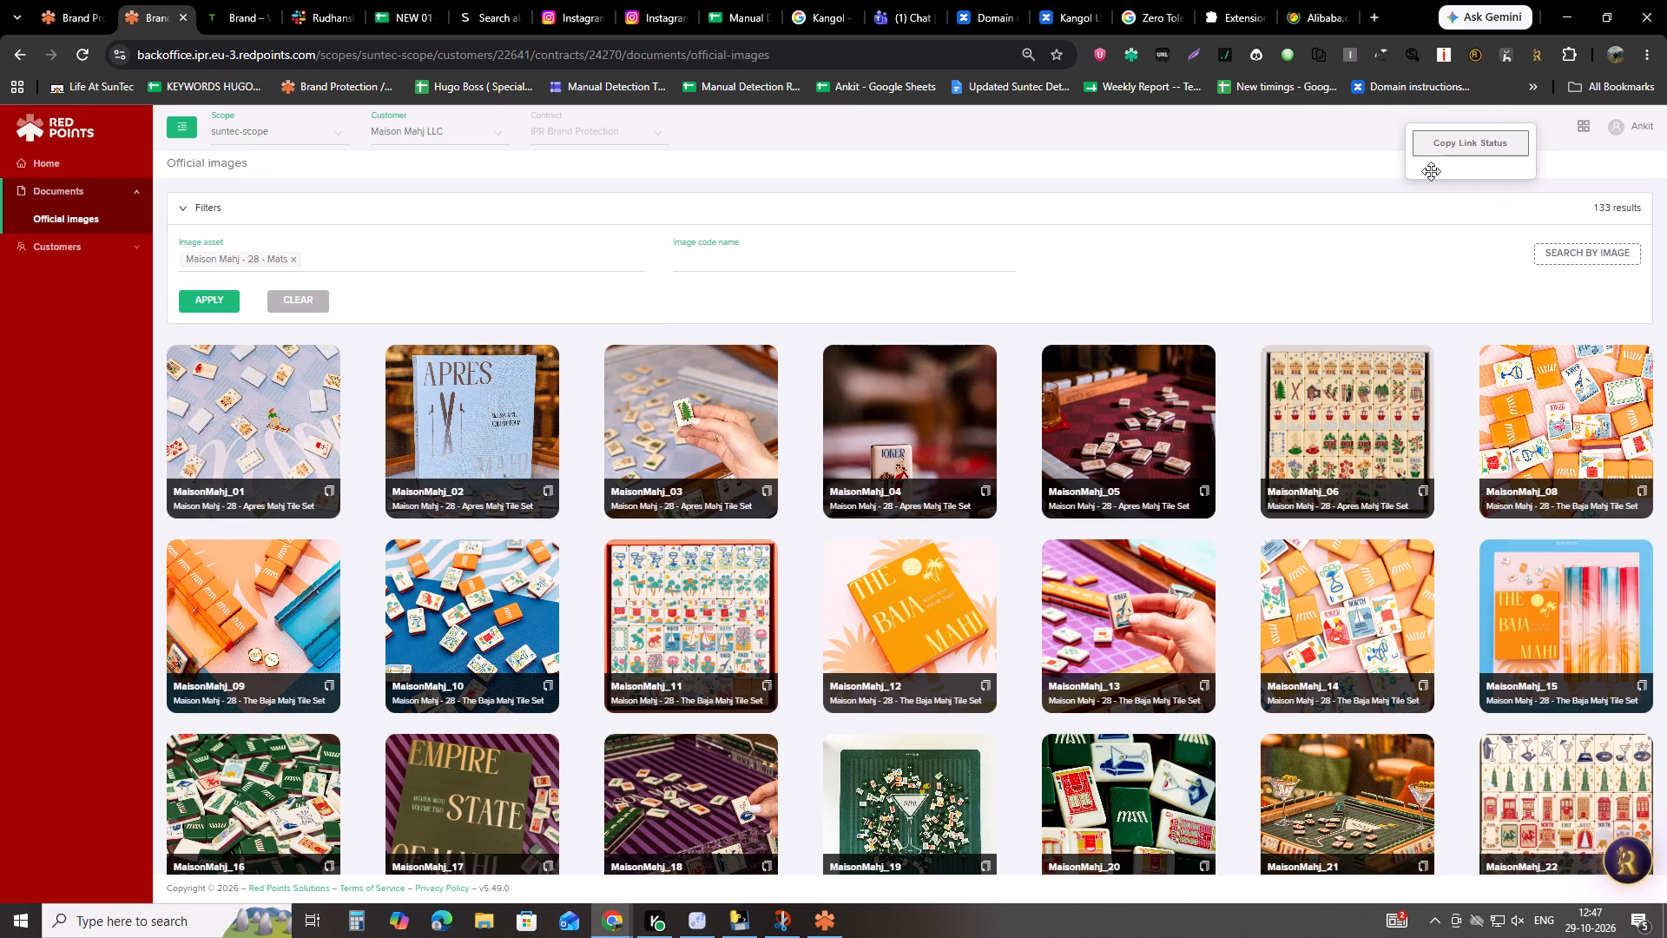
{"action": "left_click", "coordinate": [220, 306]}
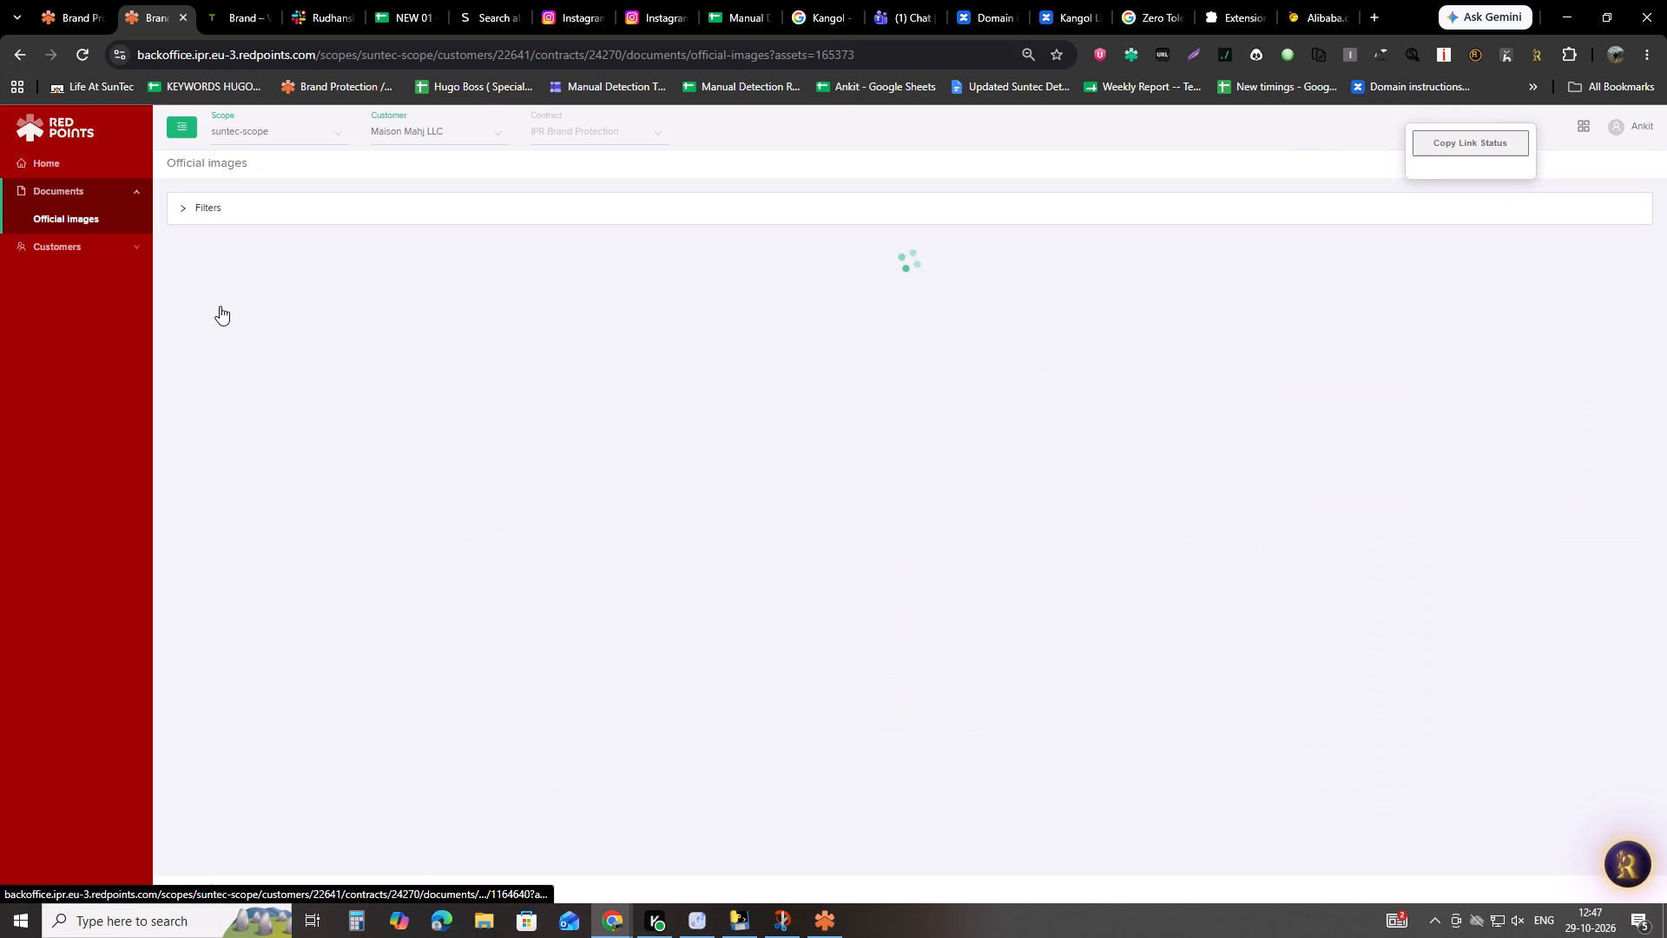
{"action": "scroll", "coordinate": [847, 561], "scroll_direction": "up", "scroll_amount": 1}
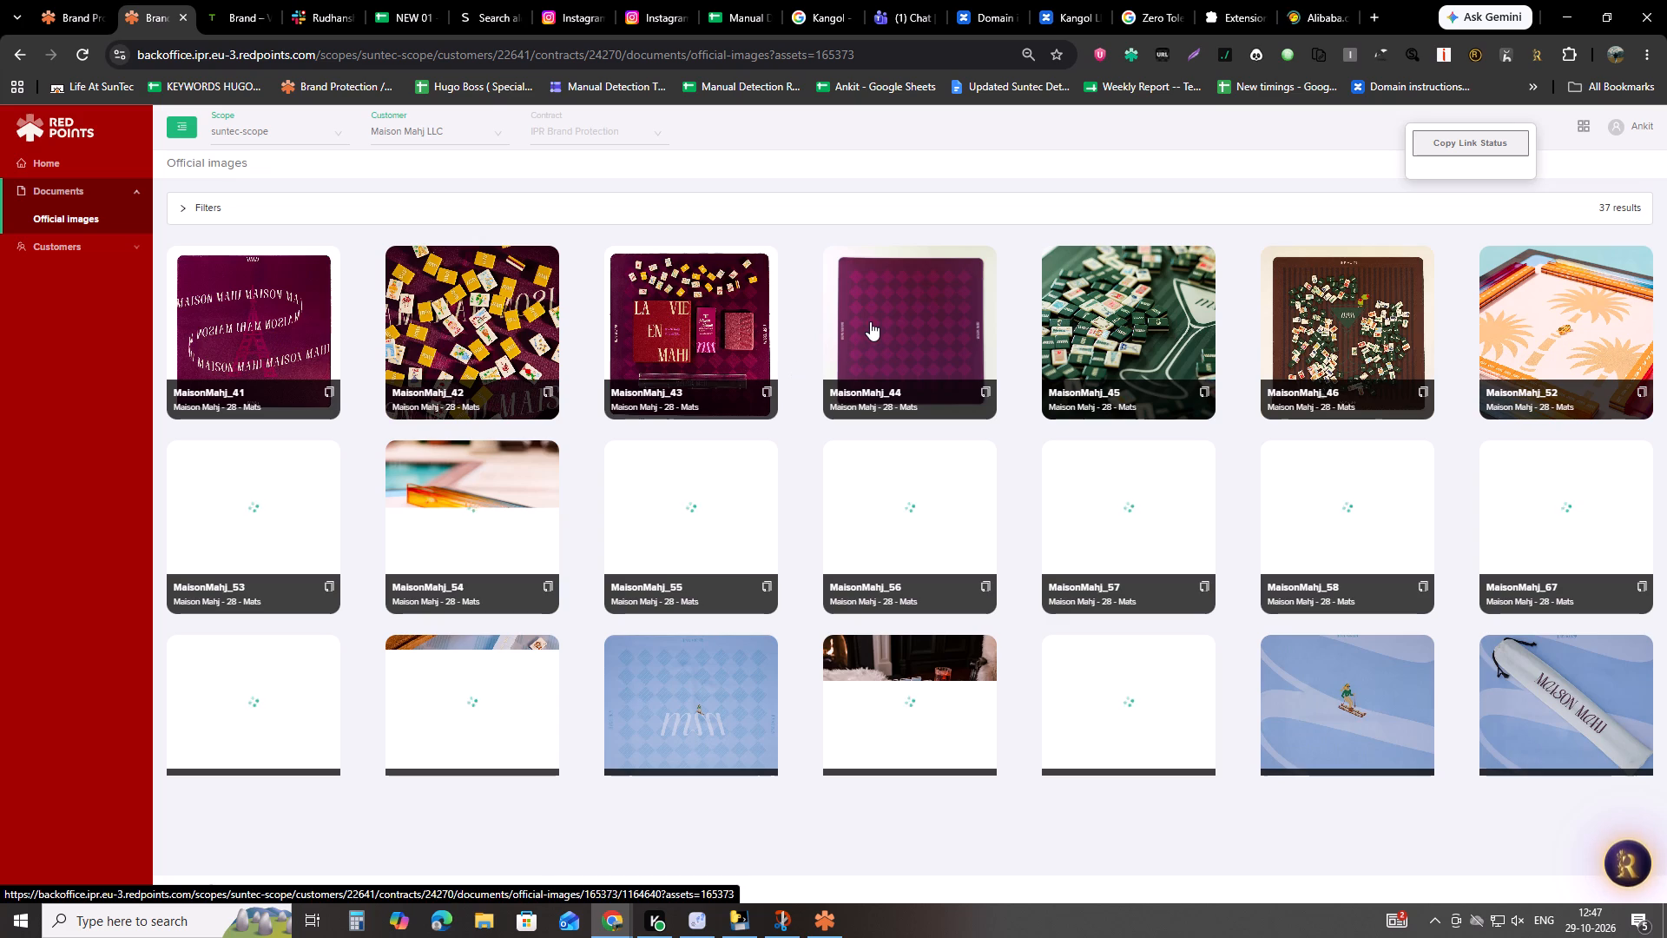
Switch to Alibaba.com and set the delivery location to Angola.
{"action": "left_click", "coordinate": [1315, 0]}
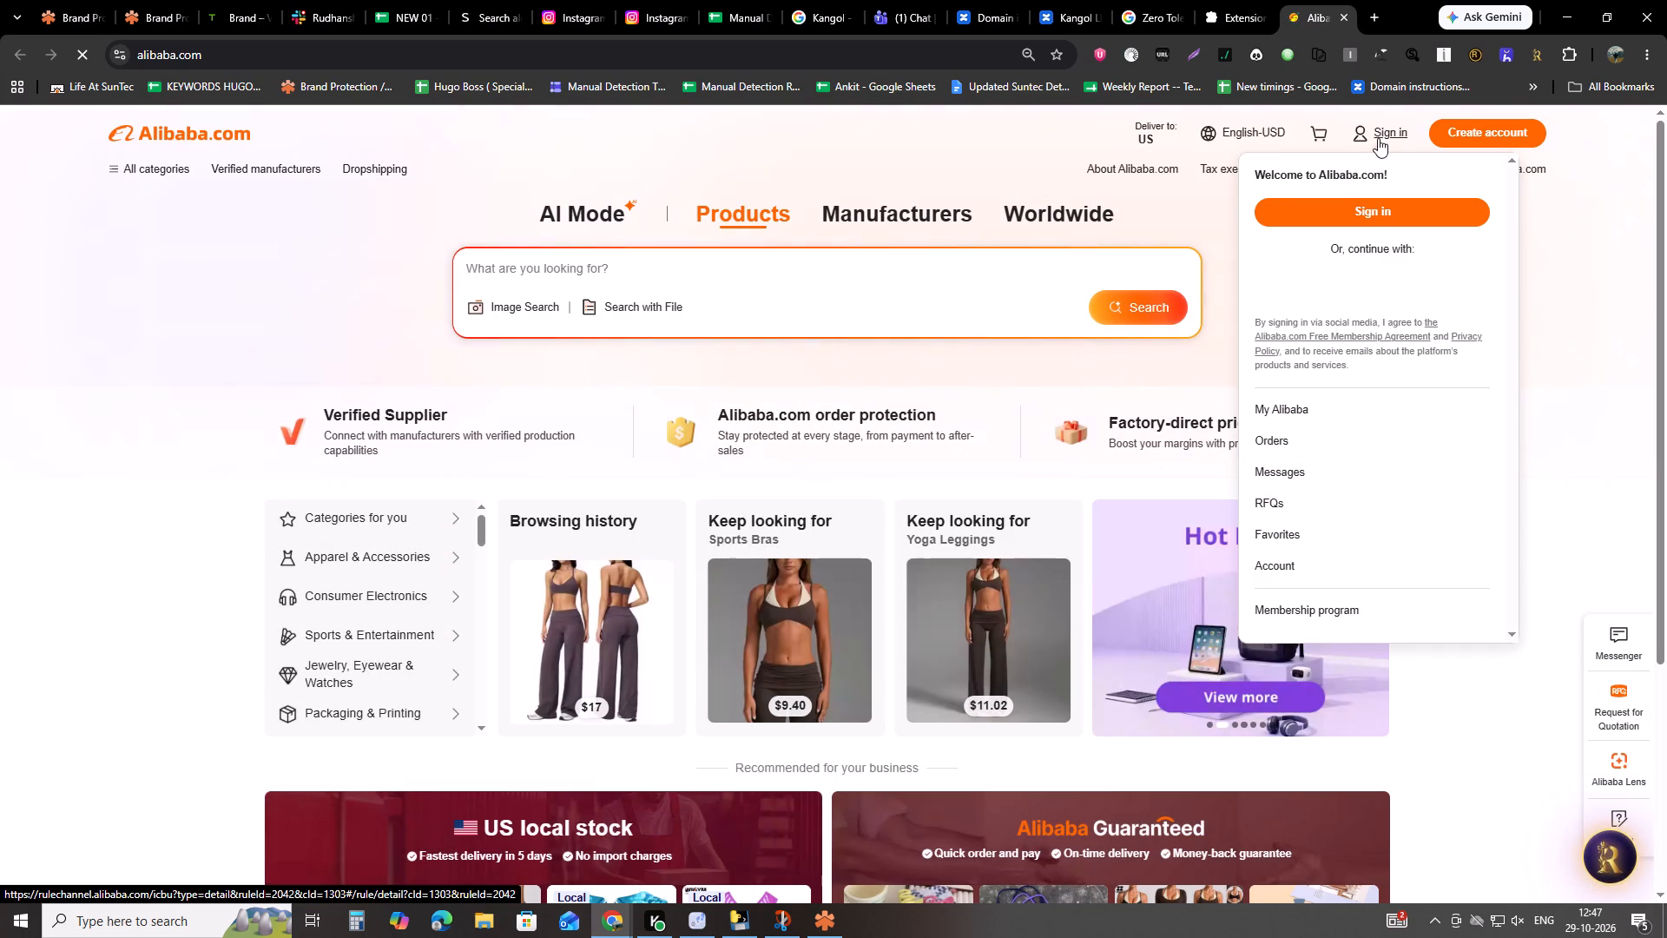
{"action": "left_click_drag", "start_coordinate": [1370, 226], "coordinate": [1378, 286]}
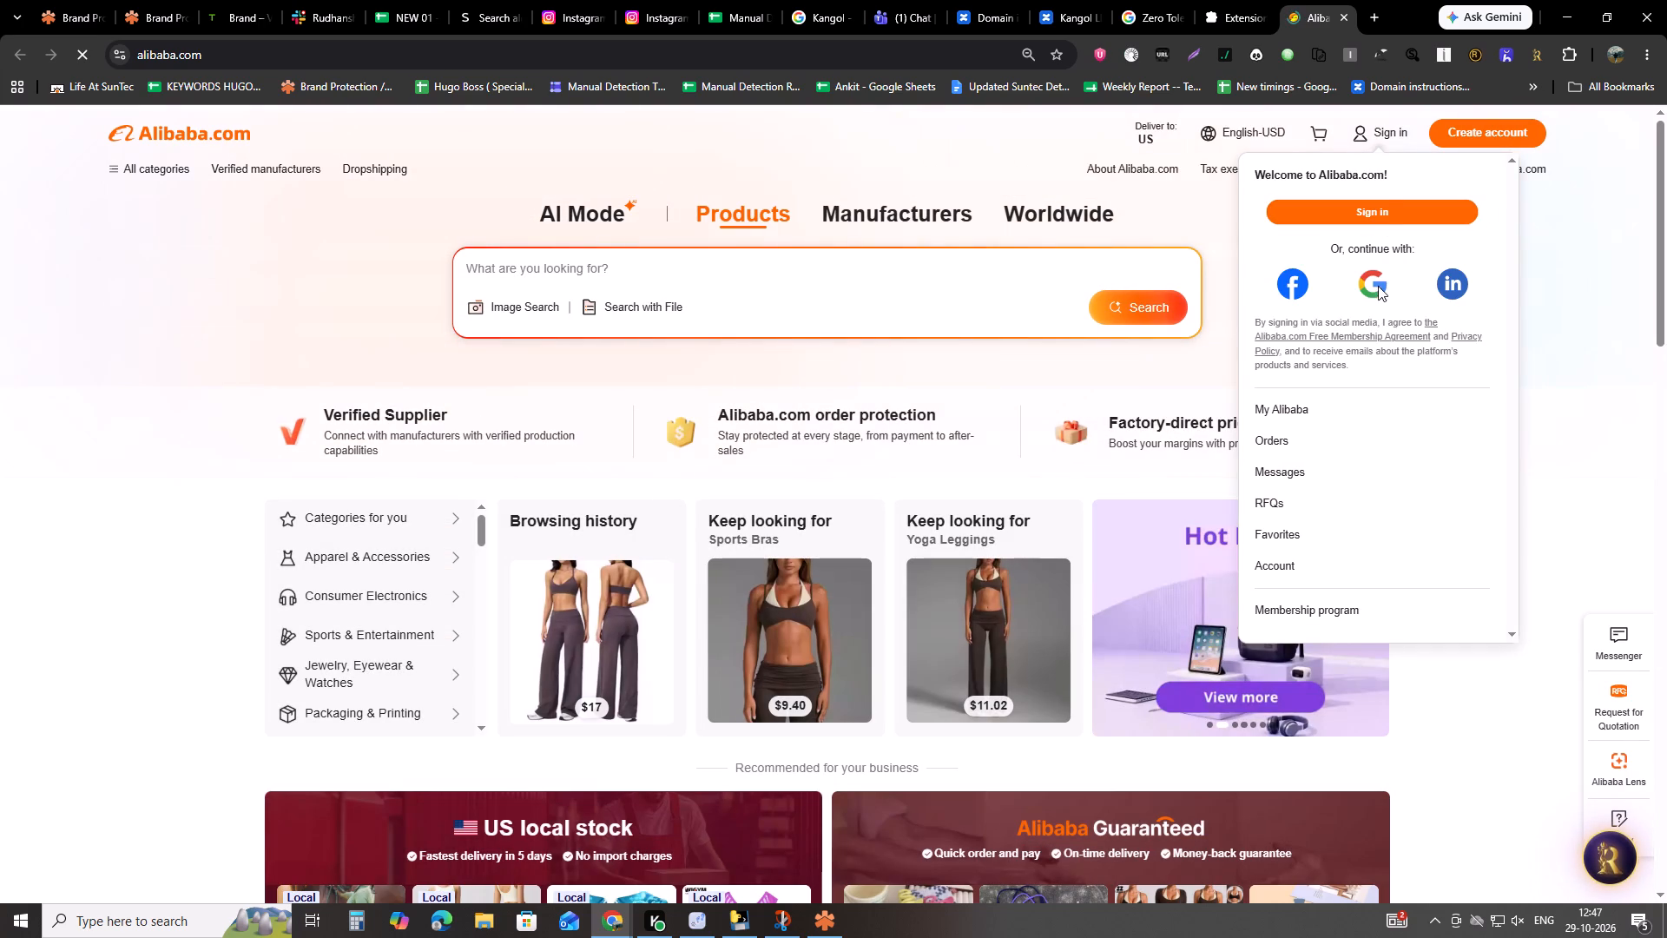
{"action": "left_click_drag", "start_coordinate": [1378, 286], "coordinate": [1095, 379]}
{"action": "left_click", "coordinate": [1061, 363]}
{"action": "left_click", "coordinate": [1073, 369]}
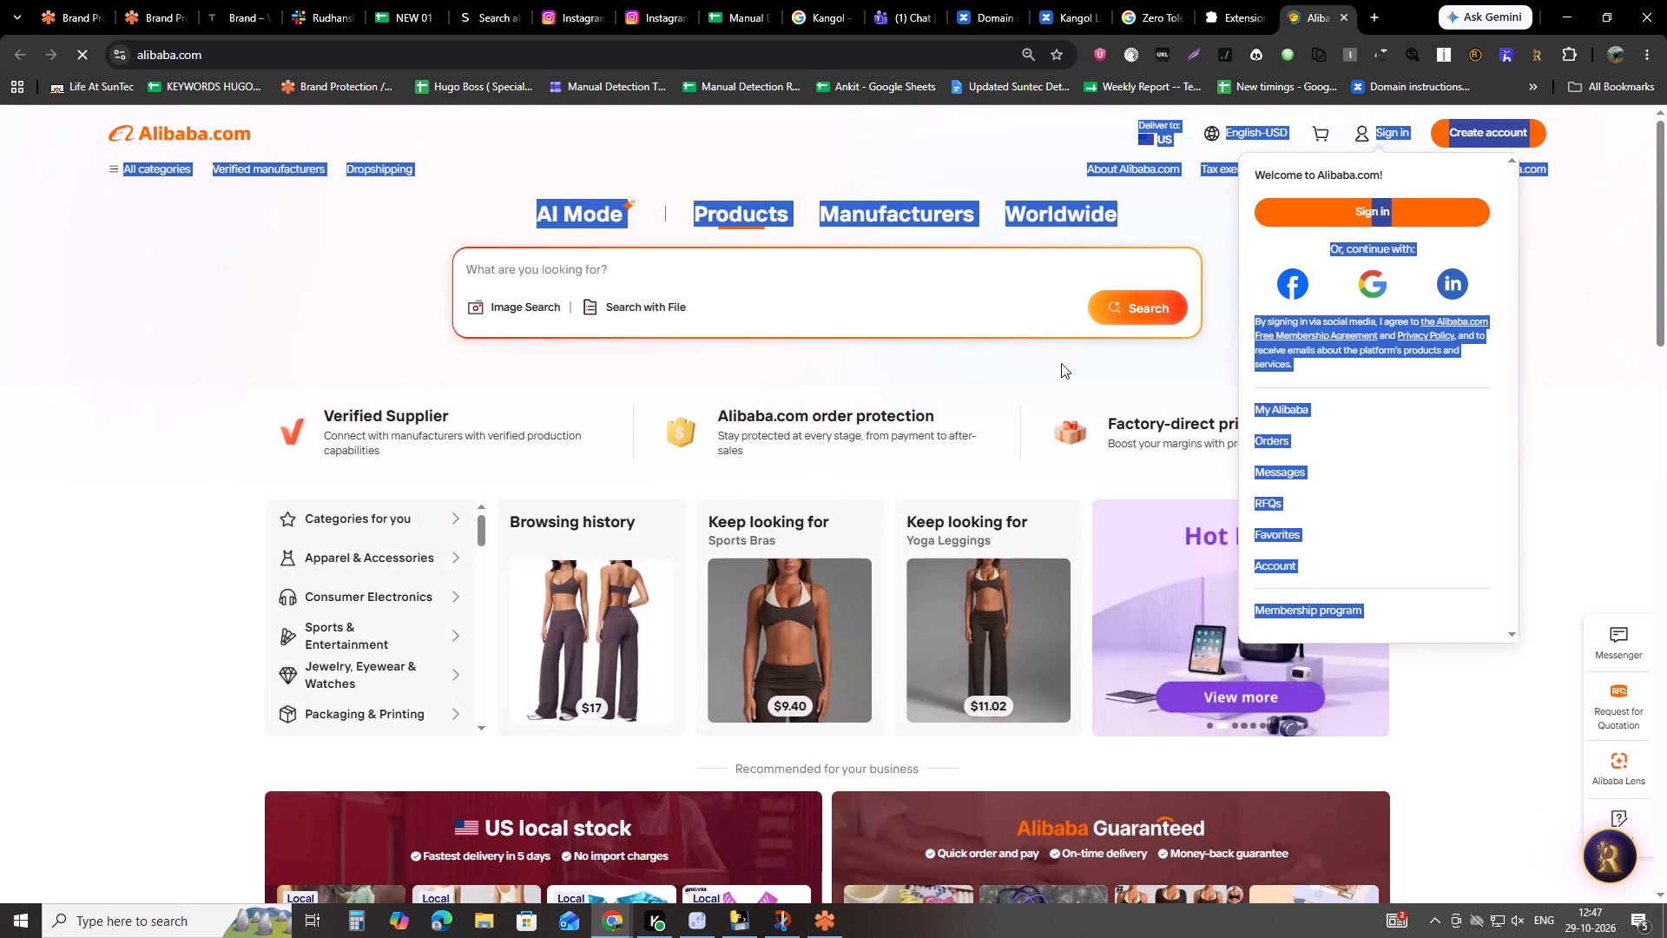
{"action": "left_click", "coordinate": [1157, 130]}
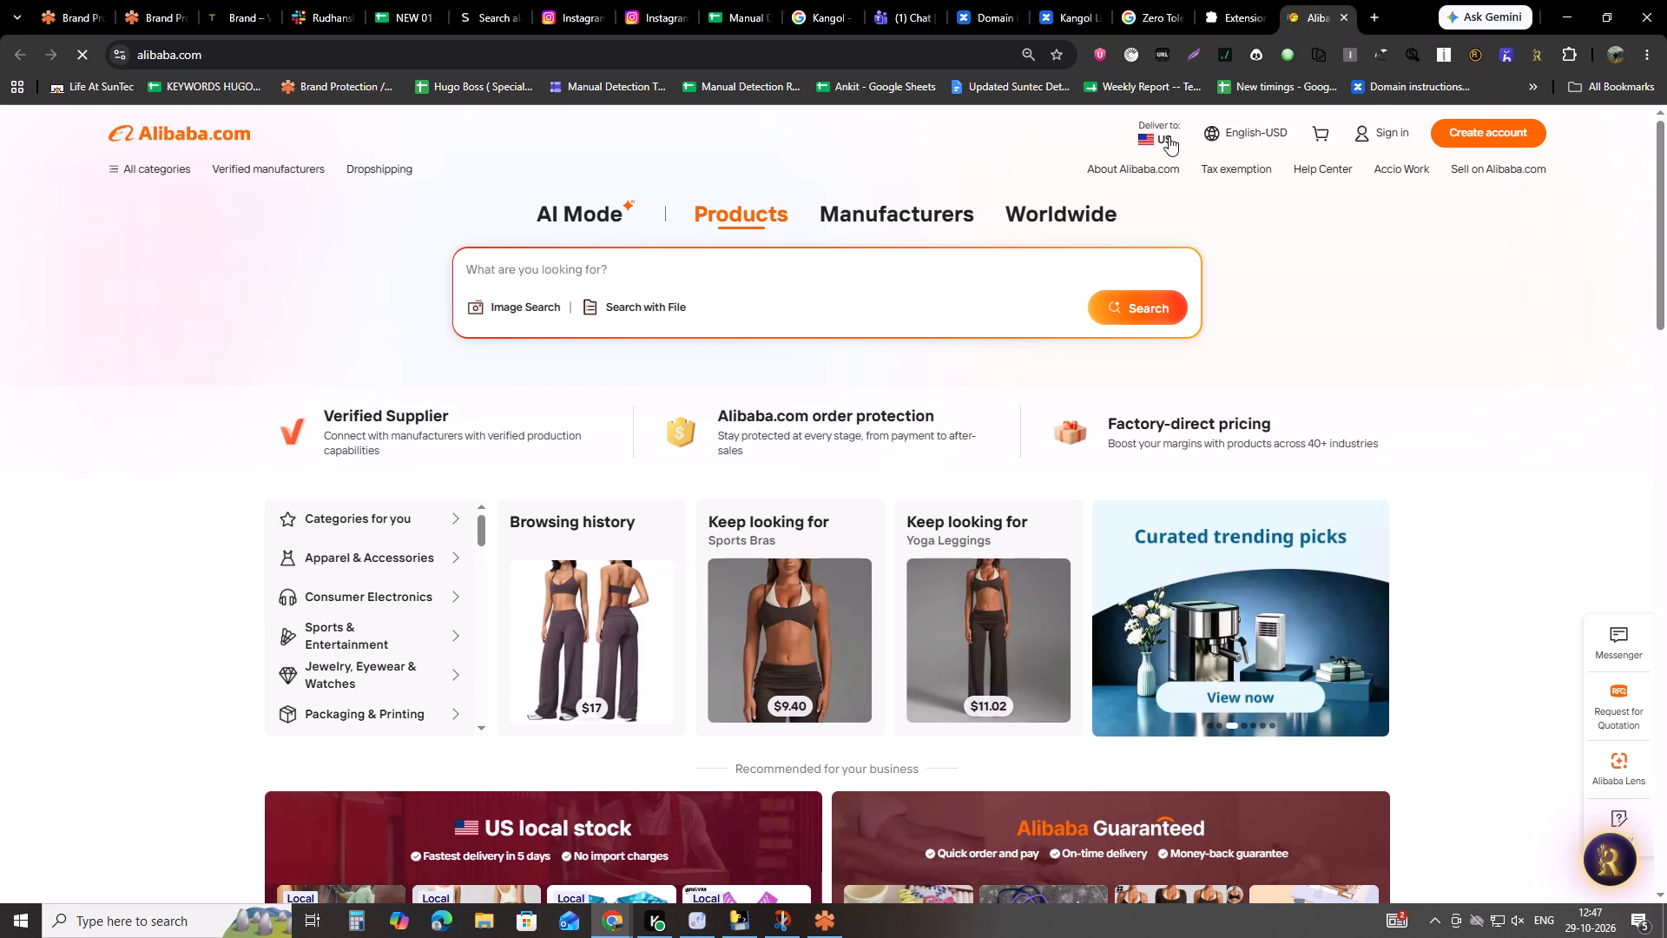
{"action": "left_click", "coordinate": [1157, 137]}
{"action": "left_click", "coordinate": [1150, 314]}
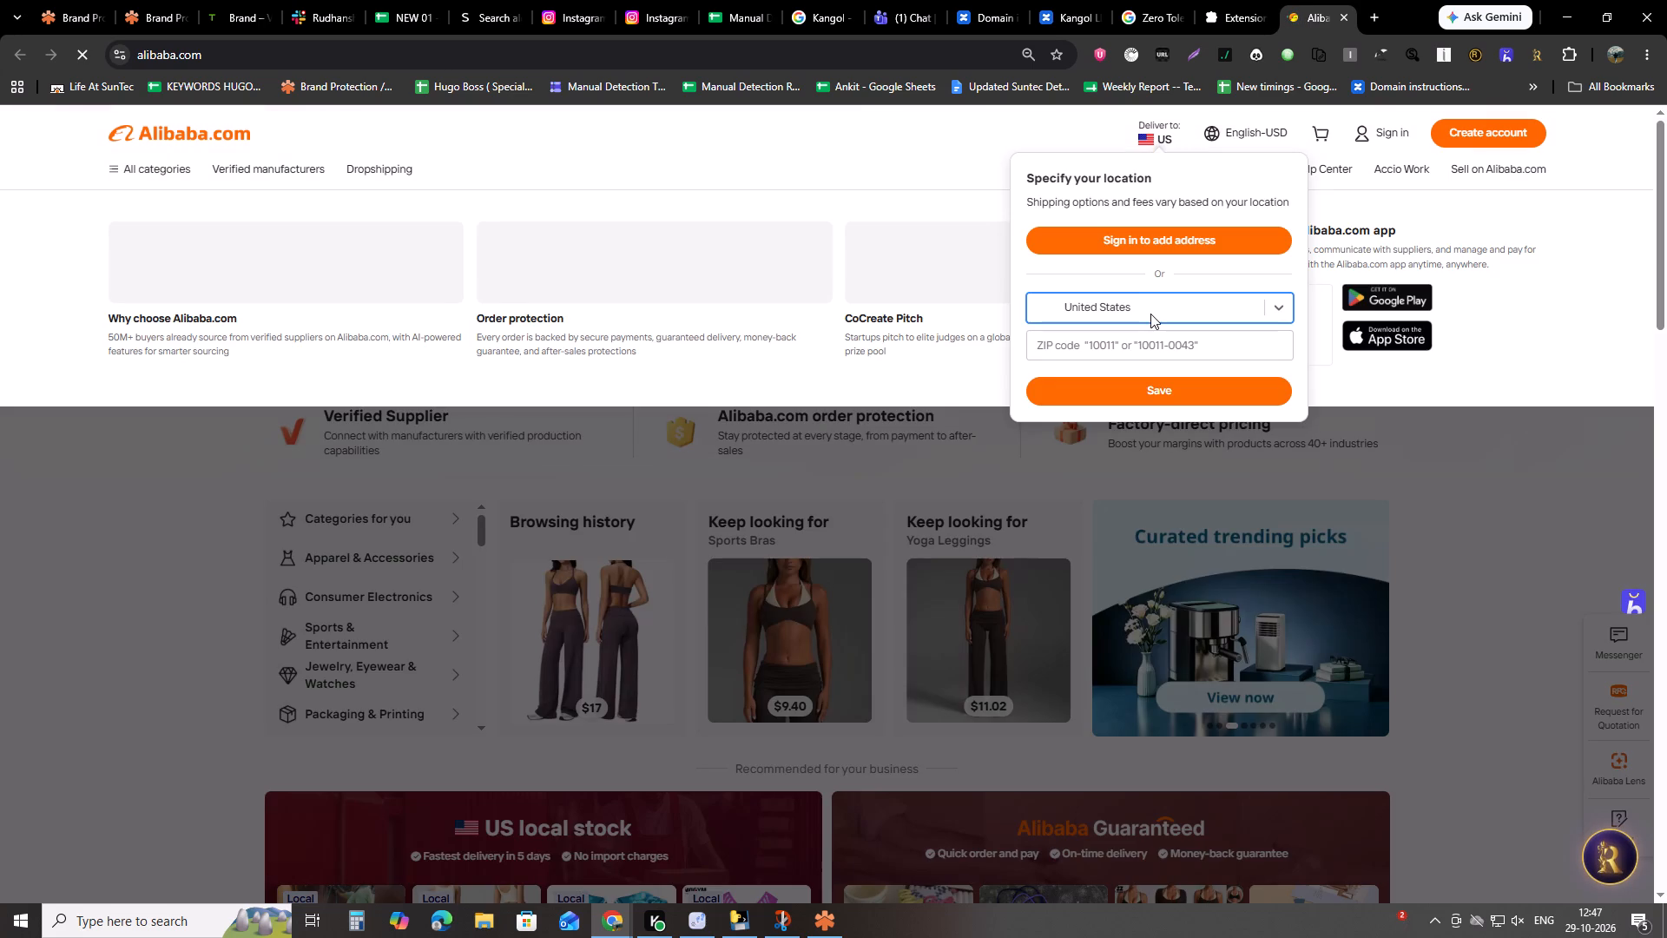
{"action": "left_click", "coordinate": [1151, 307]}
{"action": "left_click", "coordinate": [1175, 307]}
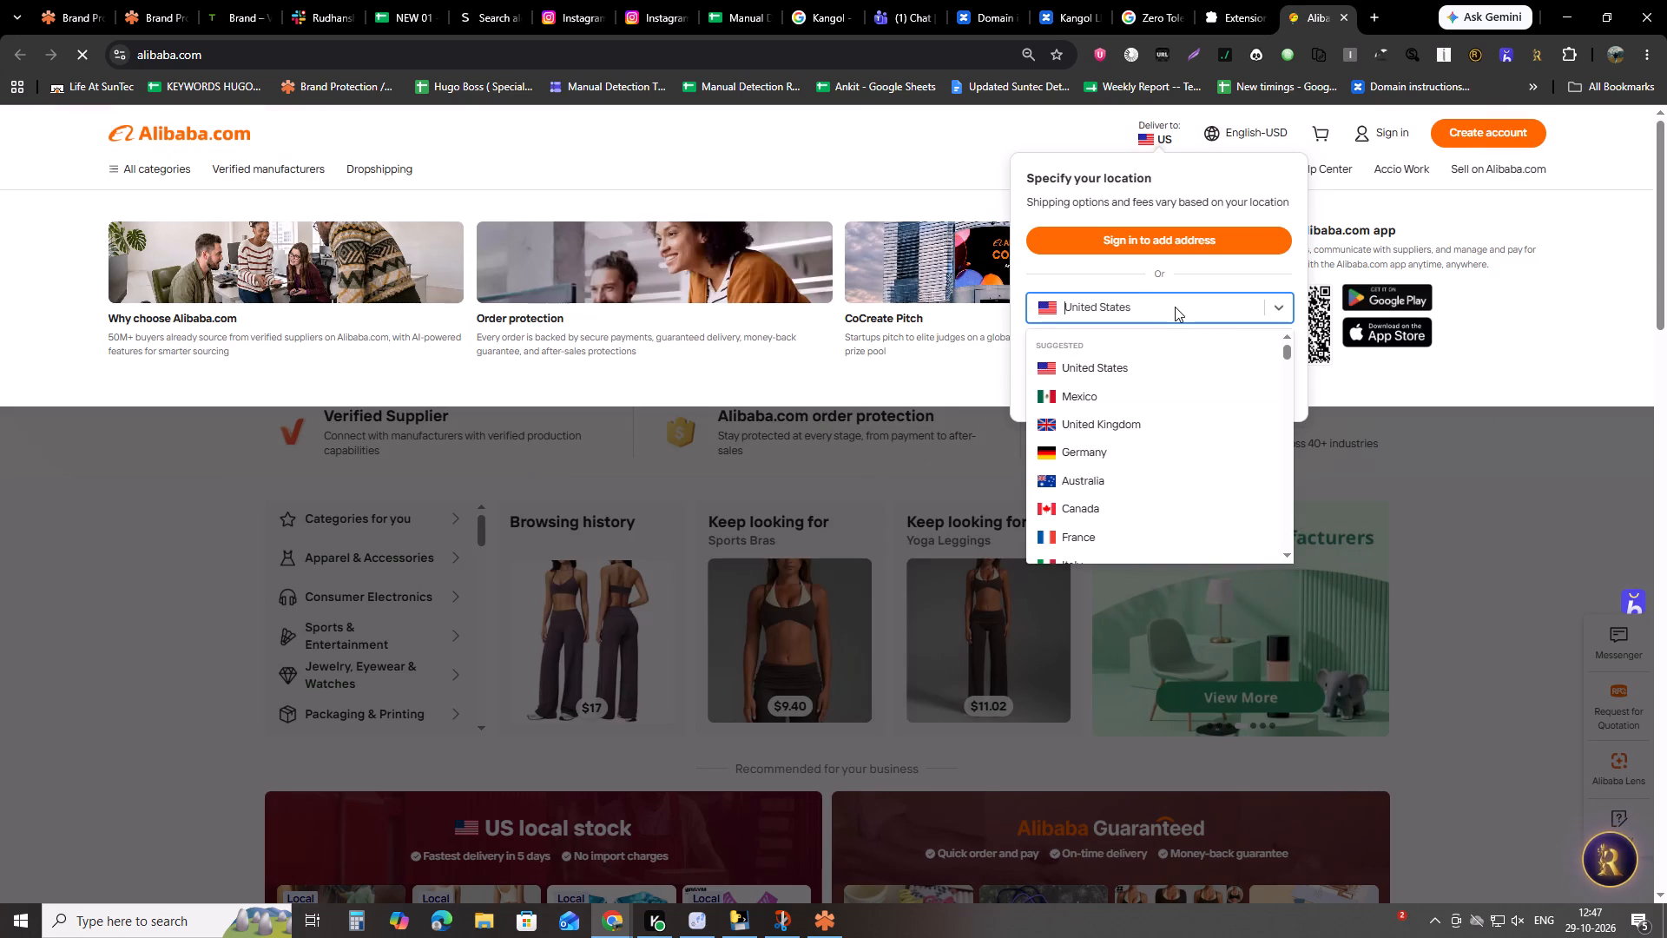
{"action": "scroll", "coordinate": [1104, 397], "scroll_direction": "down", "scroll_amount": 5}
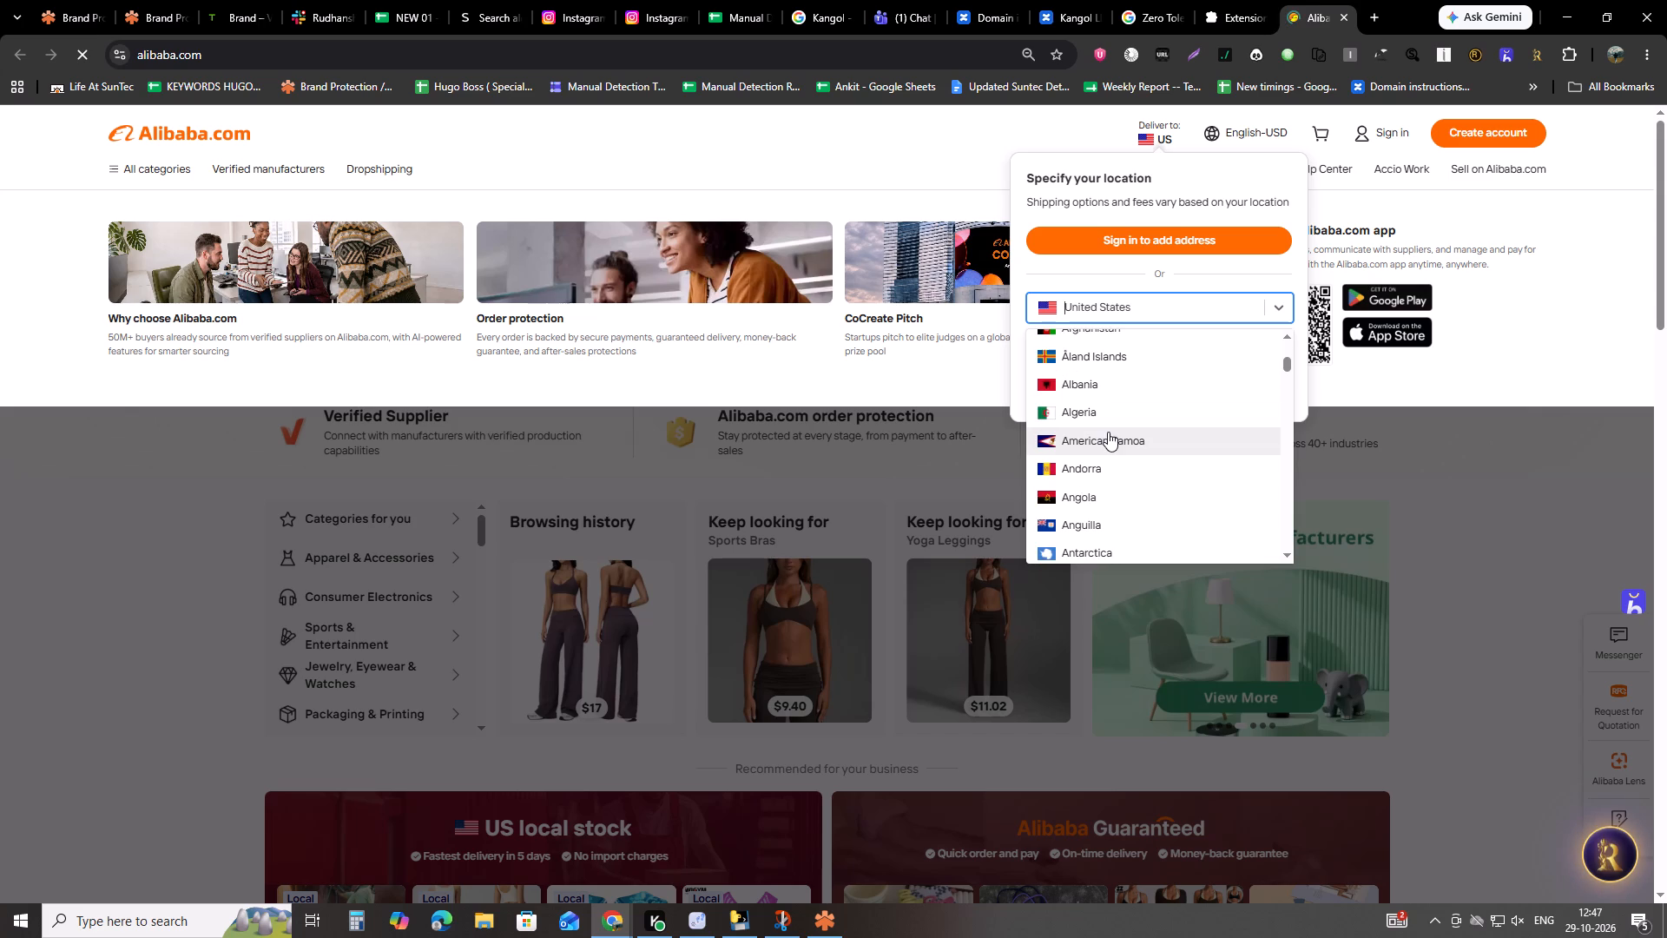
{"action": "left_click", "coordinate": [1097, 495]}
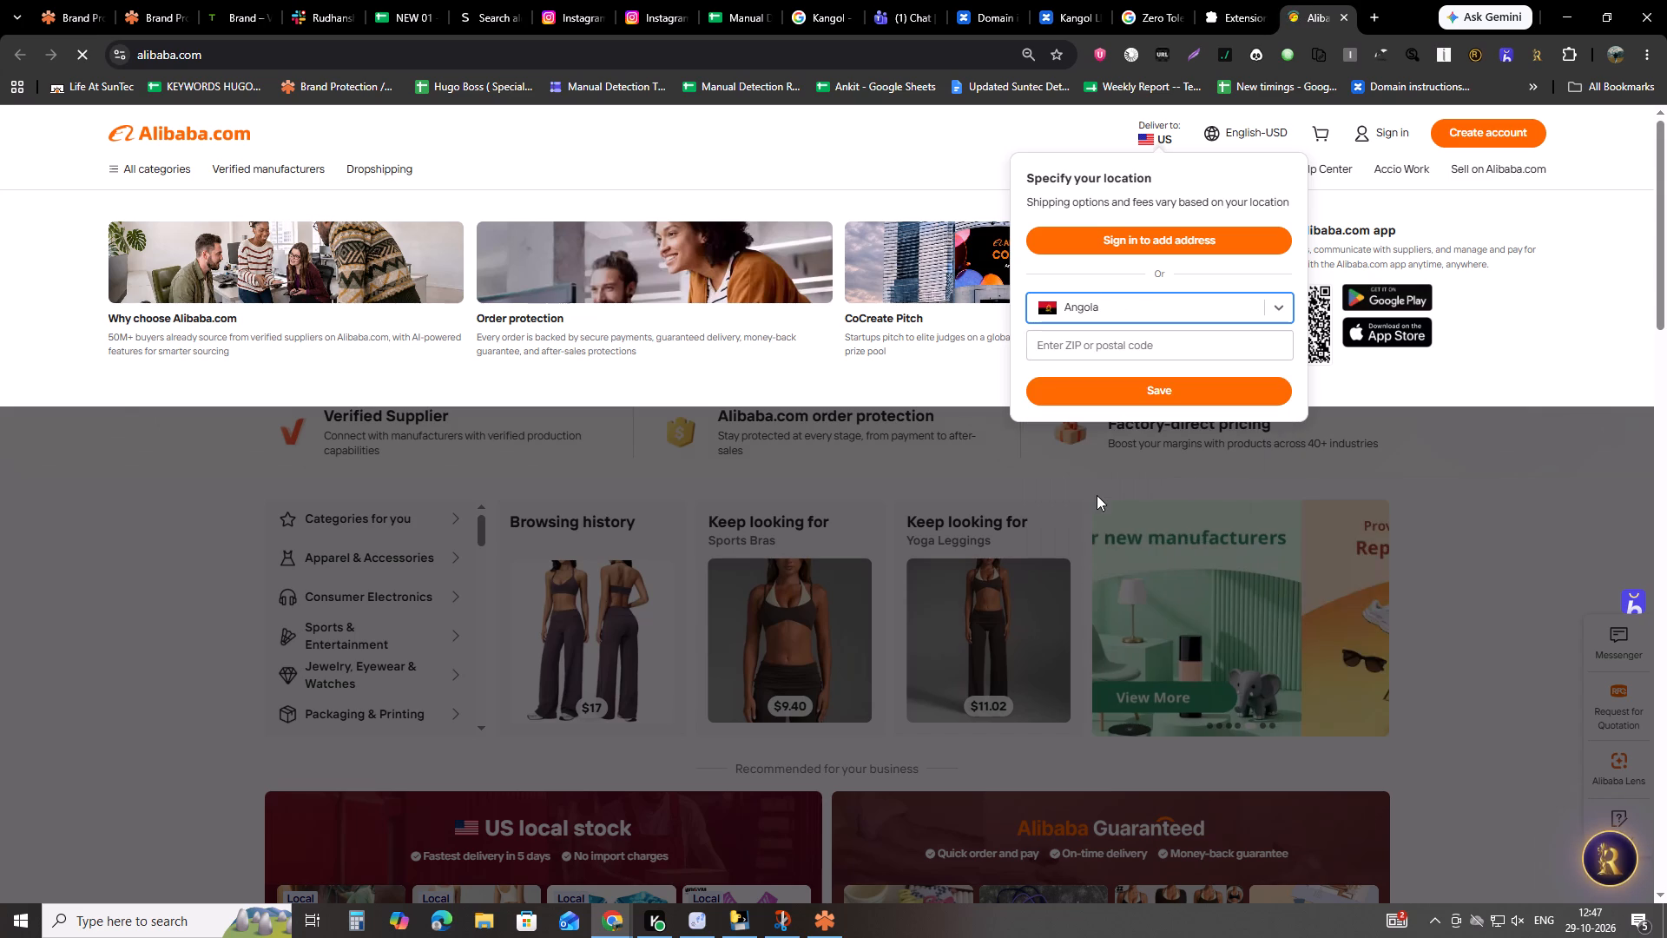
{"action": "left_click", "coordinate": [1220, 393]}
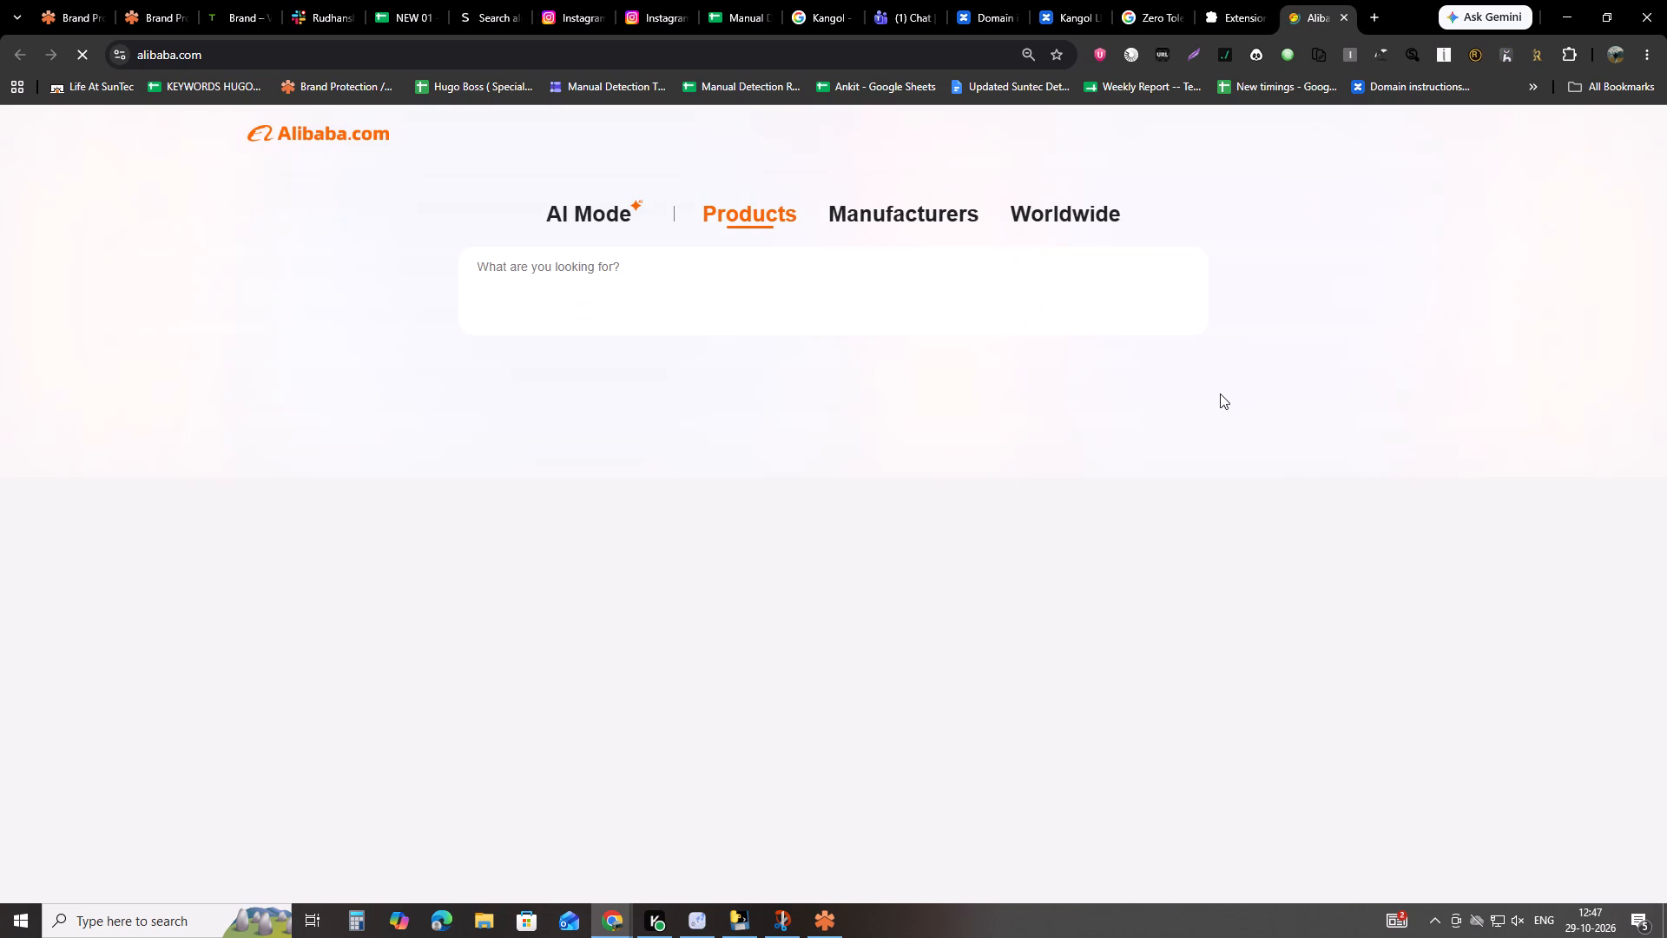
Check the Brand table briefly, return to Alibaba.com and open its Image Search.
{"action": "left_click", "coordinate": [234, 0]}
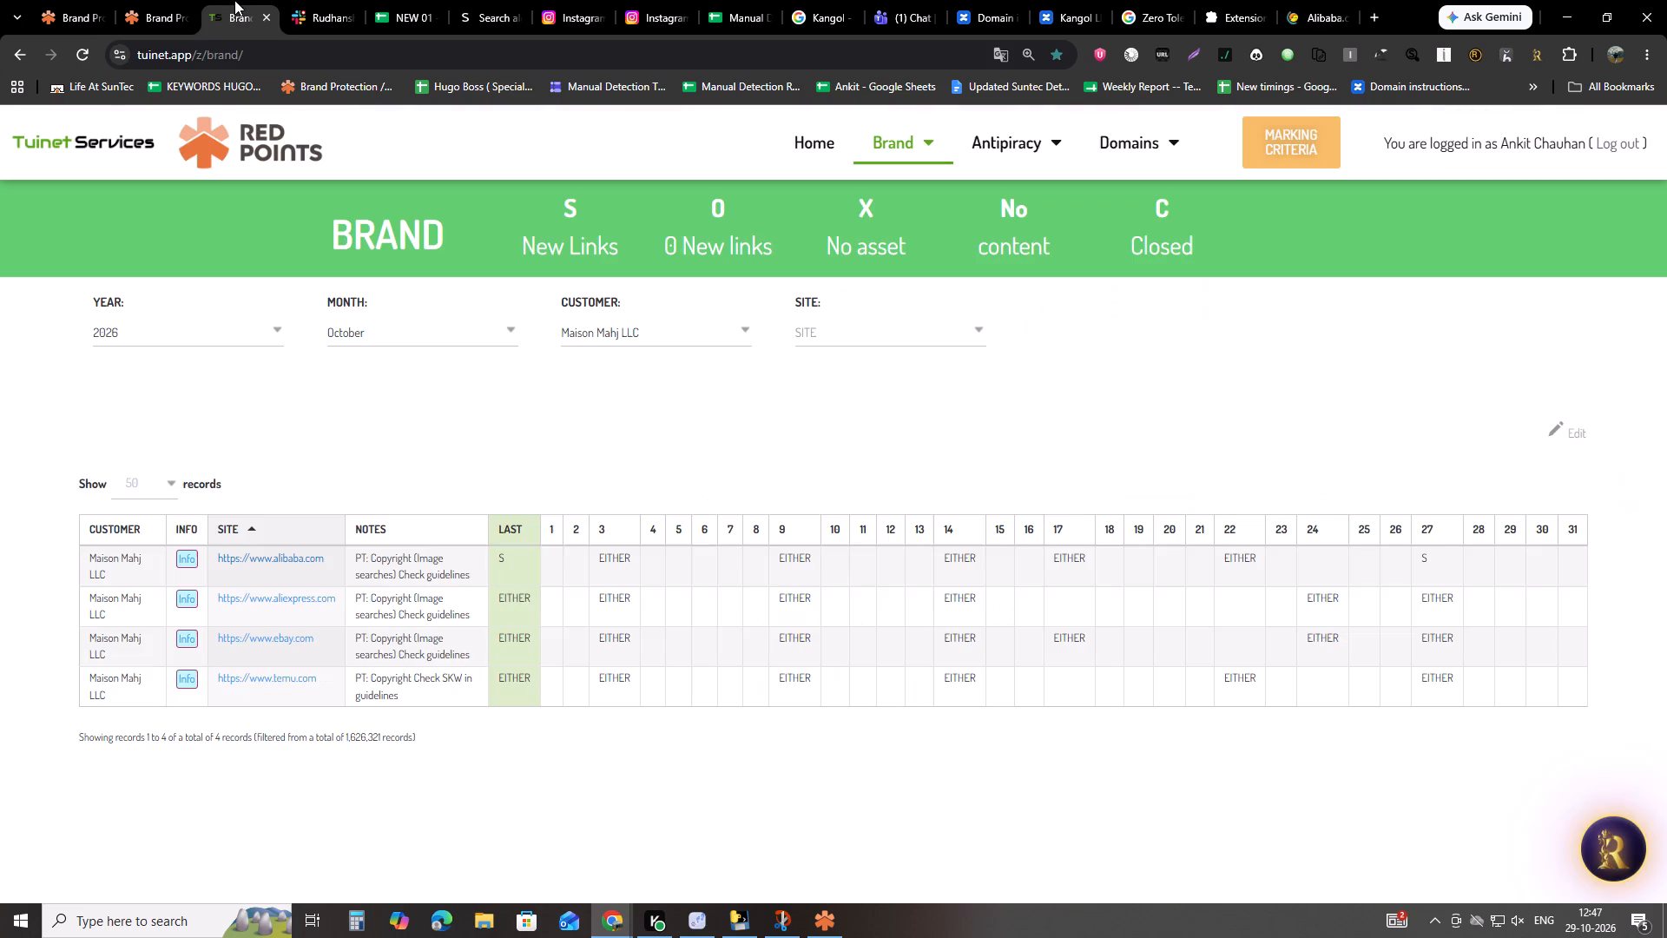
{"action": "left_click", "coordinate": [1335, 0]}
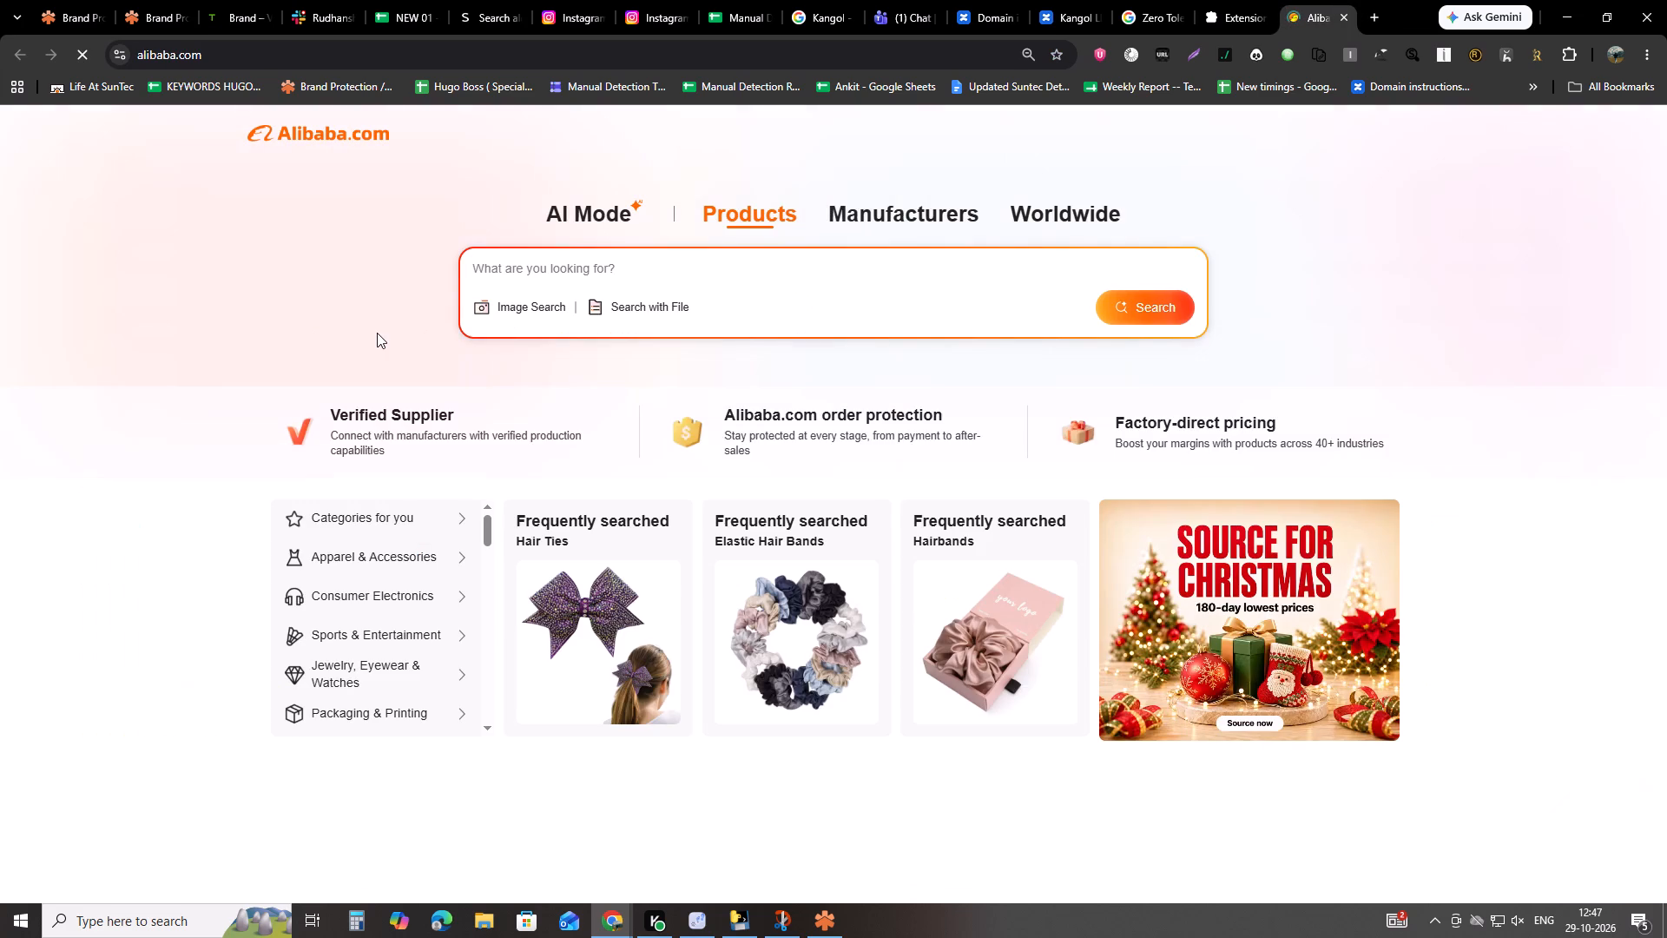
{"action": "left_click", "coordinate": [491, 306]}
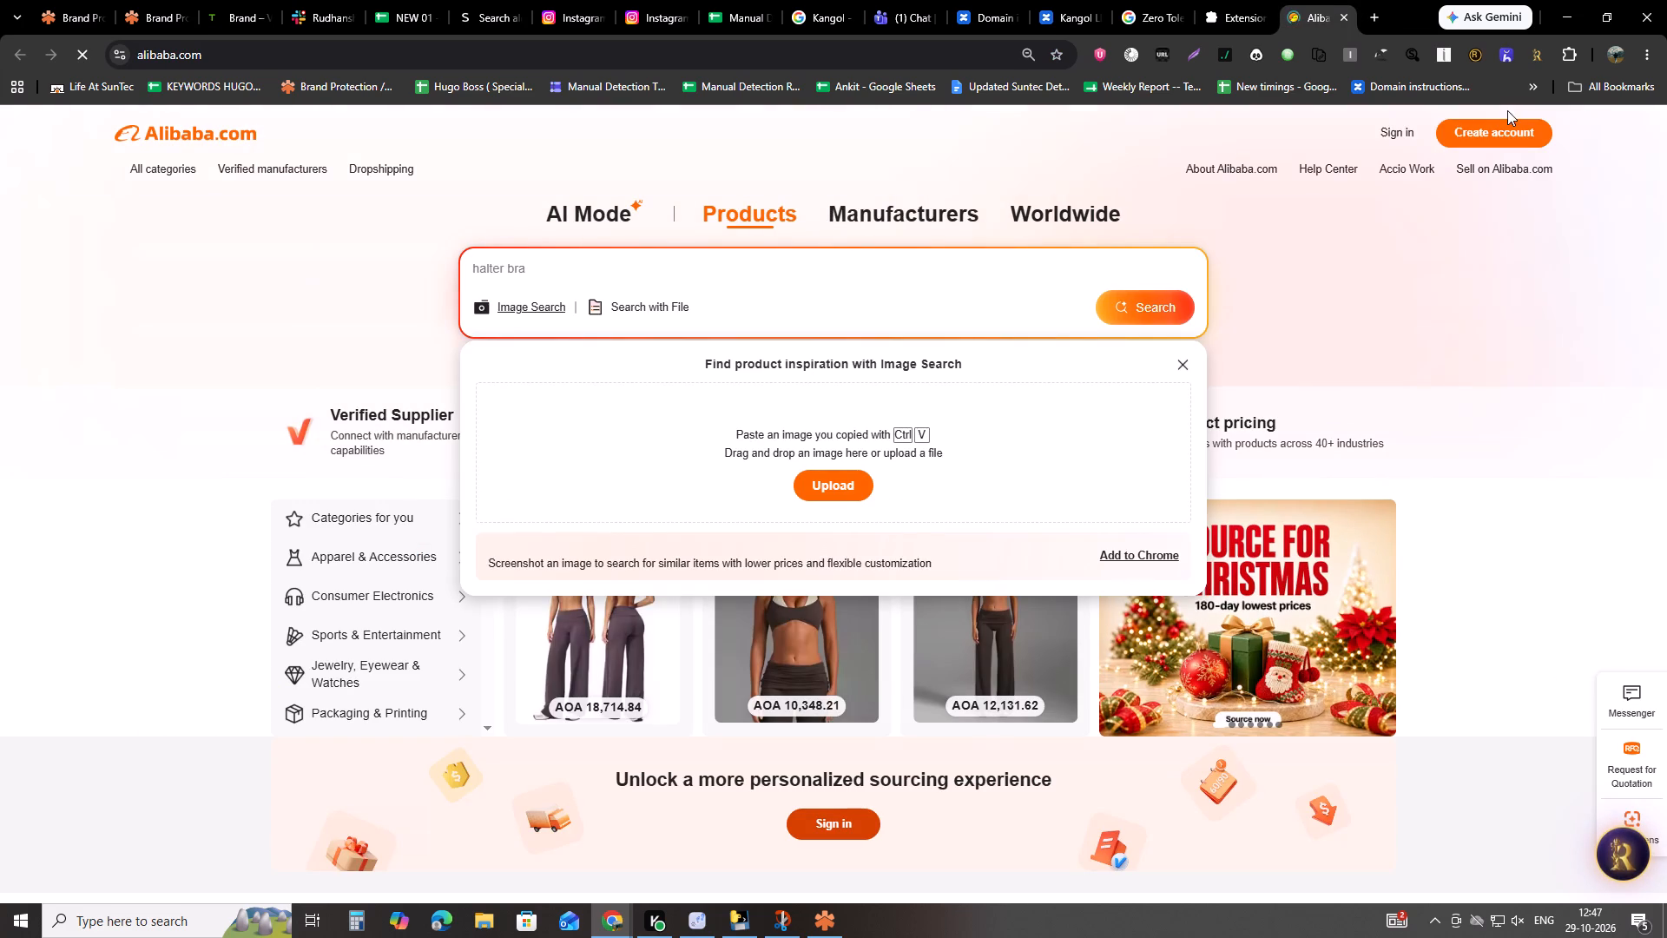
Return to the filtered Mats official images, view the details of MaisonMahj_46, and close them.
{"action": "left_click", "coordinate": [139, 0]}
{"action": "scroll", "coordinate": [813, 478], "scroll_direction": "down", "scroll_amount": 1}
{"action": "scroll", "coordinate": [813, 478], "scroll_direction": "up", "scroll_amount": 2}
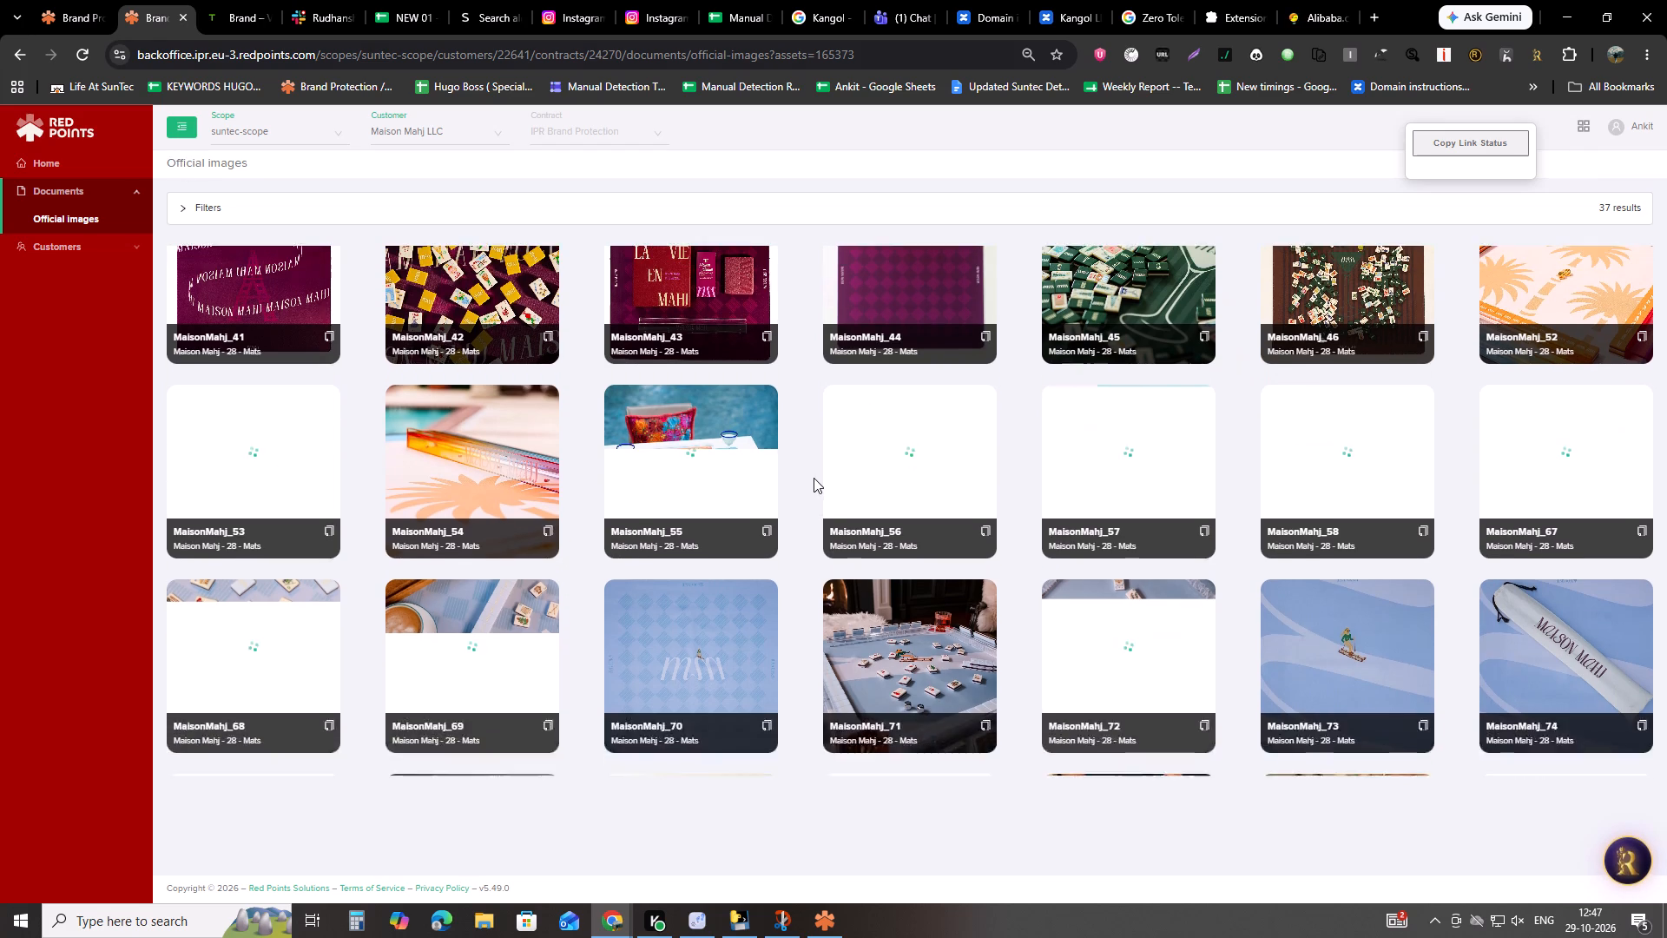
{"action": "scroll", "coordinate": [814, 478], "scroll_direction": "up", "scroll_amount": 1}
{"action": "left_click", "coordinate": [1345, 337]}
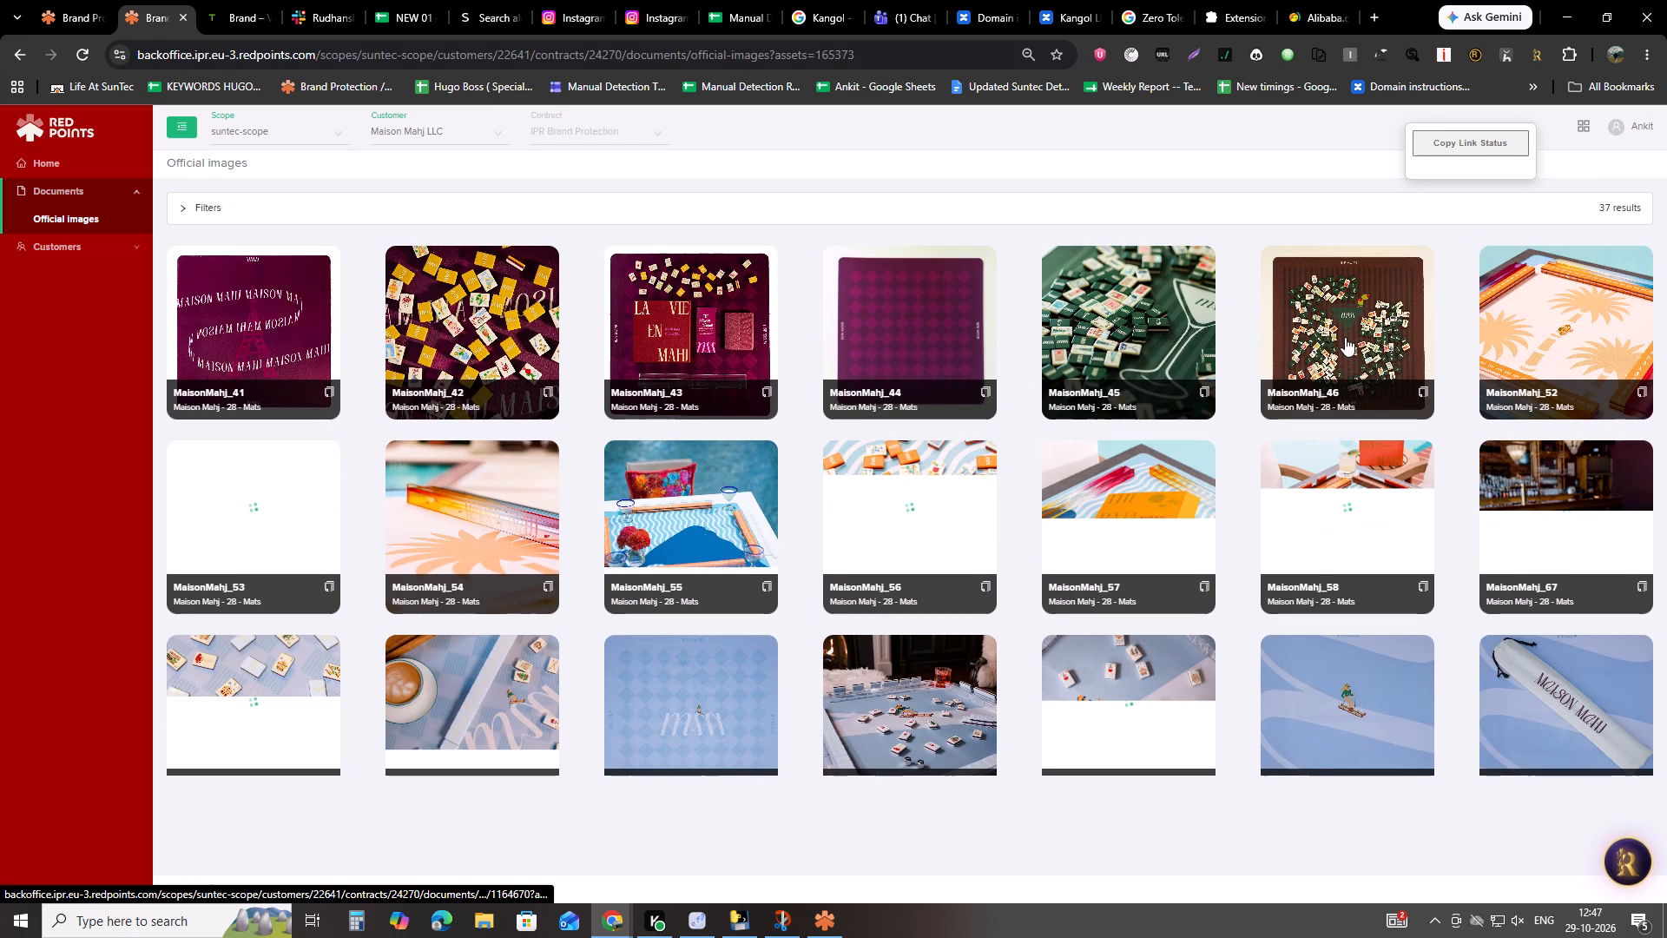
{"action": "scroll", "coordinate": [1167, 598], "scroll_direction": "down", "scroll_amount": 3}
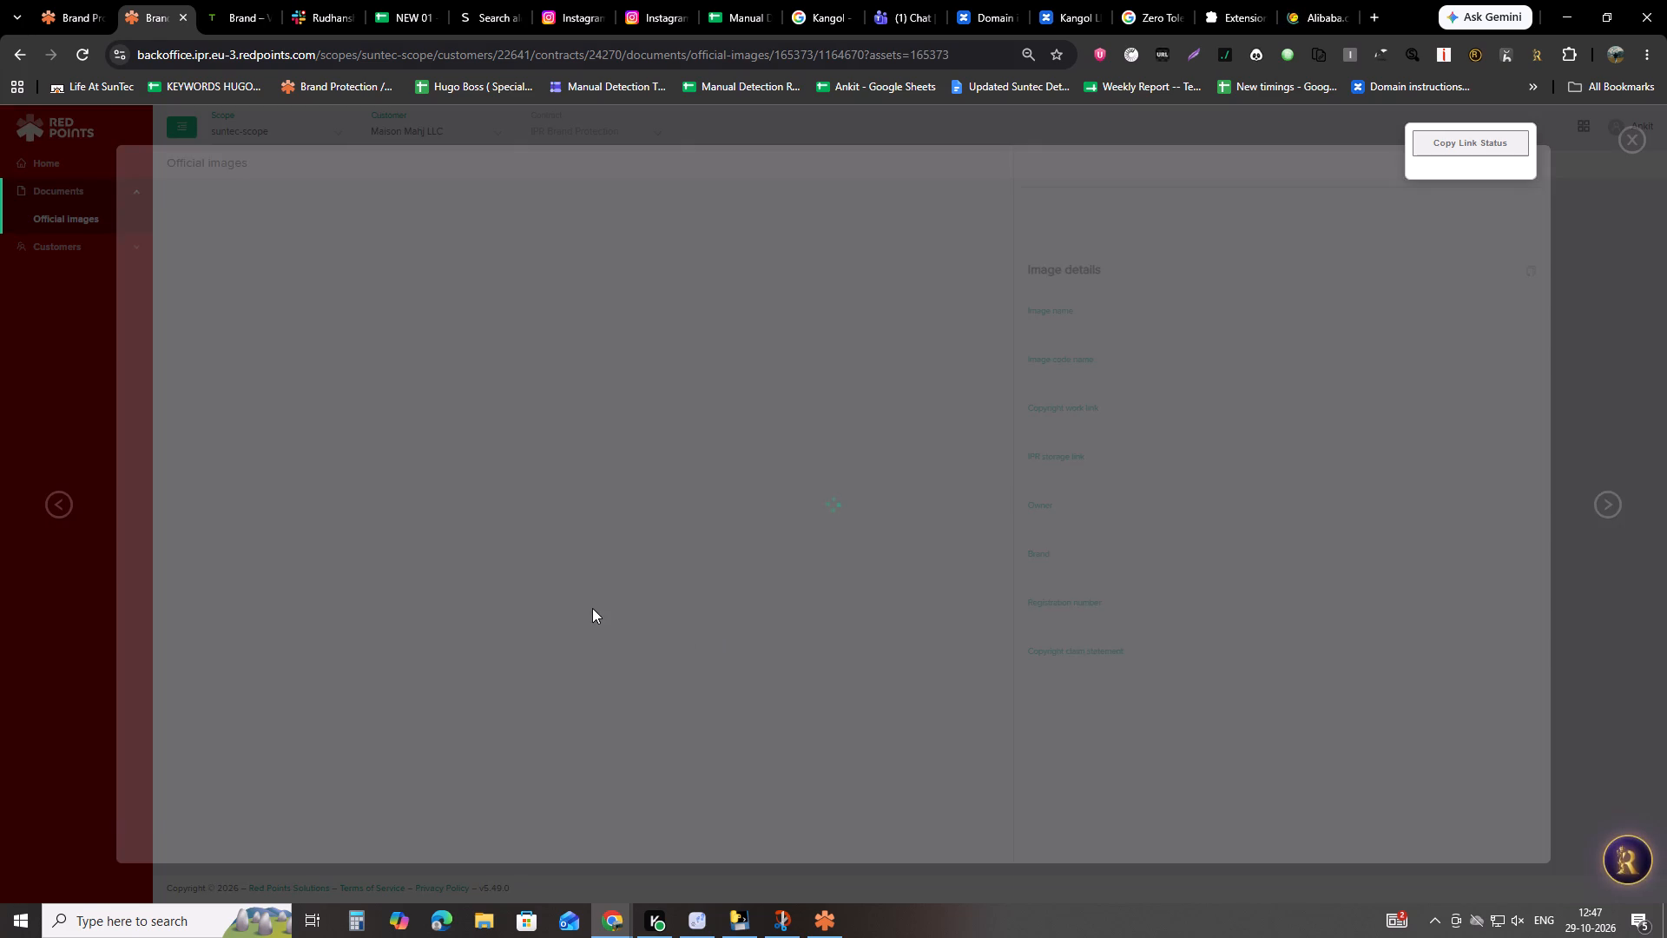
{"action": "key", "text": "Escape"}
{"action": "key", "text": "Escape"}
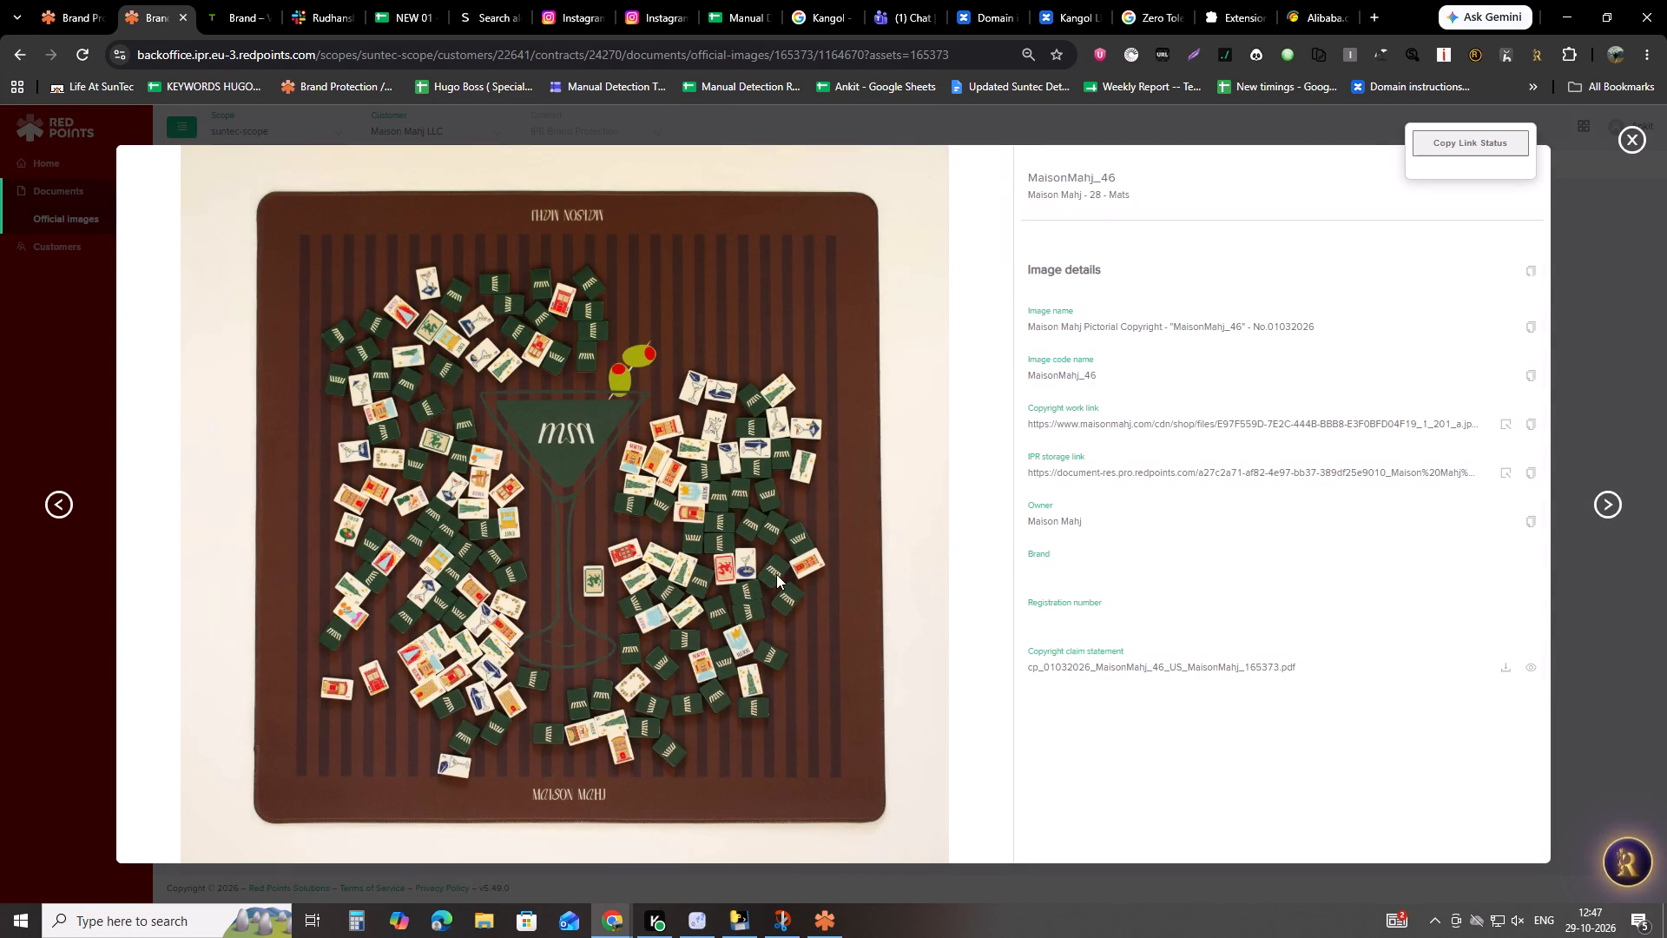
{"action": "left_click", "coordinate": [1627, 140]}
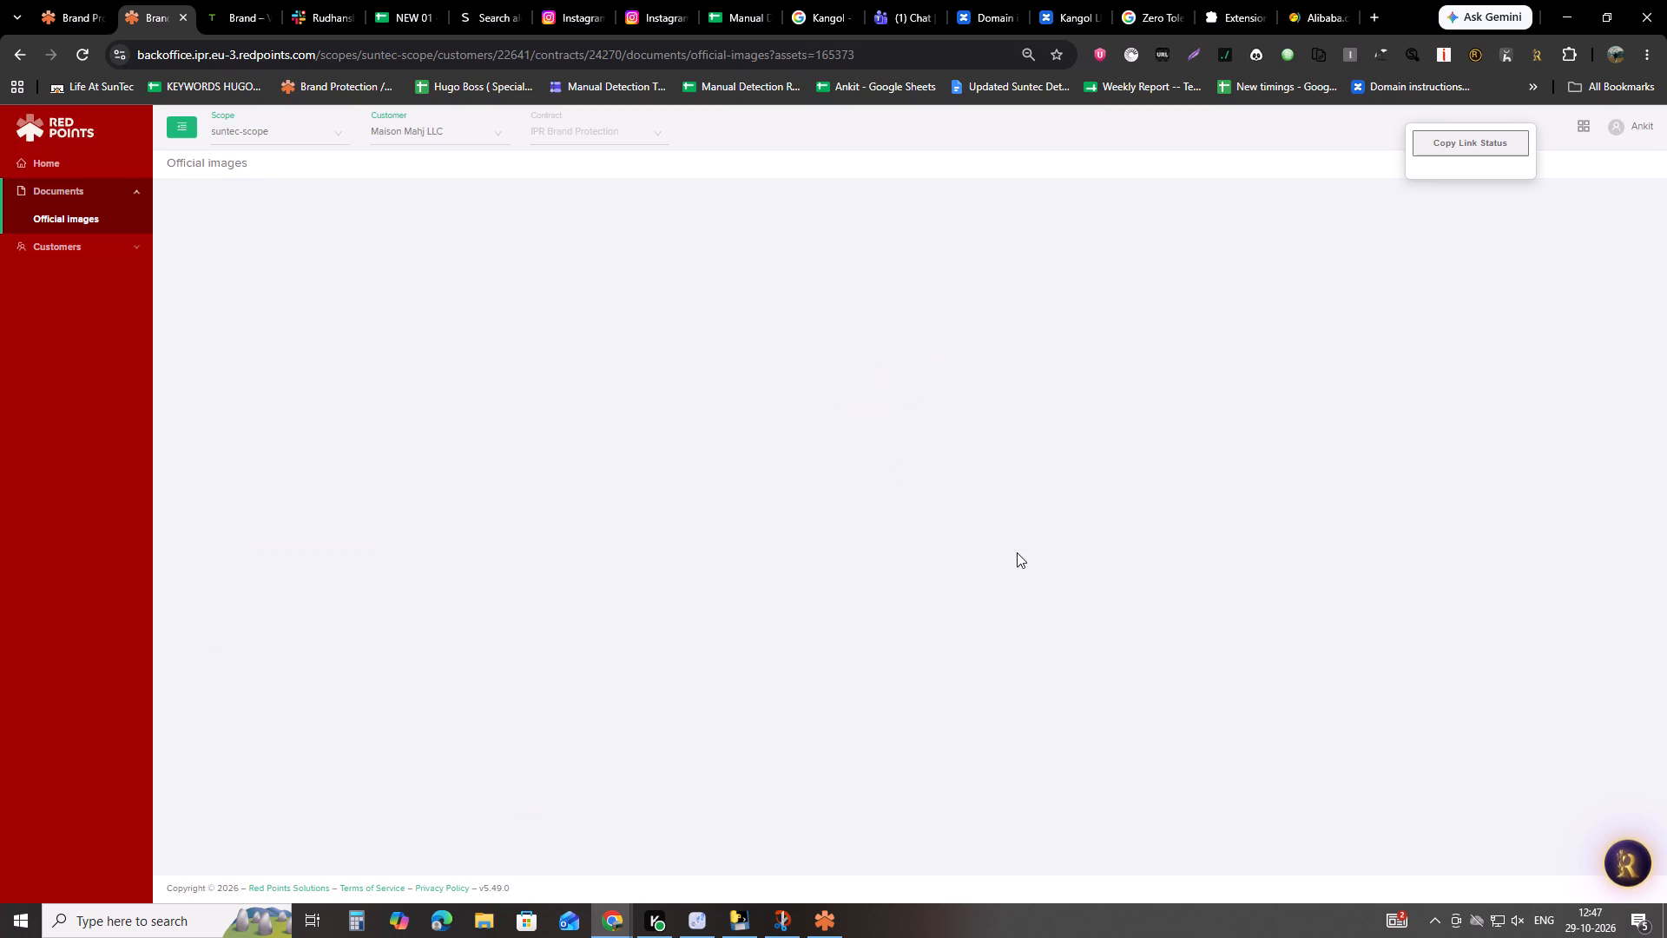
Browse the Mats official images, try to open MaisonMahj_77, and close the image details.
{"action": "scroll", "coordinate": [1144, 622], "scroll_direction": "down", "scroll_amount": 3}
{"action": "scroll", "coordinate": [1144, 622], "scroll_direction": "up", "scroll_amount": 4}
{"action": "scroll", "coordinate": [1144, 622], "scroll_direction": "down", "scroll_amount": 2}
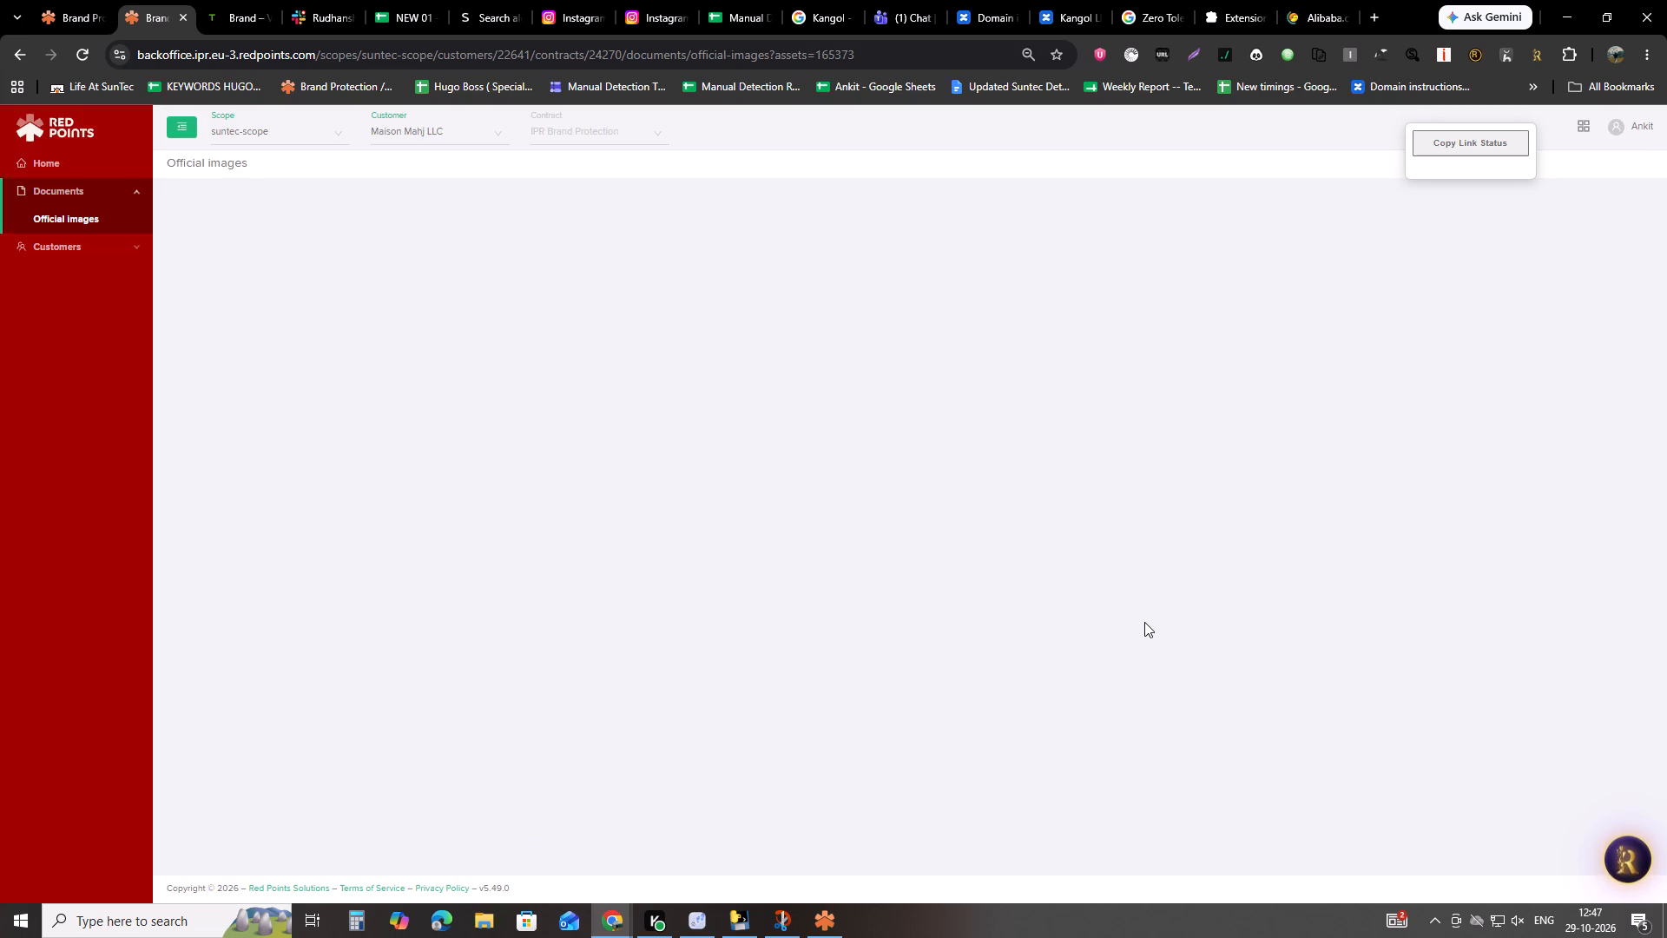
{"action": "scroll", "coordinate": [1144, 622], "scroll_direction": "down", "scroll_amount": 5}
{"action": "scroll", "coordinate": [624, 471], "scroll_direction": "up", "scroll_amount": 2}
{"action": "scroll", "coordinate": [588, 458], "scroll_direction": "down", "scroll_amount": 3}
{"action": "scroll", "coordinate": [585, 458], "scroll_direction": "up", "scroll_amount": 7}
{"action": "scroll", "coordinate": [585, 458], "scroll_direction": "down", "scroll_amount": 6}
{"action": "scroll", "coordinate": [585, 458], "scroll_direction": "up", "scroll_amount": 6}
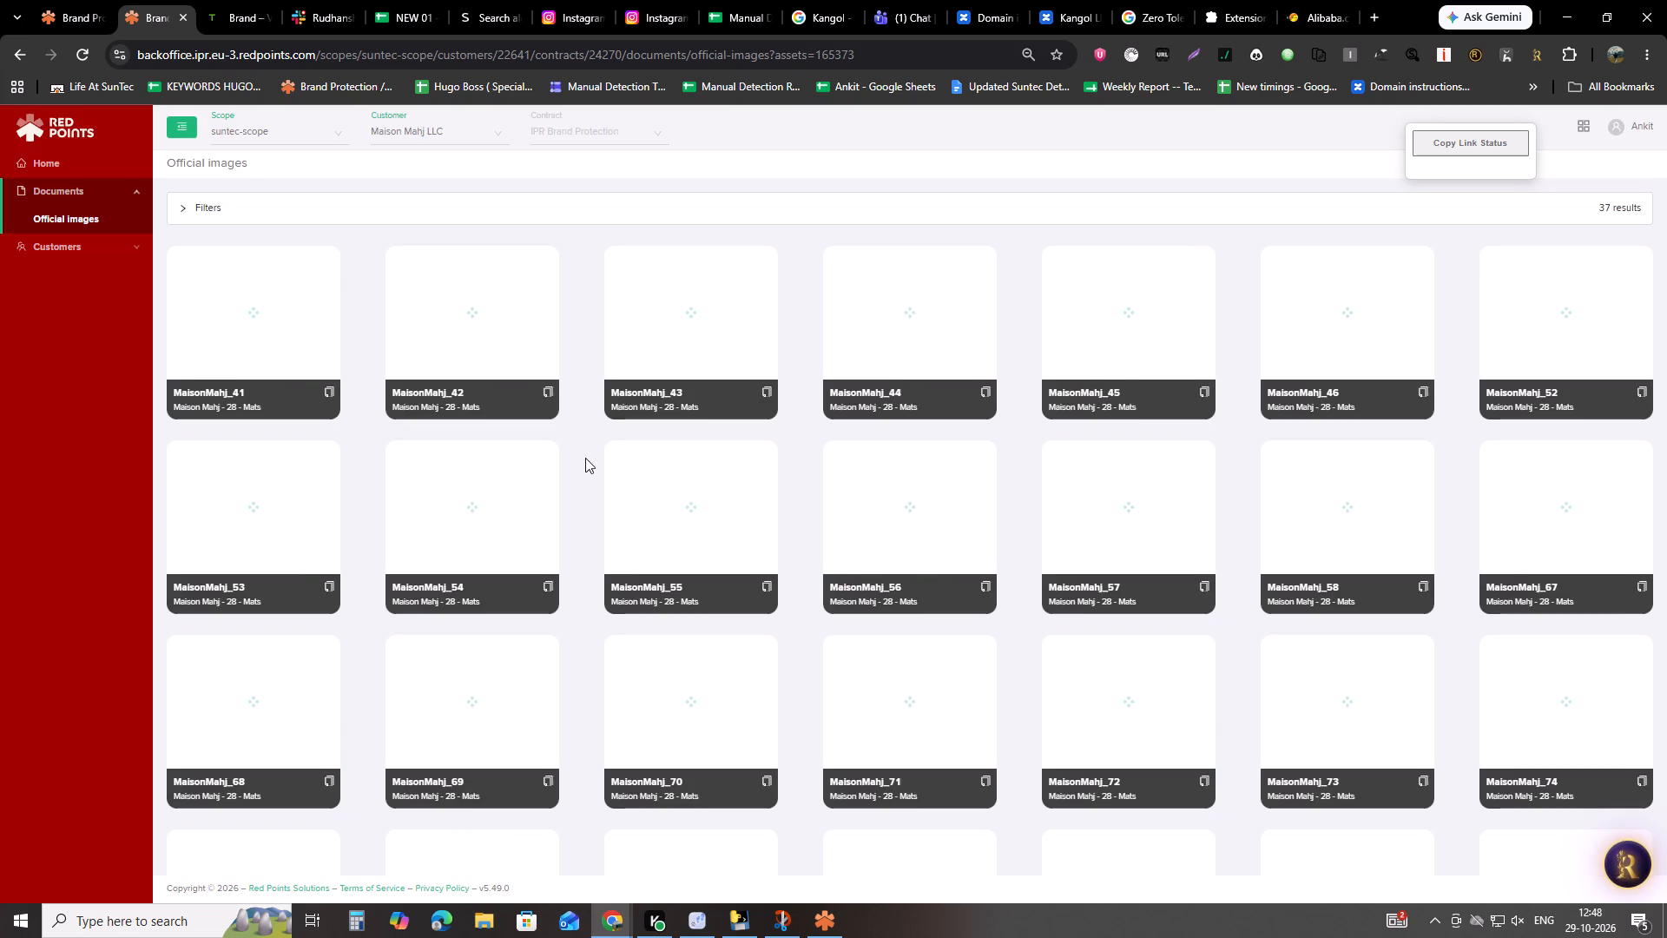
{"action": "scroll", "coordinate": [1273, 649], "scroll_direction": "down", "scroll_amount": 7}
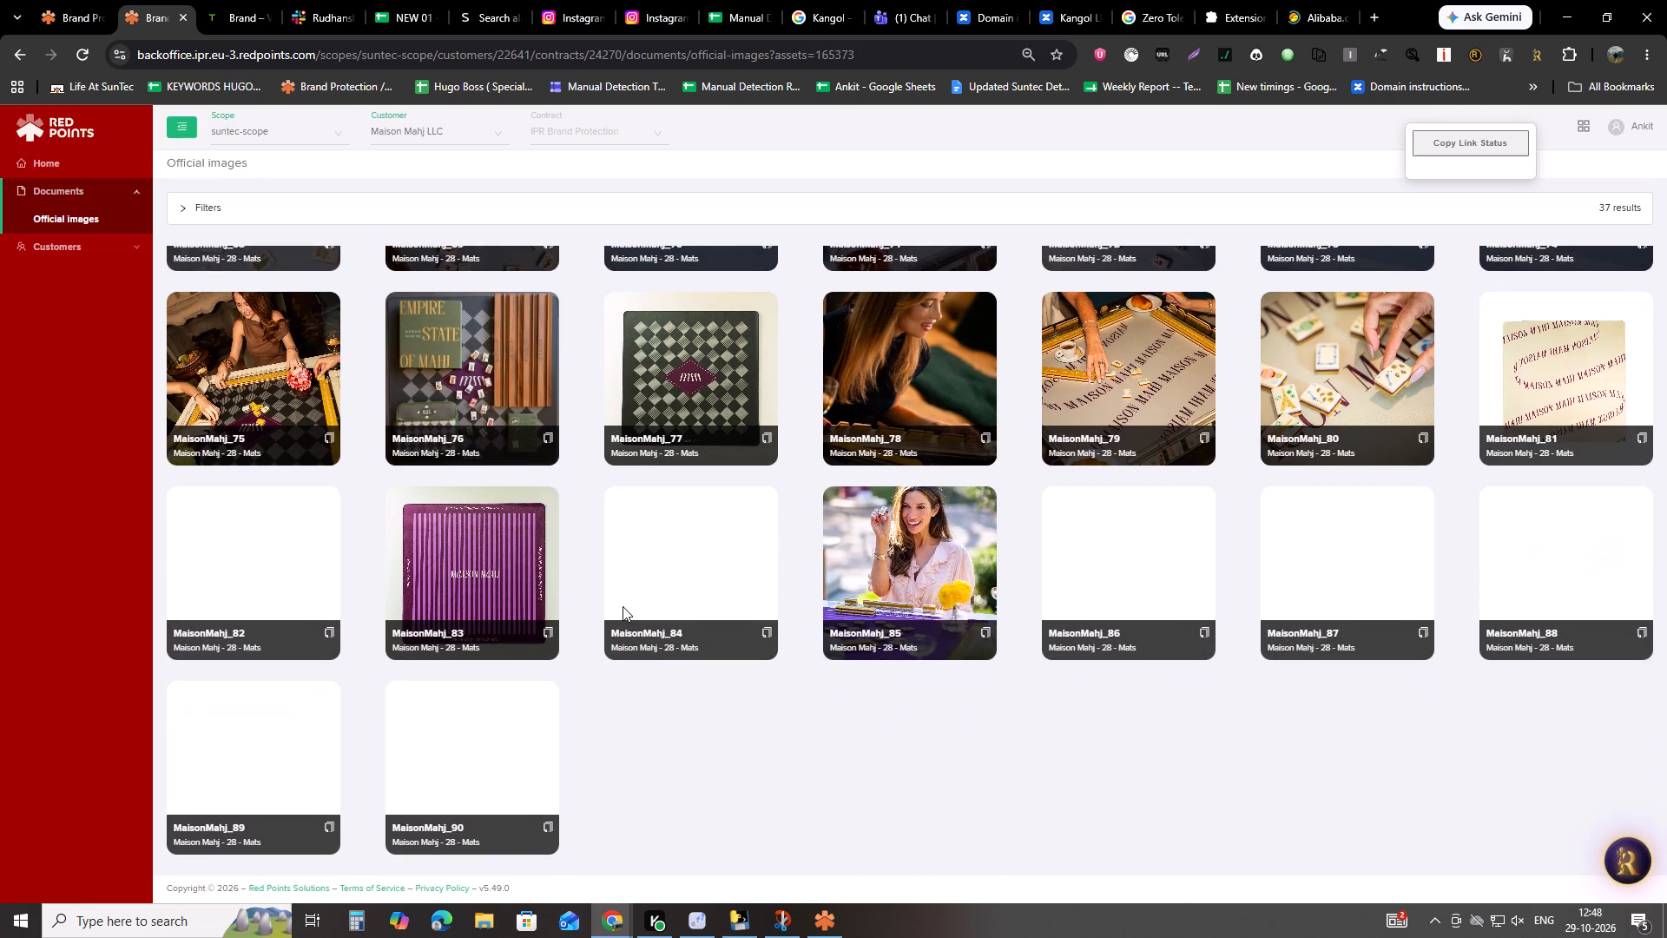
{"action": "scroll", "coordinate": [622, 578], "scroll_direction": "up", "scroll_amount": 1}
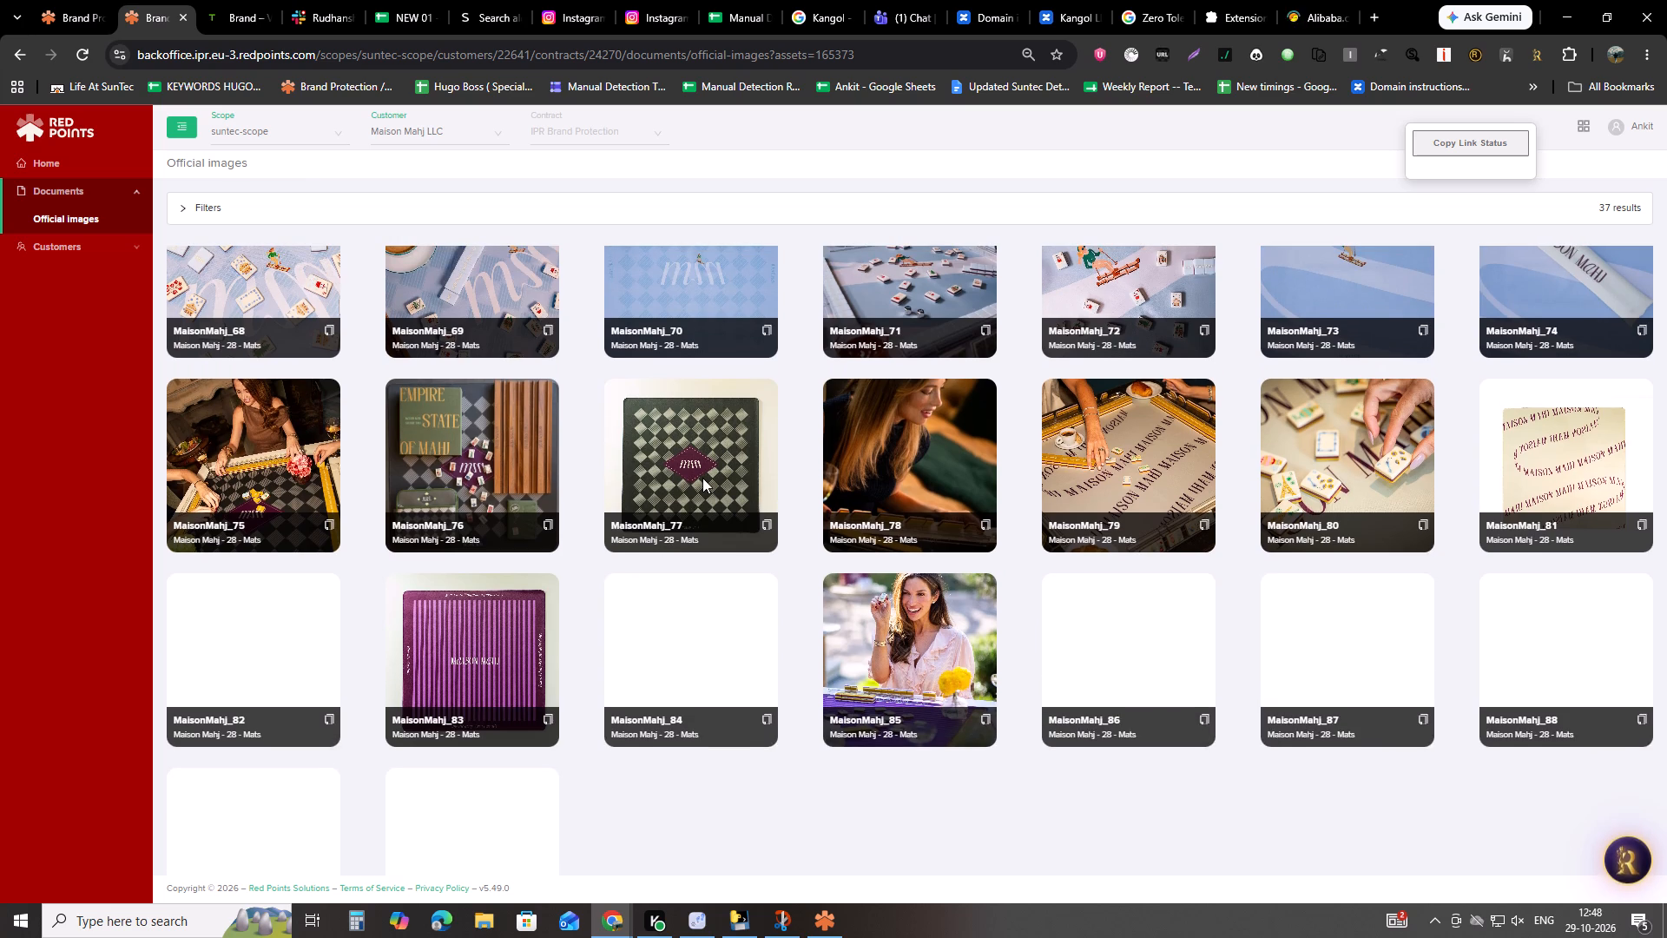
{"action": "left_click", "coordinate": [684, 468]}
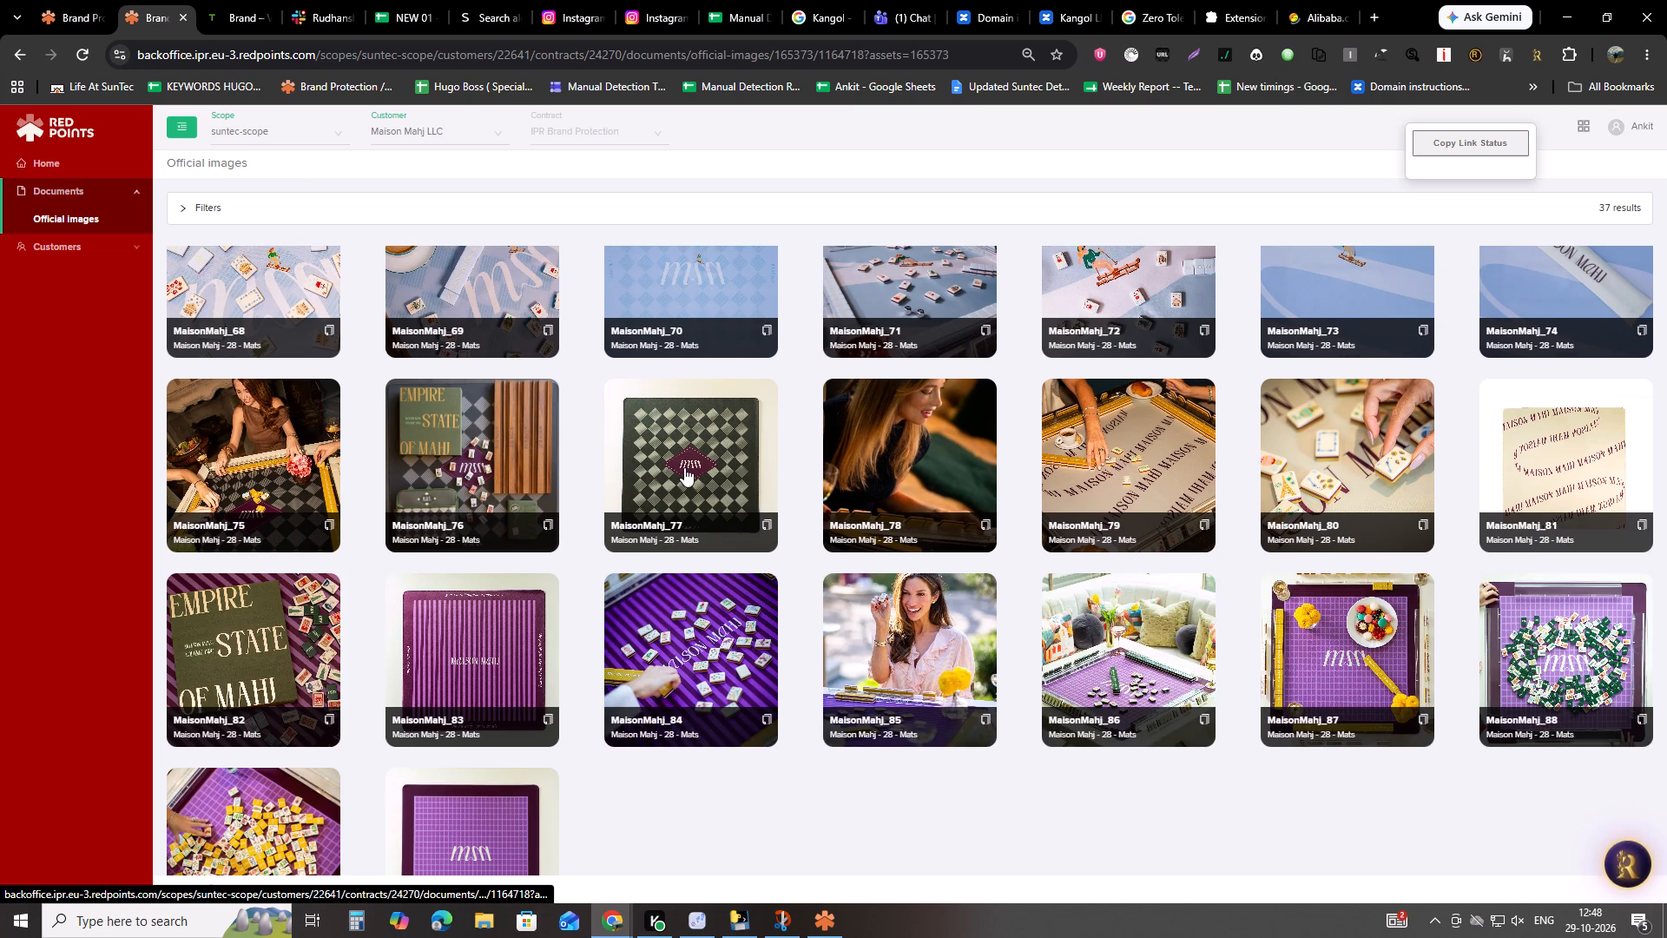
{"action": "left_click", "coordinate": [690, 453]}
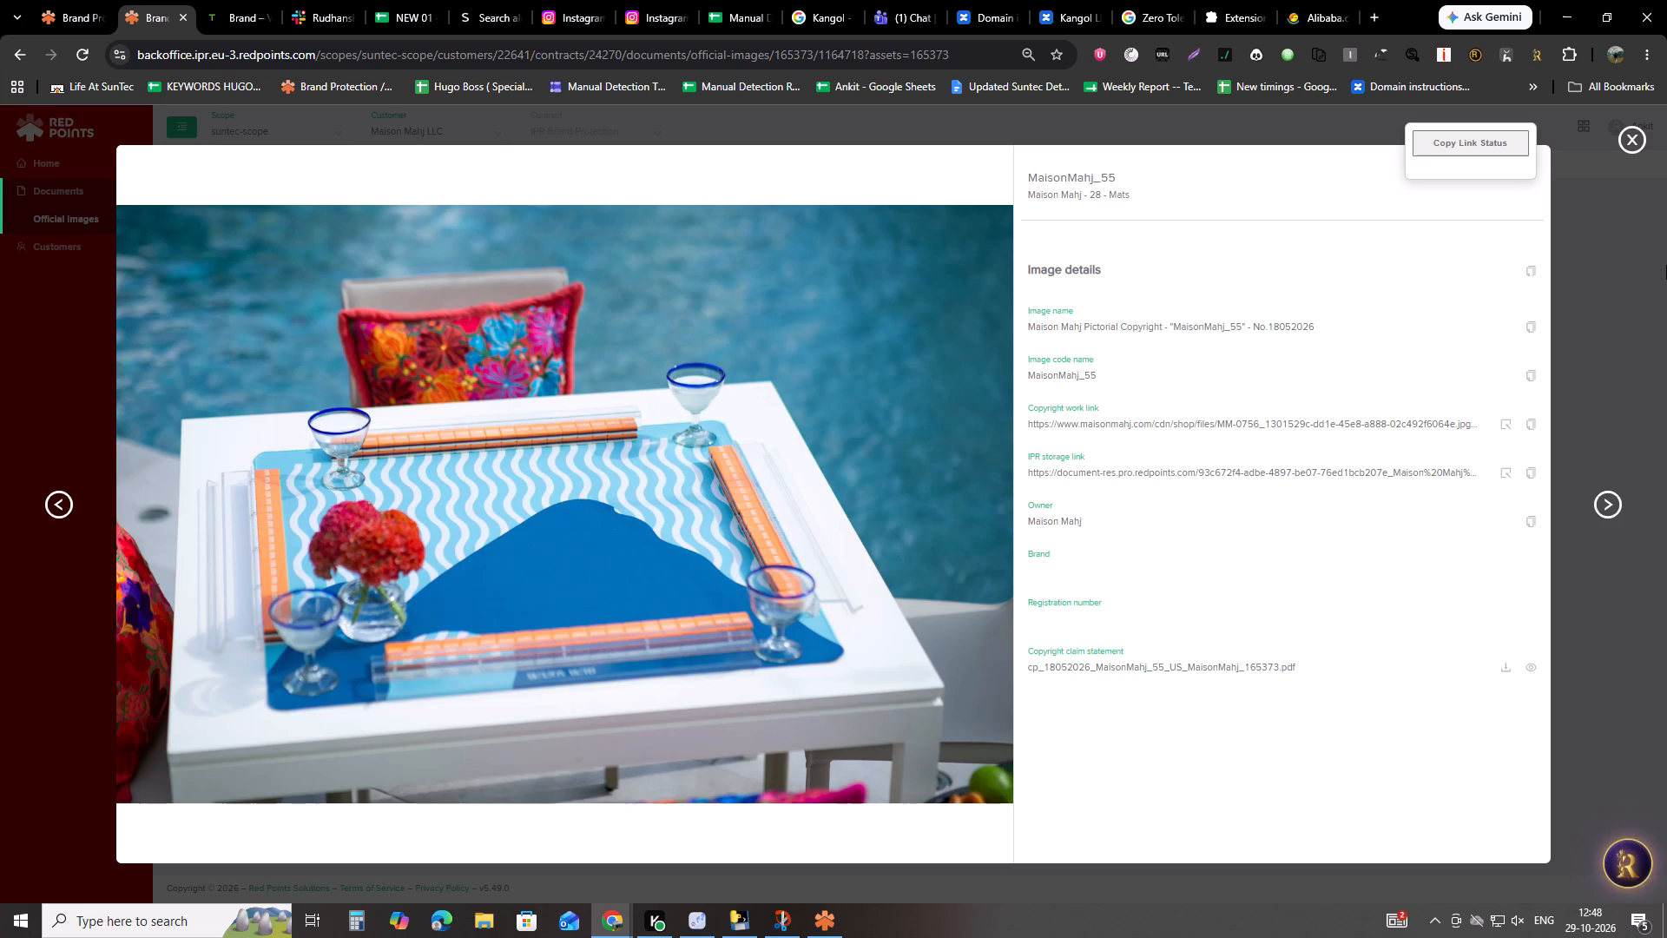
{"action": "key", "text": "Escape"}
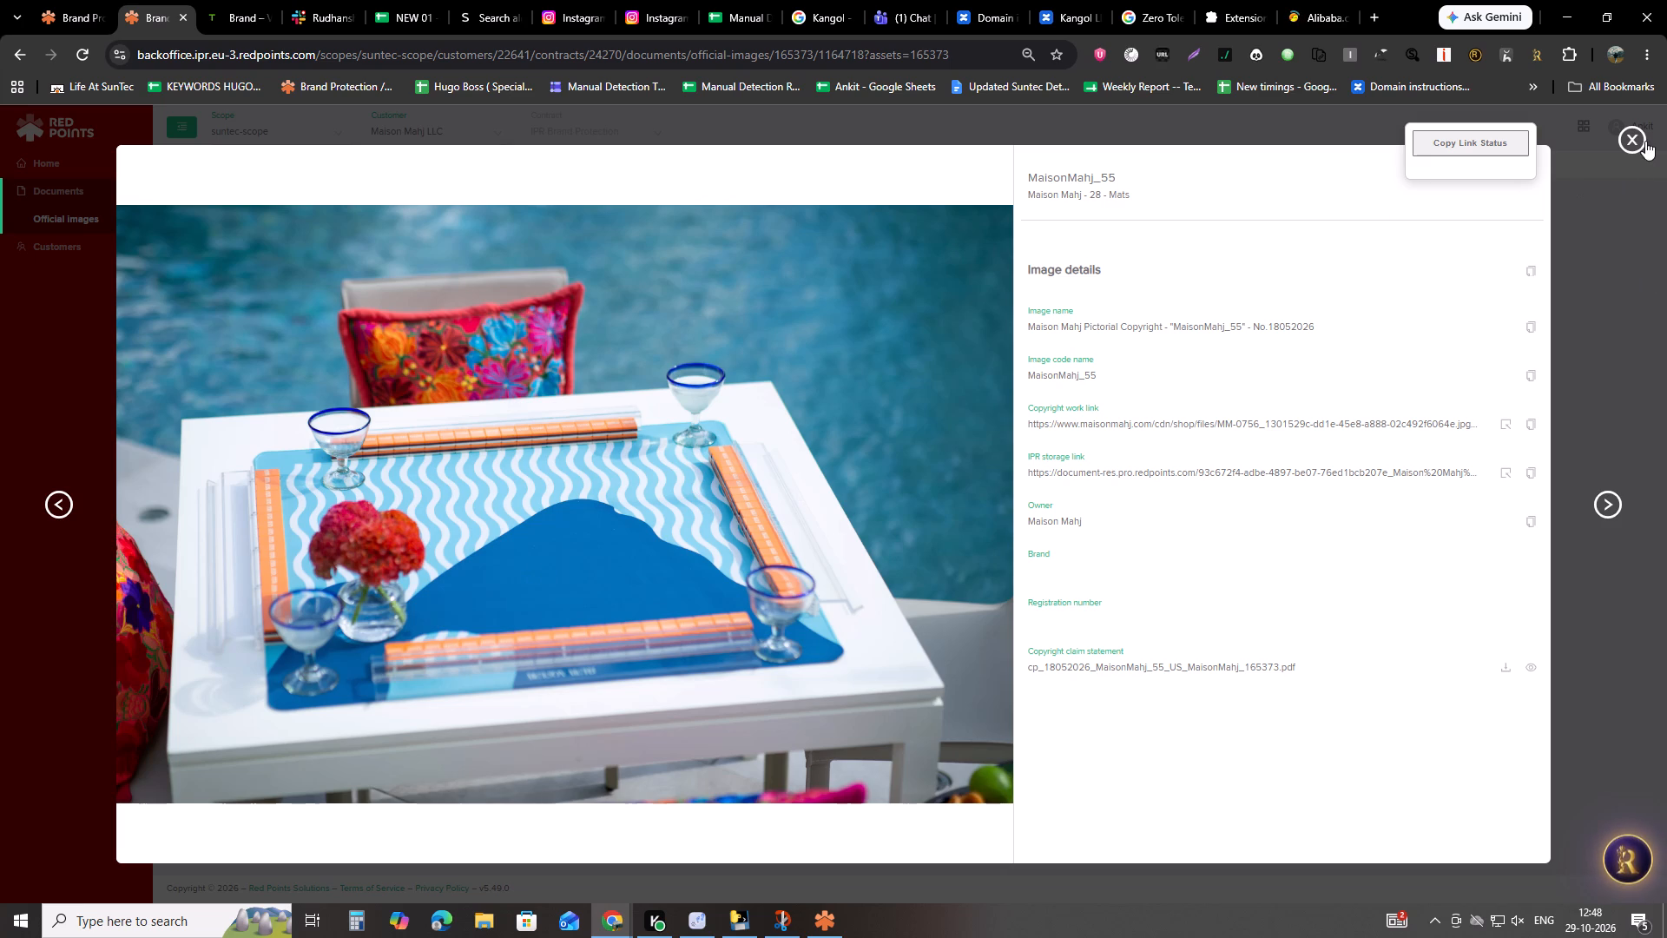
{"action": "left_click", "coordinate": [1645, 141]}
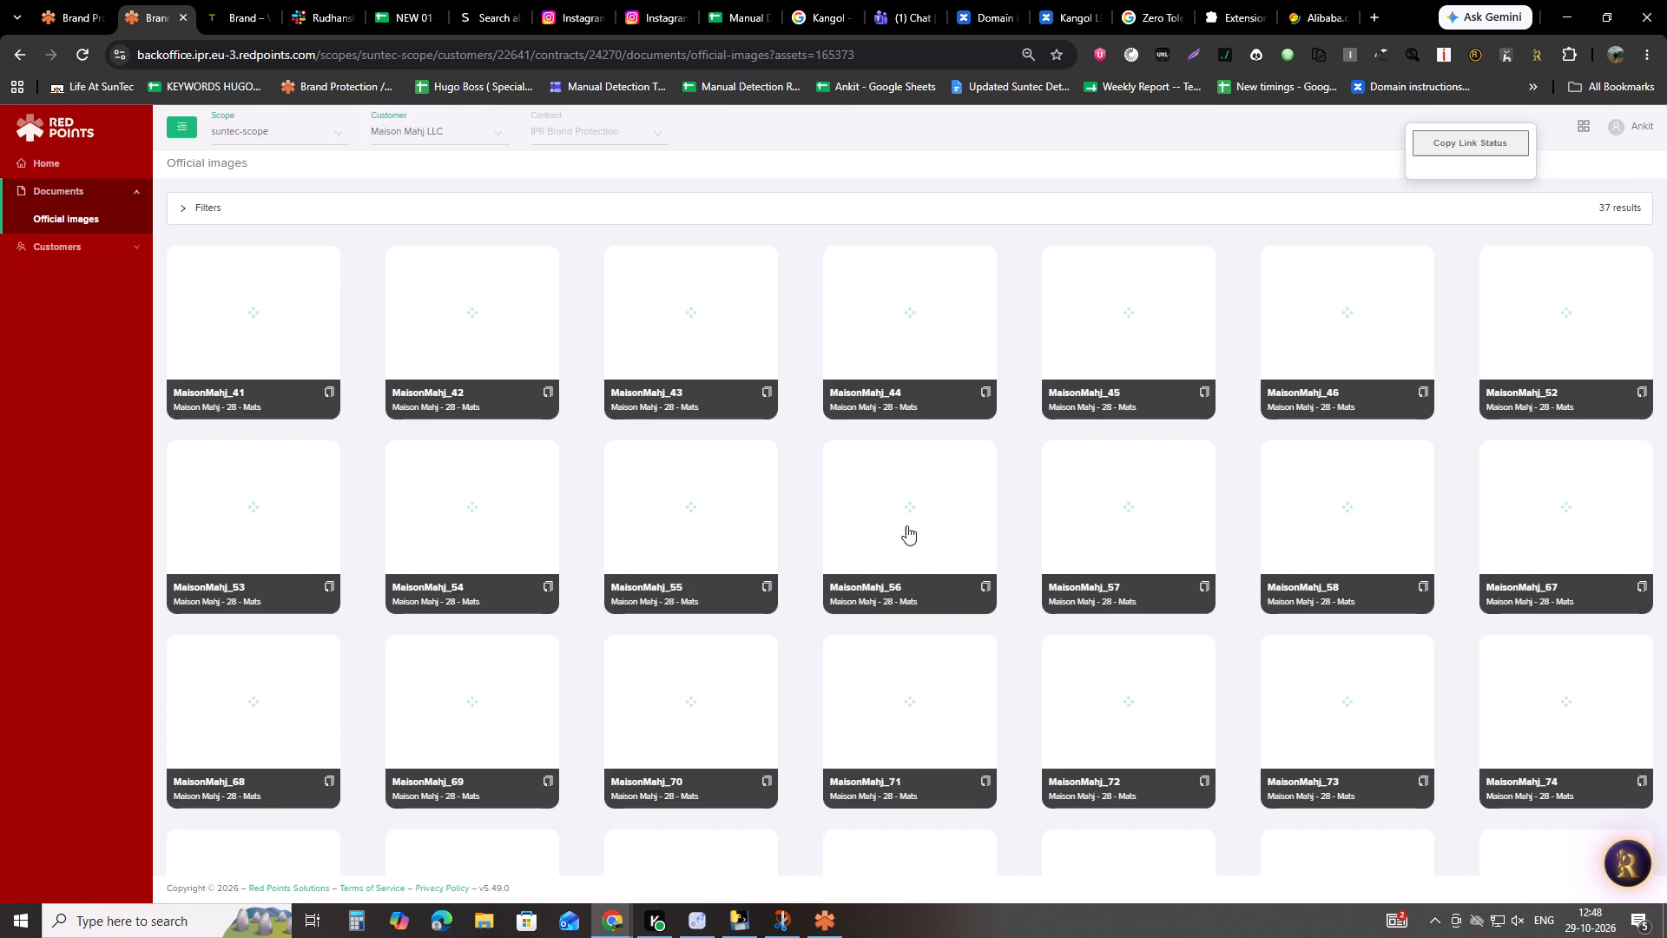
Open the official image MaisonMahj_77 among the Mats images.
{"action": "scroll", "coordinate": [938, 673], "scroll_direction": "down", "scroll_amount": 3}
{"action": "left_click", "coordinate": [637, 656]}
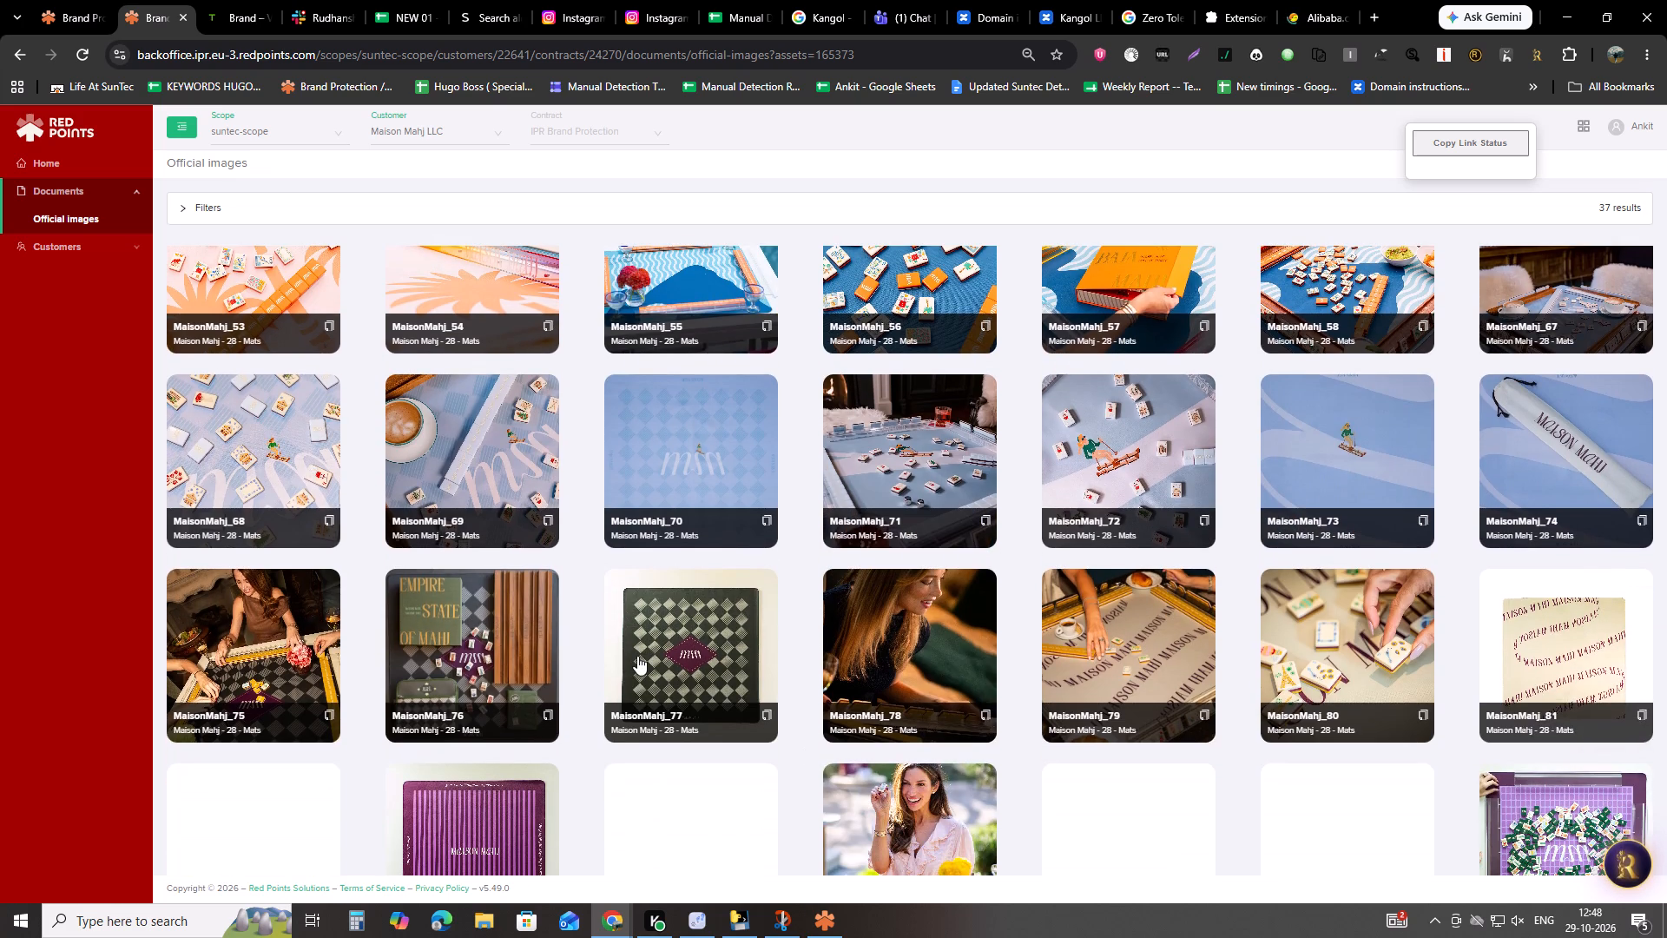
{"action": "left_click", "coordinate": [662, 655]}
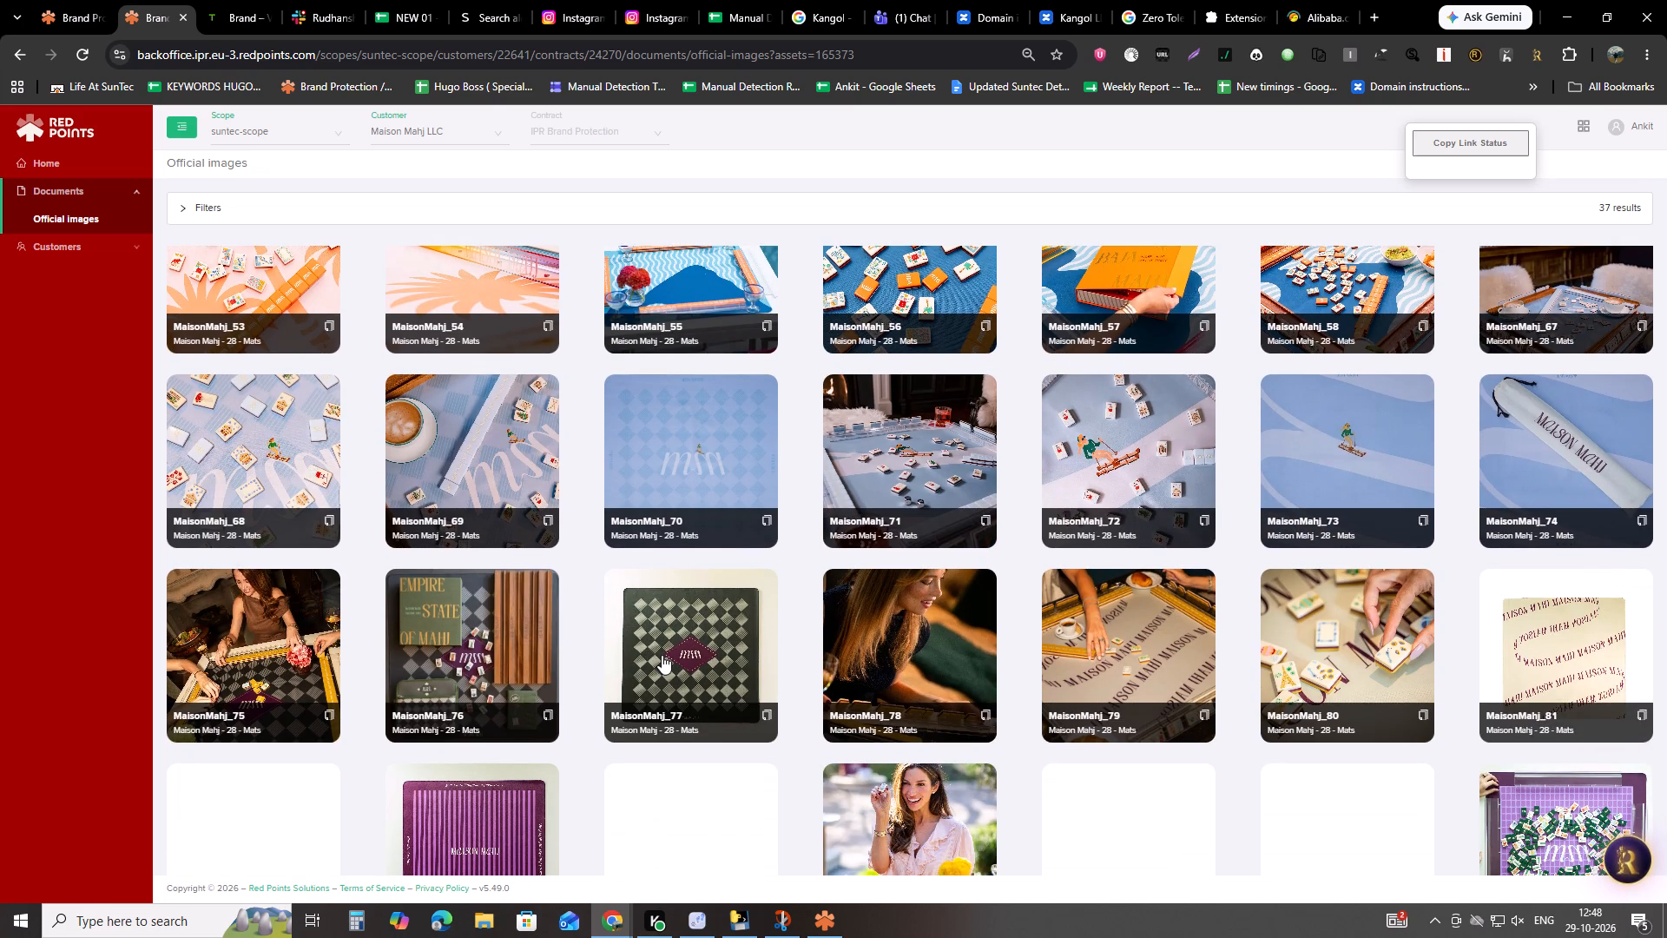
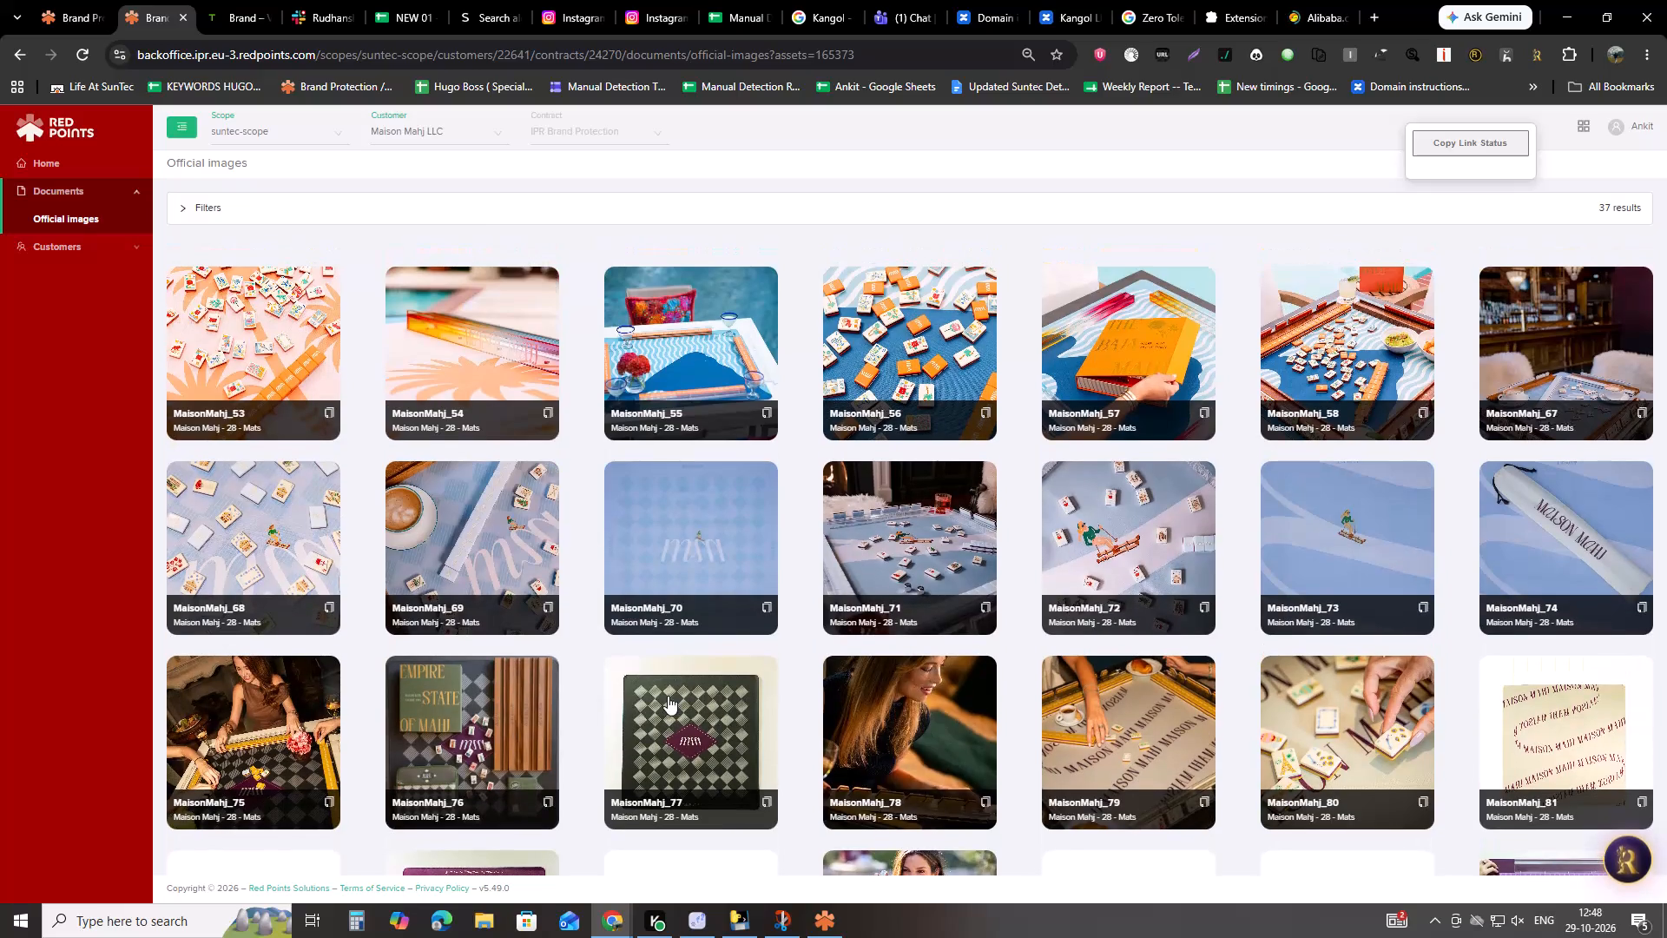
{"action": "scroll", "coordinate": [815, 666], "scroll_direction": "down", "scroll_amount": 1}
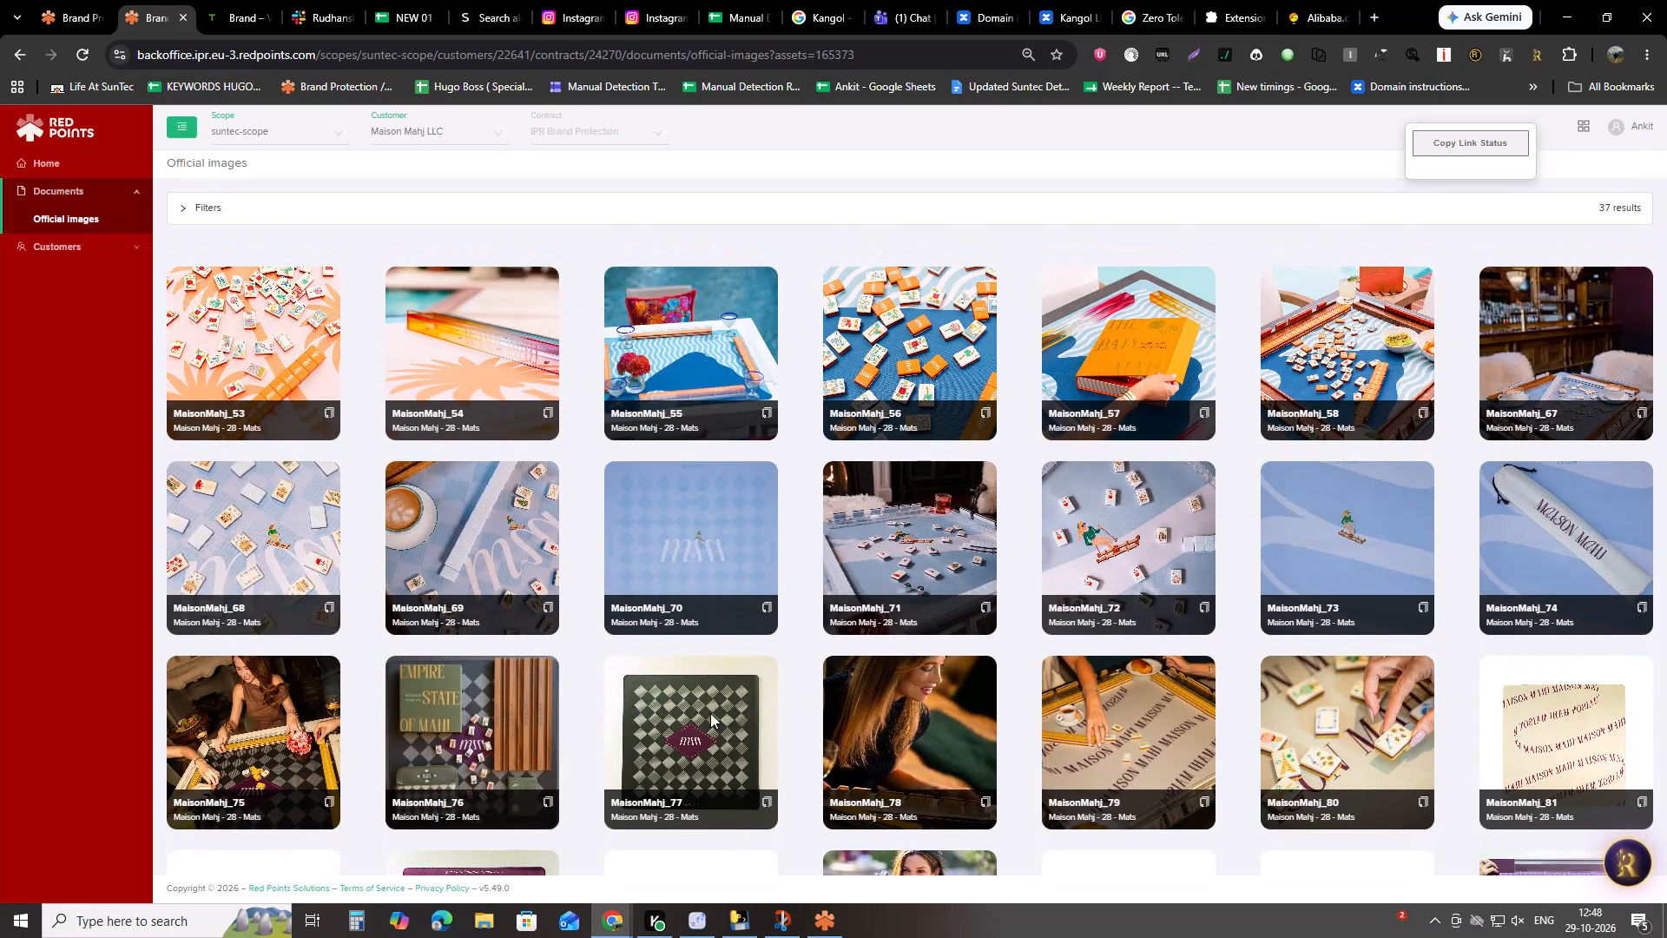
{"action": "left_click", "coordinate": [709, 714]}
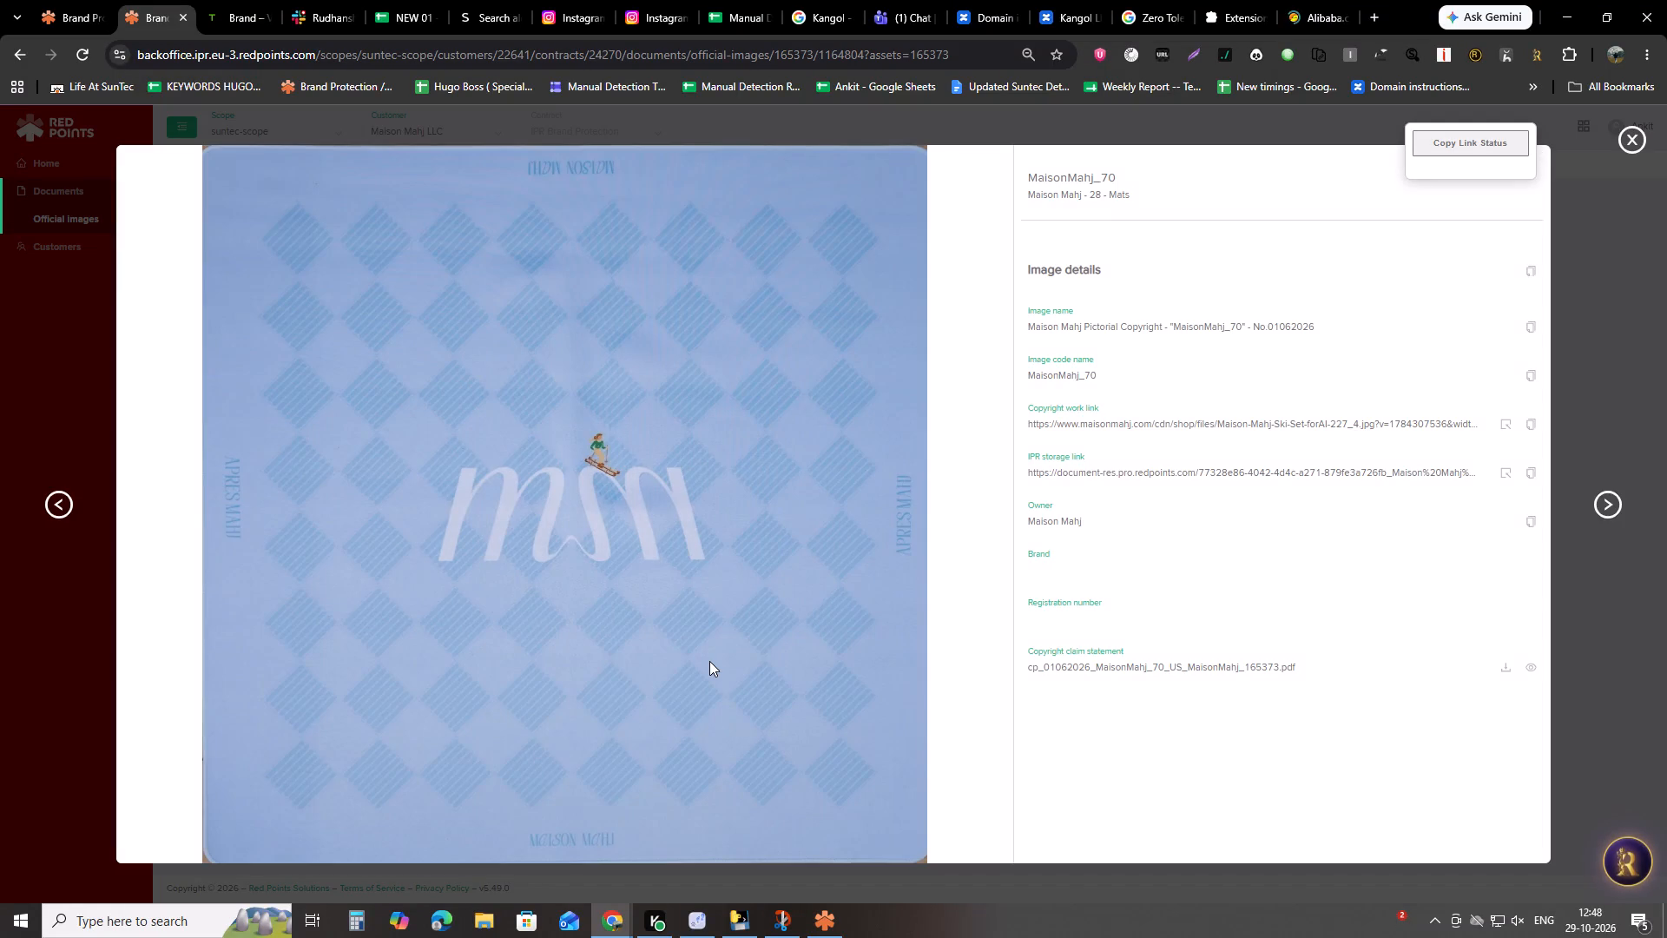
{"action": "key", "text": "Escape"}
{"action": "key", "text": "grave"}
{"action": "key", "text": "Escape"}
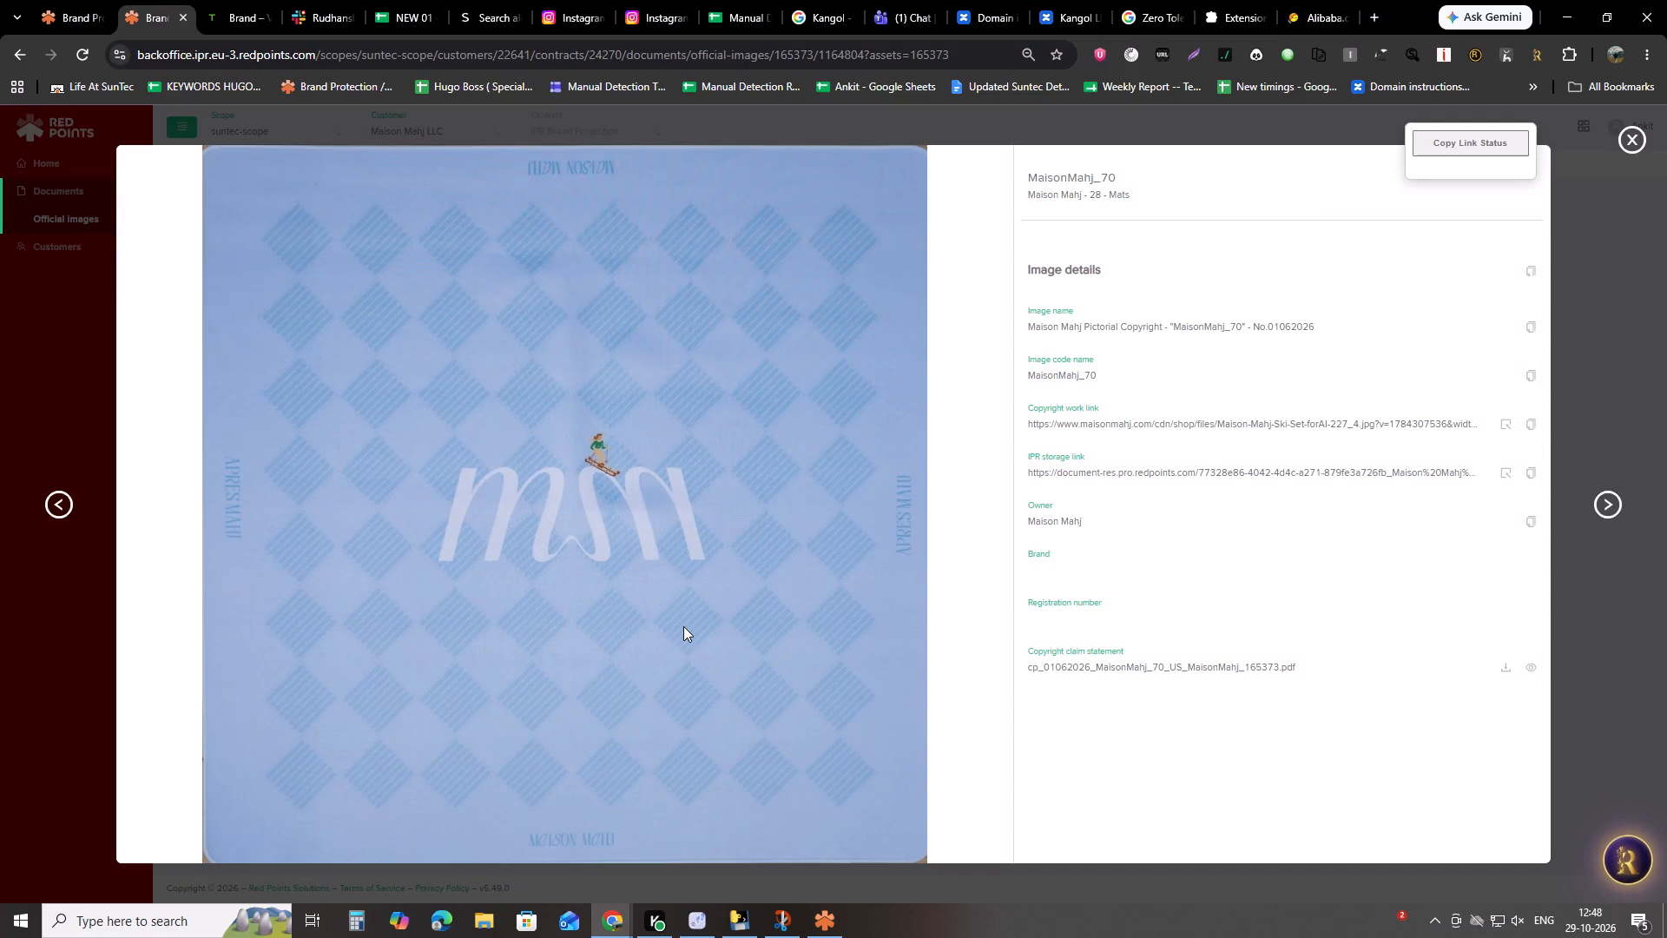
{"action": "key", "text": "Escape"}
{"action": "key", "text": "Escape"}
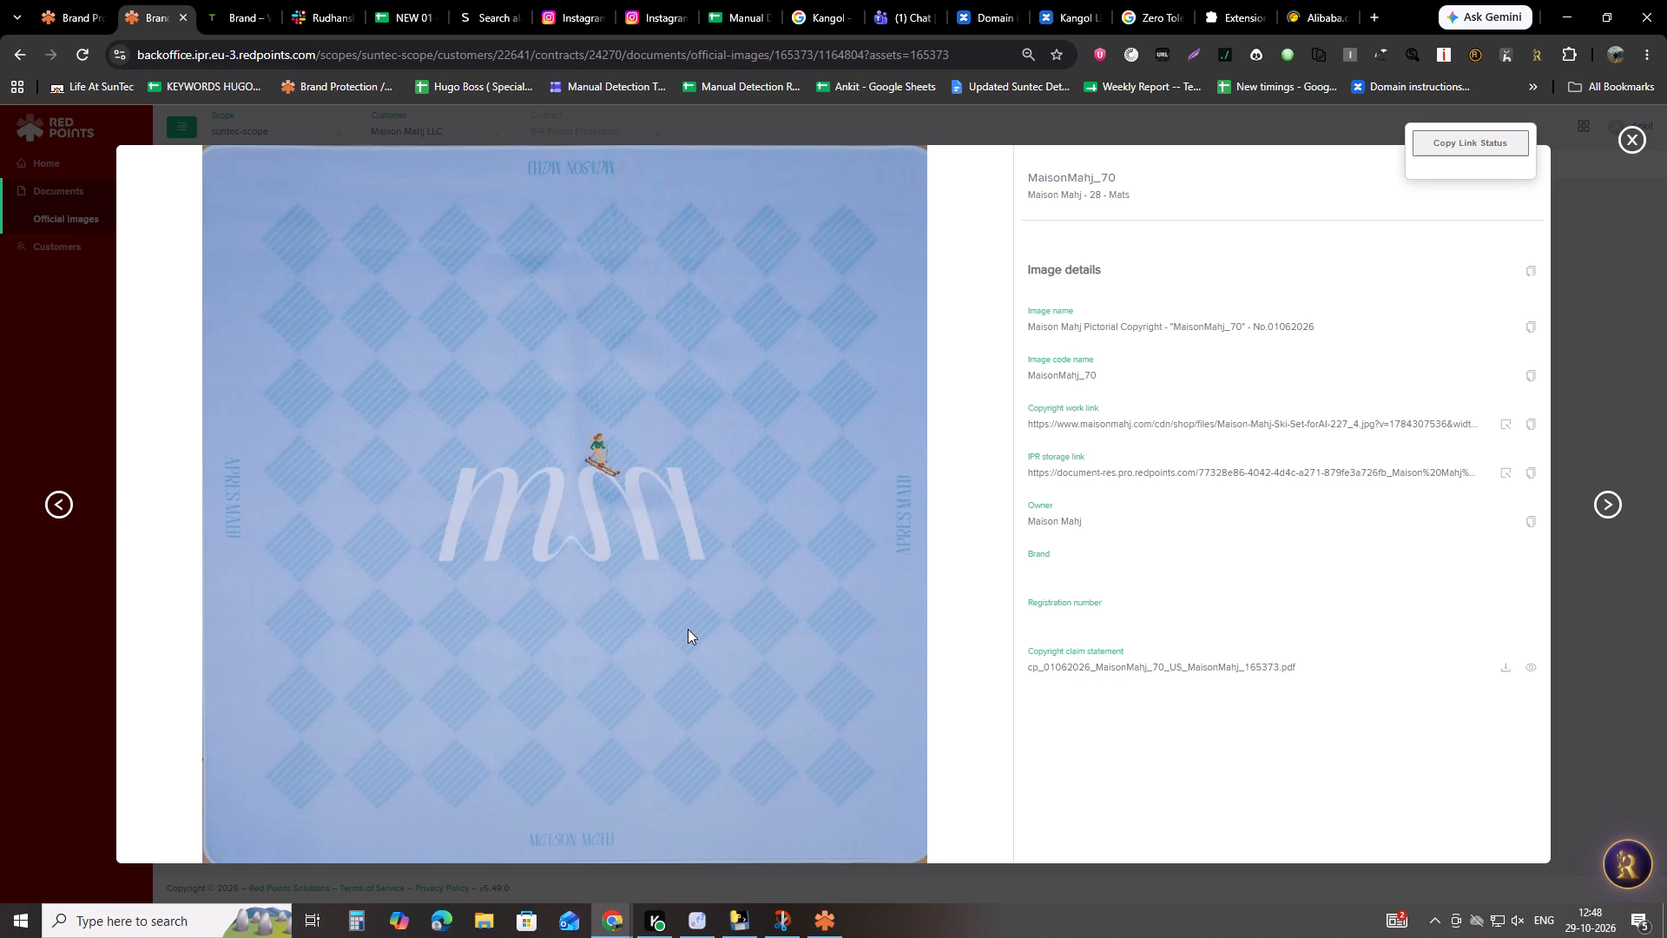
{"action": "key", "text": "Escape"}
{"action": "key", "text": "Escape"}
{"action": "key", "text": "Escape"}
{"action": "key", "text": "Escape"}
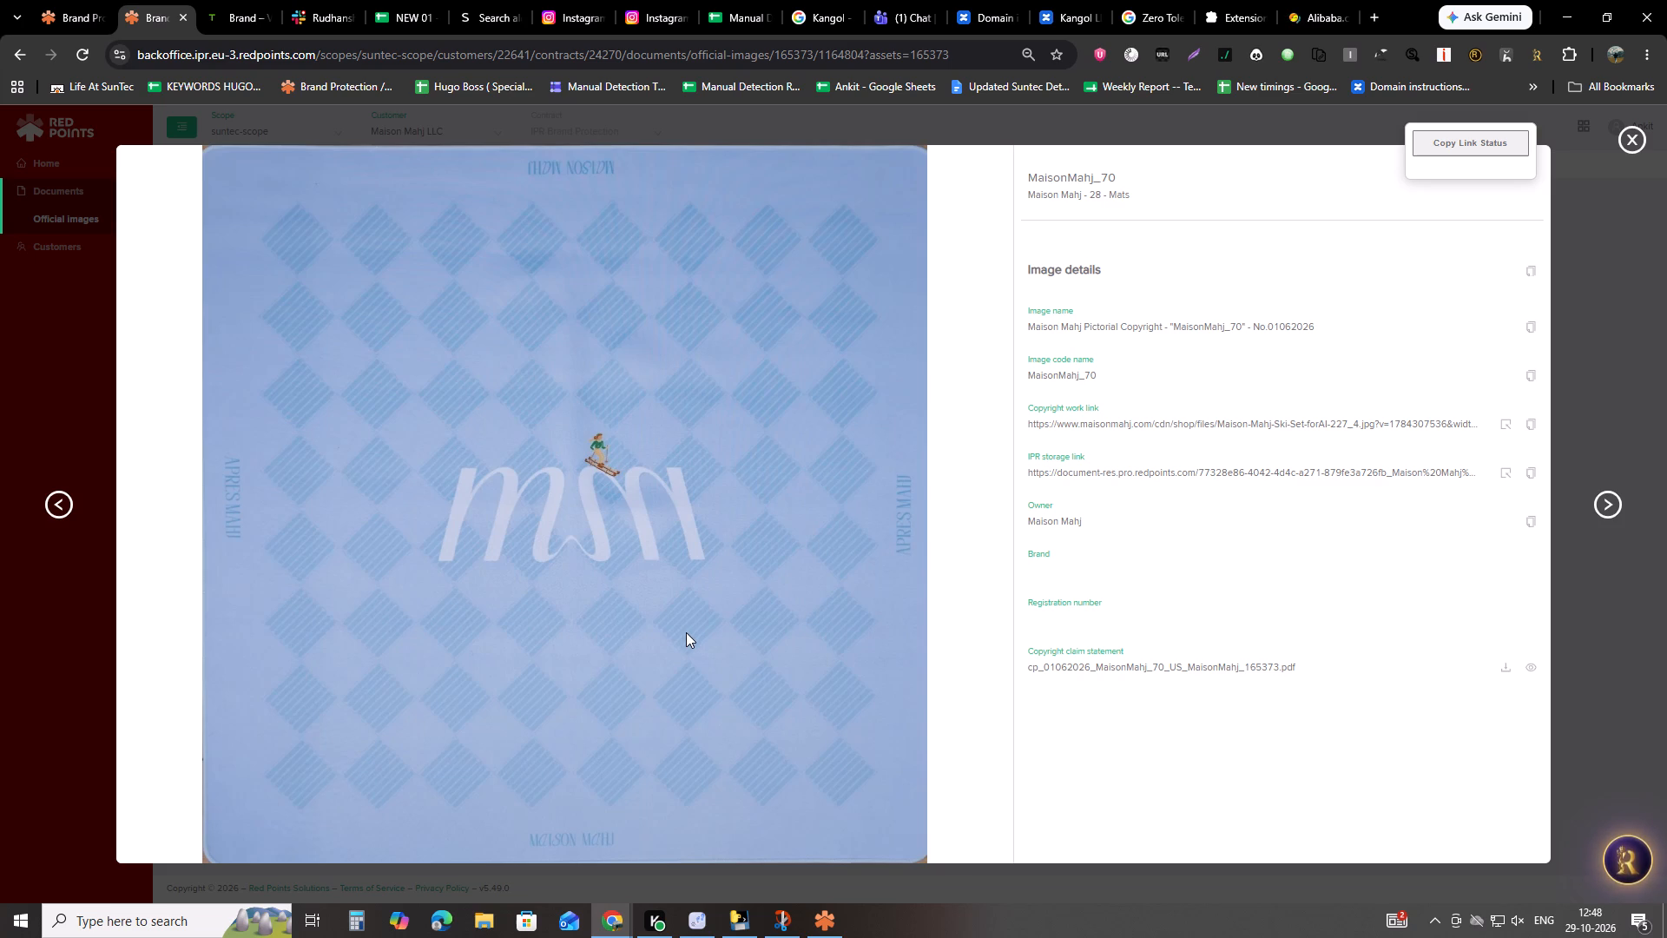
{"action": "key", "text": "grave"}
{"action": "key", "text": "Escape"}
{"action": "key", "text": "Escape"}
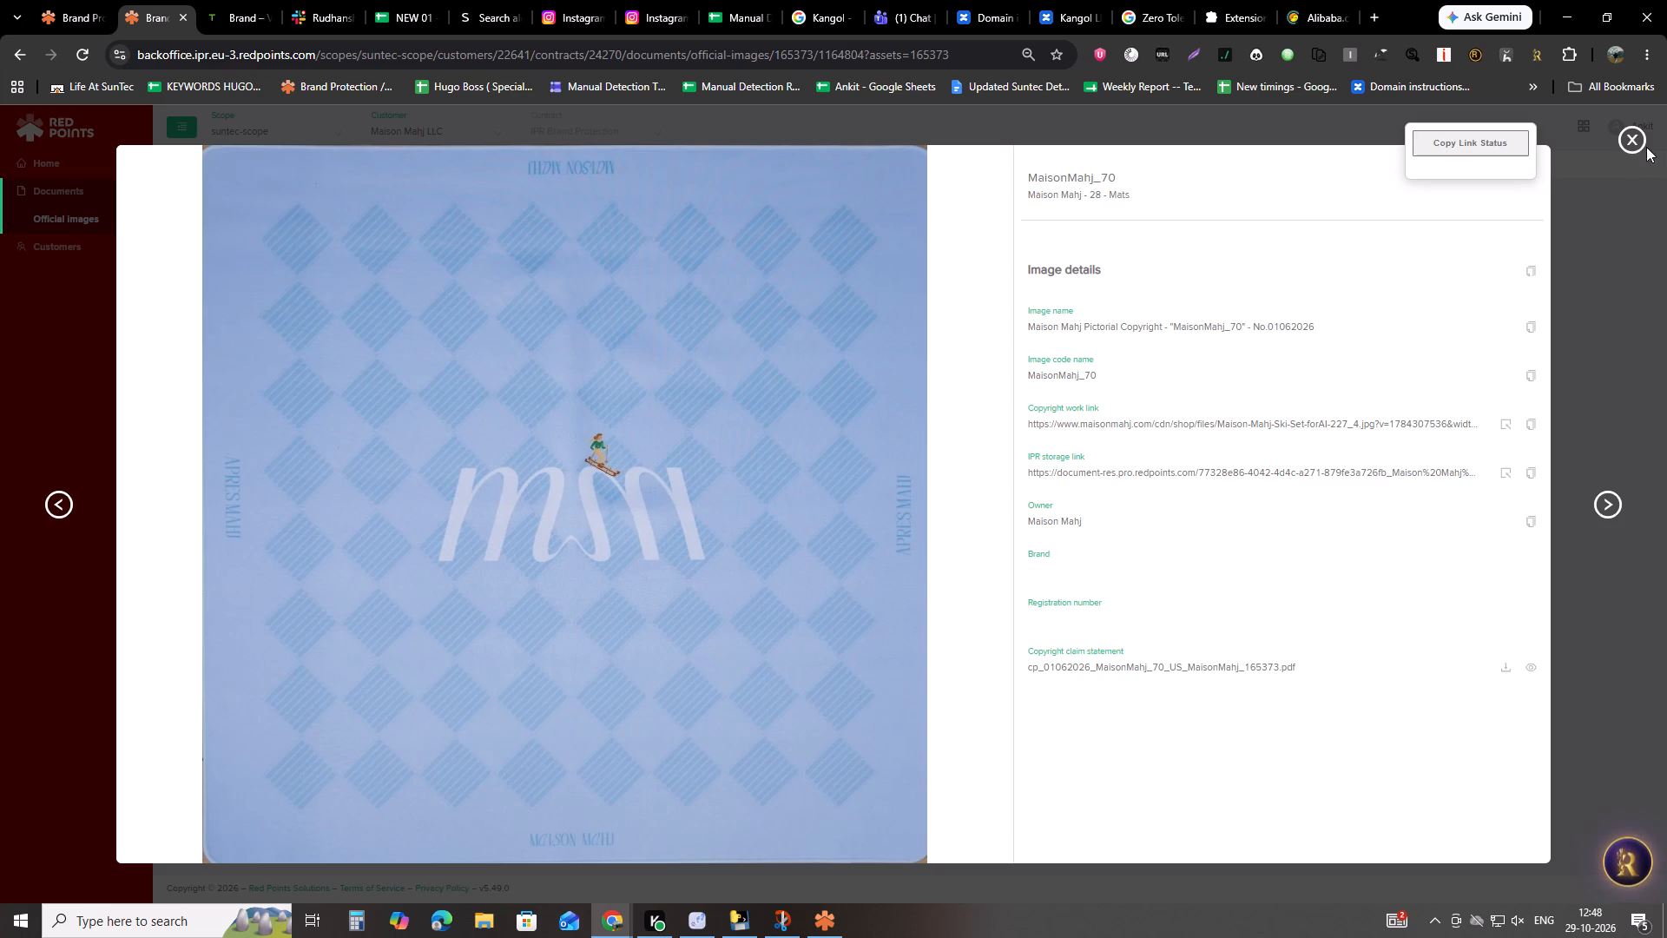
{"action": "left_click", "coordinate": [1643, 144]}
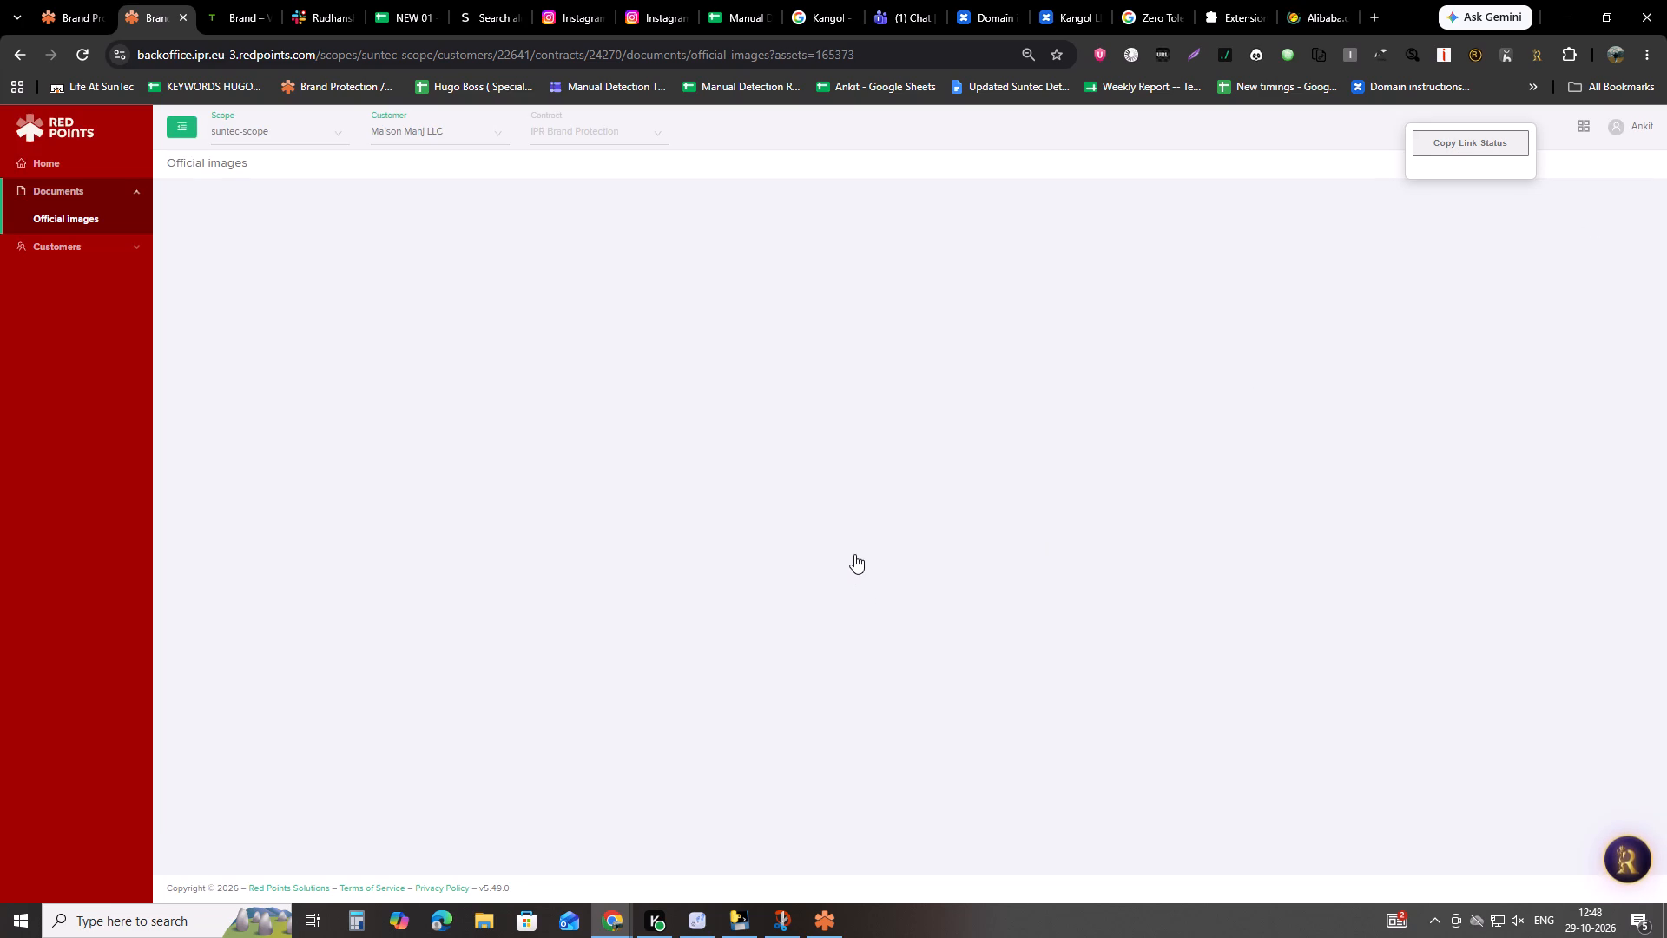
Bring up Task Manager and close the leftover Snip & Sketch window showing the beige cap.
{"action": "key", "text": "ctrl+shift+Escape"}
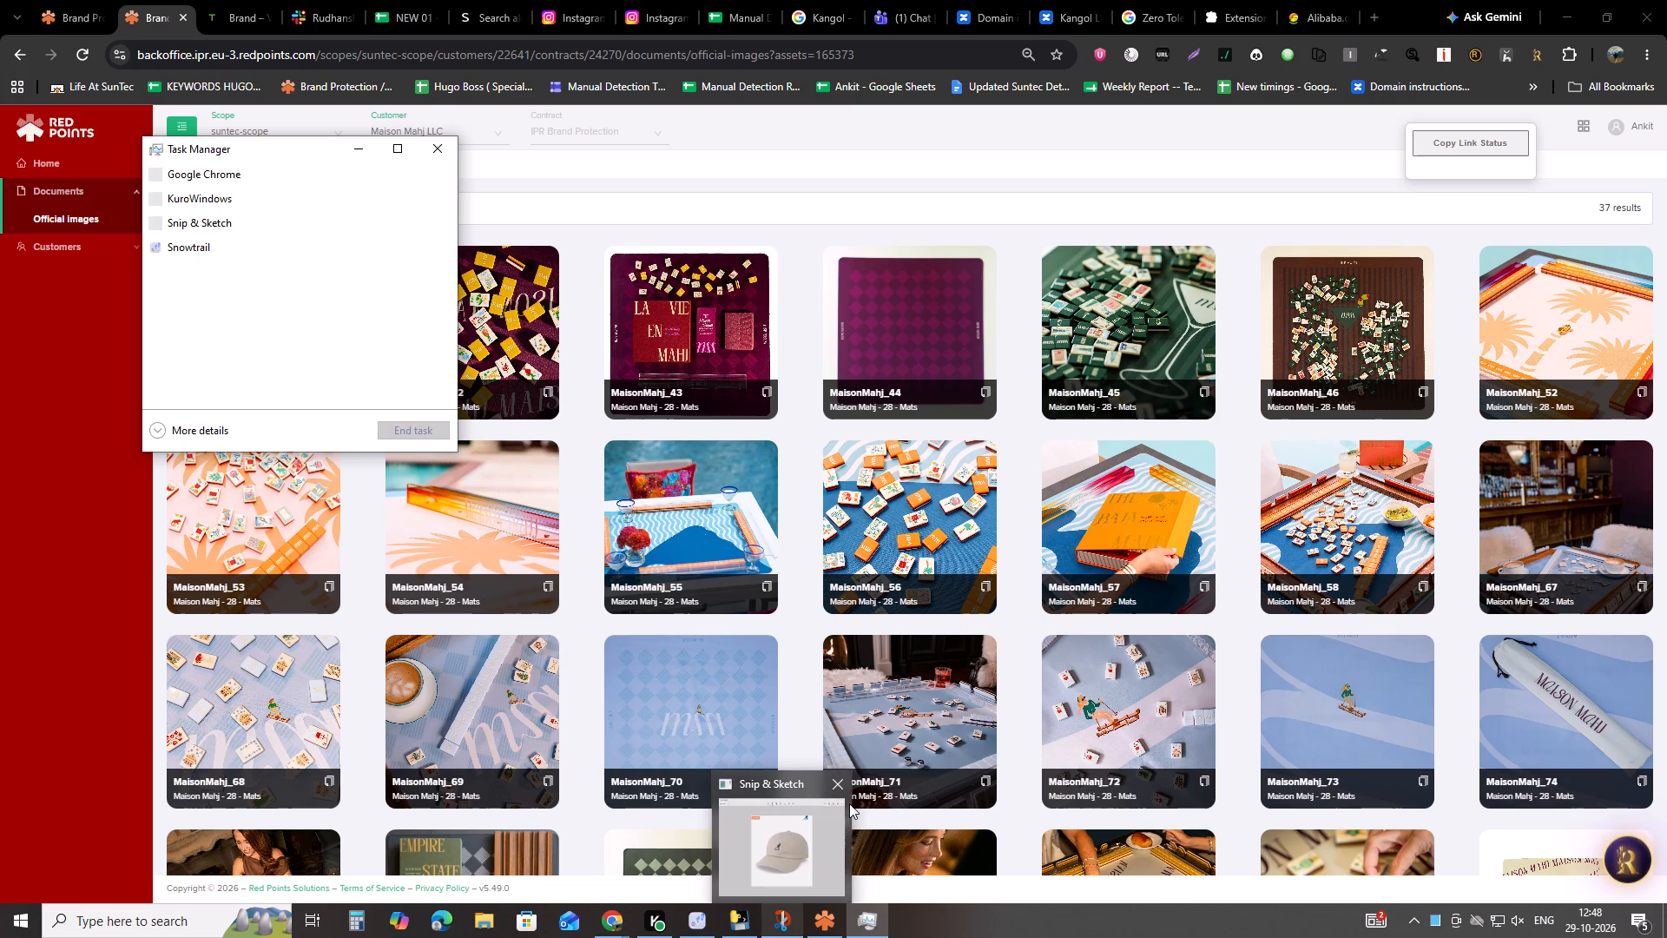
{"action": "left_click", "coordinate": [842, 786]}
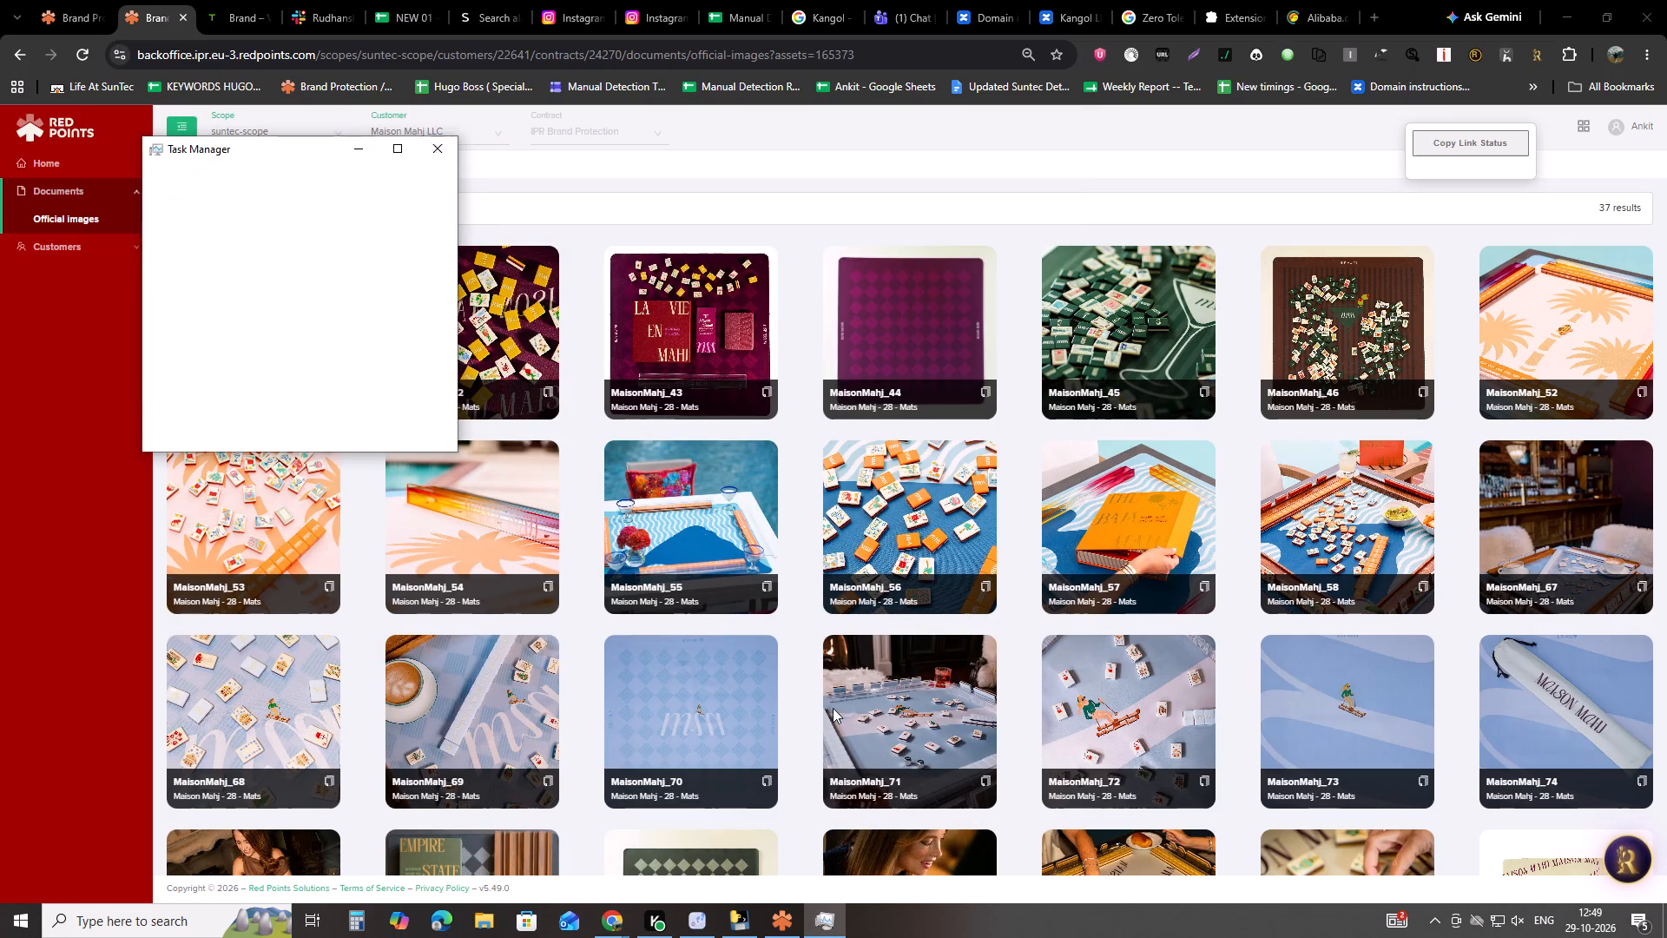
Check the AloOCR console briefly and return to the Mats official images.
{"action": "left_click", "coordinate": [753, 928]}
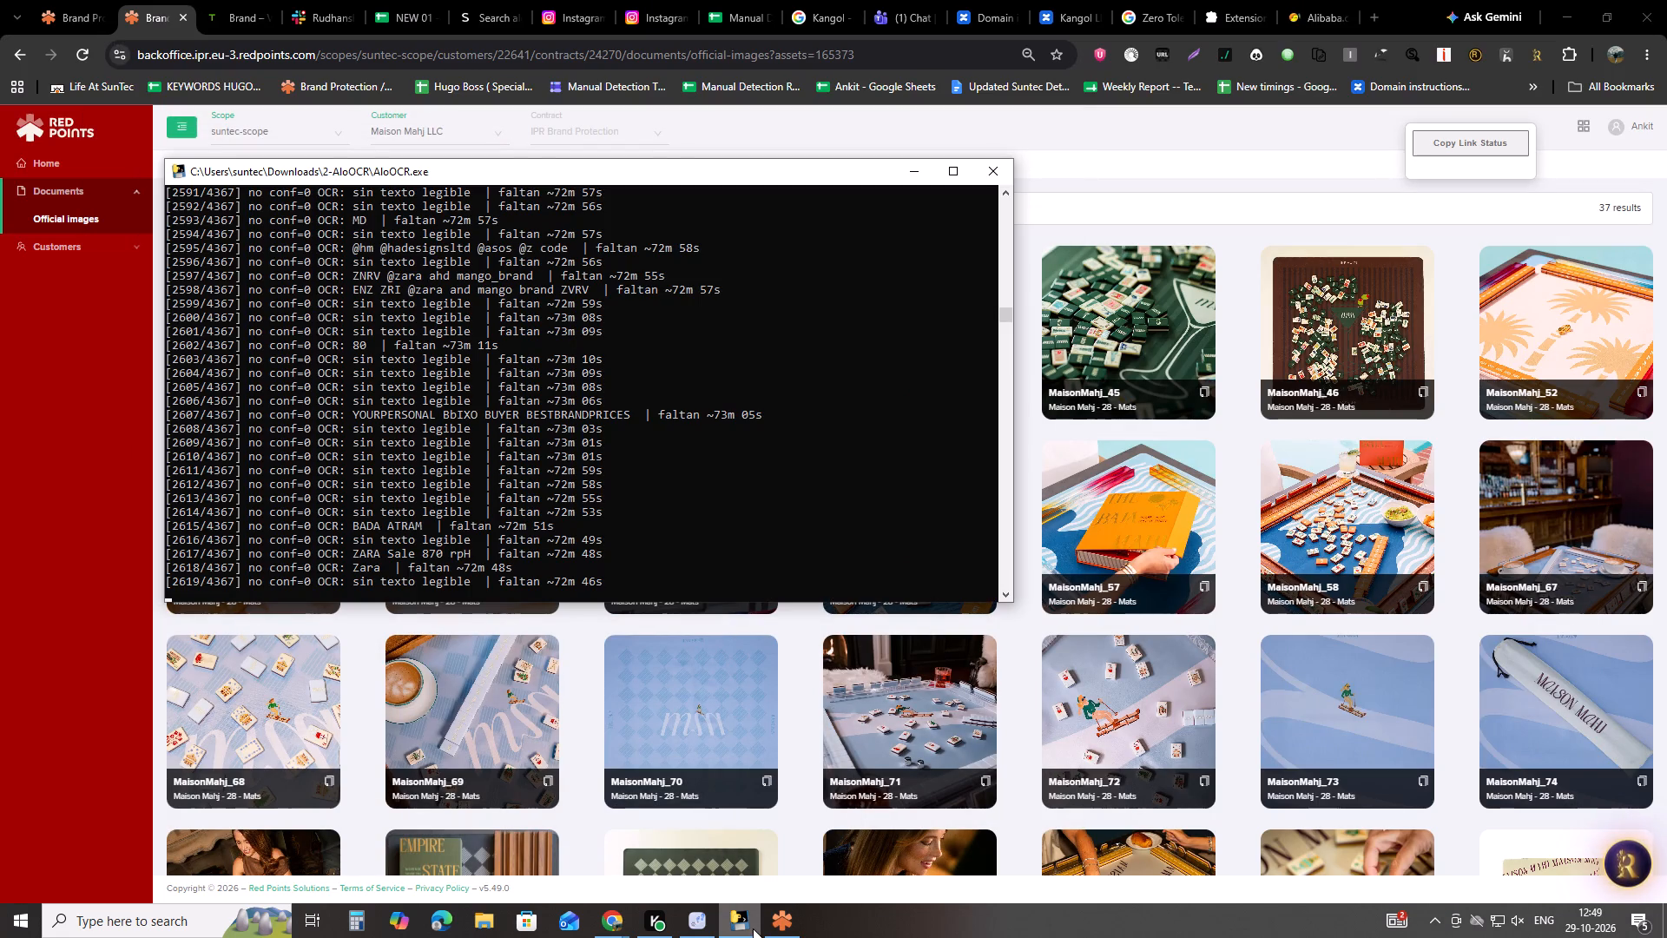
{"action": "left_click", "coordinate": [753, 928]}
{"action": "left_click", "coordinate": [705, 936]}
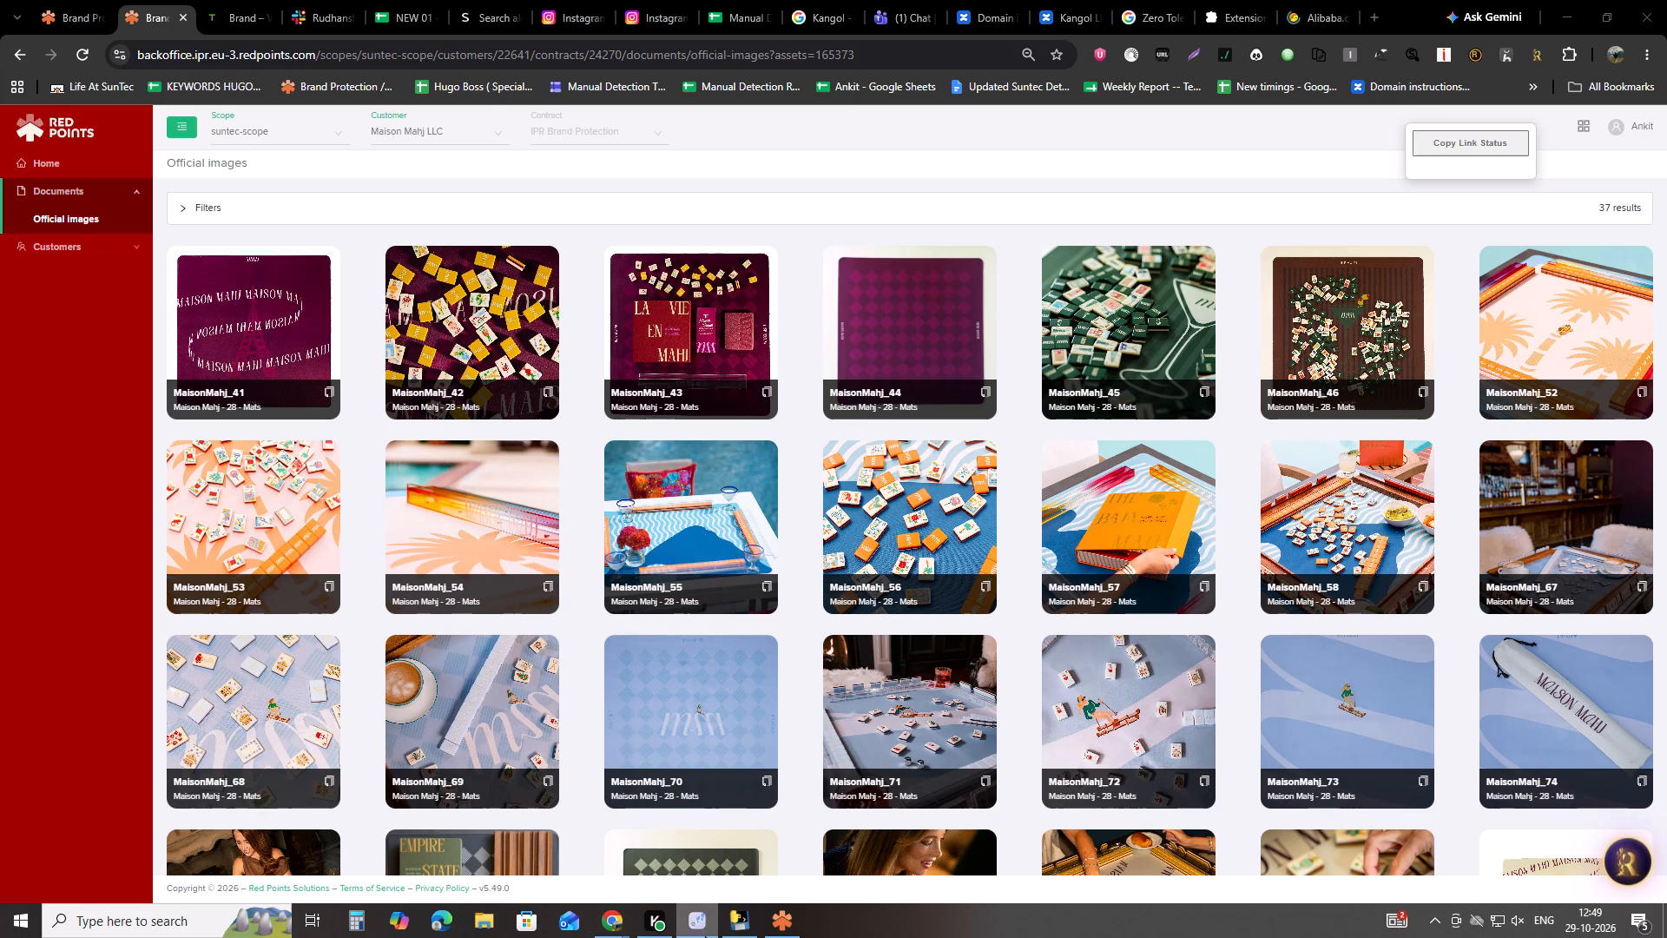
{"action": "left_click", "coordinate": [705, 936]}
Open the details of official image MaisonMahj_77 among the Mats images.
{"action": "scroll", "coordinate": [887, 750], "scroll_direction": "down", "scroll_amount": 4}
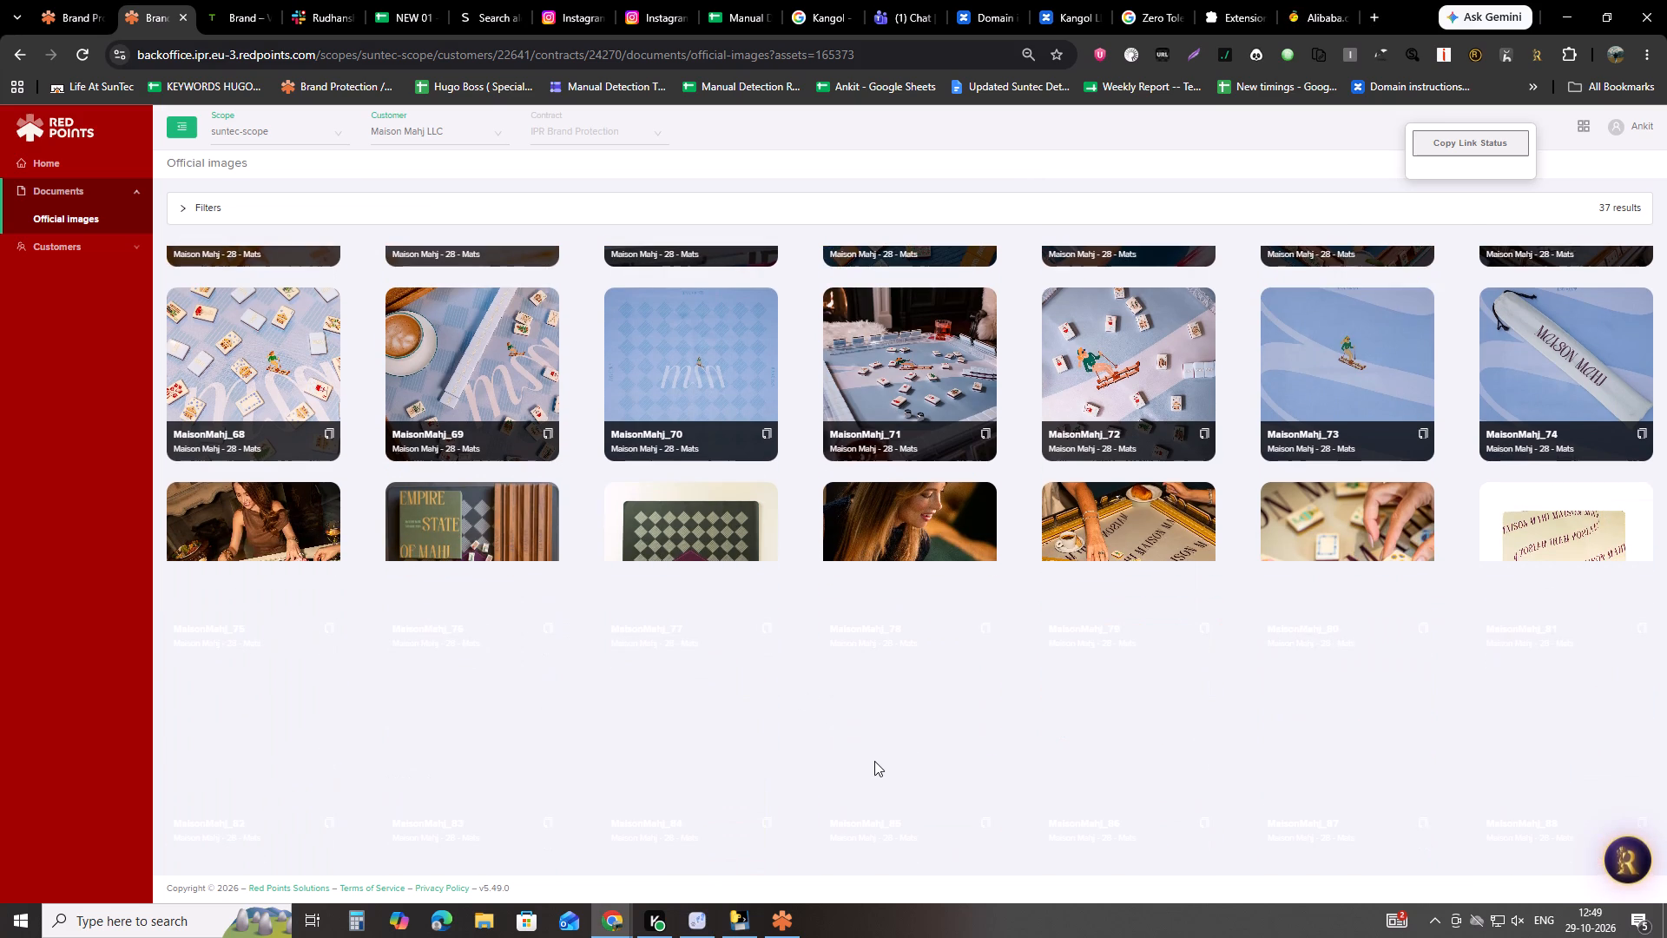
{"action": "scroll", "coordinate": [741, 654], "scroll_direction": "up", "scroll_amount": 2}
{"action": "scroll", "coordinate": [741, 654], "scroll_direction": "down", "scroll_amount": 1}
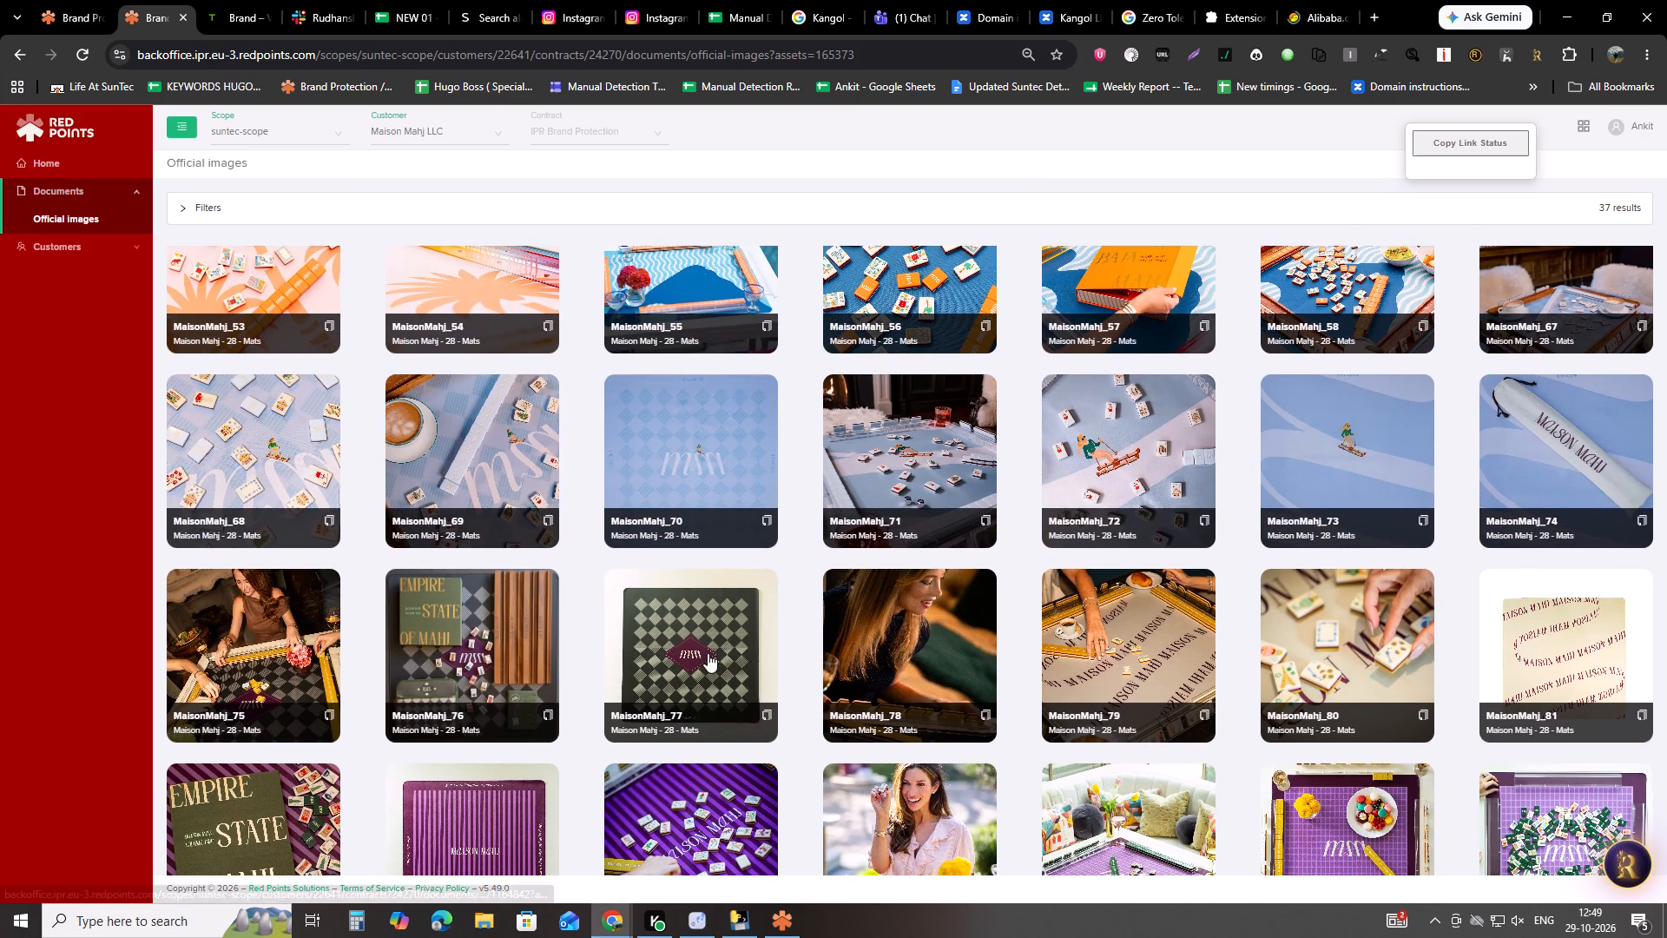
{"action": "left_click", "coordinate": [676, 653]}
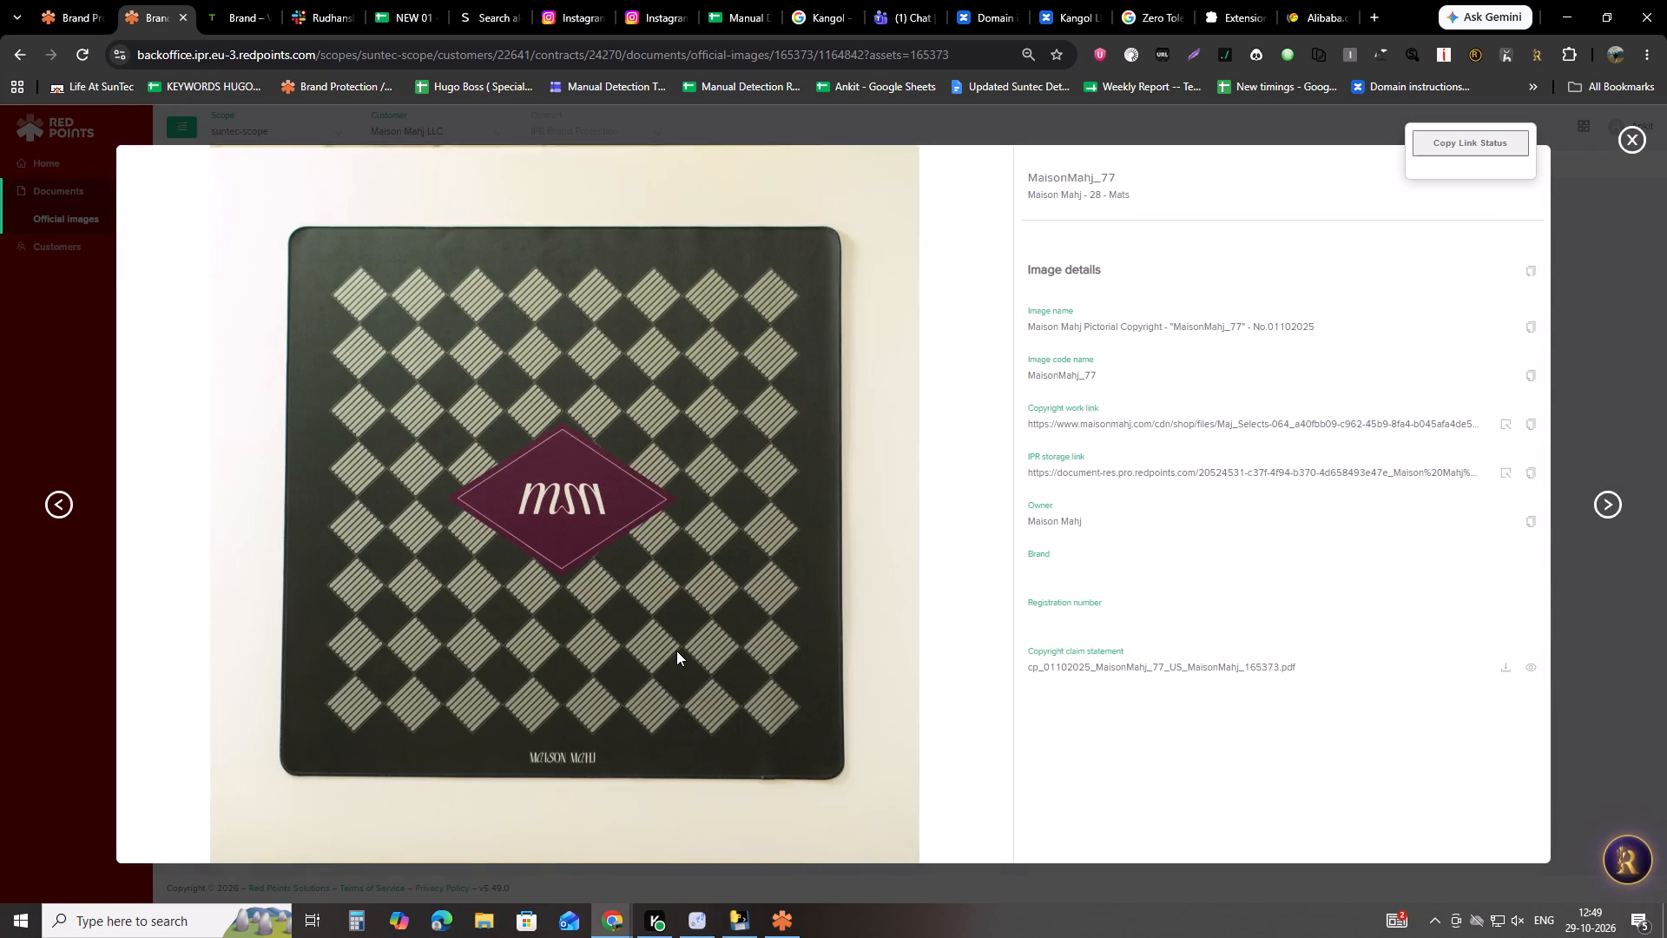
Snip the full MaisonMahj_77 mat image and save the capture from Snip & Sketch to the Pictures folder.
{"action": "key", "text": "shift+super+s"}
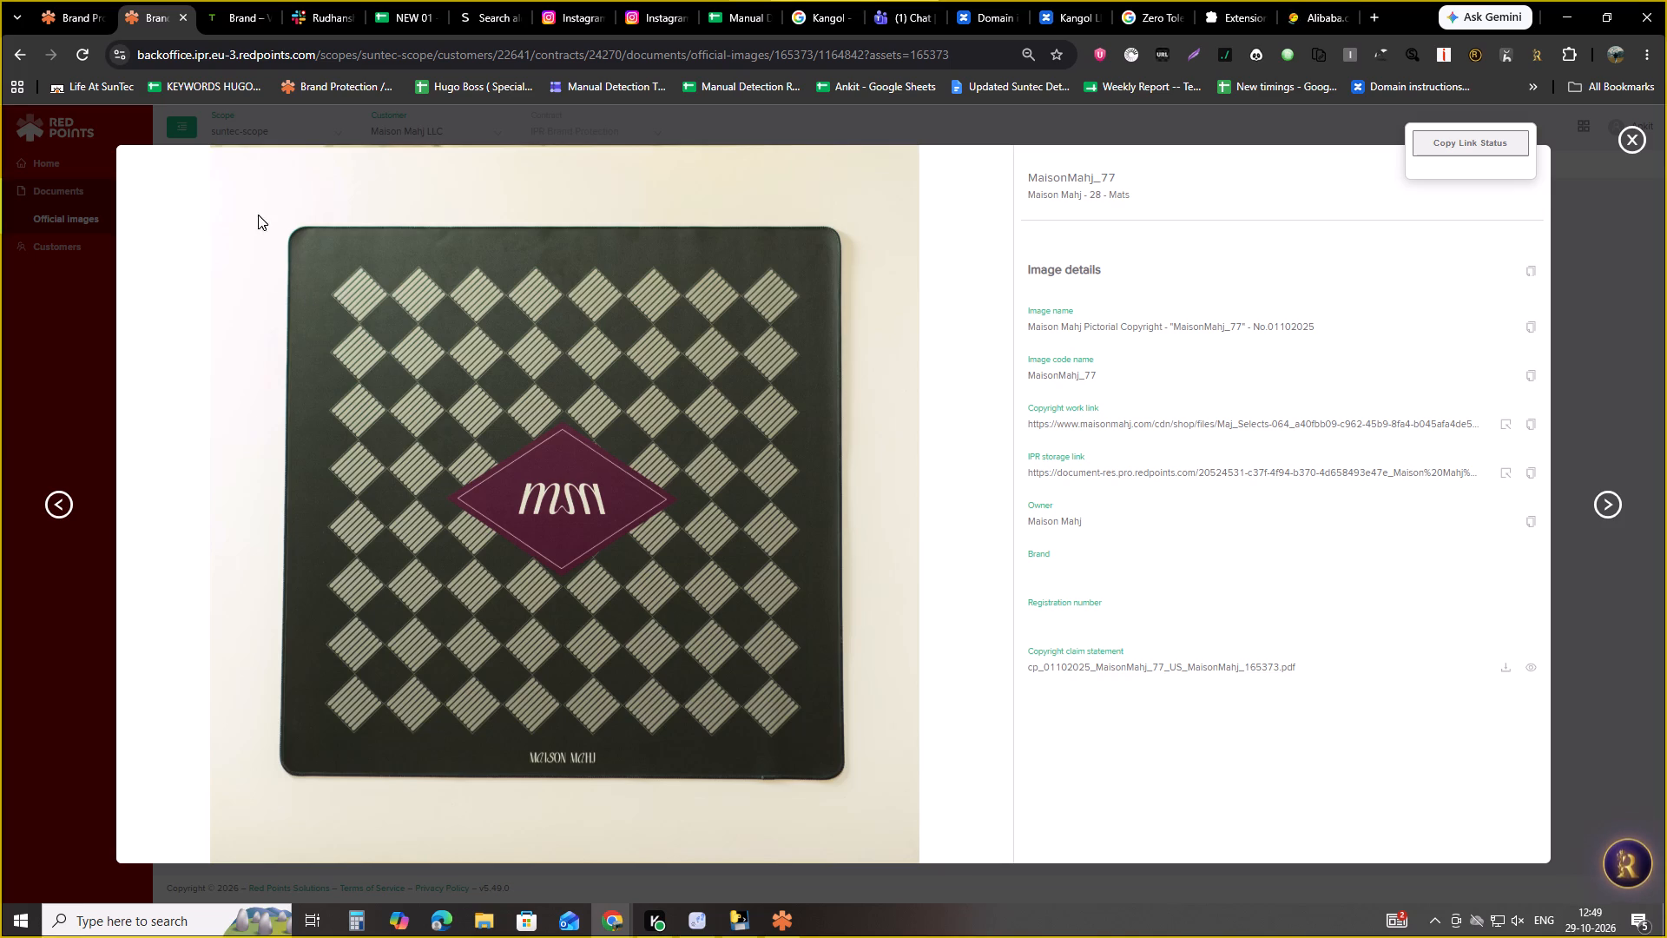
{"action": "left_click_drag", "start_coordinate": [231, 179], "coordinate": [582, 499]}
{"action": "left_click_drag", "start_coordinate": [235, 159], "coordinate": [908, 827]}
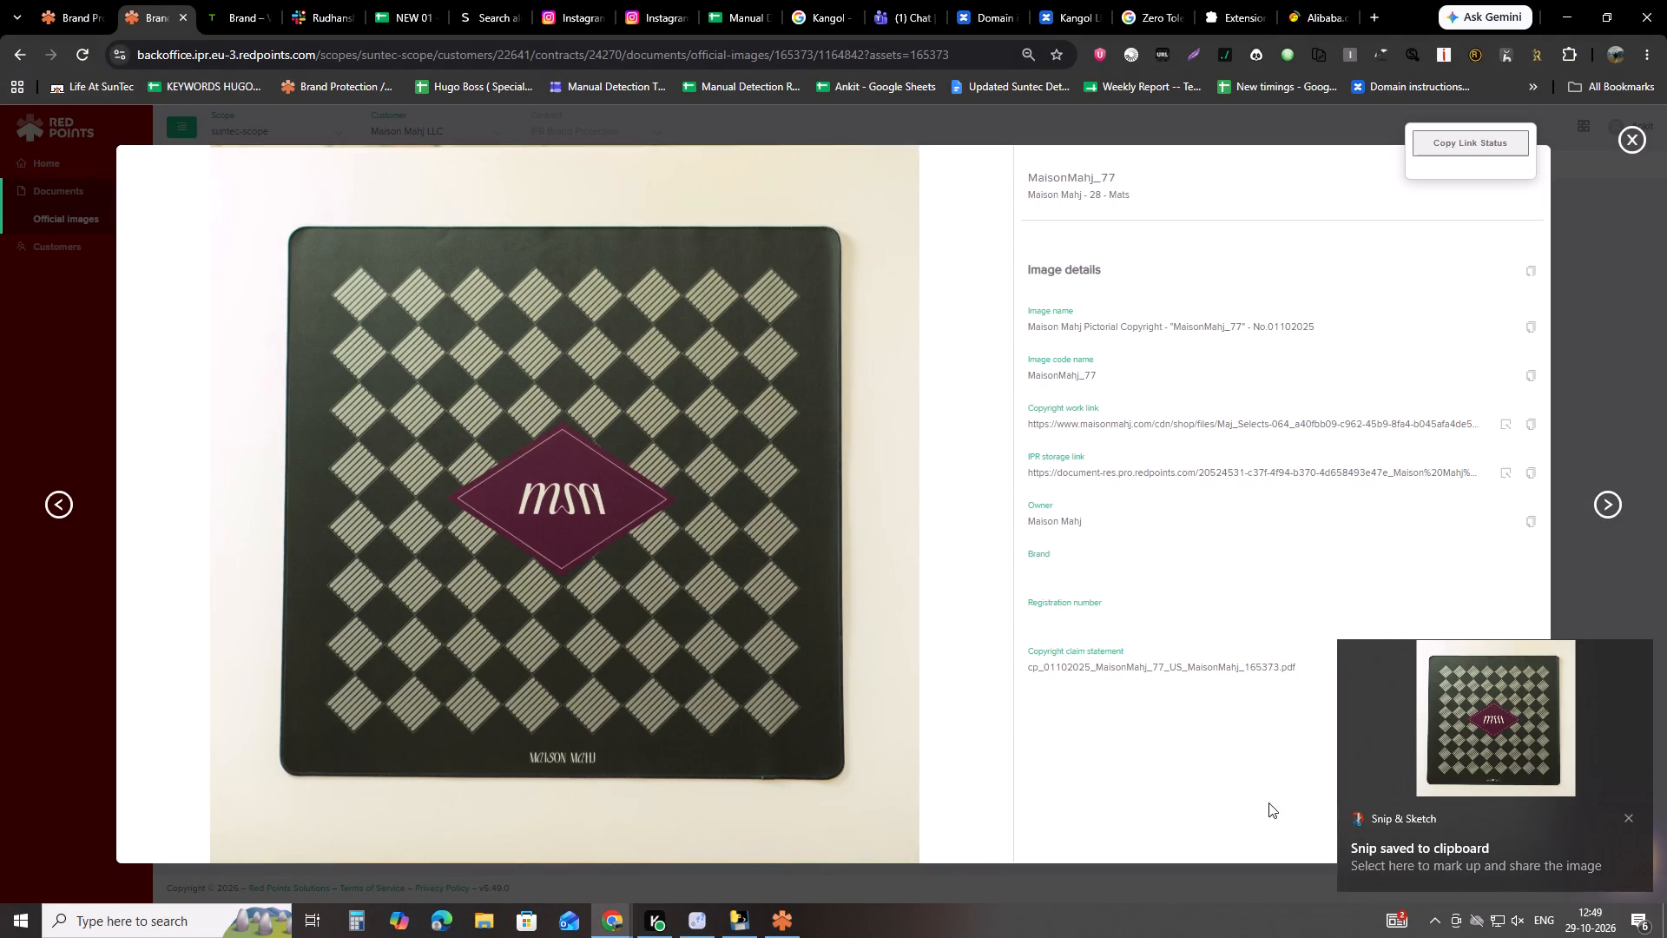
{"action": "left_click", "coordinate": [1429, 782]}
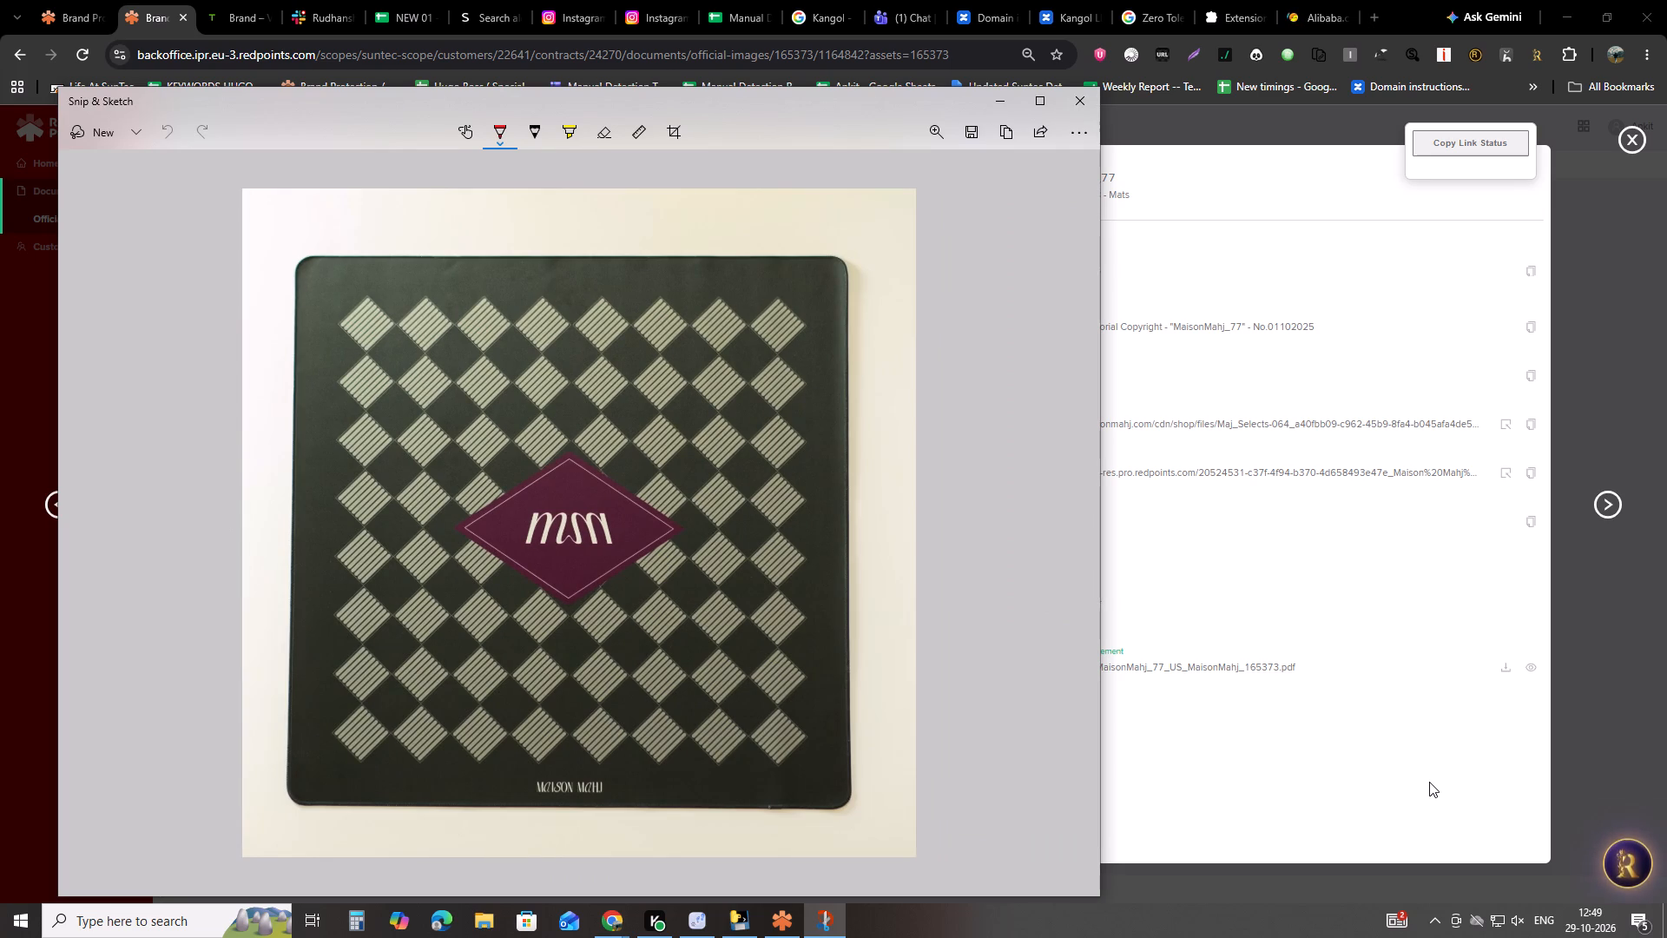
{"action": "key", "text": "ctrl+s"}
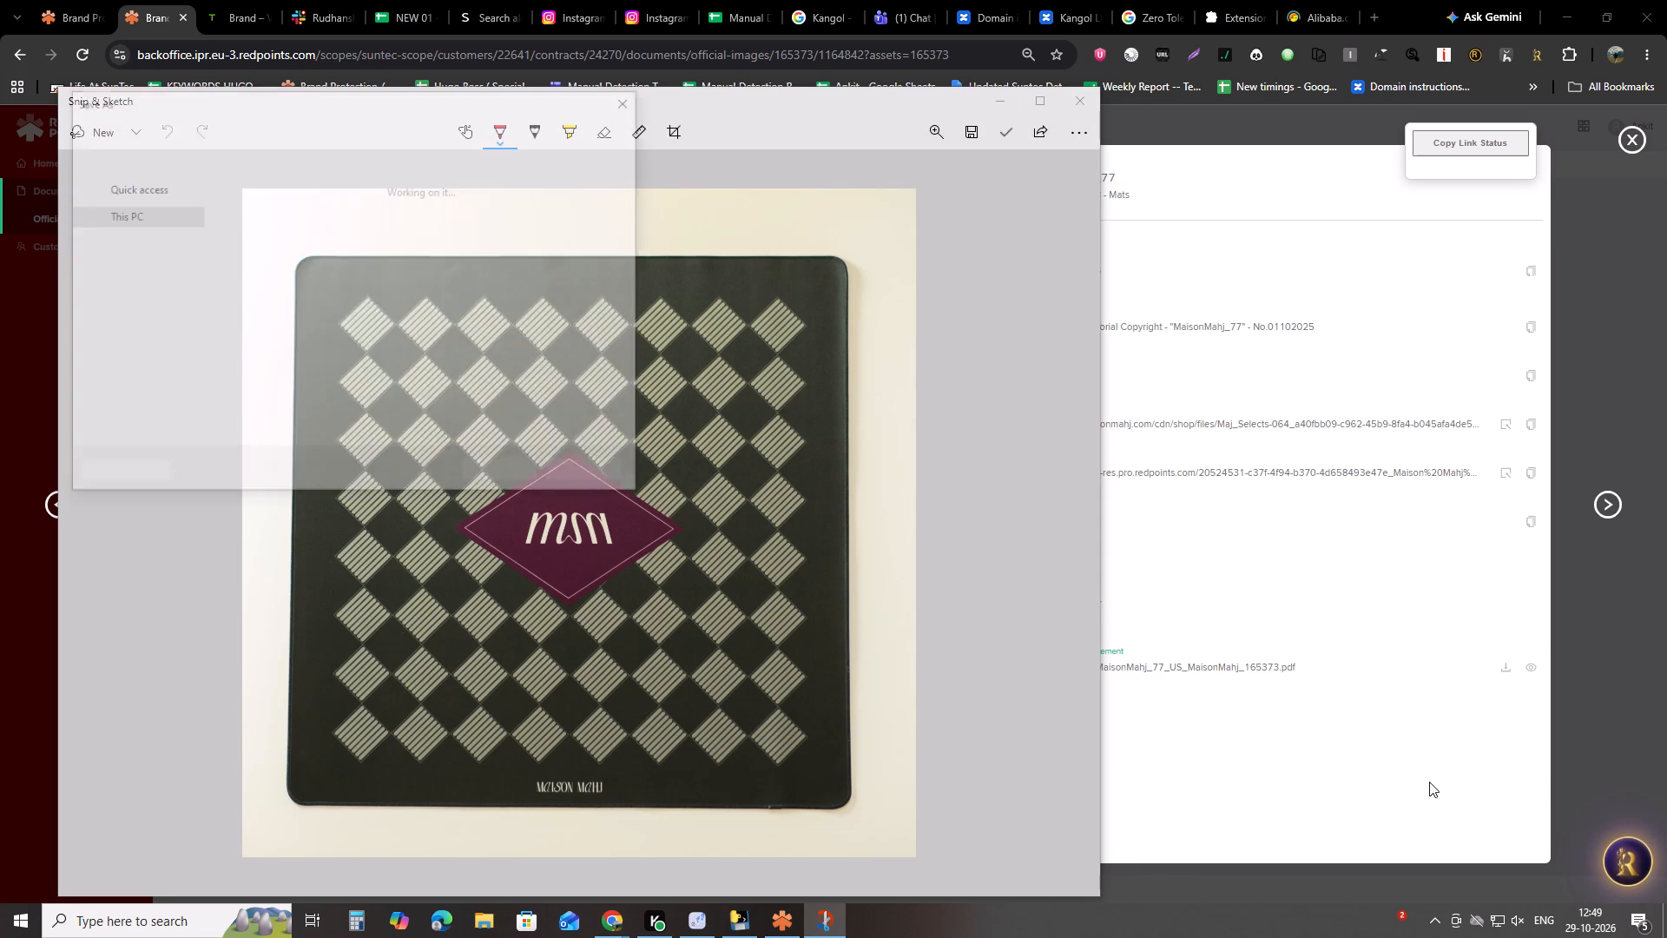
{"action": "key", "text": "Return"}
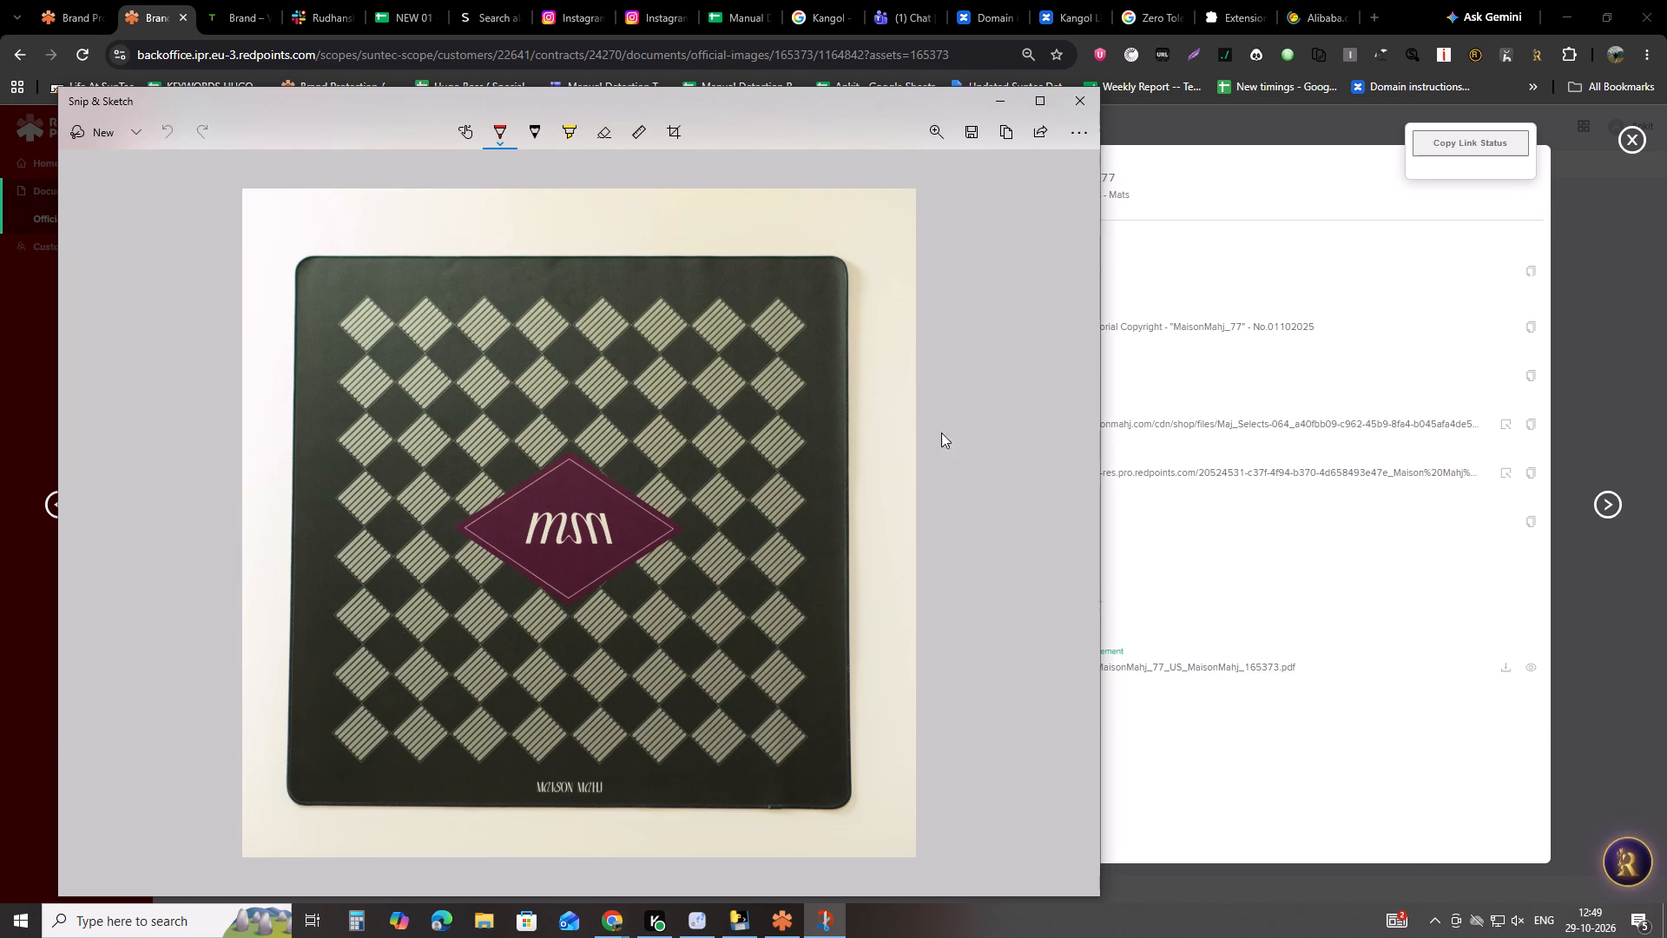
{"action": "left_click", "coordinate": [1390, 915]}
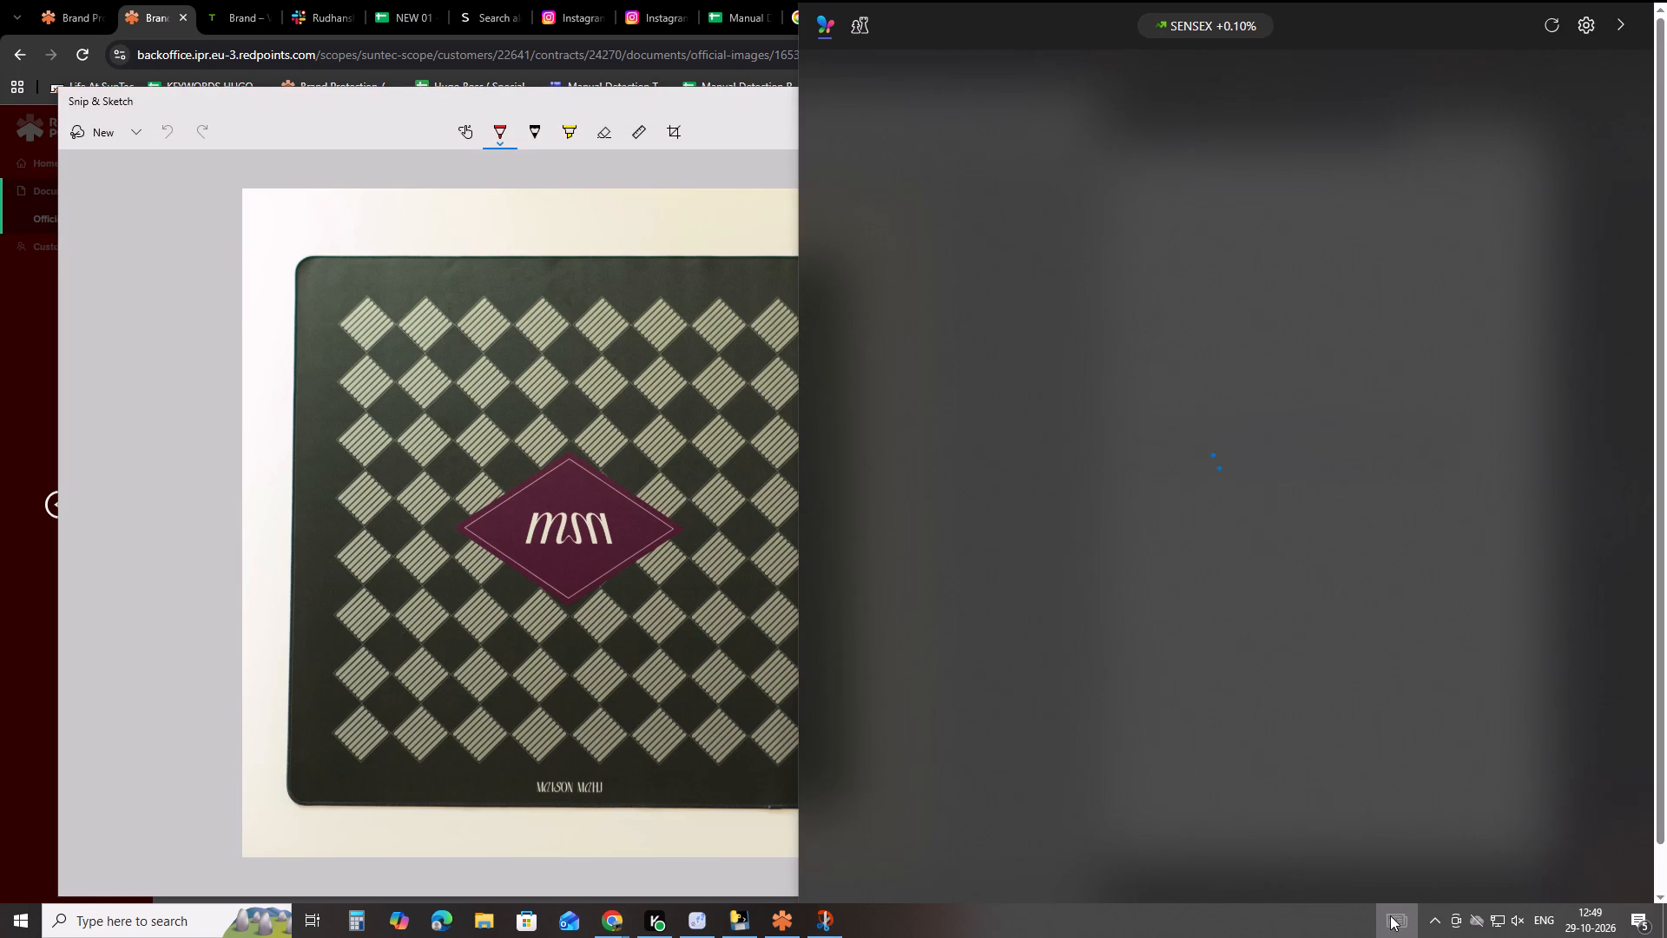
{"action": "left_click", "coordinate": [1262, 935]}
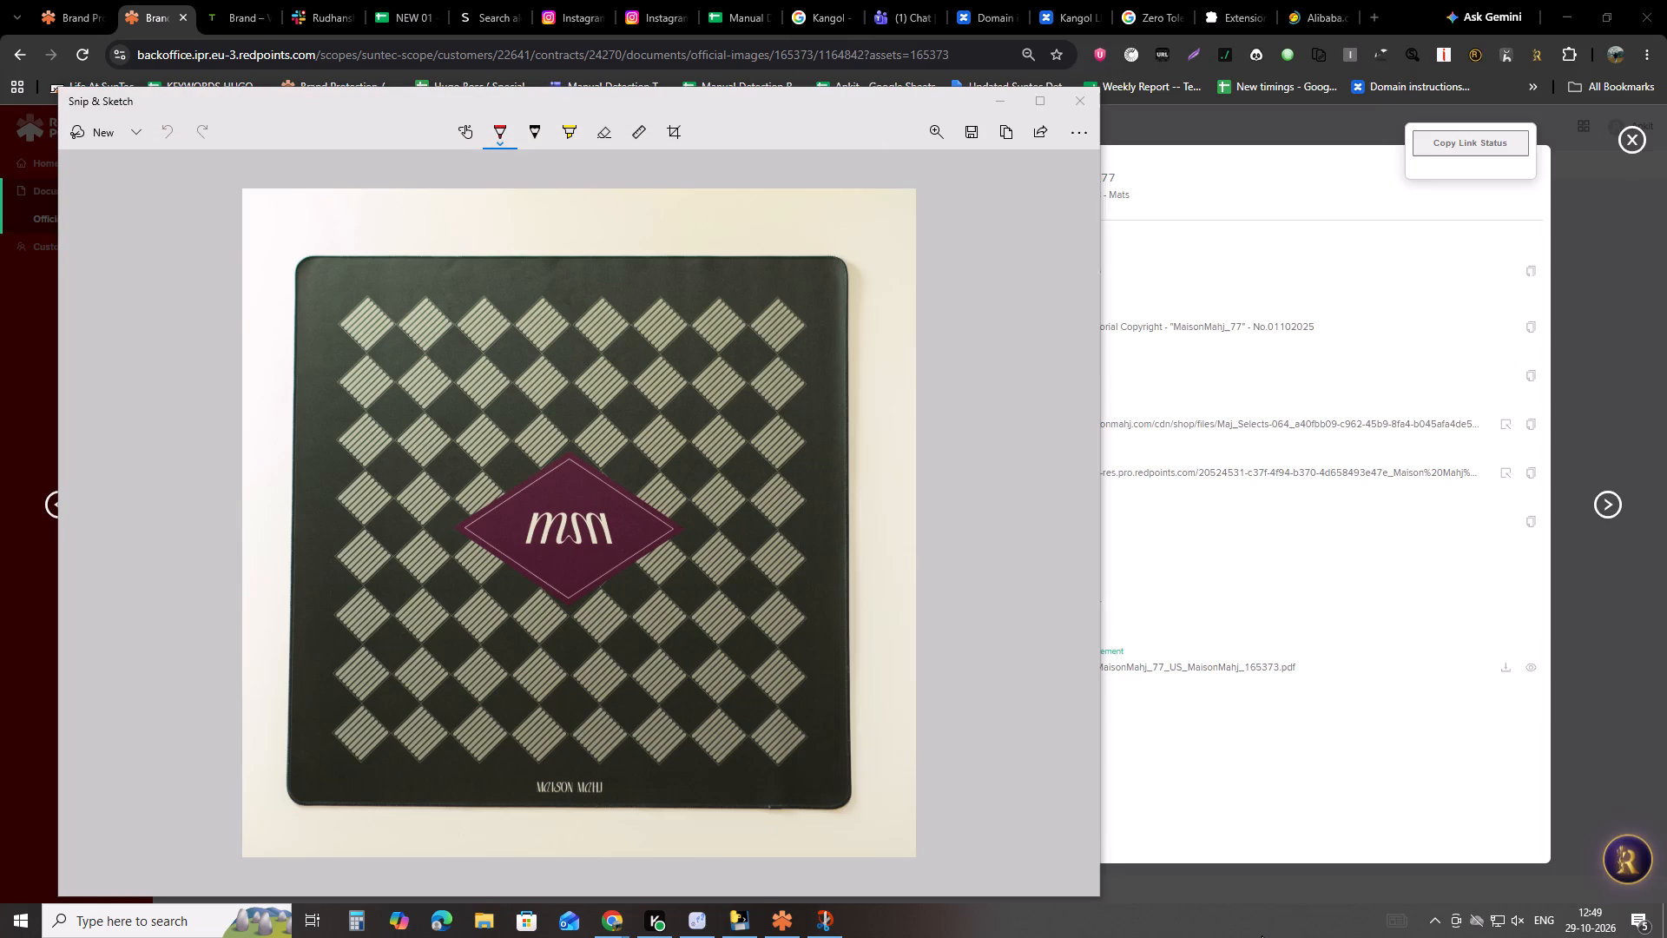
{"action": "left_click", "coordinate": [1309, 0]}
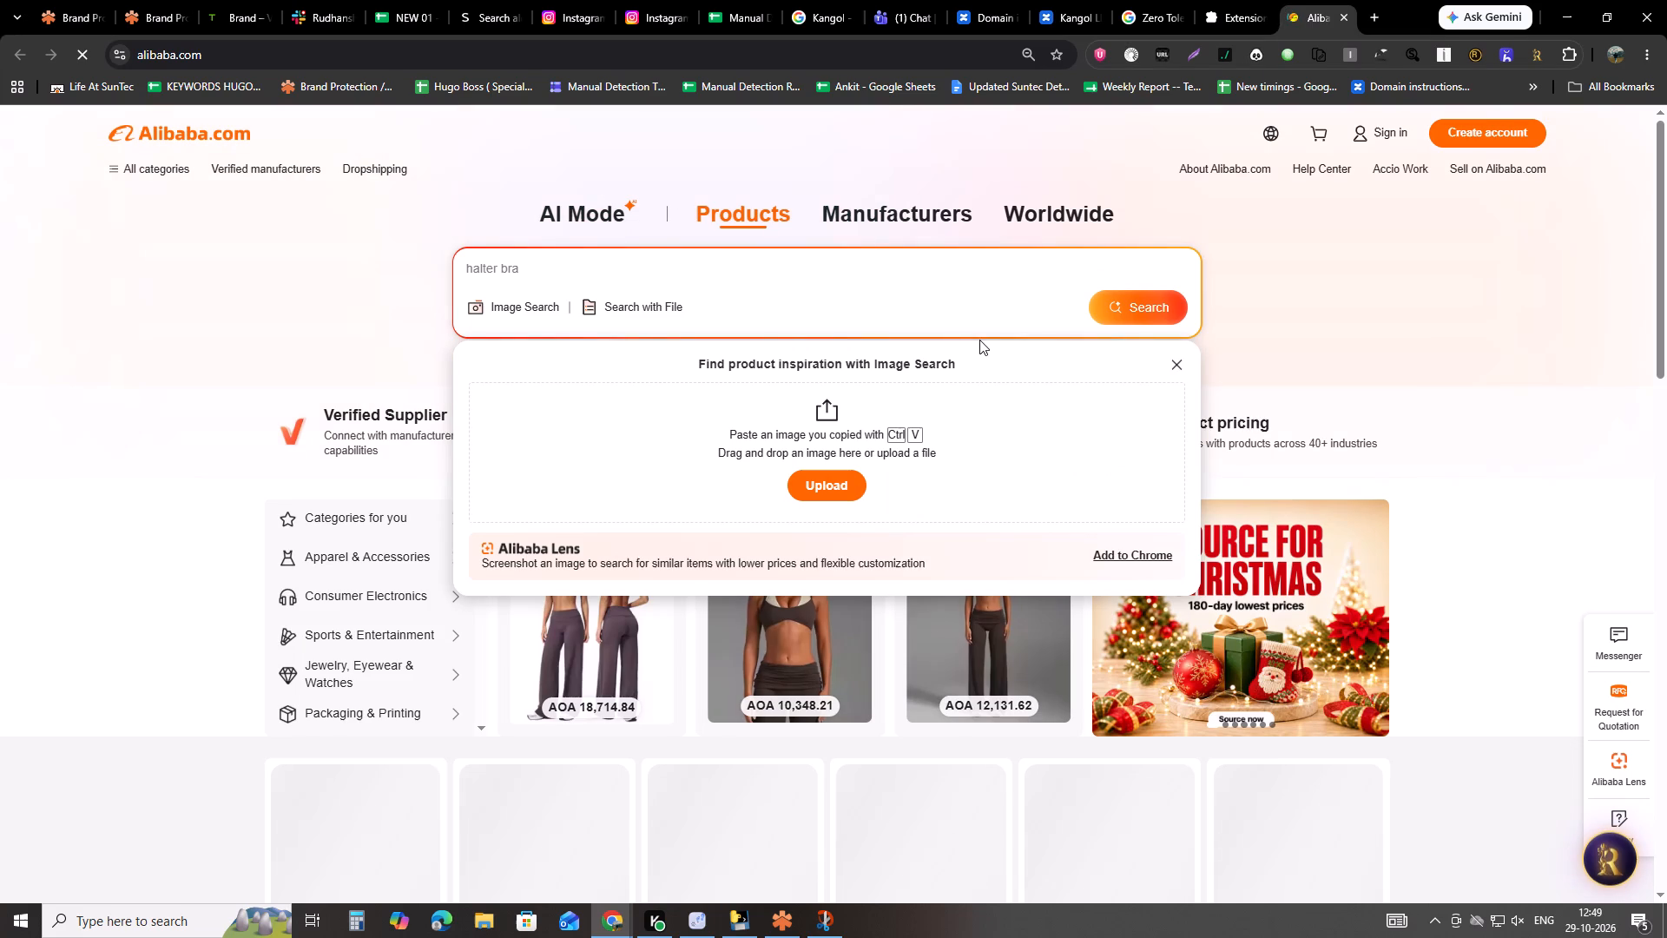
{"action": "left_click", "coordinate": [801, 491]}
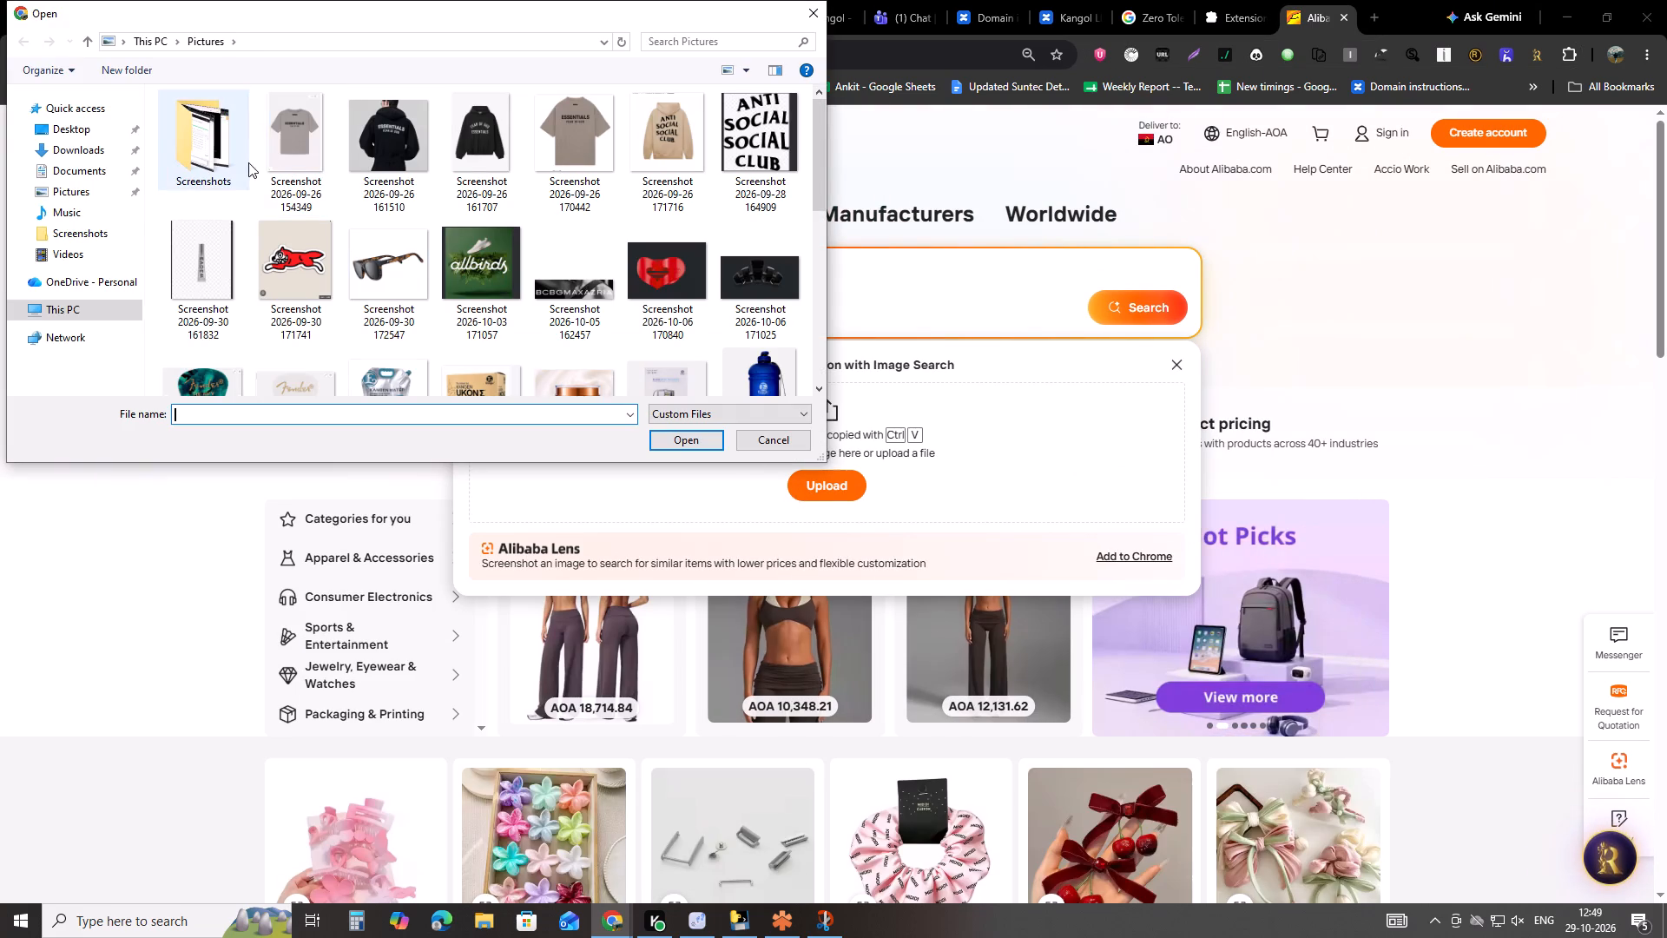
{"action": "scroll", "coordinate": [637, 273], "scroll_direction": "down", "scroll_amount": 9}
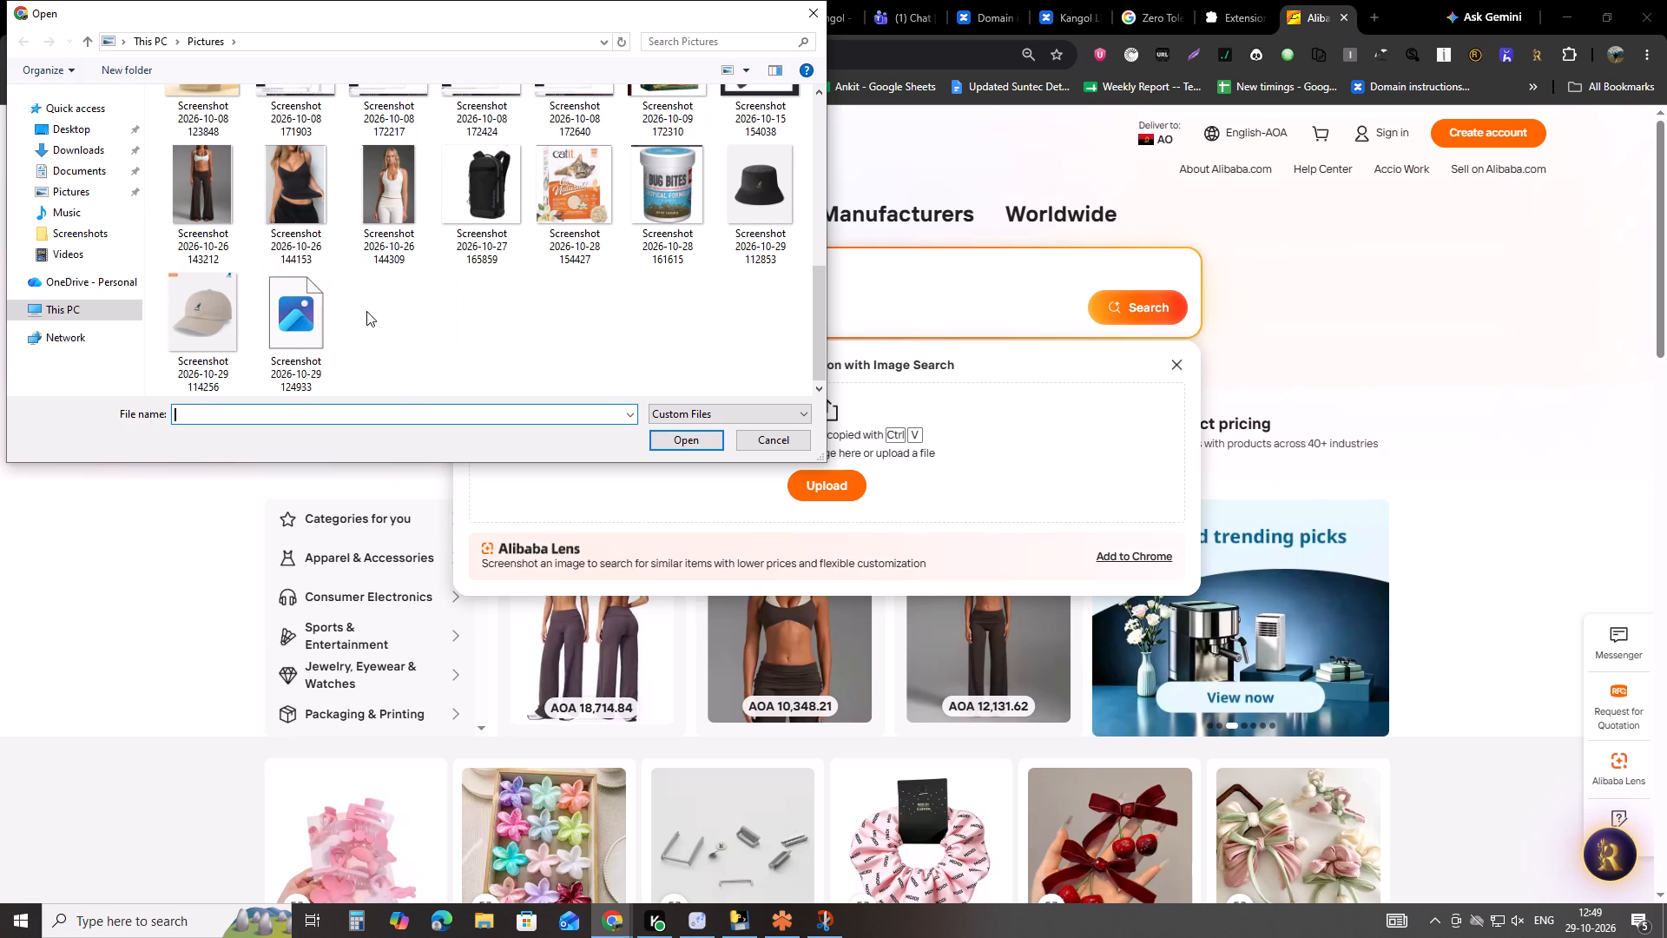
{"action": "left_click", "coordinate": [310, 320]}
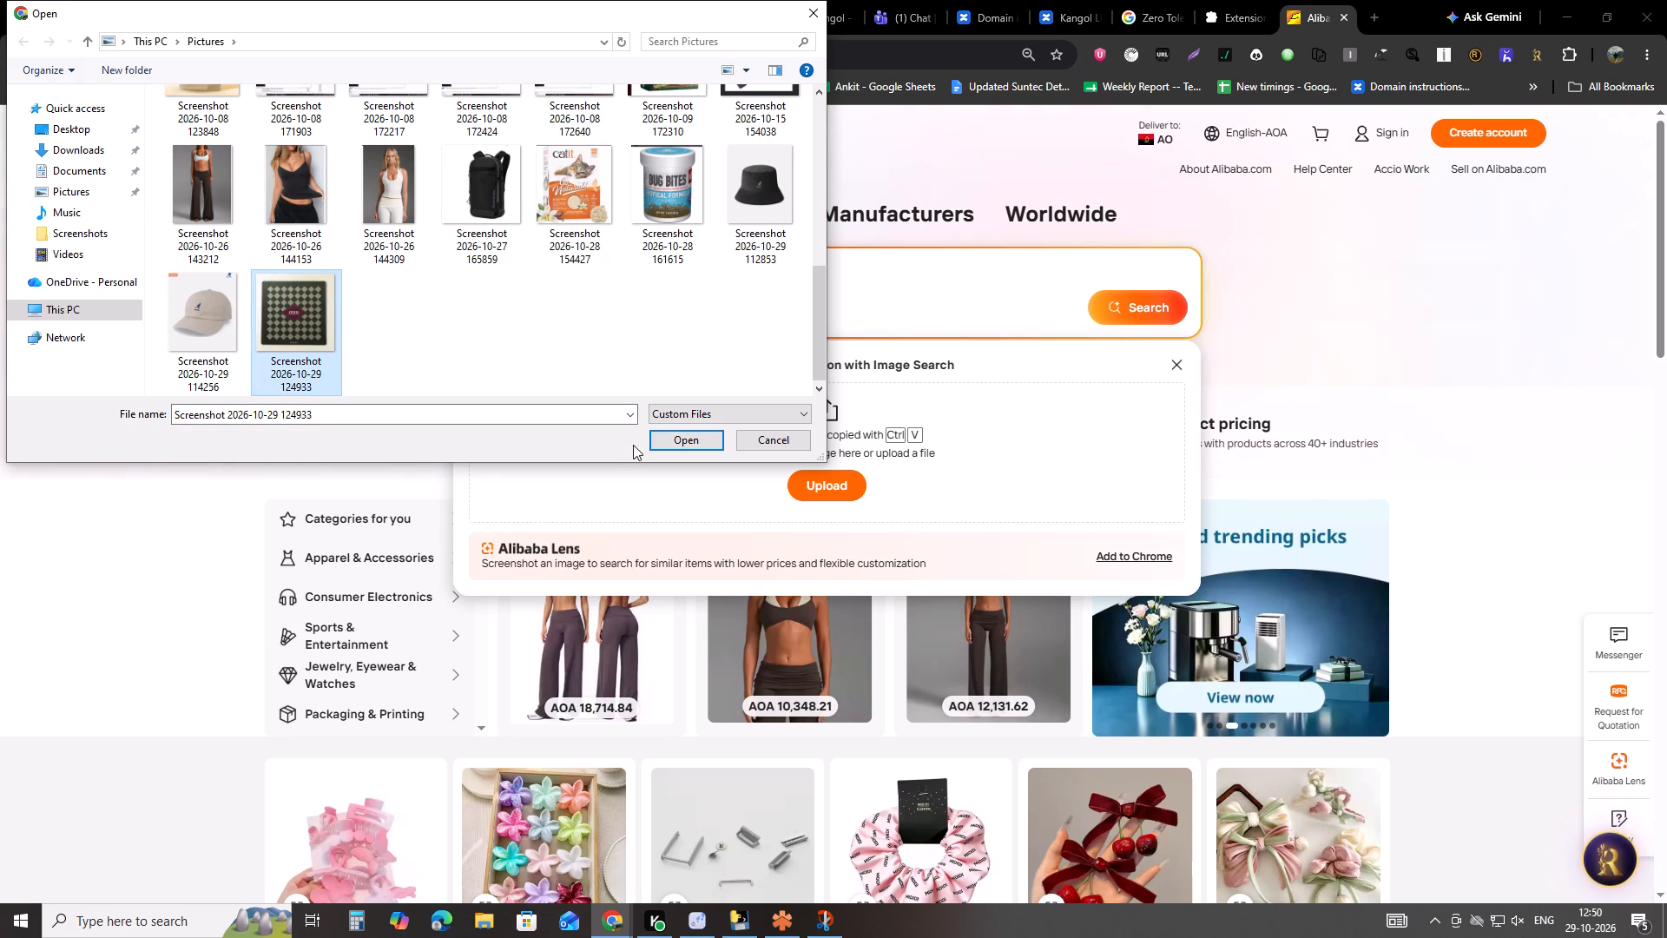
{"action": "left_click", "coordinate": [669, 435]}
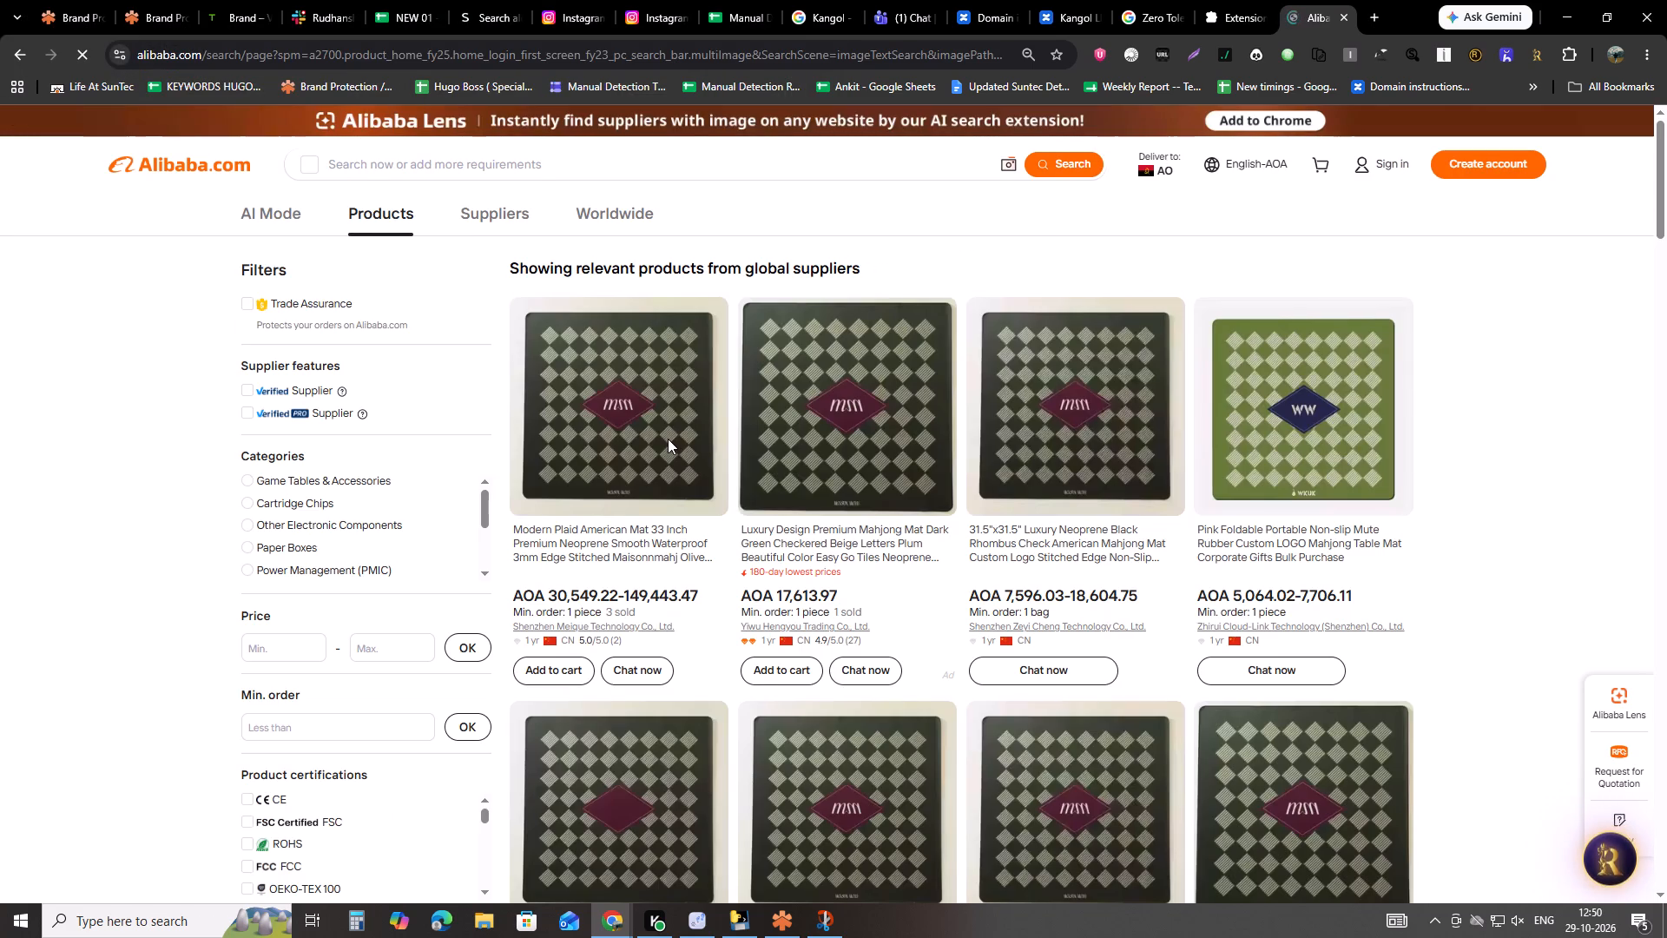
Browse the Alibaba image search results for mats resembling MaisonMahj_77.
{"action": "scroll", "coordinate": [668, 439], "scroll_direction": "down", "scroll_amount": 1}
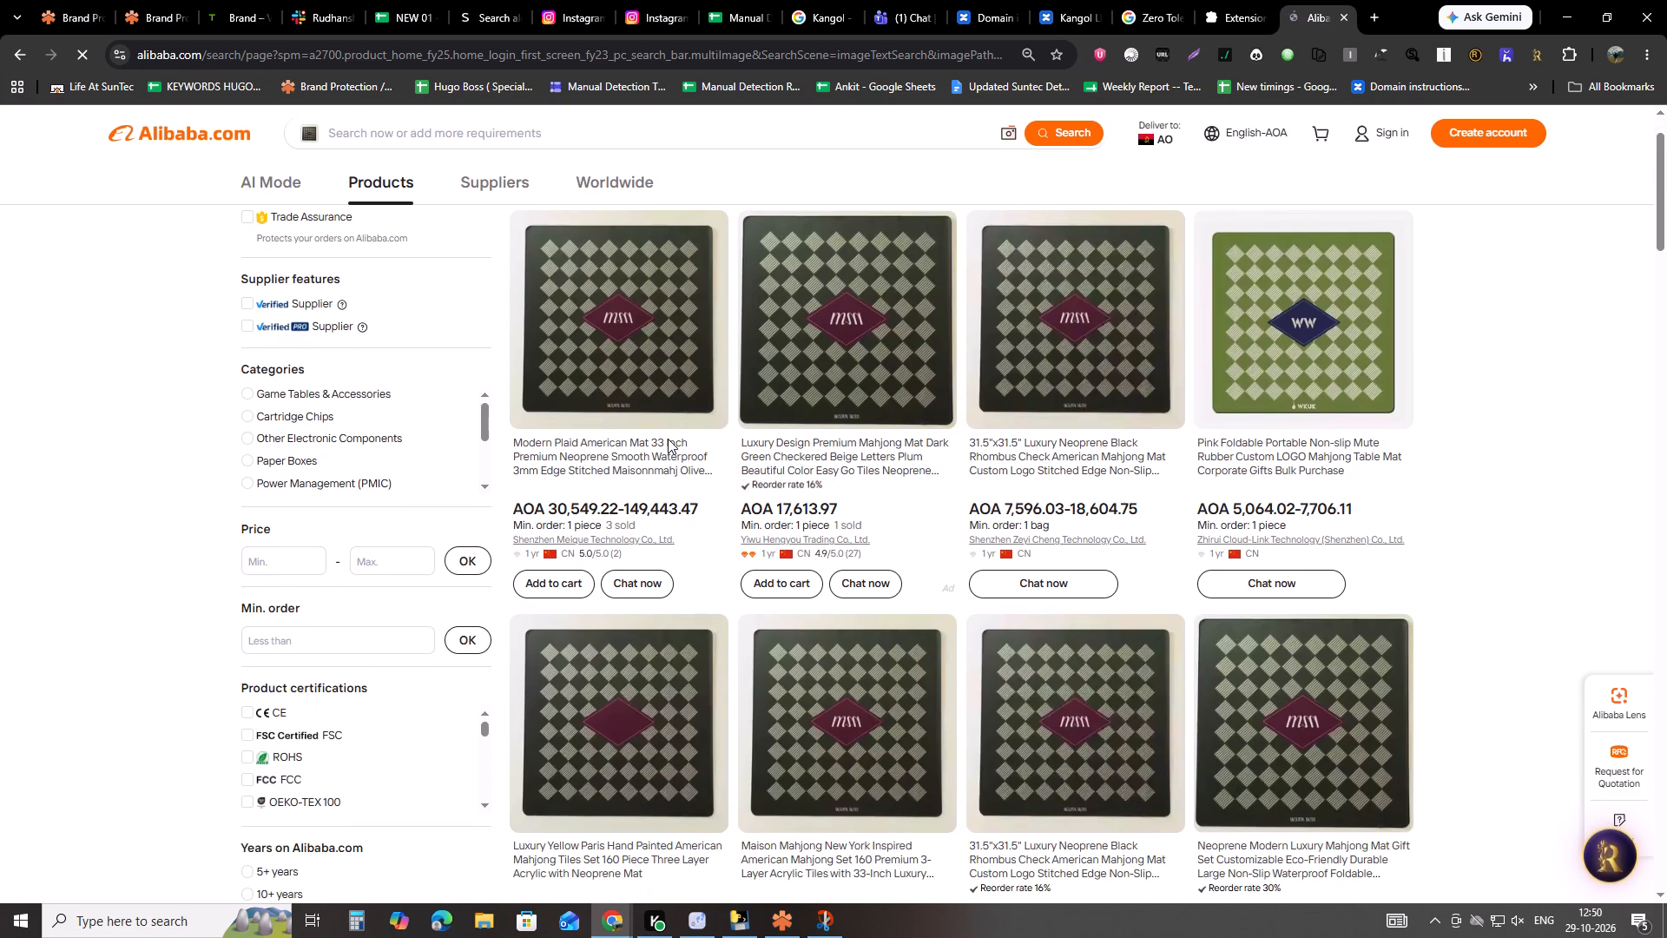
{"action": "scroll", "coordinate": [668, 439], "scroll_direction": "down", "scroll_amount": 12}
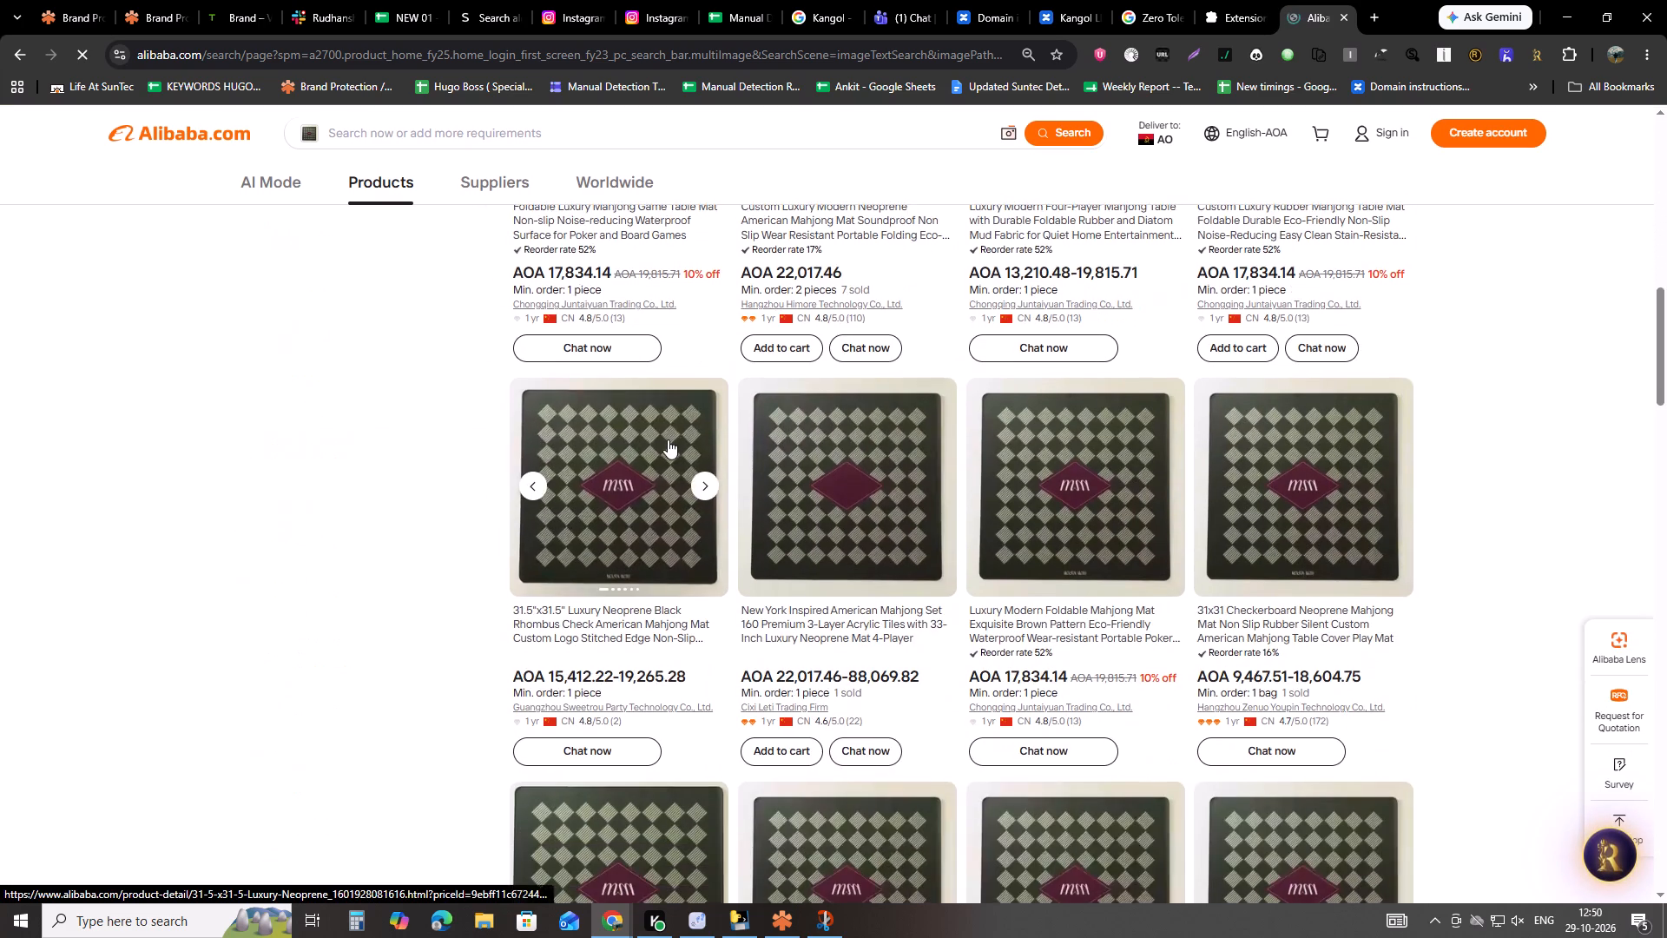
{"action": "scroll", "coordinate": [668, 439], "scroll_direction": "down", "scroll_amount": 18}
{"action": "scroll", "coordinate": [668, 439], "scroll_direction": "down", "scroll_amount": 7}
{"action": "scroll", "coordinate": [668, 440], "scroll_direction": "up", "scroll_amount": 20}
{"action": "scroll", "coordinate": [668, 440], "scroll_direction": "up", "scroll_amount": 4}
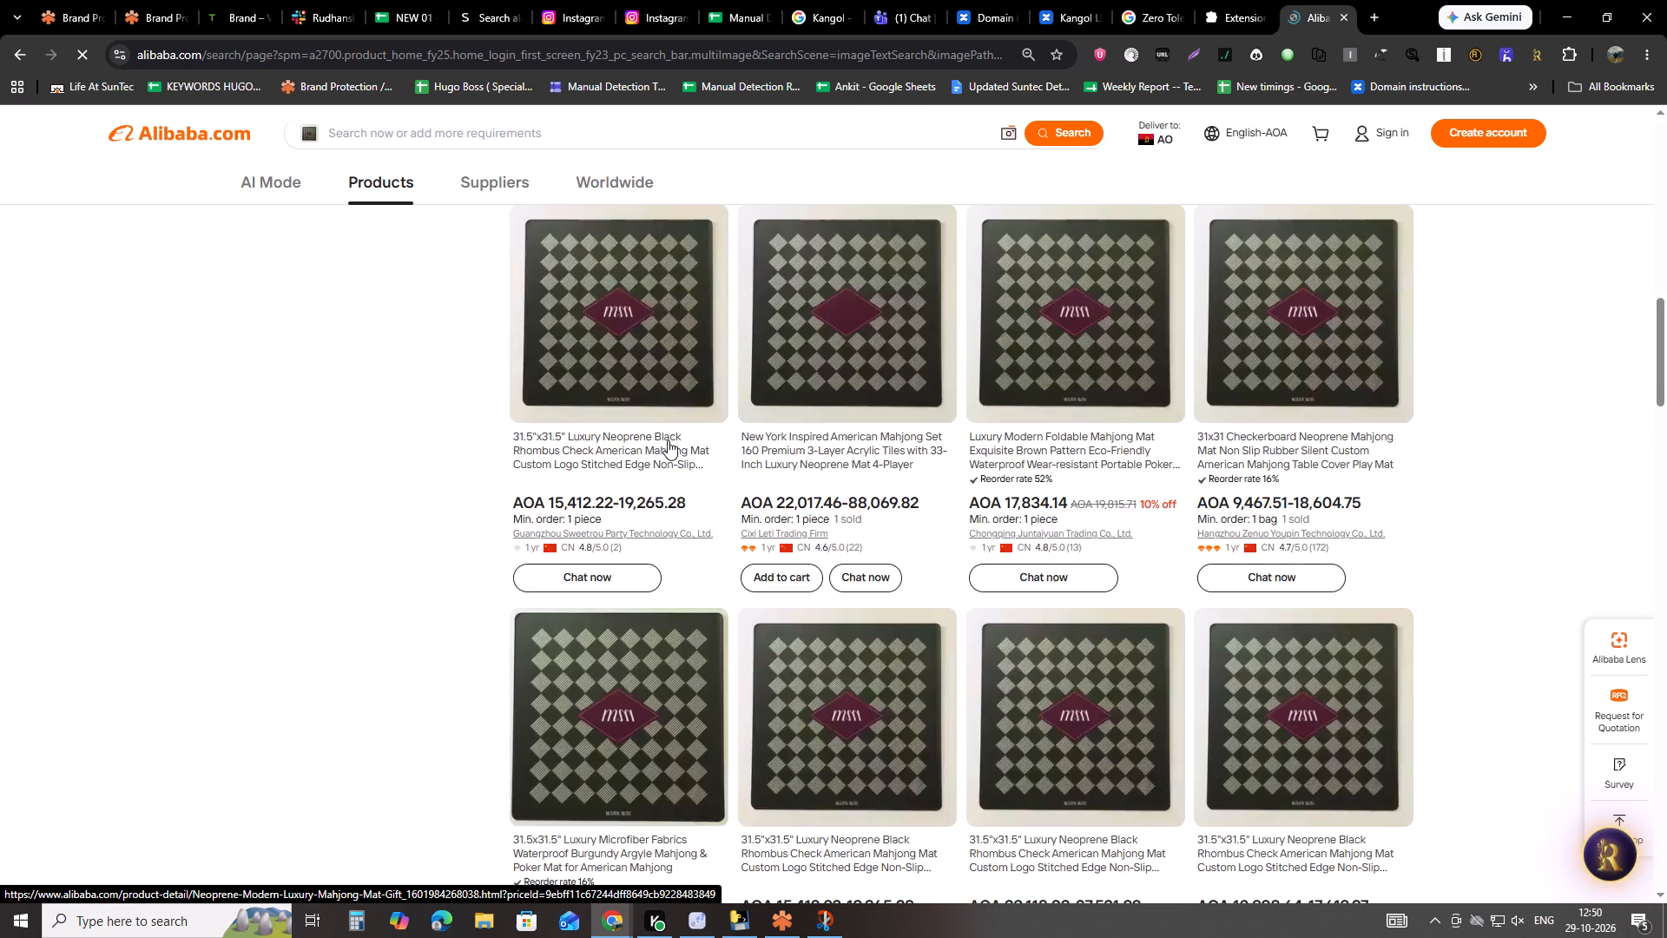
{"action": "scroll", "coordinate": [668, 440], "scroll_direction": "up", "scroll_amount": 12}
Launch the RedPoints IPR Plugin on the Alibaba results and move its Task configuration window out of the way.
{"action": "left_click", "coordinate": [1130, 52]}
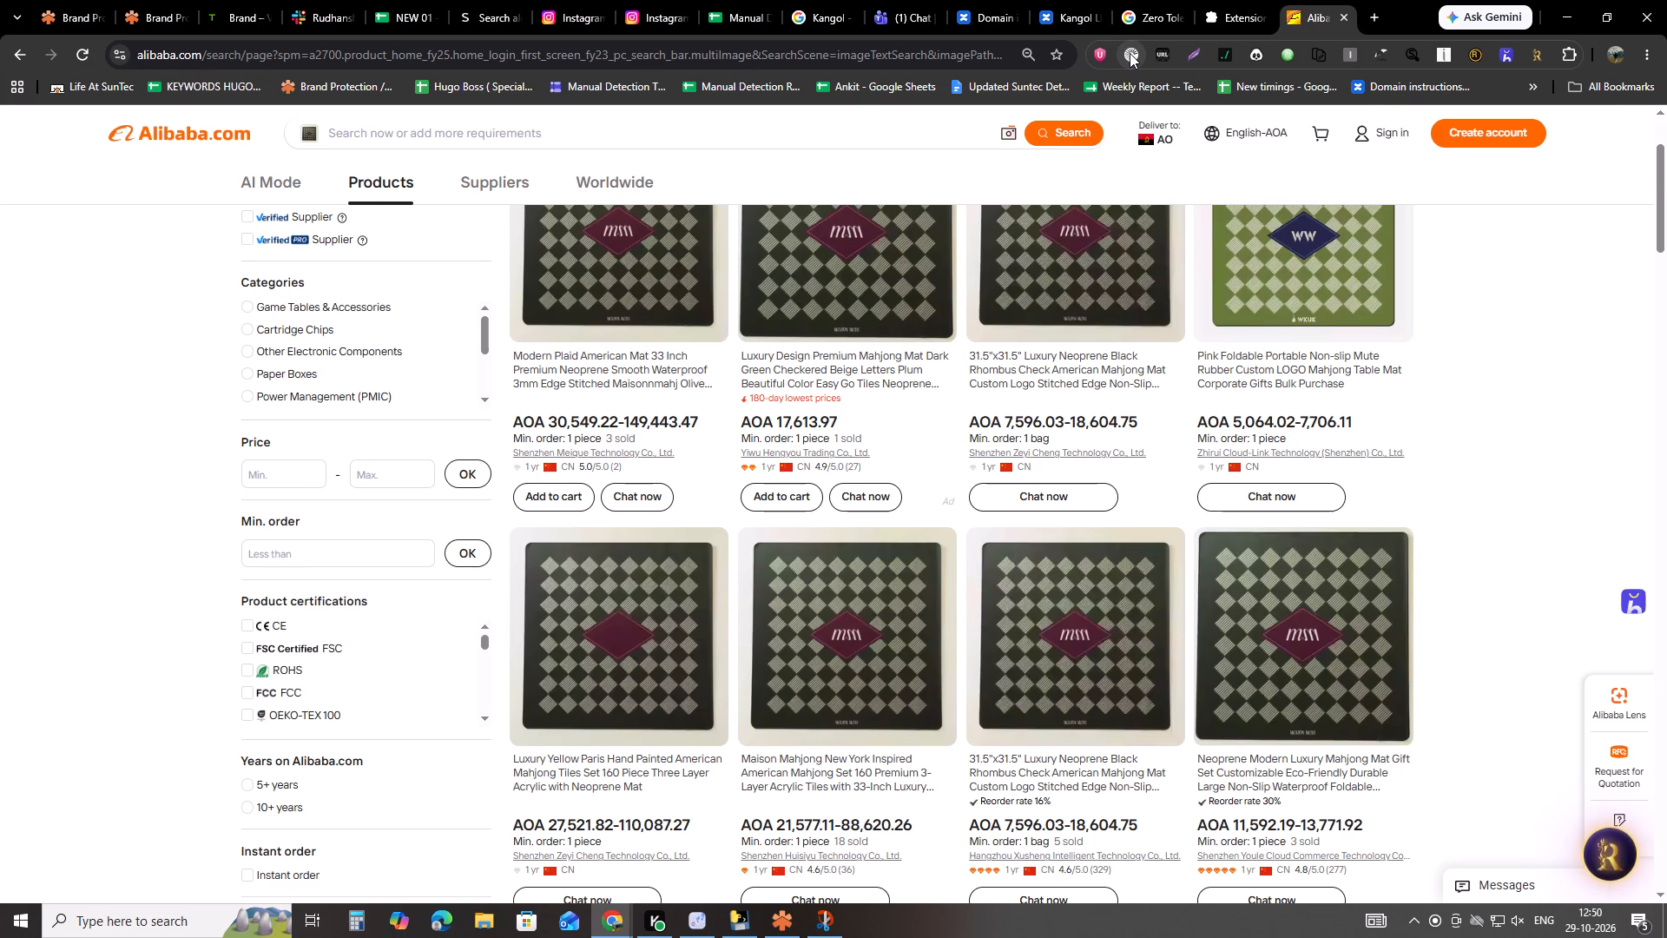
{"action": "scroll", "coordinate": [635, 523], "scroll_direction": "up", "scroll_amount": 12}
{"action": "scroll", "coordinate": [1154, 479], "scroll_direction": "down", "scroll_amount": 3}
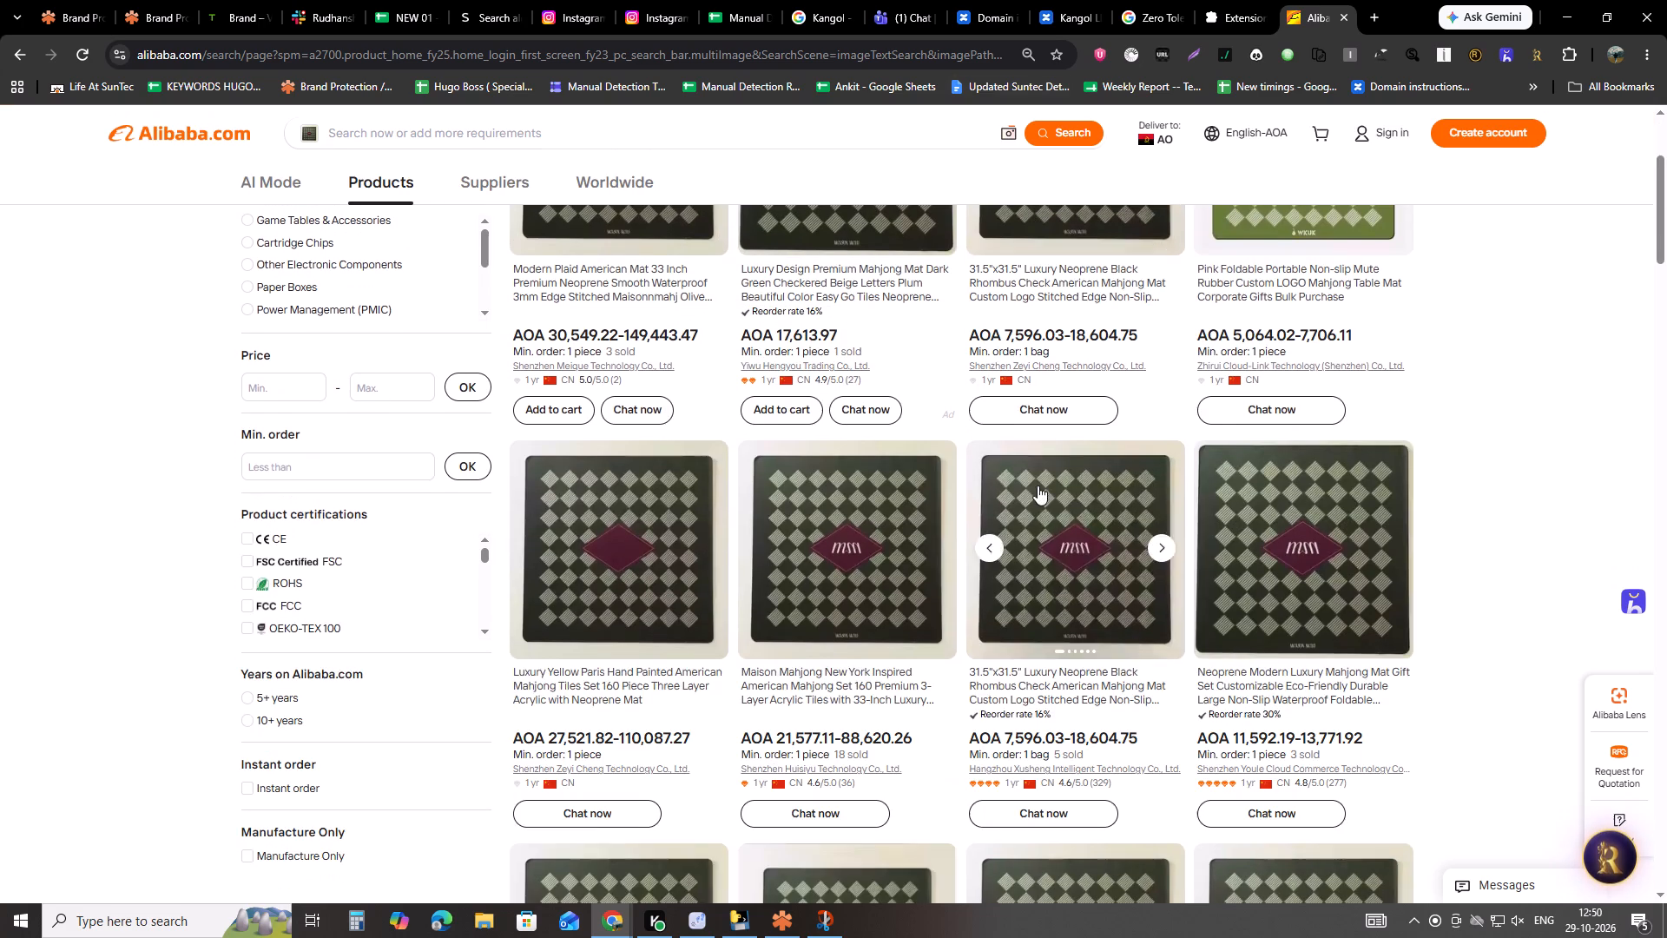
{"action": "scroll", "coordinate": [1370, 565], "scroll_direction": "down", "scroll_amount": 4}
{"action": "scroll", "coordinate": [585, 612], "scroll_direction": "down", "scroll_amount": 5}
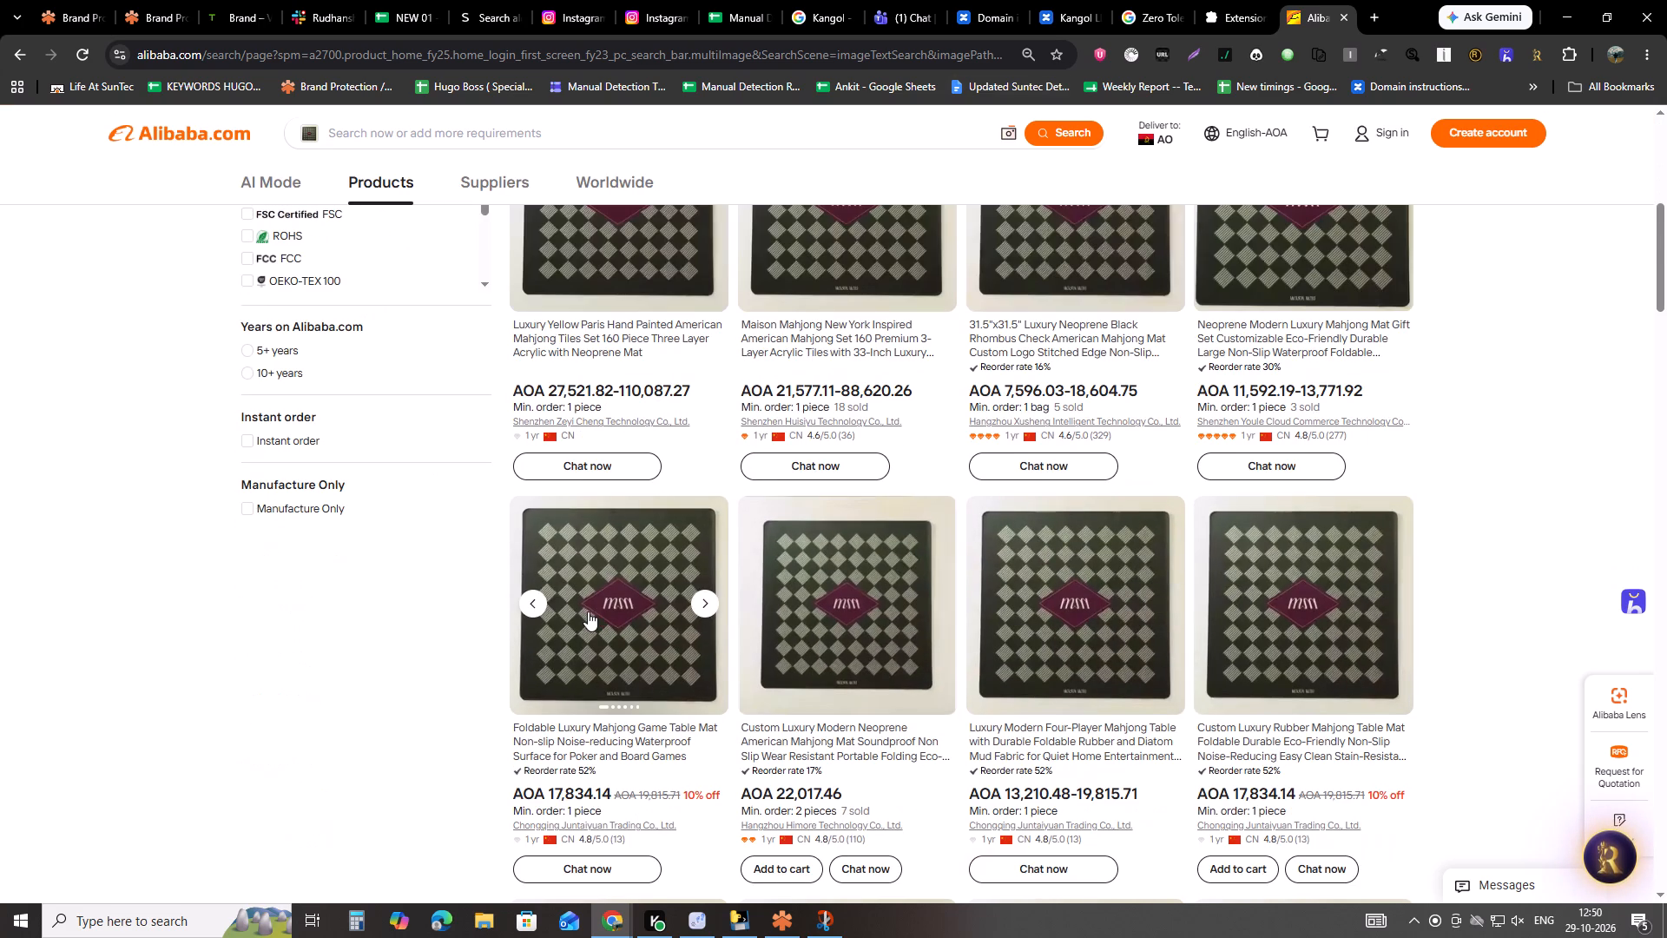
{"action": "left_click_drag", "start_coordinate": [925, 122], "coordinate": [1283, 757]}
Examine the search results to see which mahjong mat listings the plugin highlights.
{"action": "scroll", "coordinate": [1024, 538], "scroll_direction": "down", "scroll_amount": 5}
{"action": "scroll", "coordinate": [1024, 538], "scroll_direction": "up", "scroll_amount": 5}
{"action": "scroll", "coordinate": [524, 375], "scroll_direction": "up", "scroll_amount": 6}
{"action": "scroll", "coordinate": [524, 382], "scroll_direction": "down", "scroll_amount": 5}
{"action": "scroll", "coordinate": [527, 390], "scroll_direction": "up", "scroll_amount": 19}
{"action": "scroll", "coordinate": [566, 416], "scroll_direction": "down", "scroll_amount": 18}
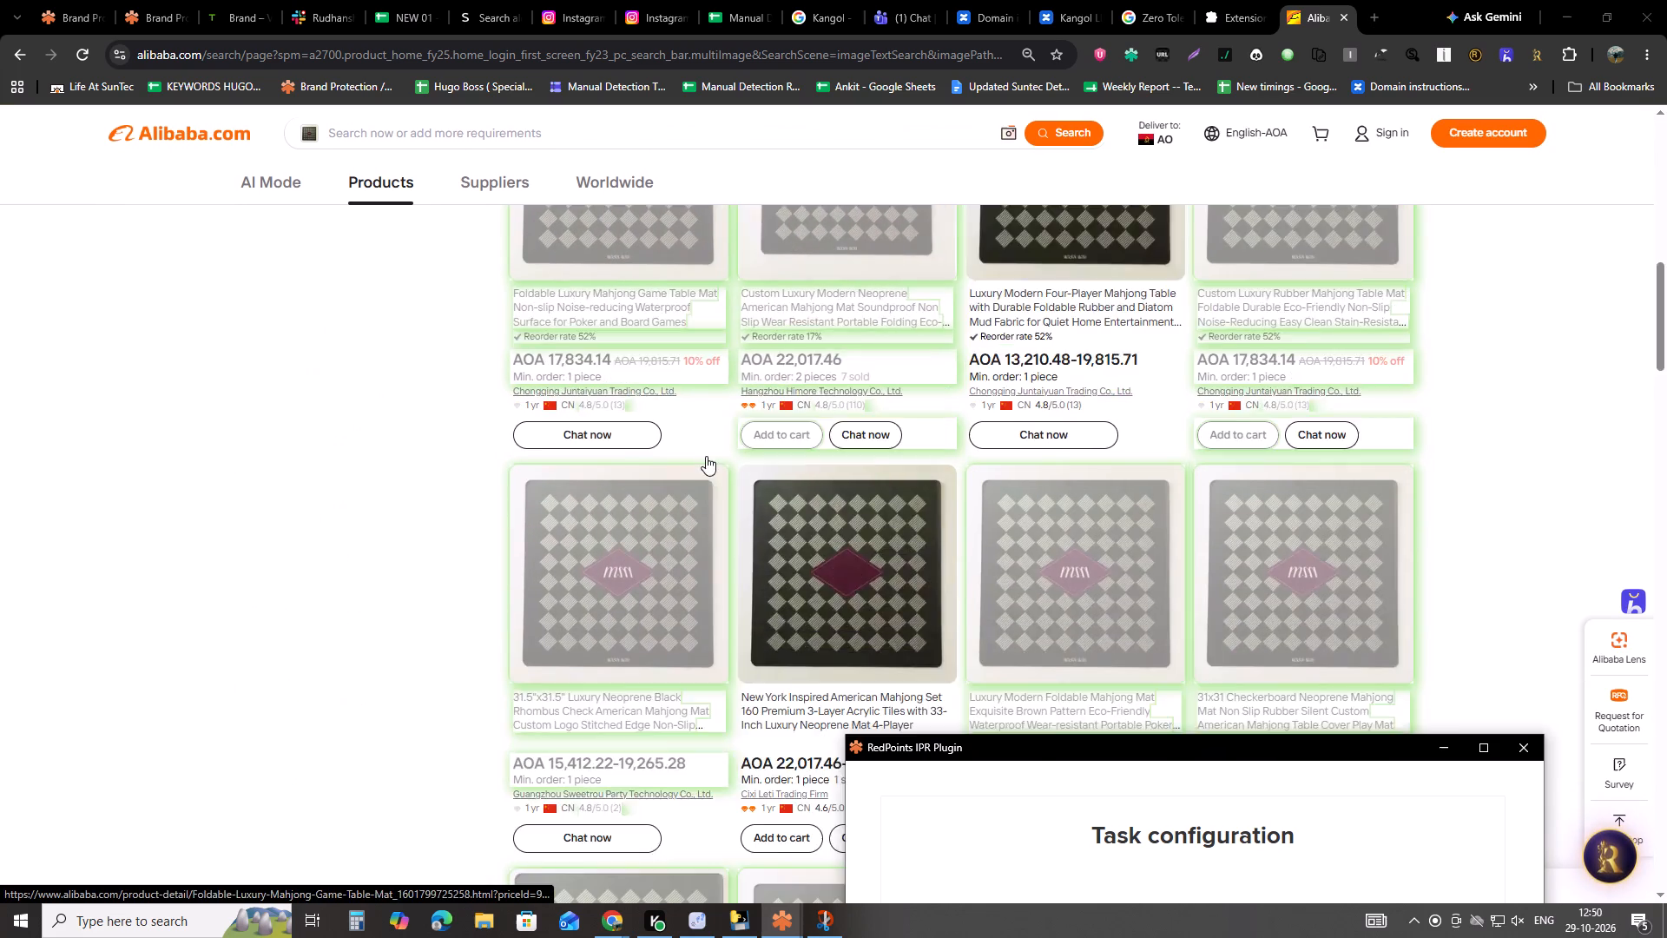
{"action": "scroll", "coordinate": [706, 456], "scroll_direction": "down", "scroll_amount": 12}
Open Shenzhen Zeyi Cheng's Custom Luxury Modern Neoprene American Mahjong Mat listing in a new tab and view its dark checkered gallery image.
{"action": "middle_click", "coordinate": [842, 591]}
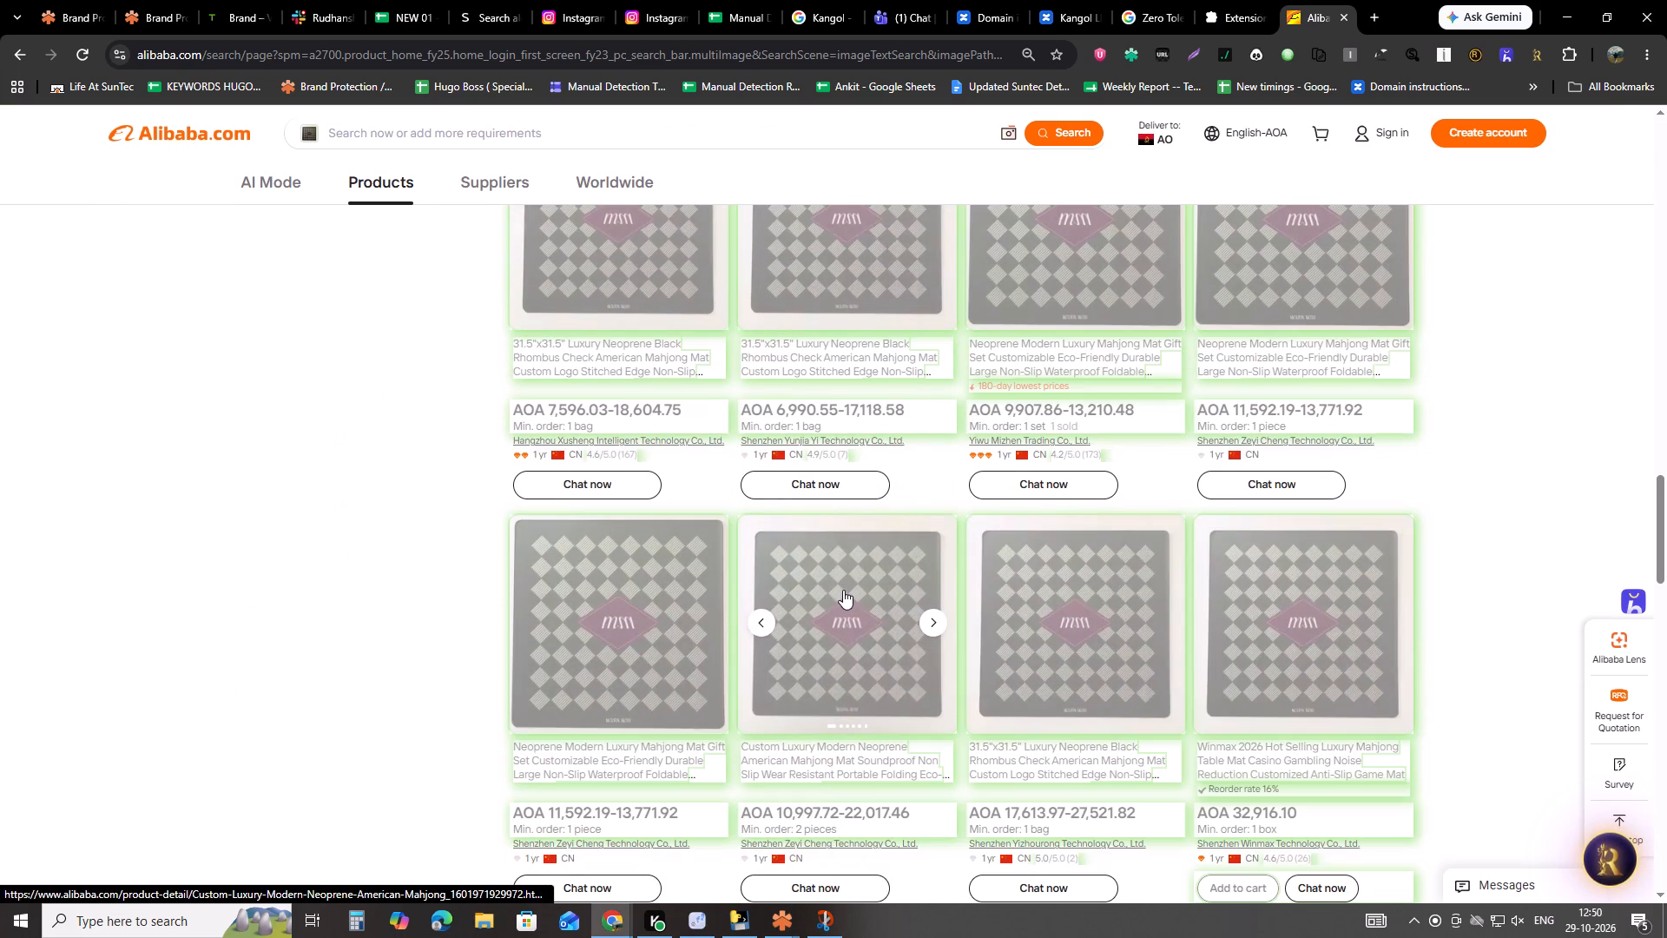
{"action": "left_click", "coordinate": [1346, 0]}
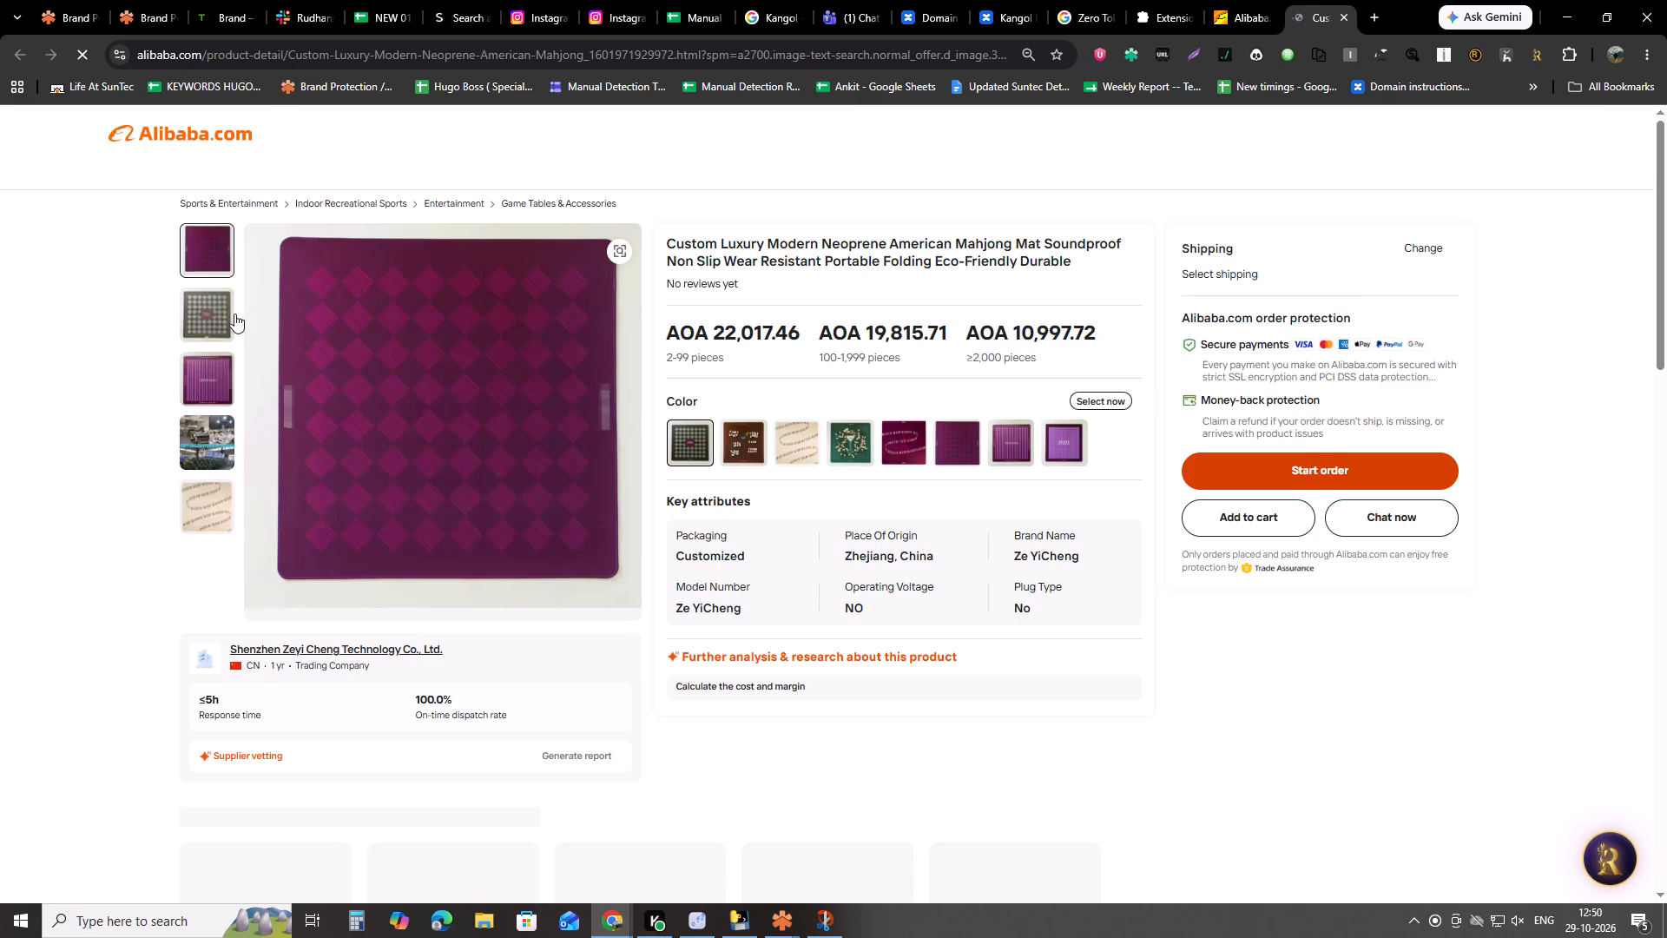
{"action": "left_click", "coordinate": [214, 309]}
{"action": "left_click", "coordinate": [209, 312]}
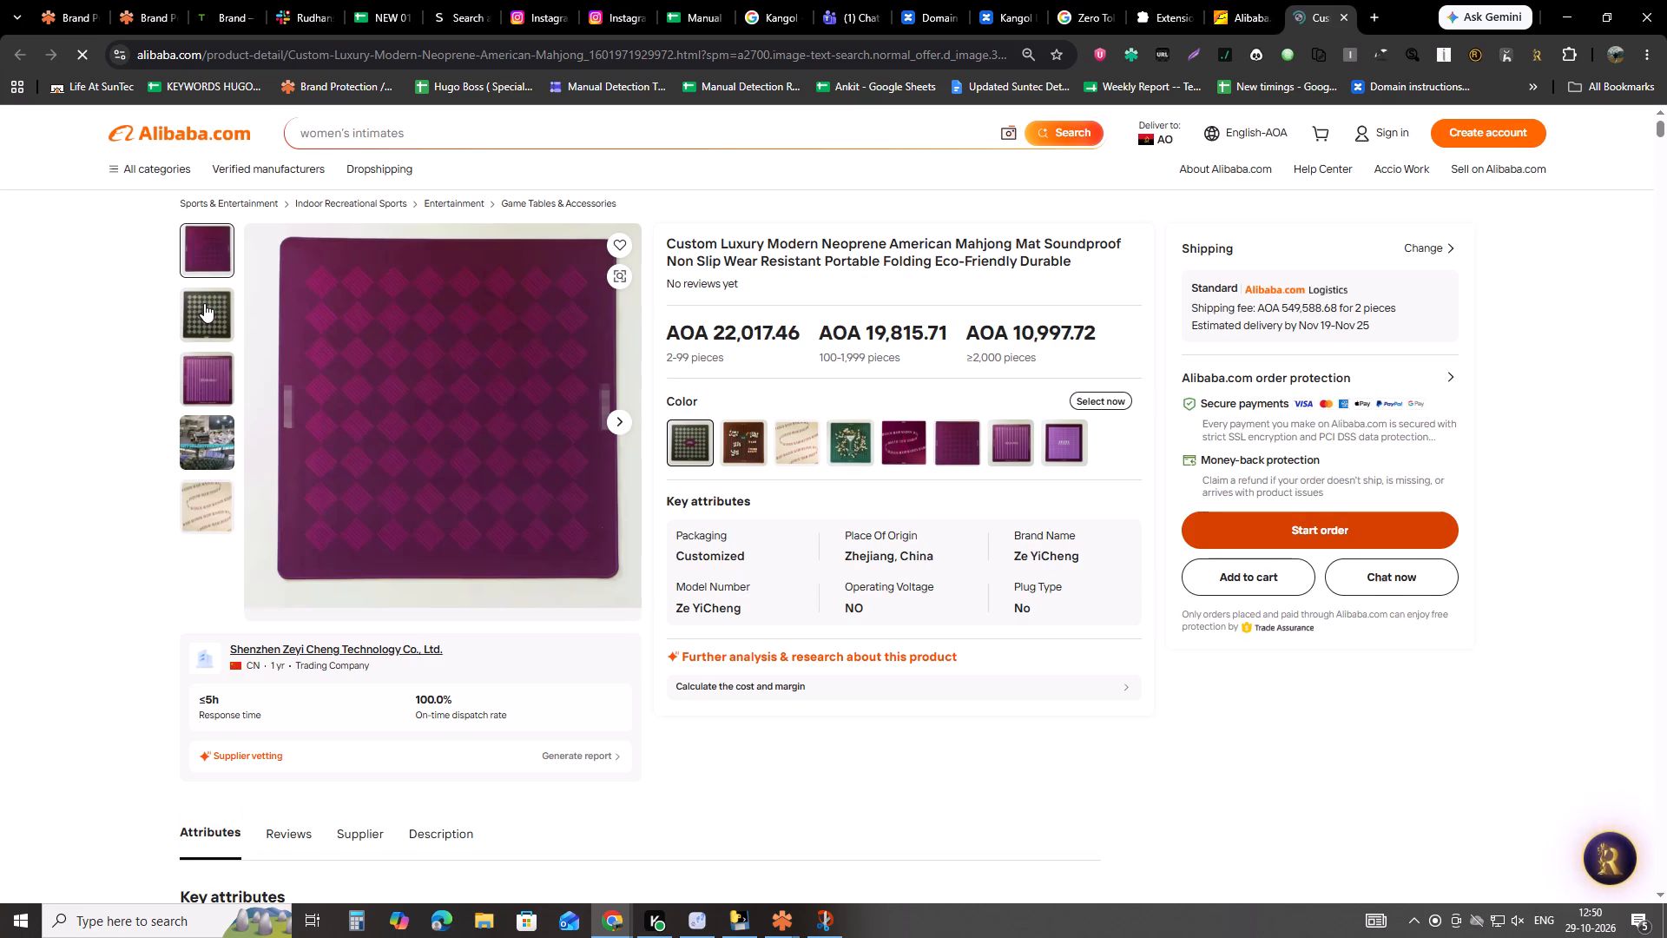
{"action": "left_click", "coordinate": [209, 314]}
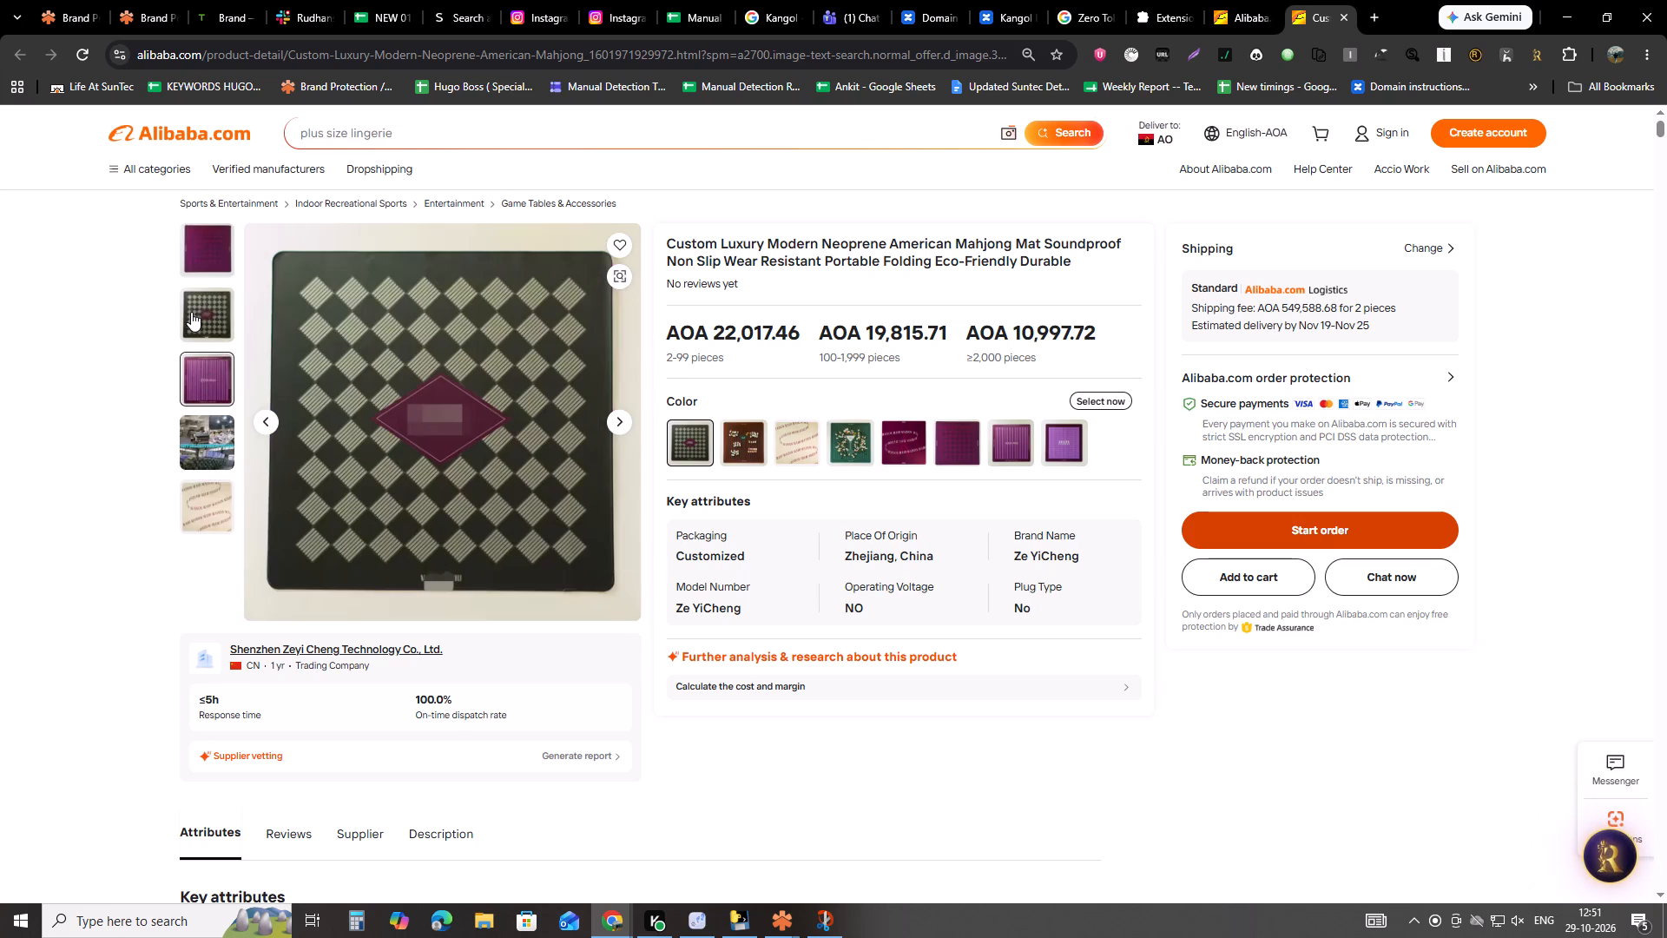
Inspect the enlarged image of the Olive(The Checkmate House) color variation and close the variation selection.
{"action": "left_click", "coordinate": [689, 445]}
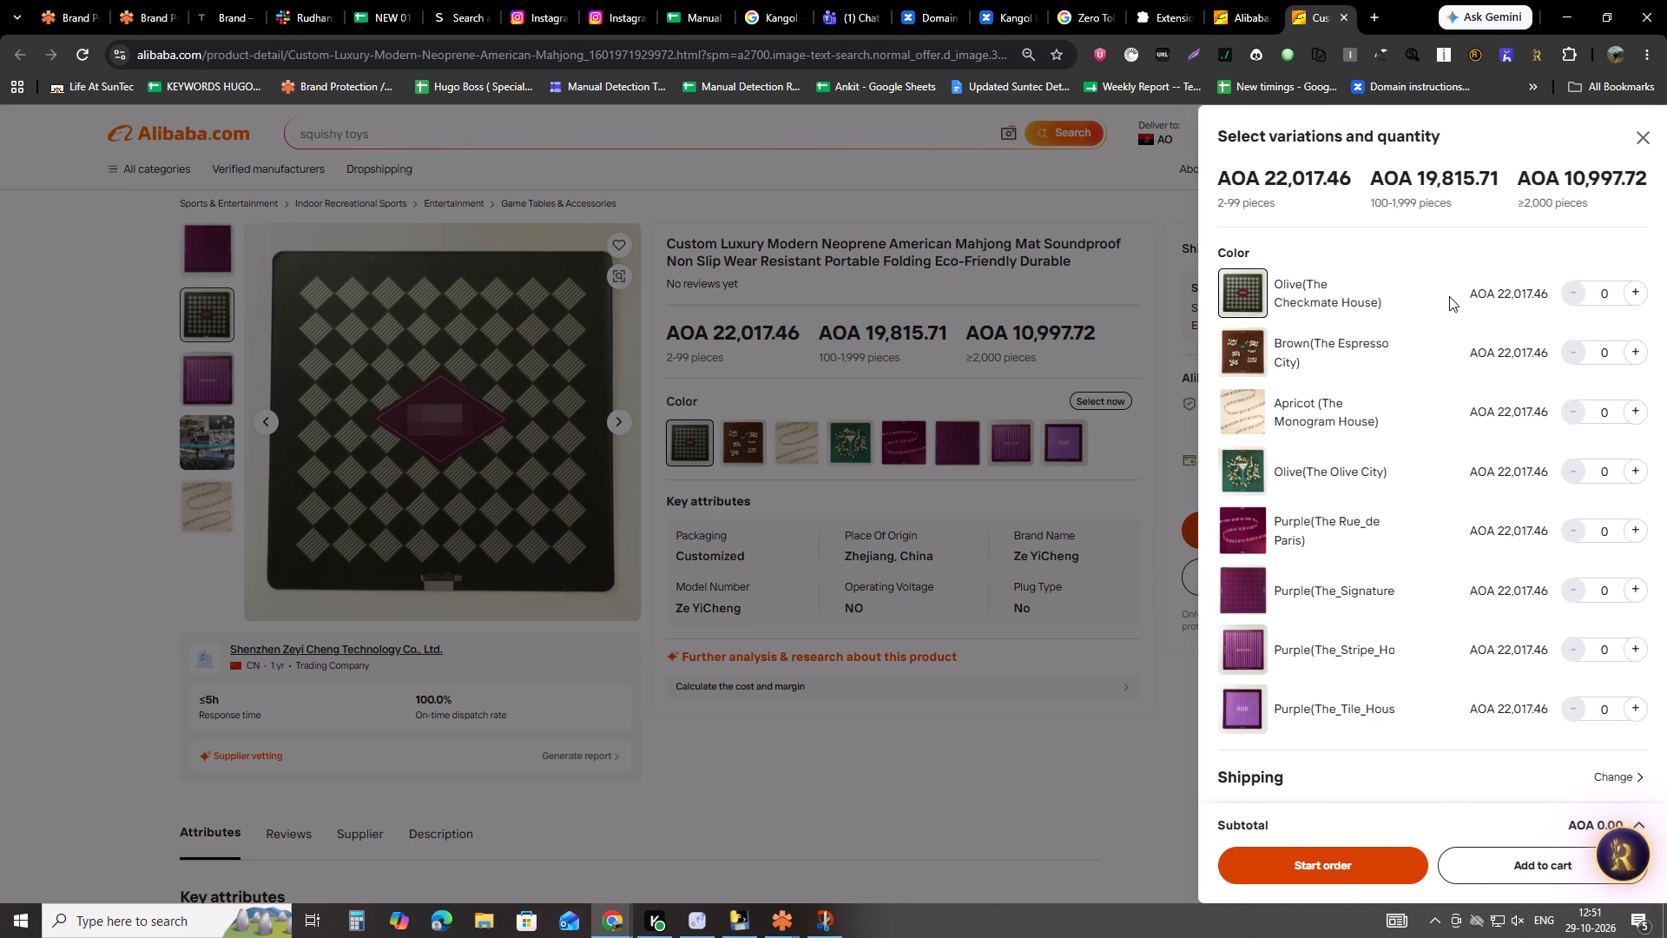
{"action": "left_click", "coordinate": [1245, 288]}
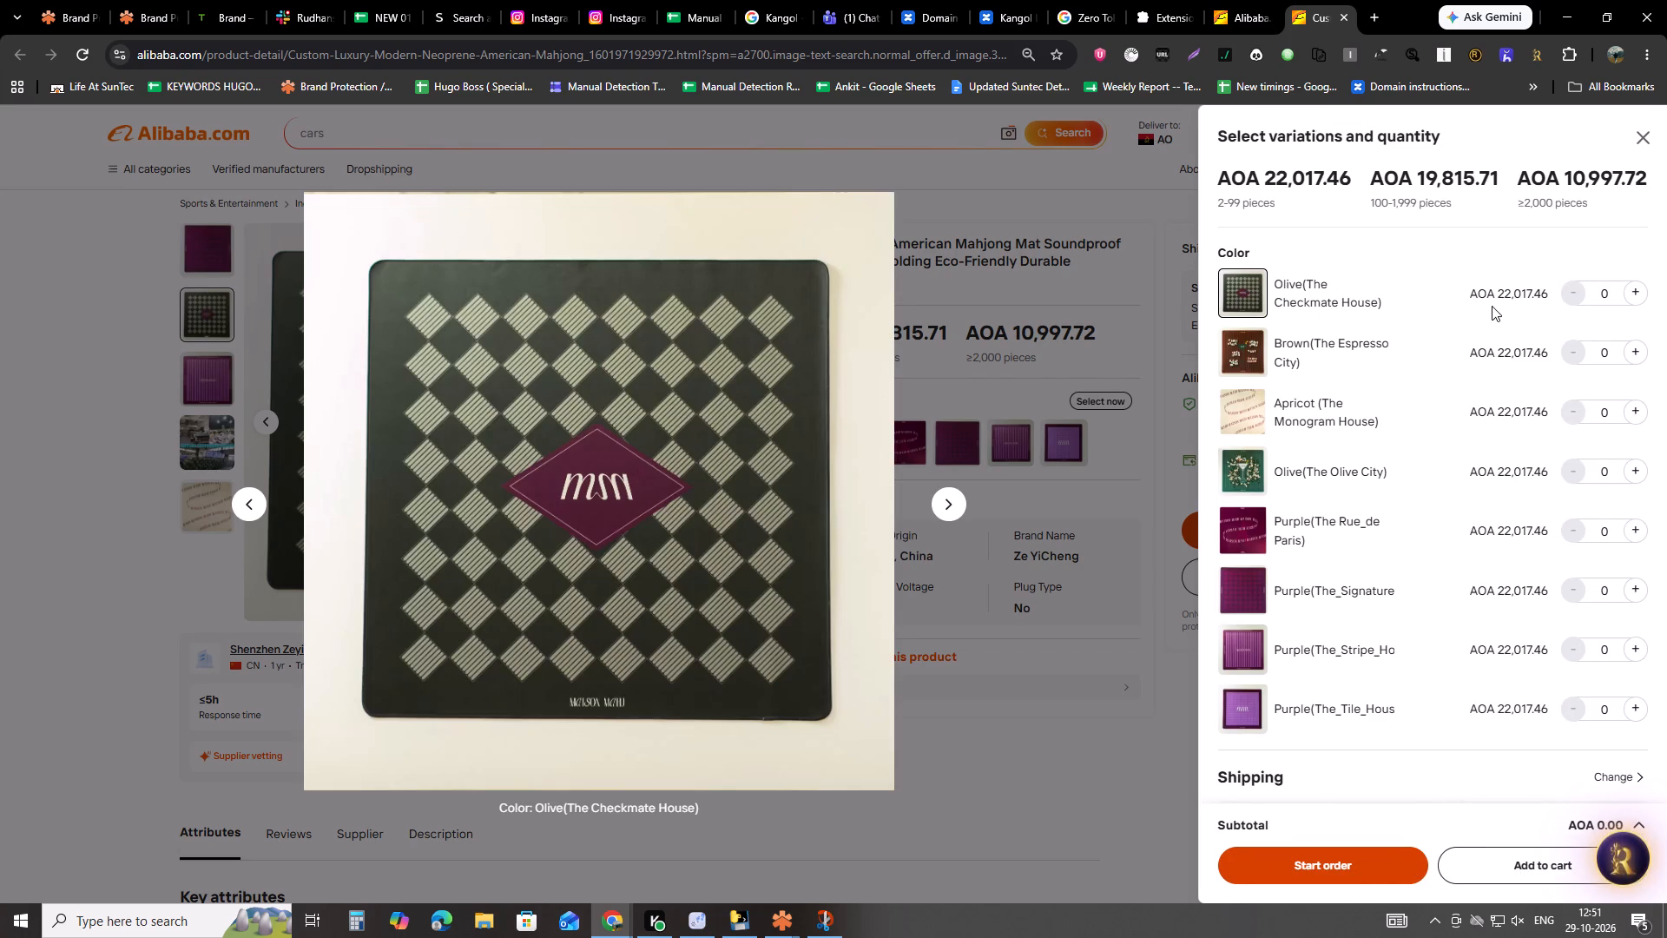
{"action": "left_click", "coordinate": [1647, 145]}
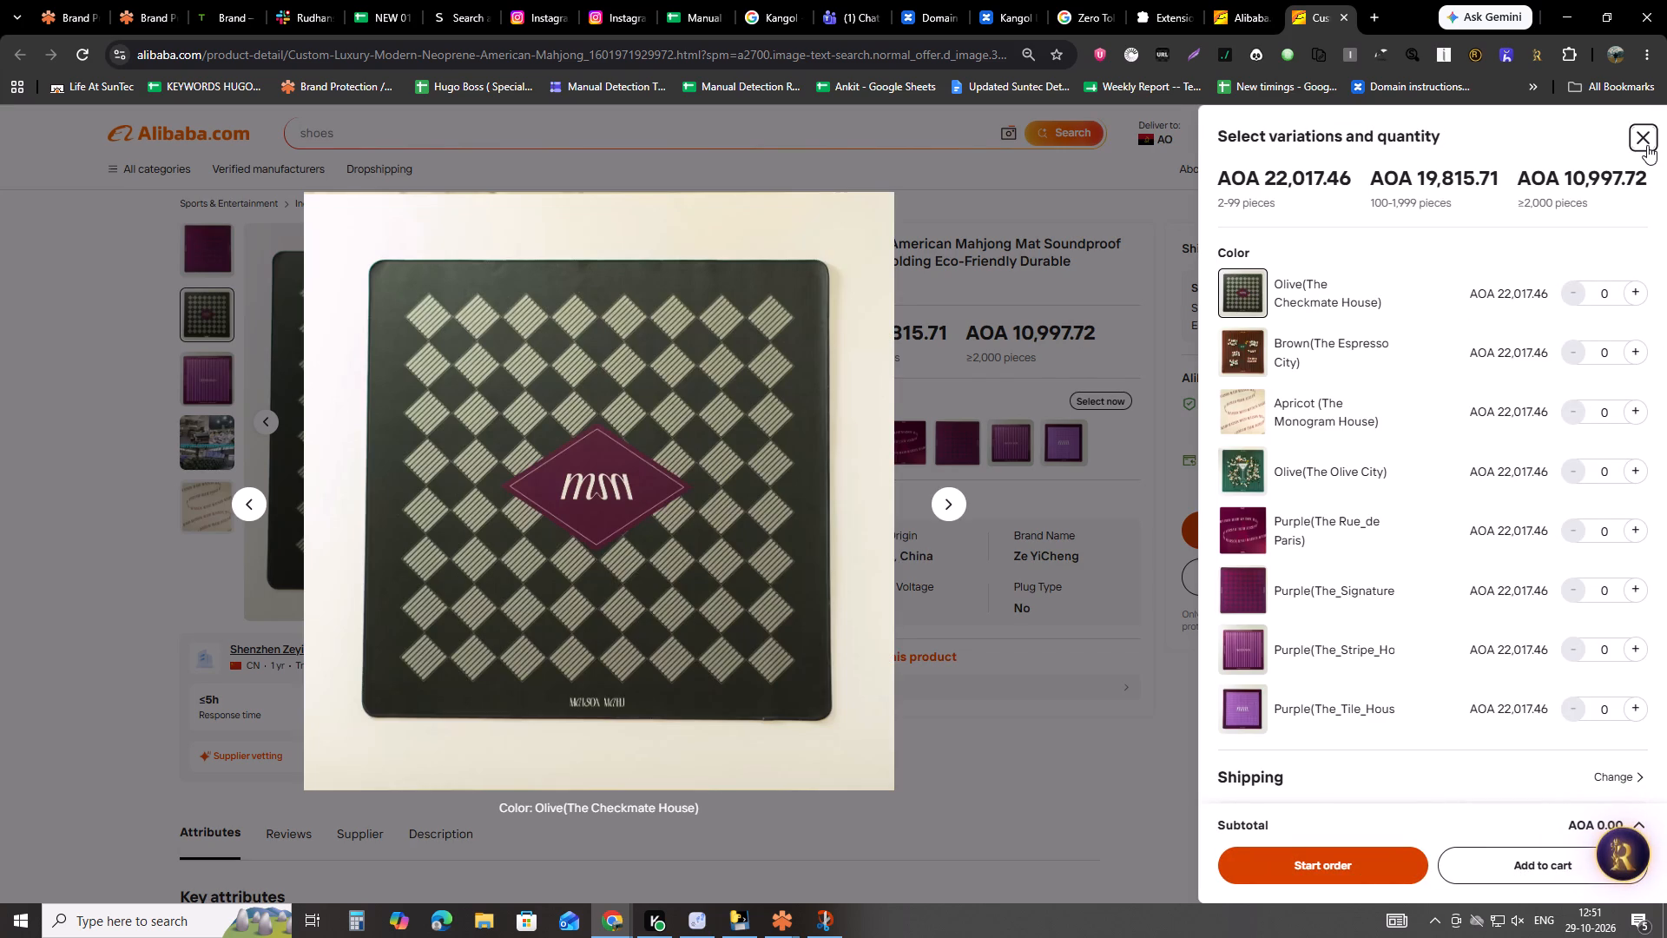
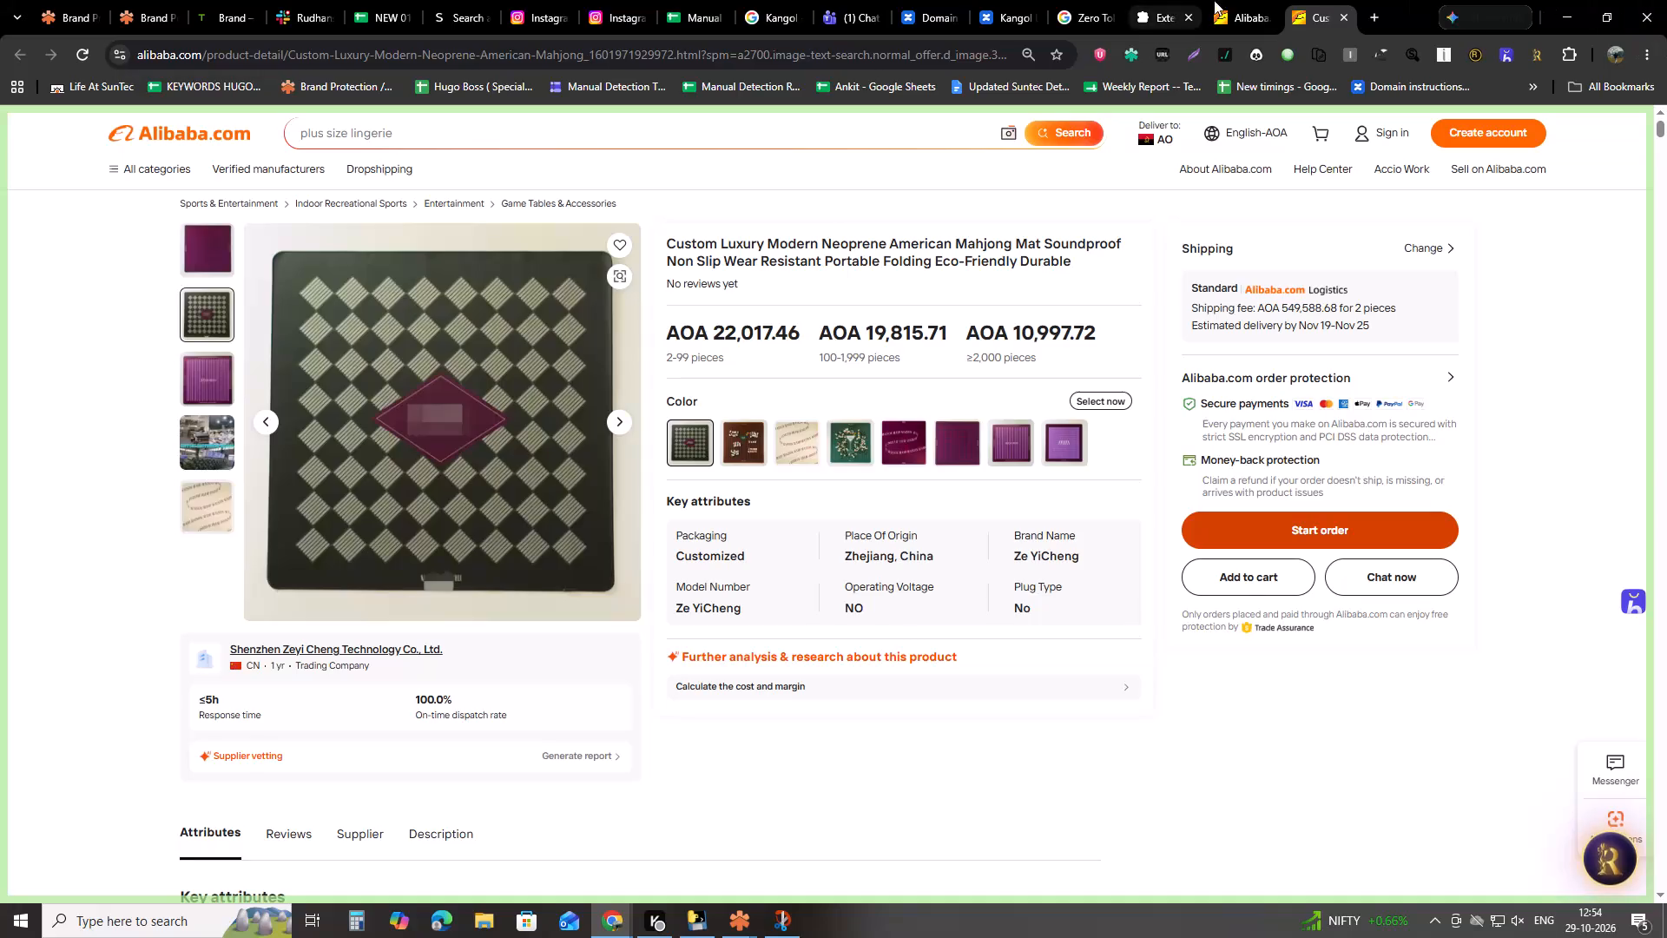
Look through the remaining plugin-highlighted mahjong mat listings on the current Alibaba image search results page.
{"action": "left_click", "coordinate": [1241, 0]}
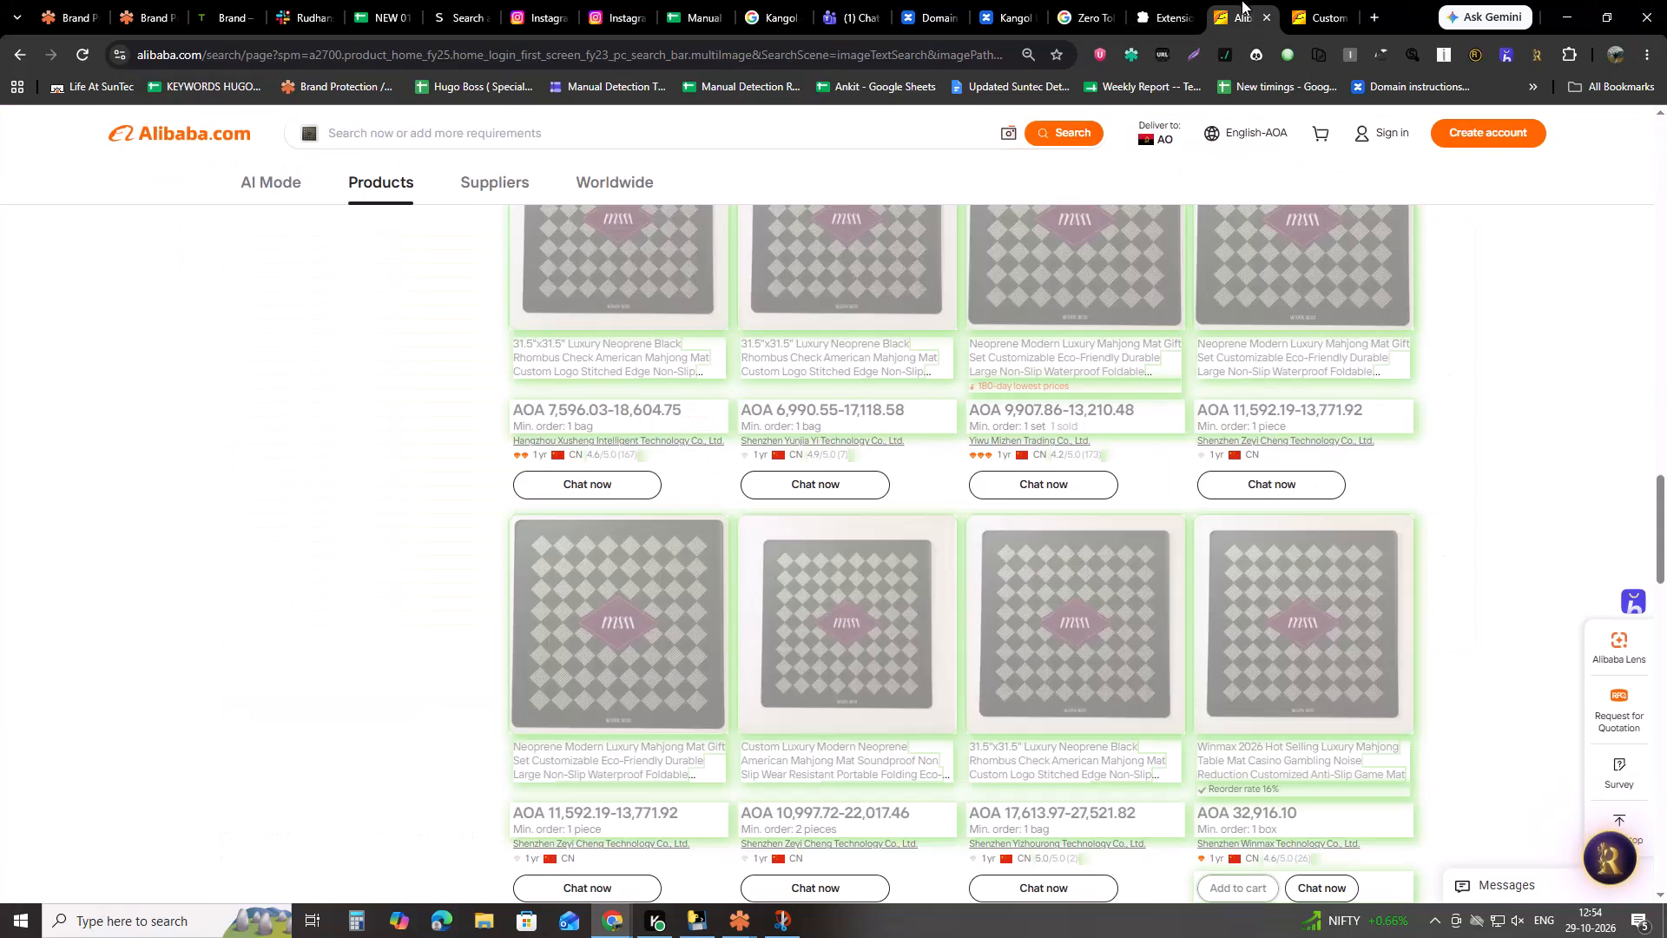
{"action": "scroll", "coordinate": [1101, 407], "scroll_direction": "down", "scroll_amount": 6}
{"action": "scroll", "coordinate": [232, 607], "scroll_direction": "down", "scroll_amount": 5}
{"action": "scroll", "coordinate": [1355, 372], "scroll_direction": "down", "scroll_amount": 5}
{"action": "scroll", "coordinate": [465, 477], "scroll_direction": "down", "scroll_amount": 6}
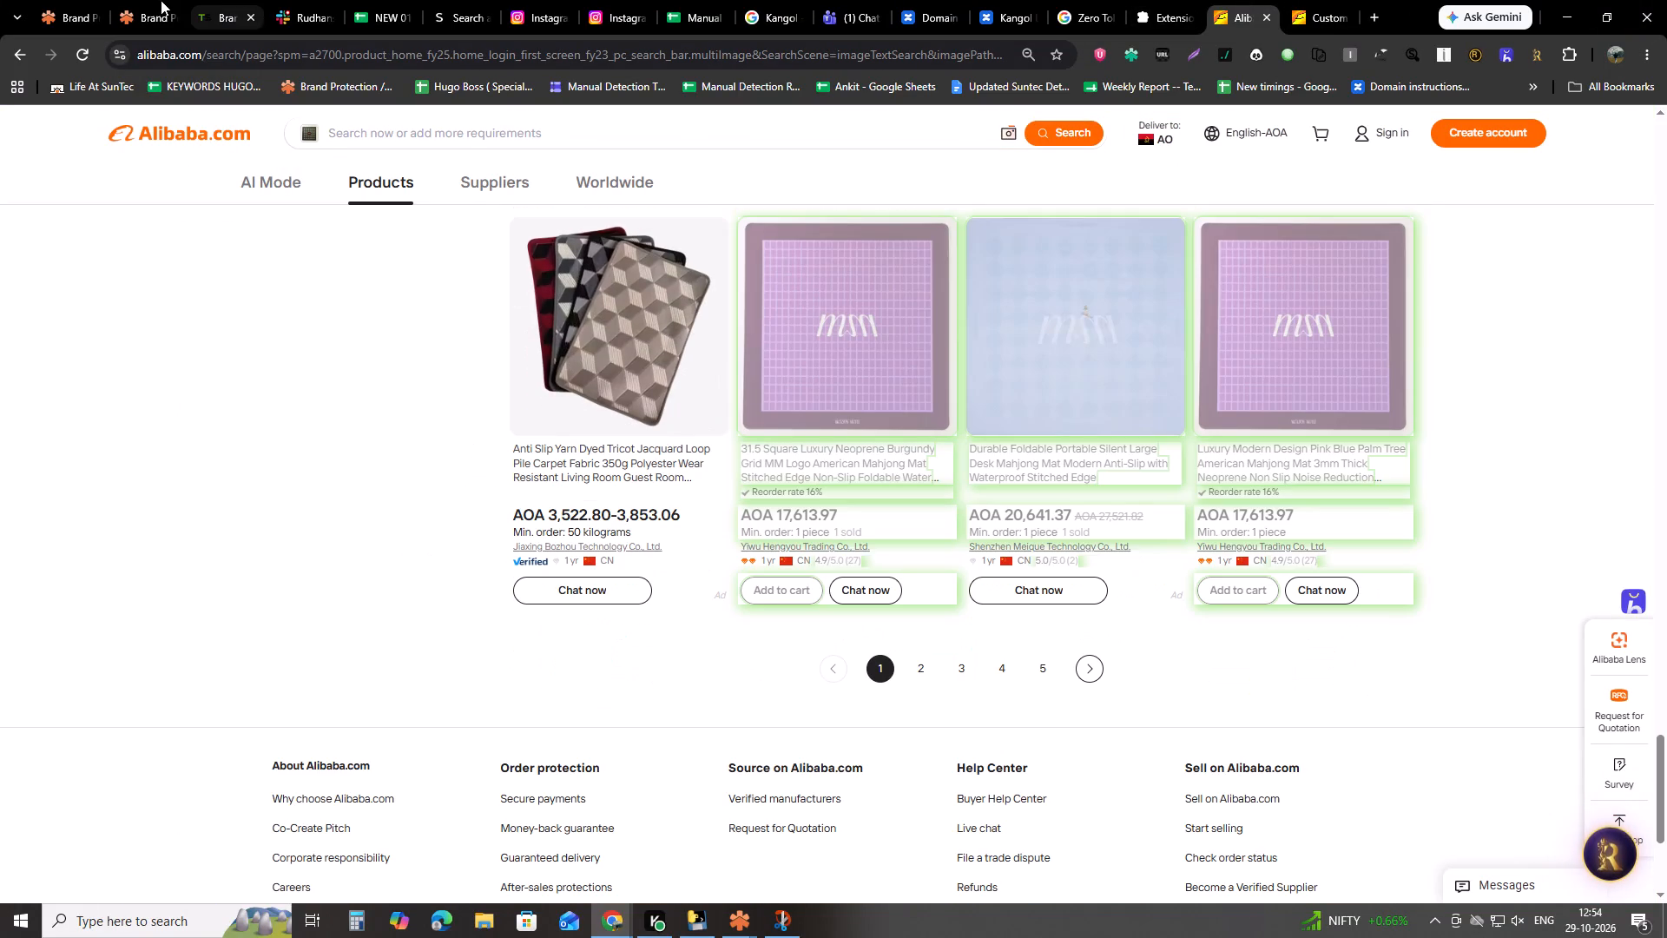
Review Maison Mahj's official Mats images through MaisonMahj_90 in the Red Points back office.
{"action": "left_click_drag", "start_coordinate": [126, 2], "coordinate": [137, 4]}
{"action": "left_click", "coordinate": [1626, 144]}
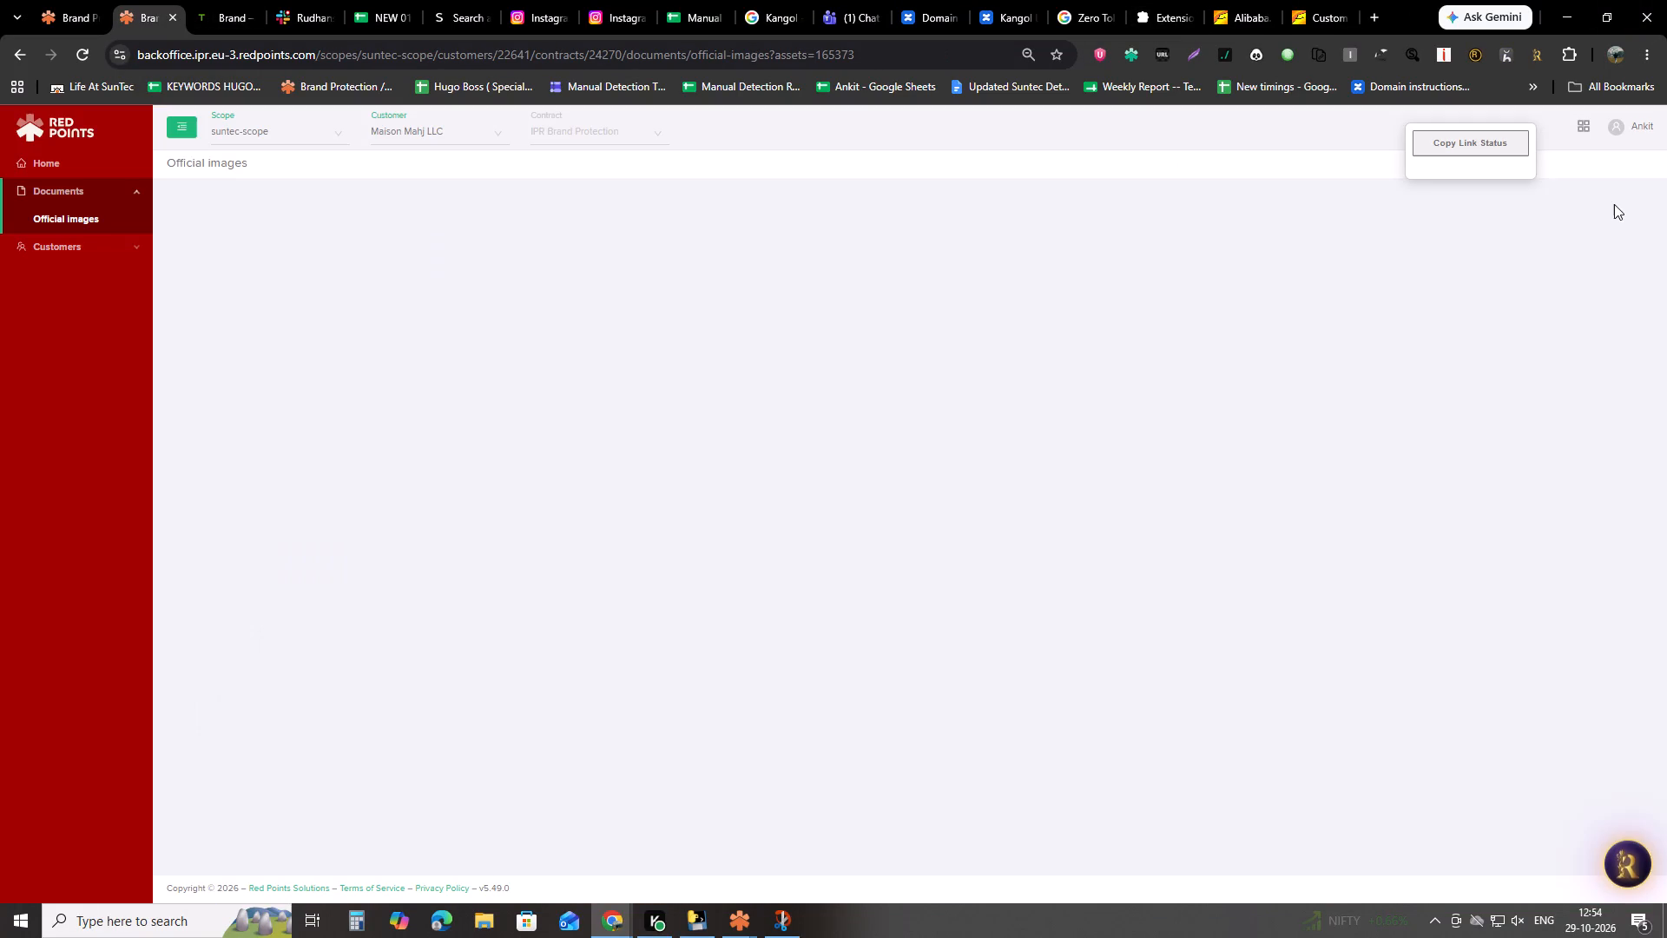
{"action": "scroll", "coordinate": [844, 614], "scroll_direction": "down", "scroll_amount": 6}
{"action": "scroll", "coordinate": [913, 611], "scroll_direction": "down", "scroll_amount": 7}
{"action": "scroll", "coordinate": [785, 598], "scroll_direction": "down", "scroll_amount": 4}
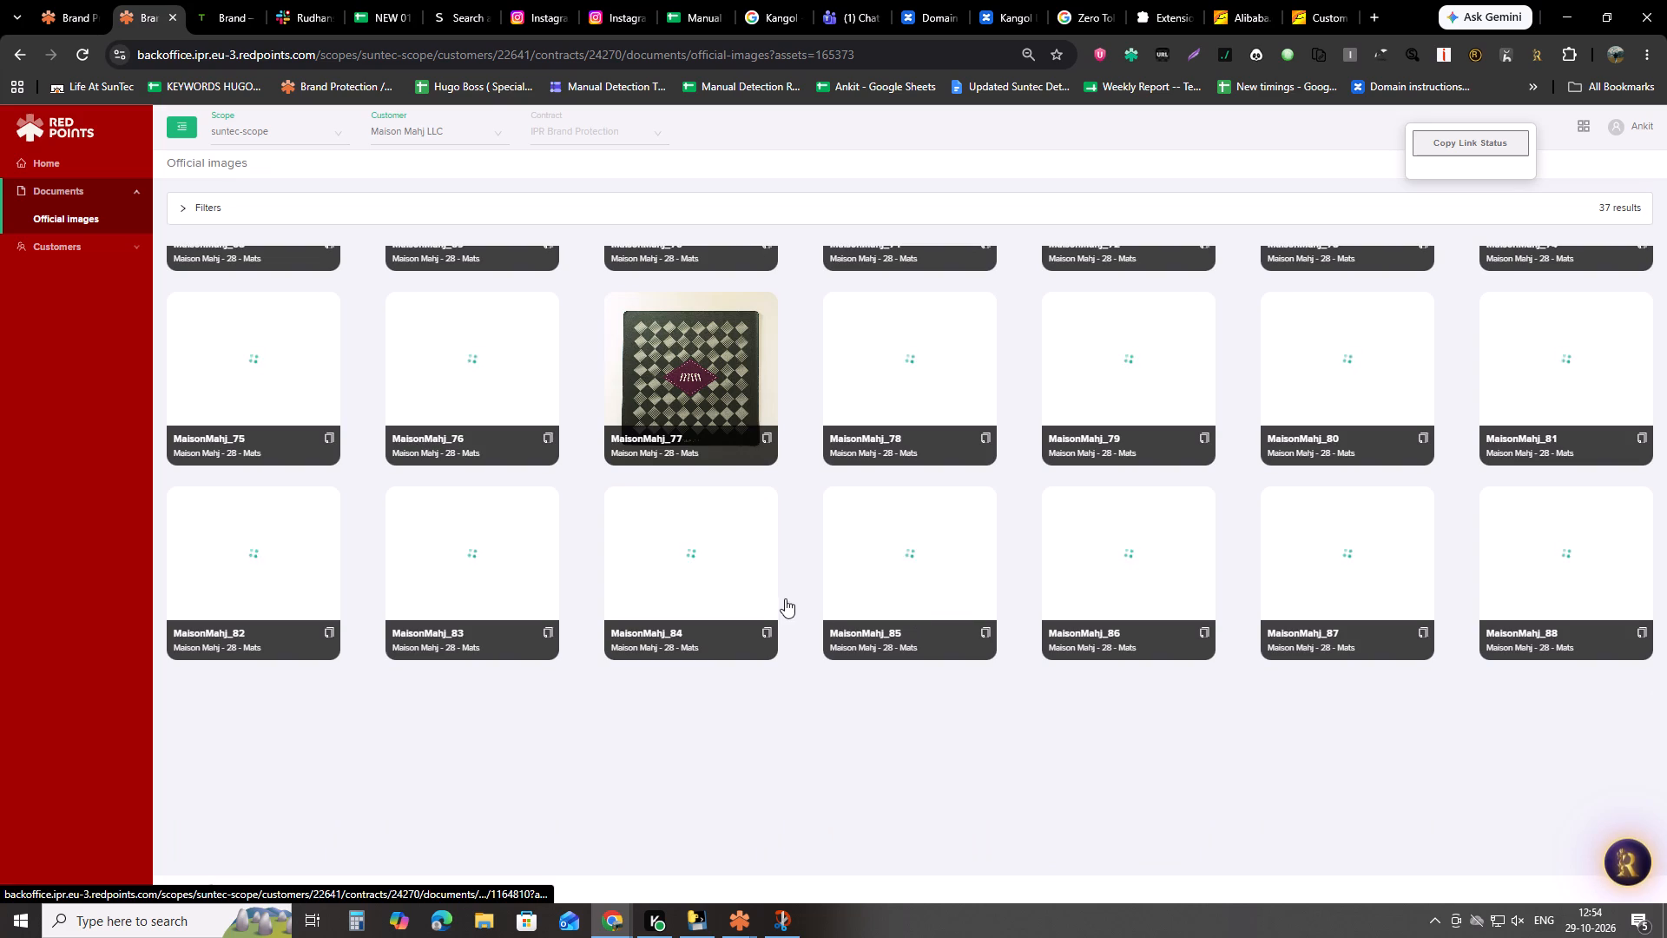
{"action": "scroll", "coordinate": [785, 598], "scroll_direction": "up", "scroll_amount": 2}
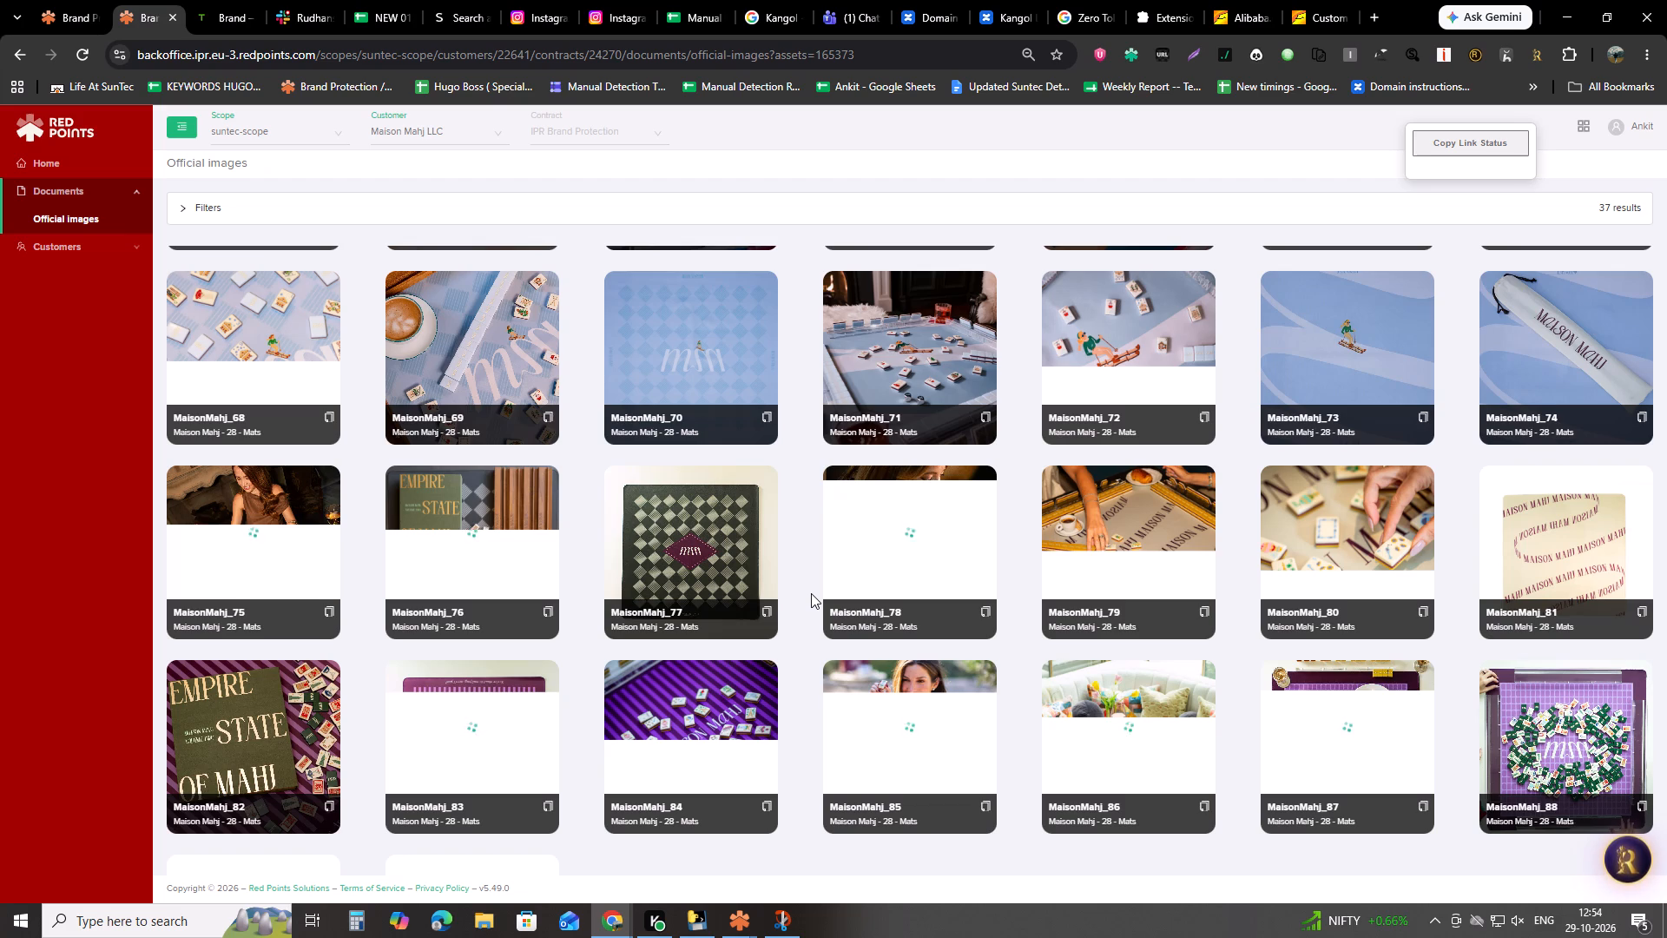
{"action": "scroll", "coordinate": [860, 569], "scroll_direction": "down", "scroll_amount": 5}
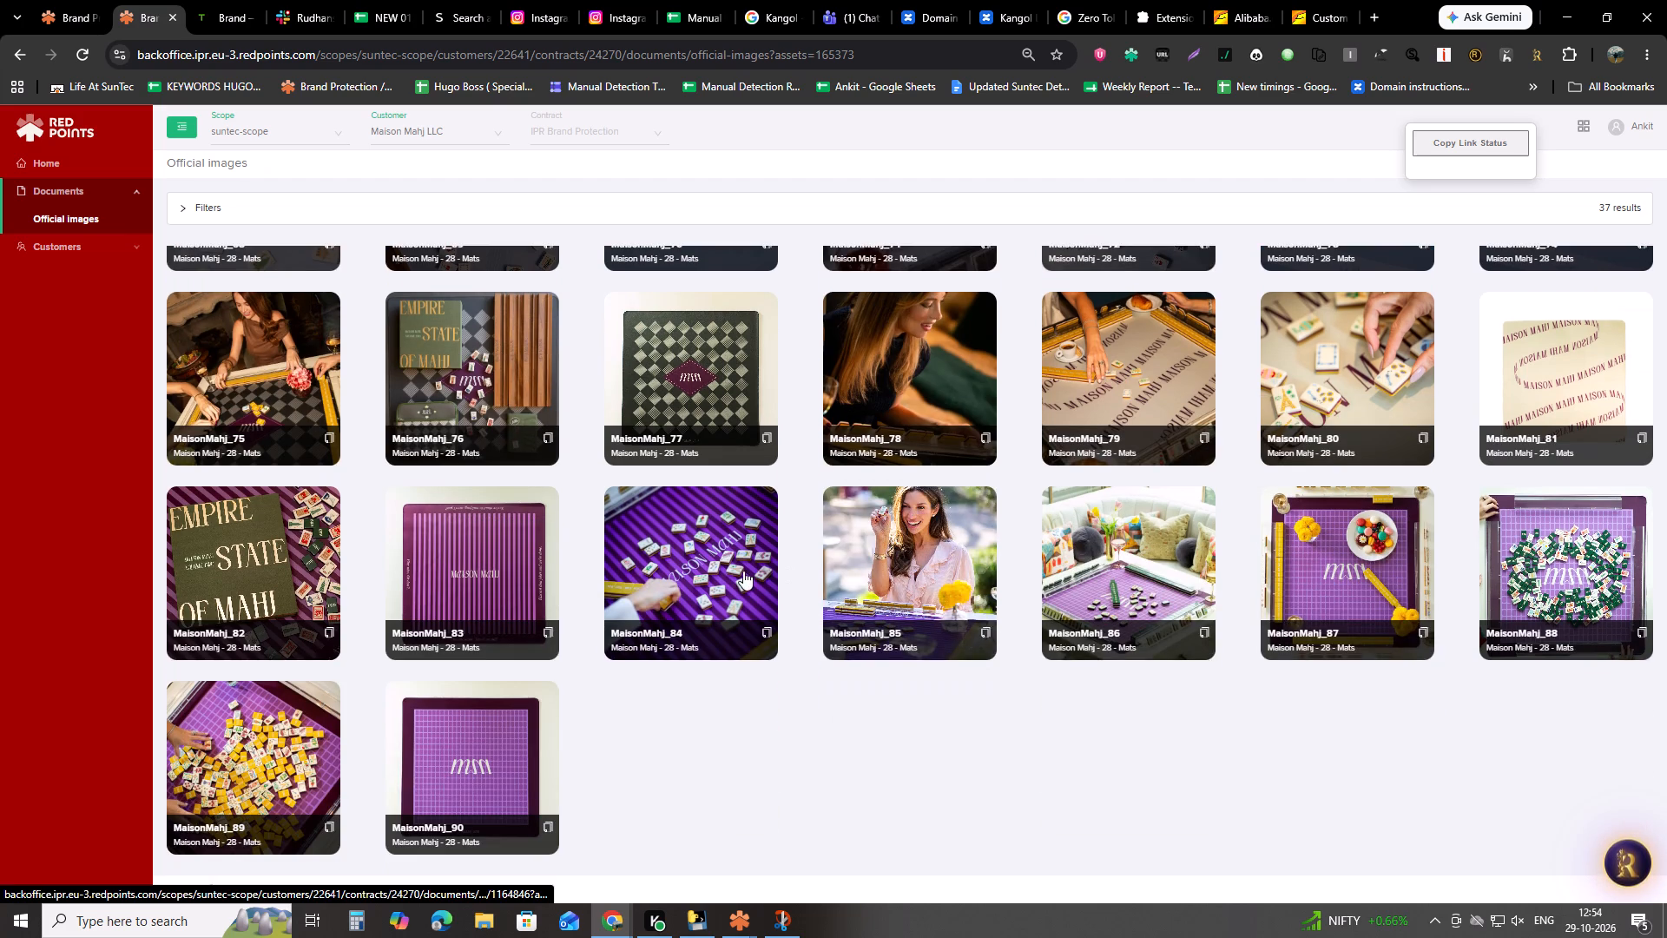
Open page 3 of the Alibaba image search results and examine its listings for matching mahjong mats.
{"action": "left_click", "coordinate": [1303, 0]}
{"action": "left_click", "coordinate": [1254, 0]}
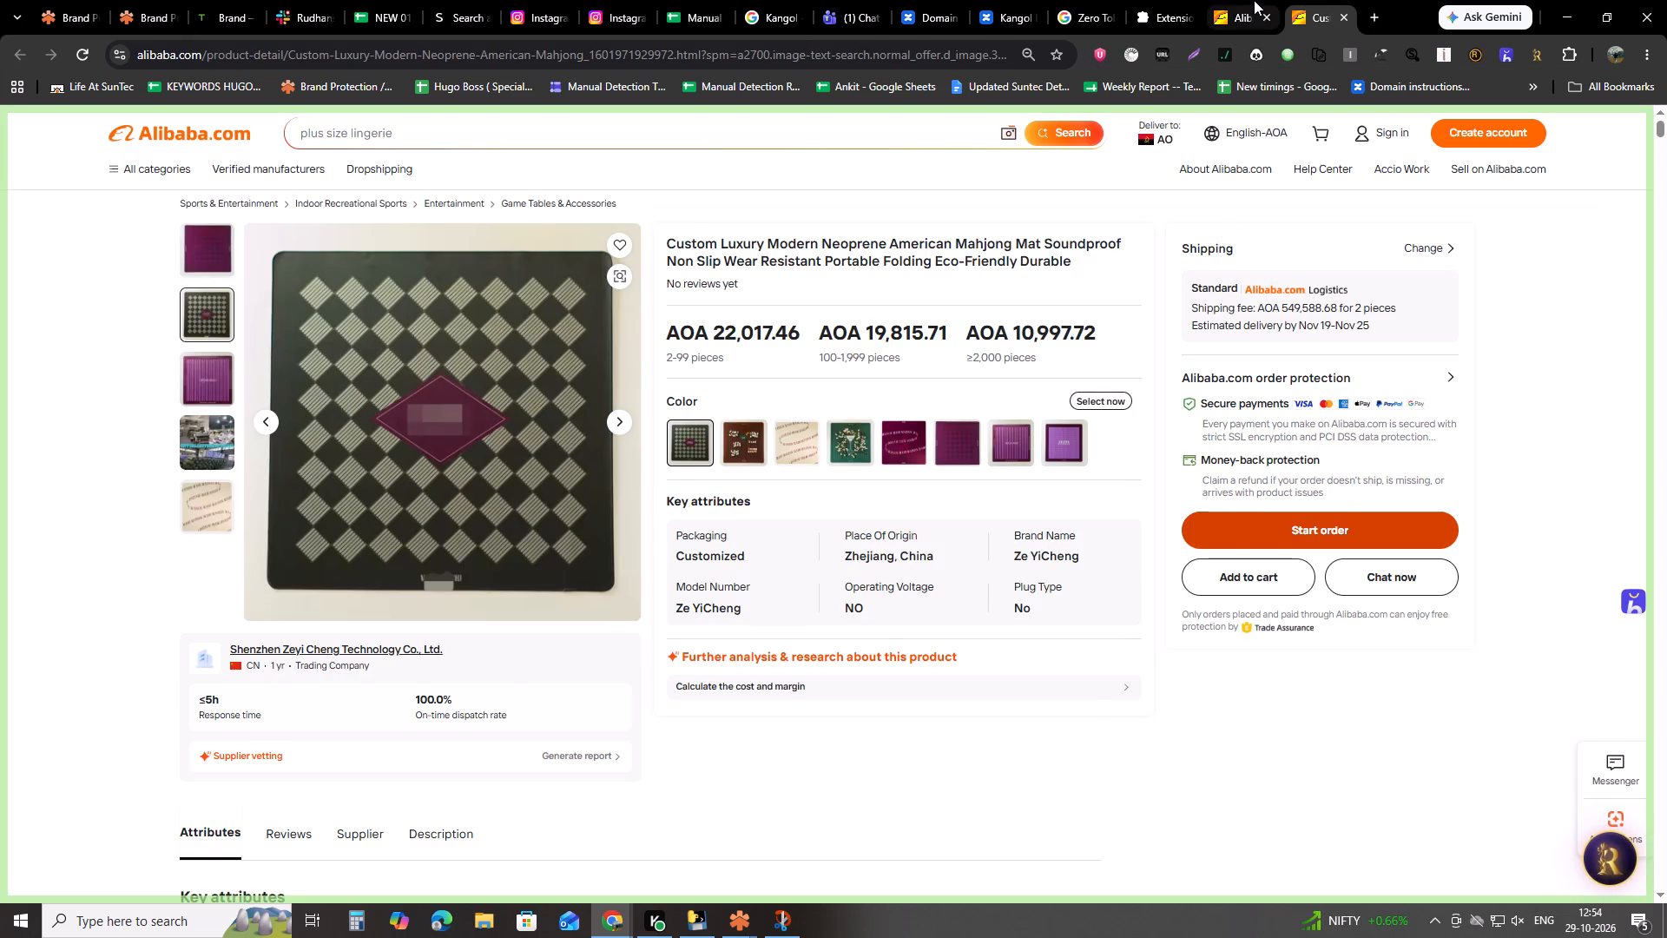
{"action": "scroll", "coordinate": [1160, 473], "scroll_direction": "down", "scroll_amount": 1}
{"action": "left_click", "coordinate": [959, 573]}
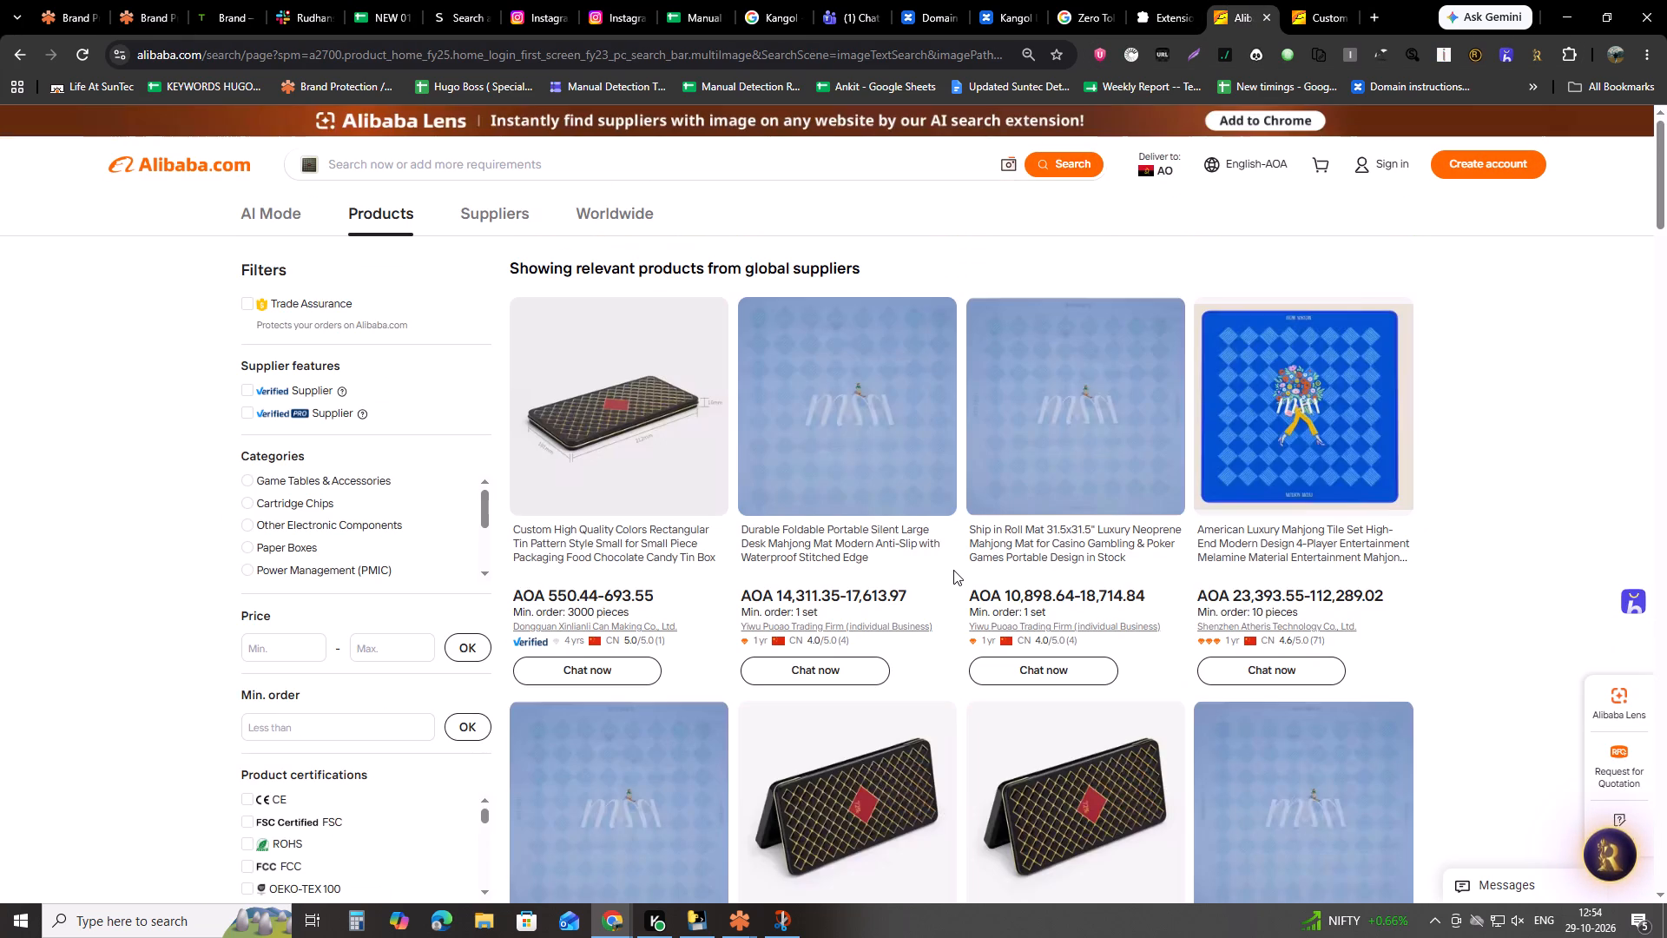
{"action": "scroll", "coordinate": [879, 560], "scroll_direction": "down", "scroll_amount": 9}
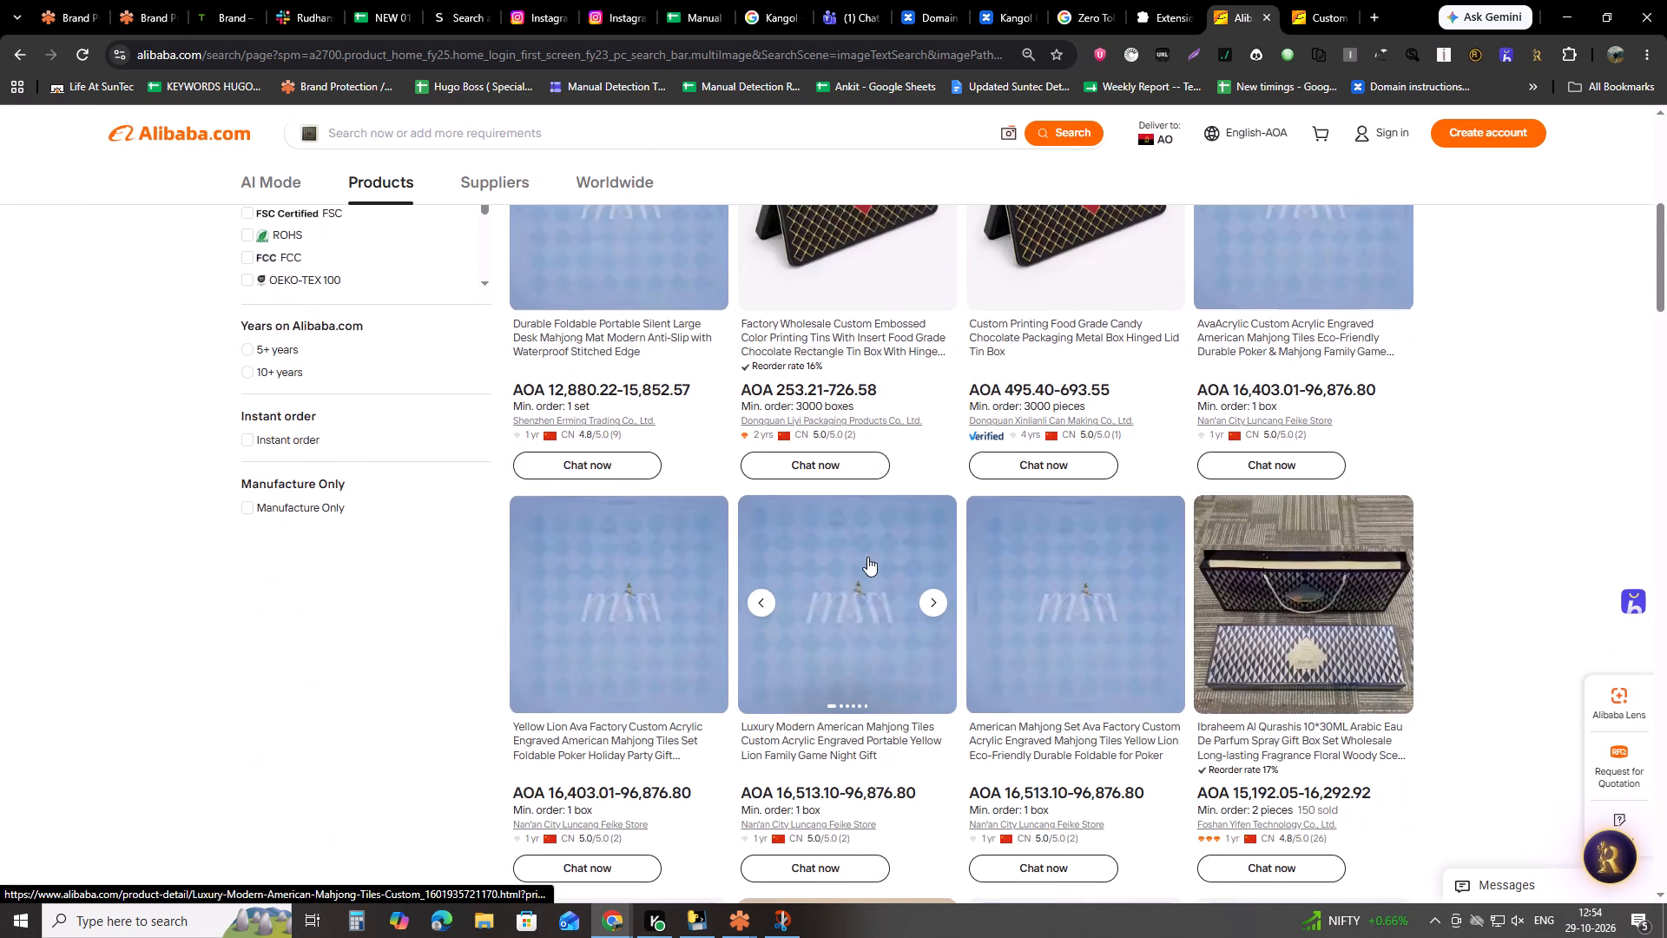
{"action": "scroll", "coordinate": [1030, 513], "scroll_direction": "down", "scroll_amount": 8}
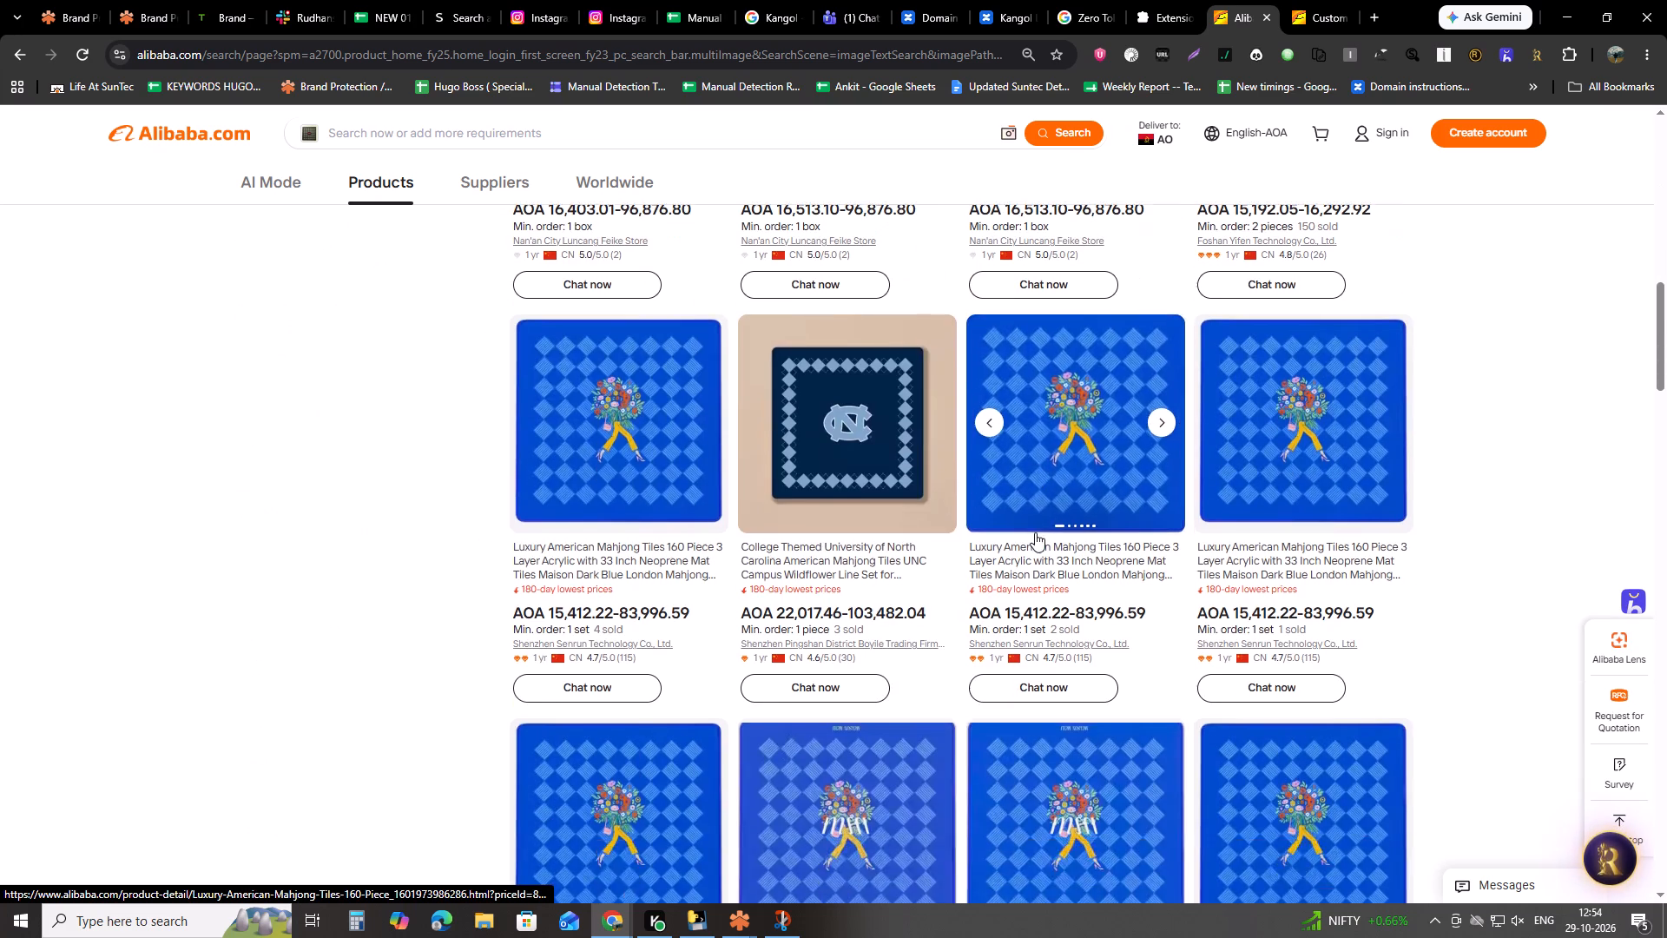
Recheck the official Mats images in the Red Points back office against the designs seen in the Alibaba listings.
{"action": "left_click", "coordinate": [137, 0]}
{"action": "scroll", "coordinate": [639, 682], "scroll_direction": "down", "scroll_amount": 4}
{"action": "scroll", "coordinate": [639, 682], "scroll_direction": "up", "scroll_amount": 5}
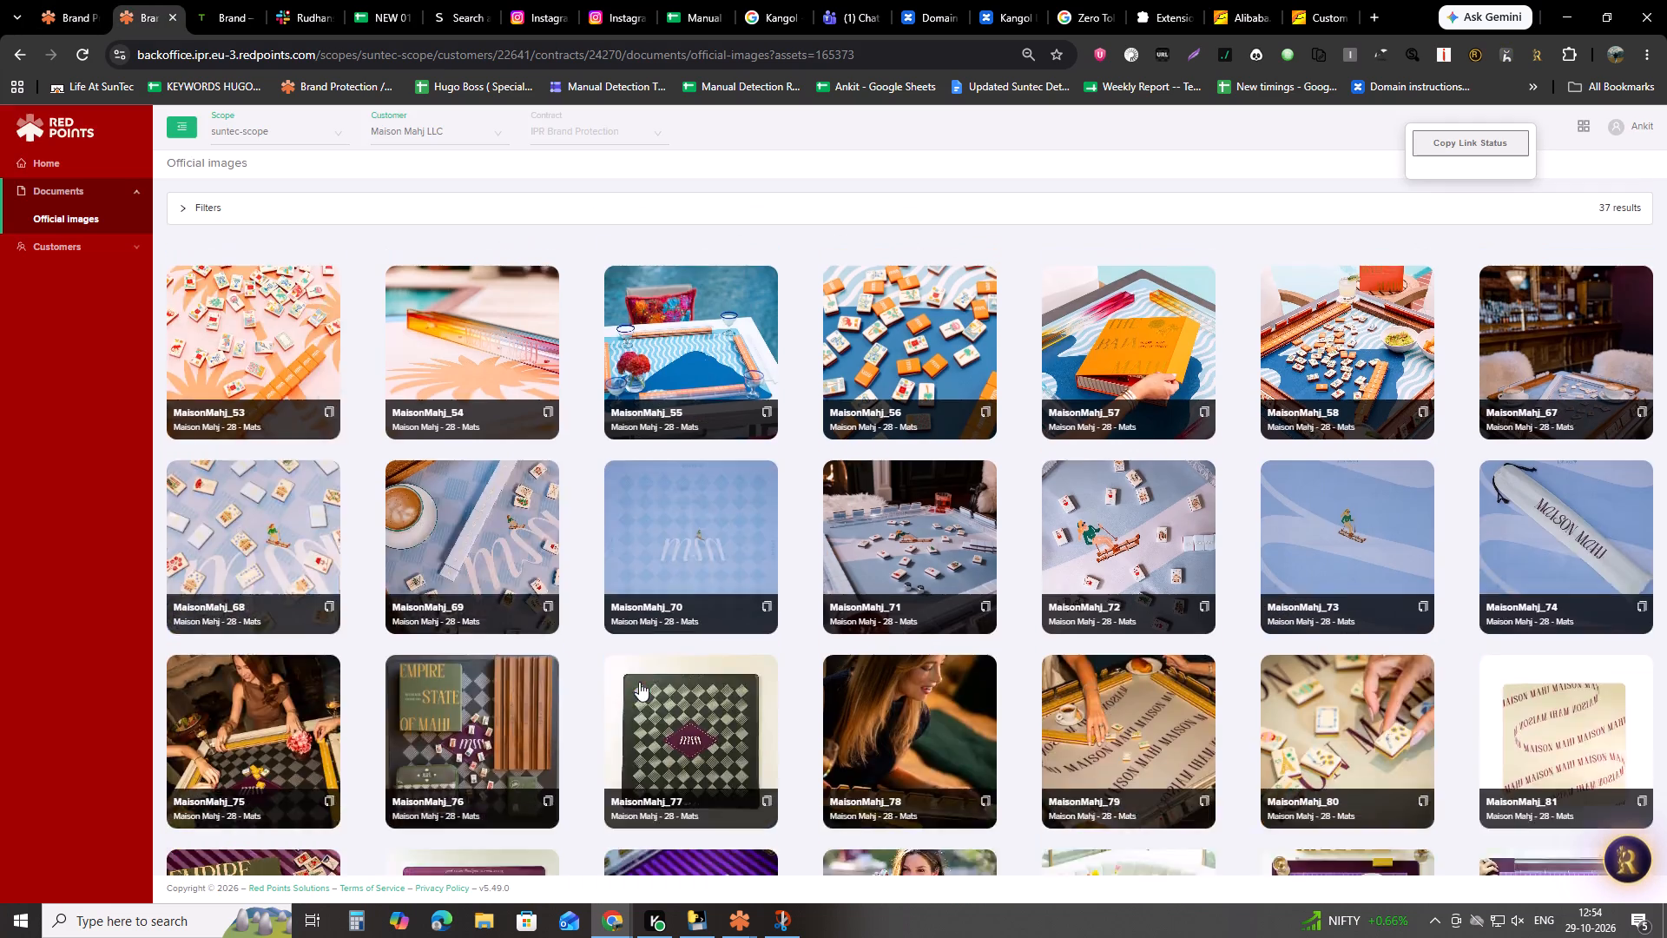
{"action": "scroll", "coordinate": [639, 682], "scroll_direction": "up", "scroll_amount": 6}
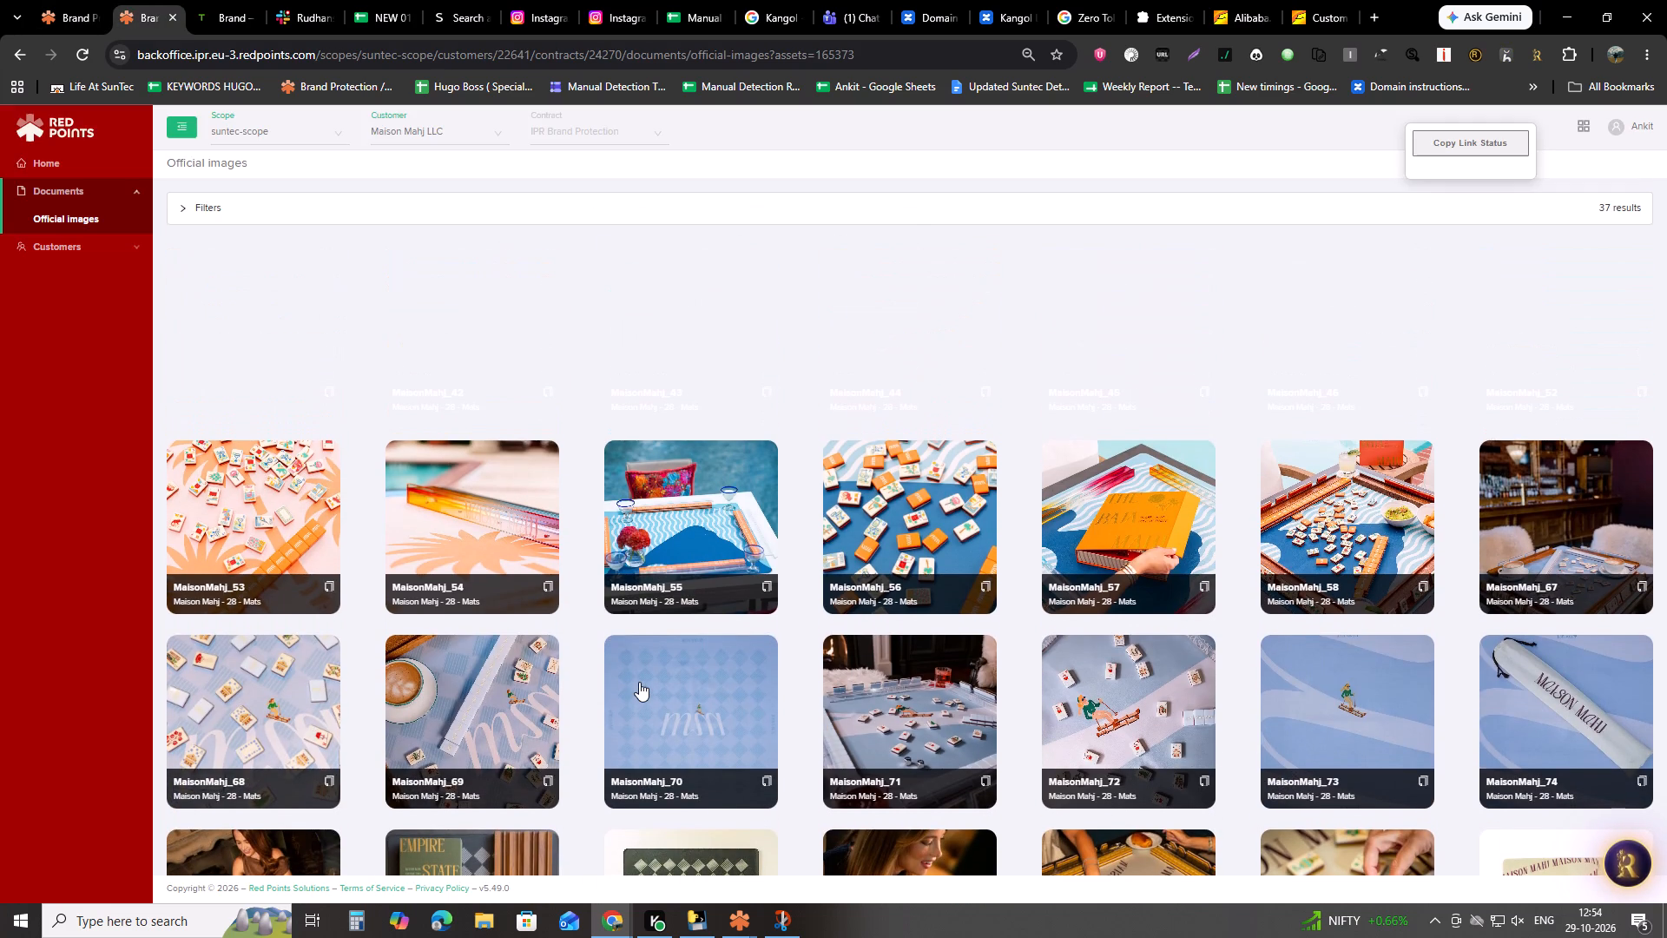
{"action": "scroll", "coordinate": [649, 676], "scroll_direction": "up", "scroll_amount": 1}
{"action": "scroll", "coordinate": [731, 642], "scroll_direction": "down", "scroll_amount": 6}
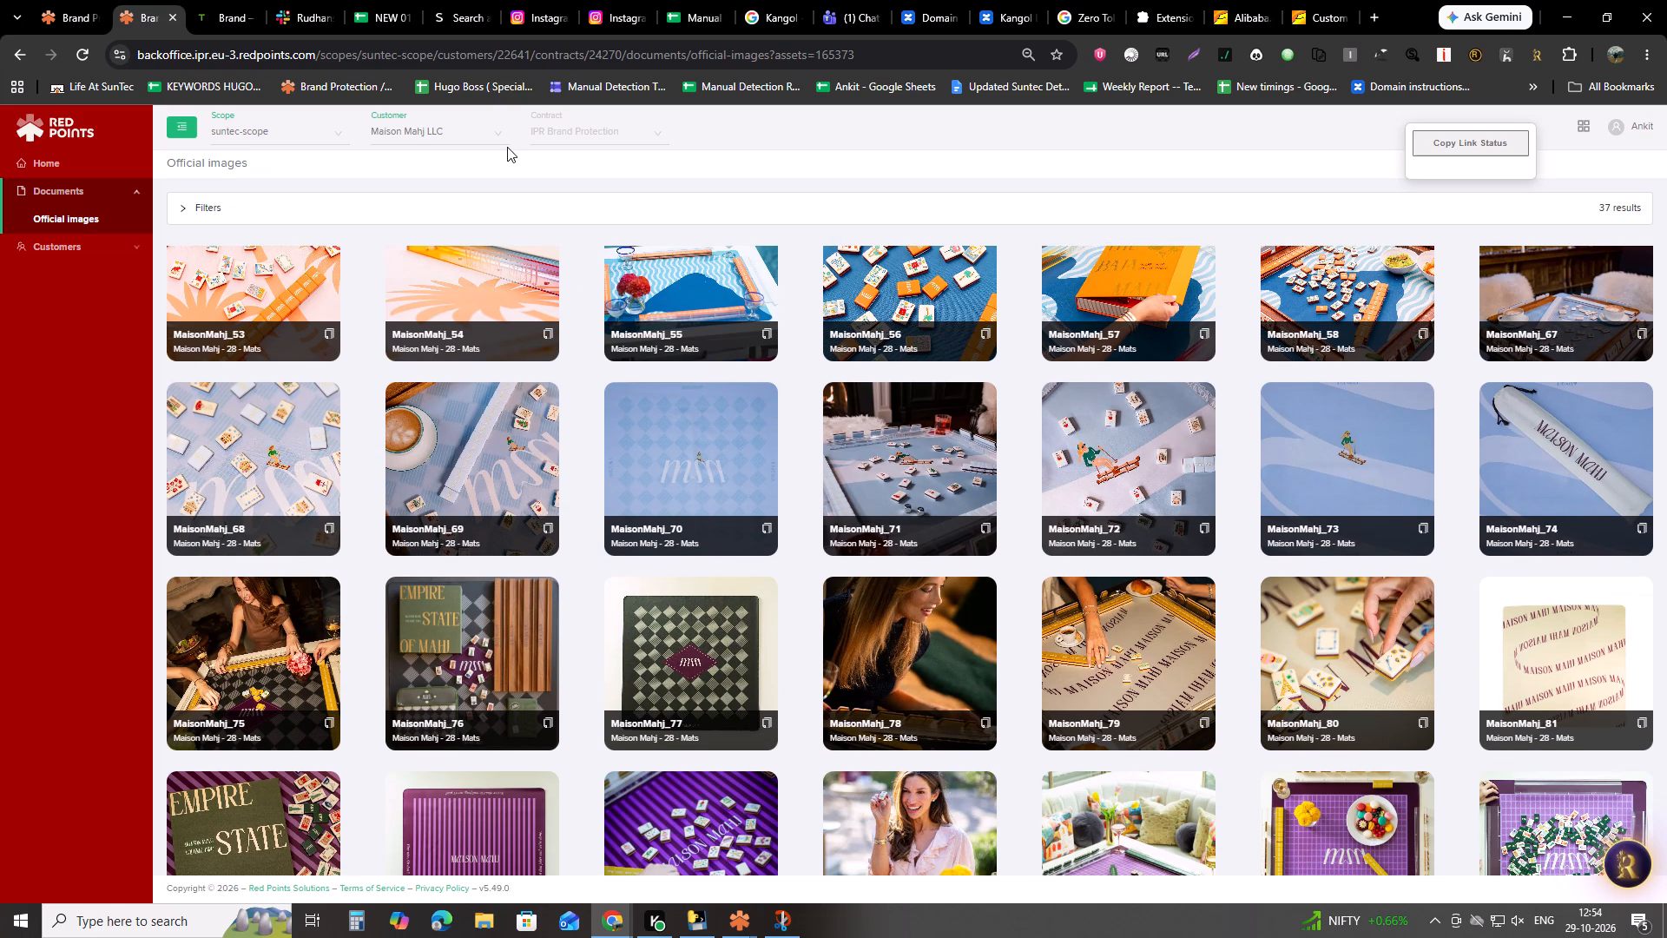
Copy the customer name Fifth Generation INC from the NS-4 dpal-snt calendar sheet and set it as the New Incident customer.
{"action": "left_click", "coordinate": [378, 0]}
{"action": "scroll", "coordinate": [488, 394], "scroll_direction": "up", "scroll_amount": 2}
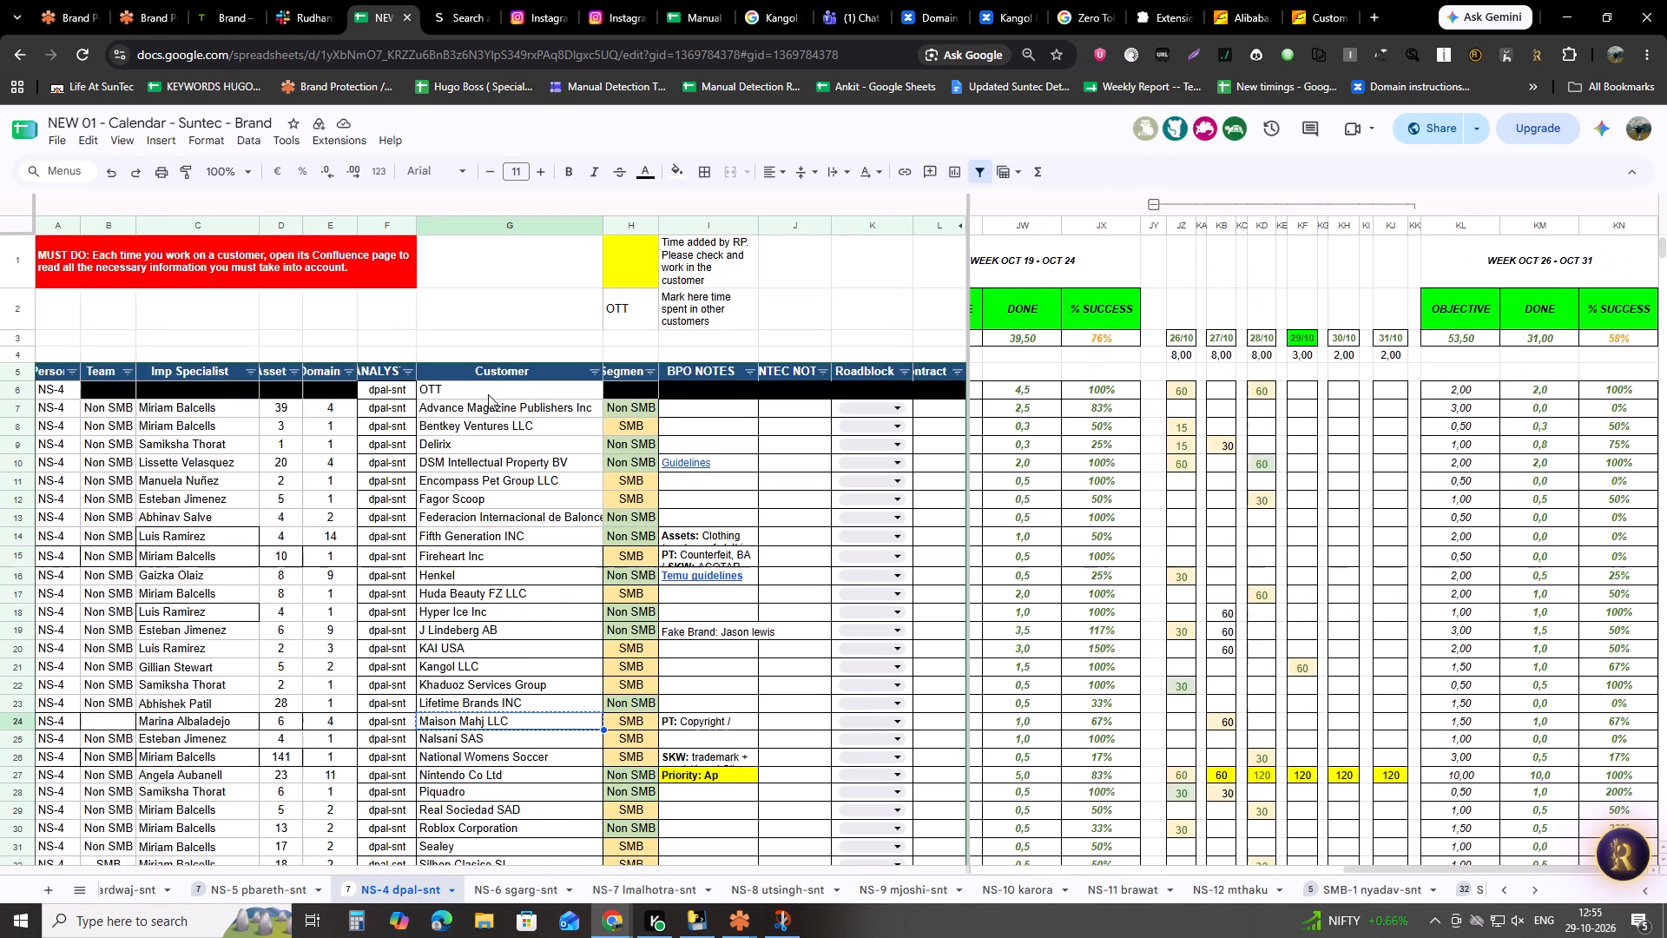
{"action": "scroll", "coordinate": [488, 394], "scroll_direction": "up", "scroll_amount": 2}
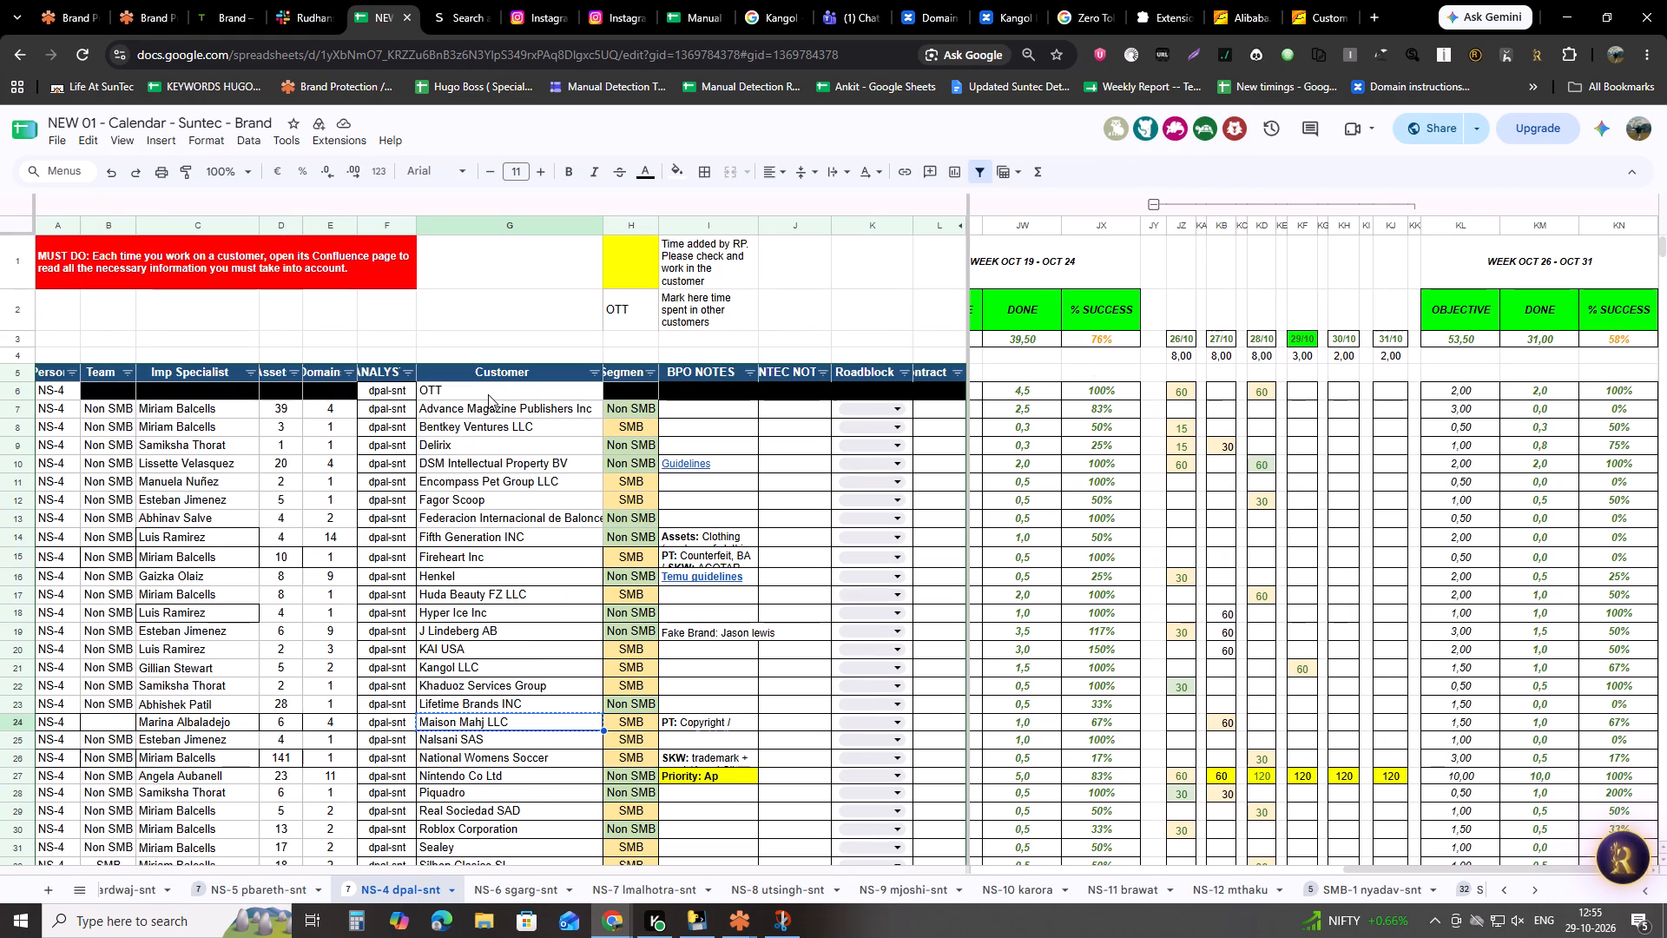
{"action": "left_click", "coordinate": [490, 536]}
{"action": "right_click", "coordinate": [490, 536]}
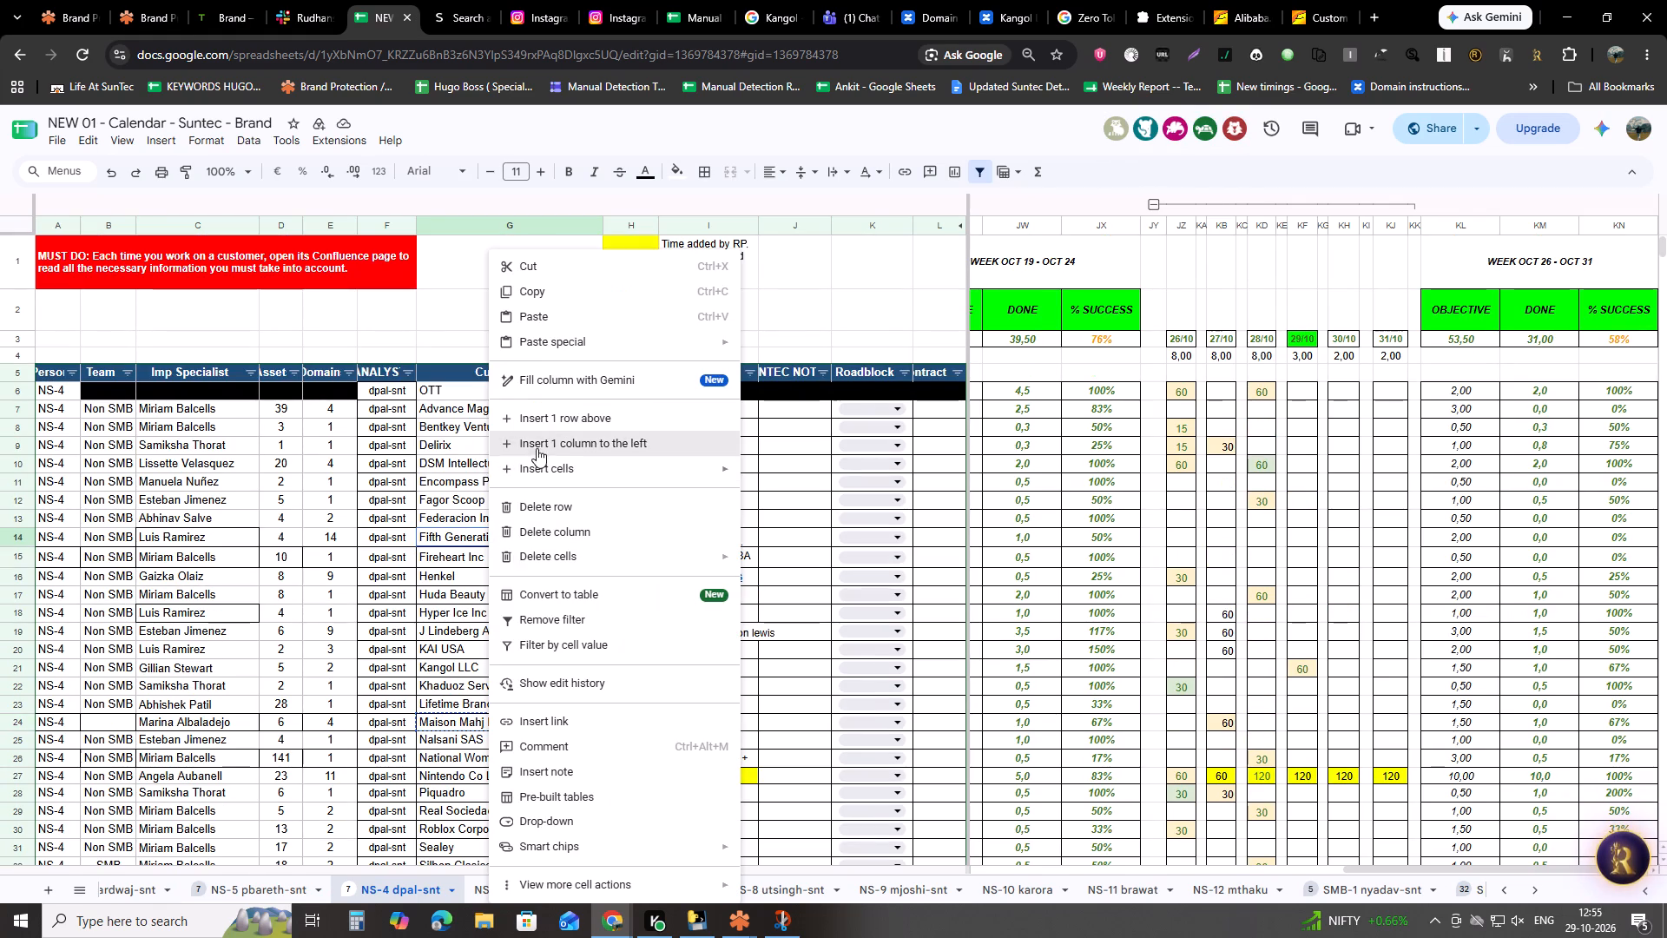
{"action": "left_click", "coordinate": [551, 296]}
{"action": "left_click", "coordinate": [53, 0]}
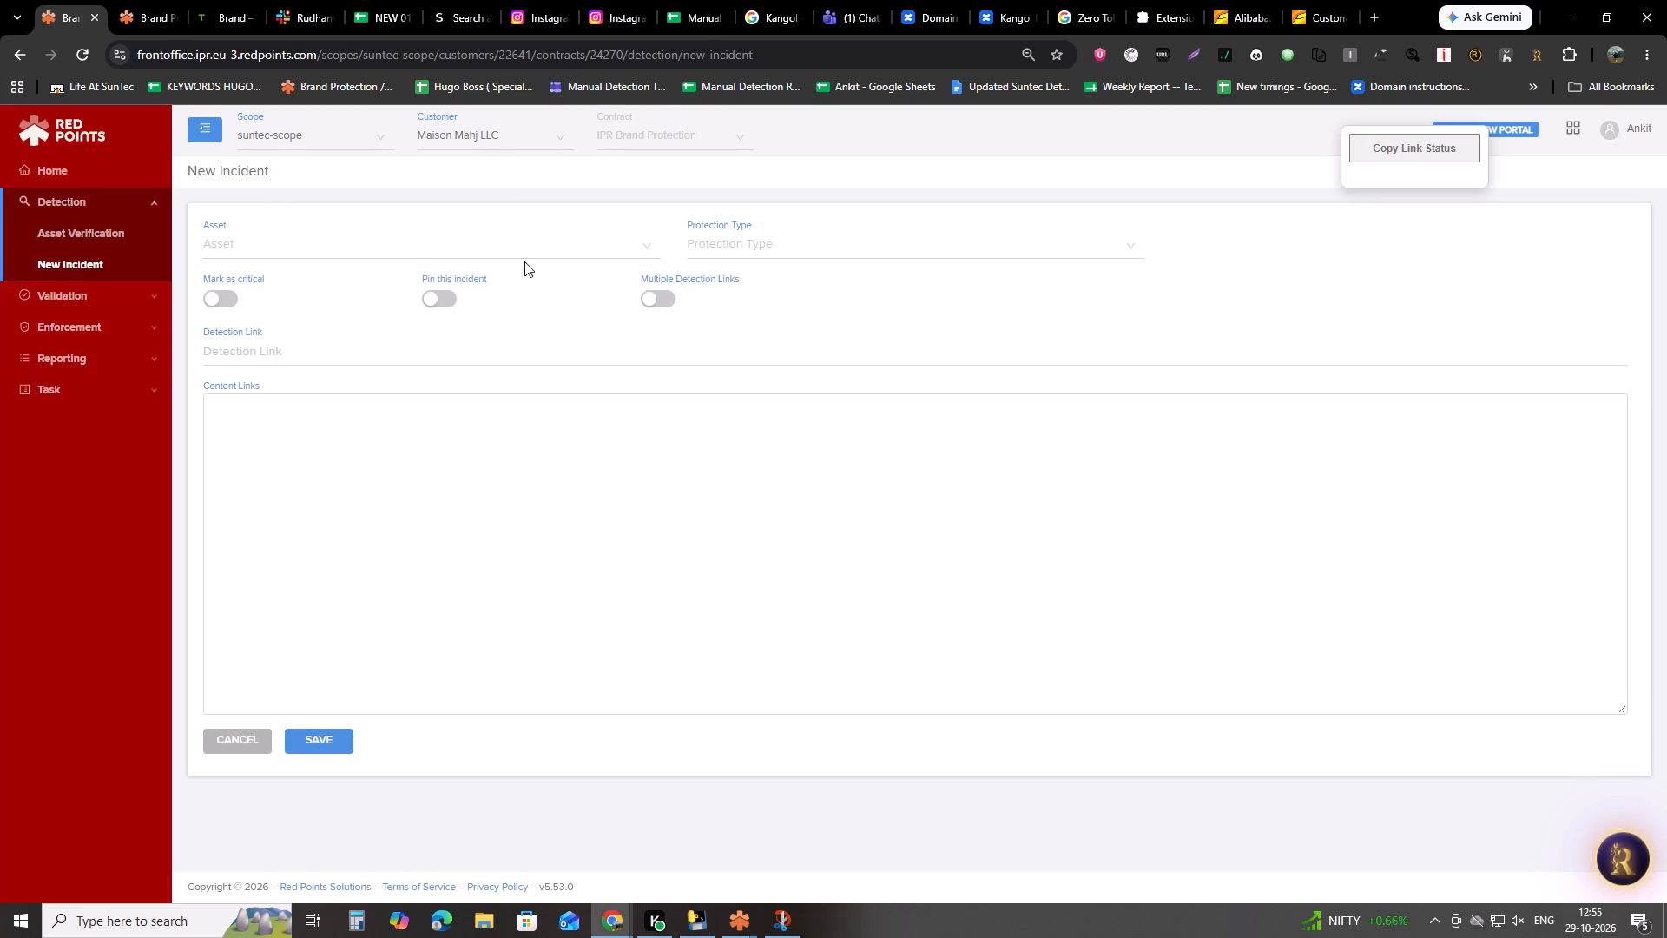
{"action": "left_click", "coordinate": [476, 135]}
{"action": "key", "text": "ctrl+v"}
{"action": "key", "text": "Return"}
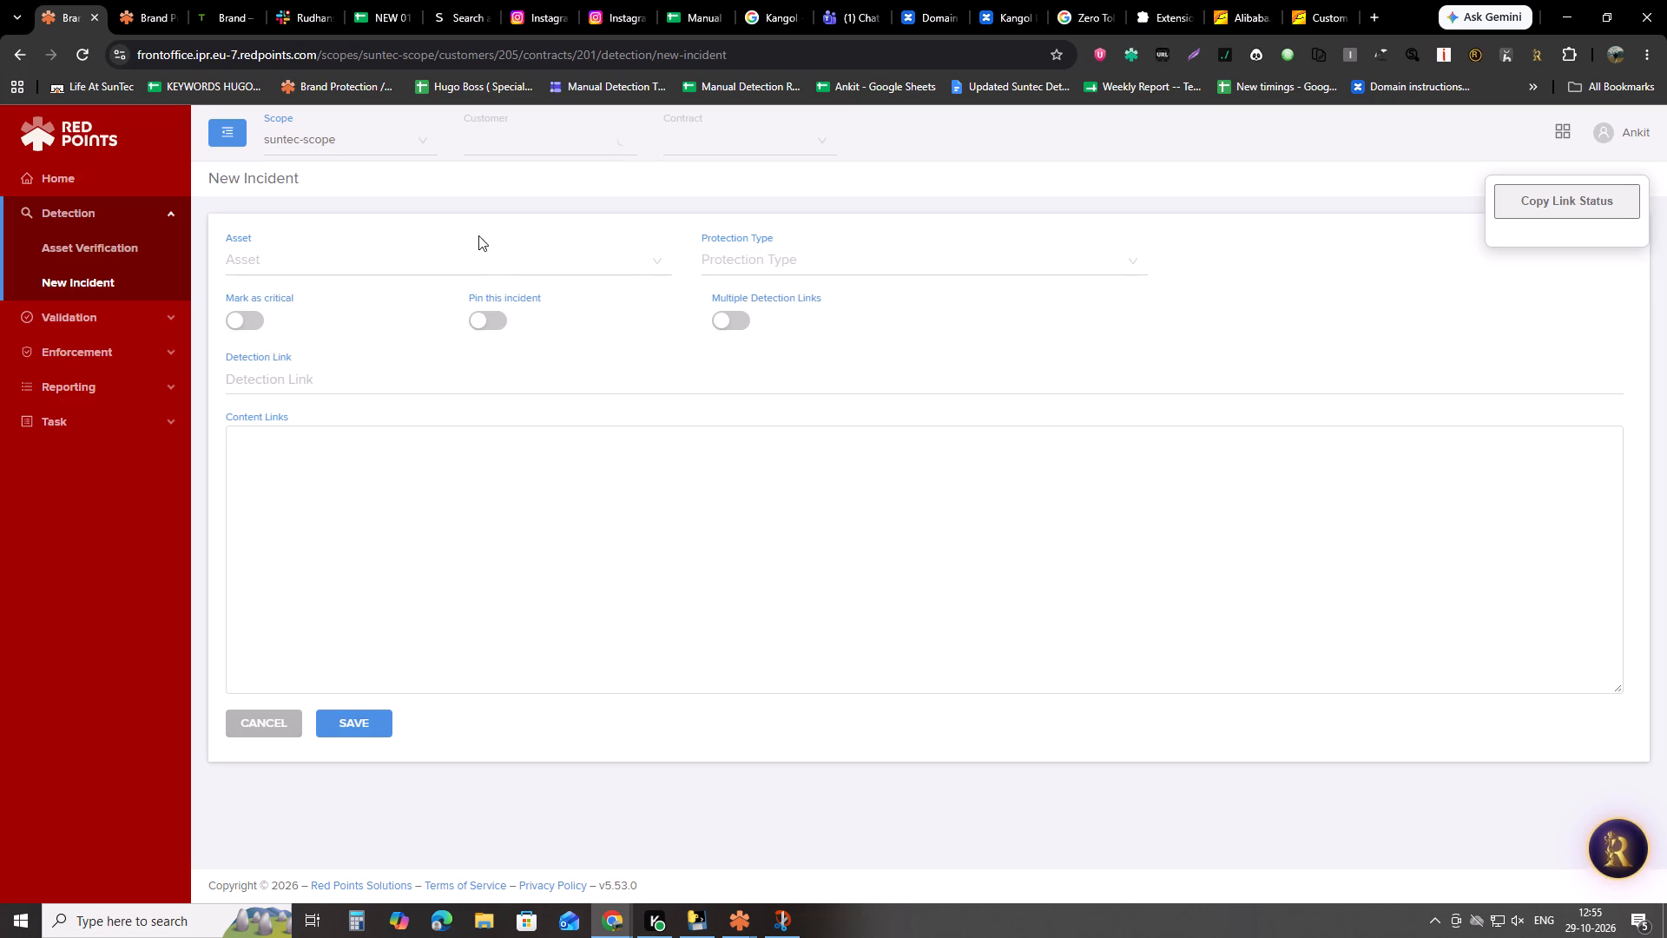
View the assets available for Fifth Generation INC in the New Incident form.
{"action": "left_click", "coordinate": [482, 267]}
{"action": "scroll", "coordinate": [455, 319], "scroll_direction": "down", "scroll_amount": 2}
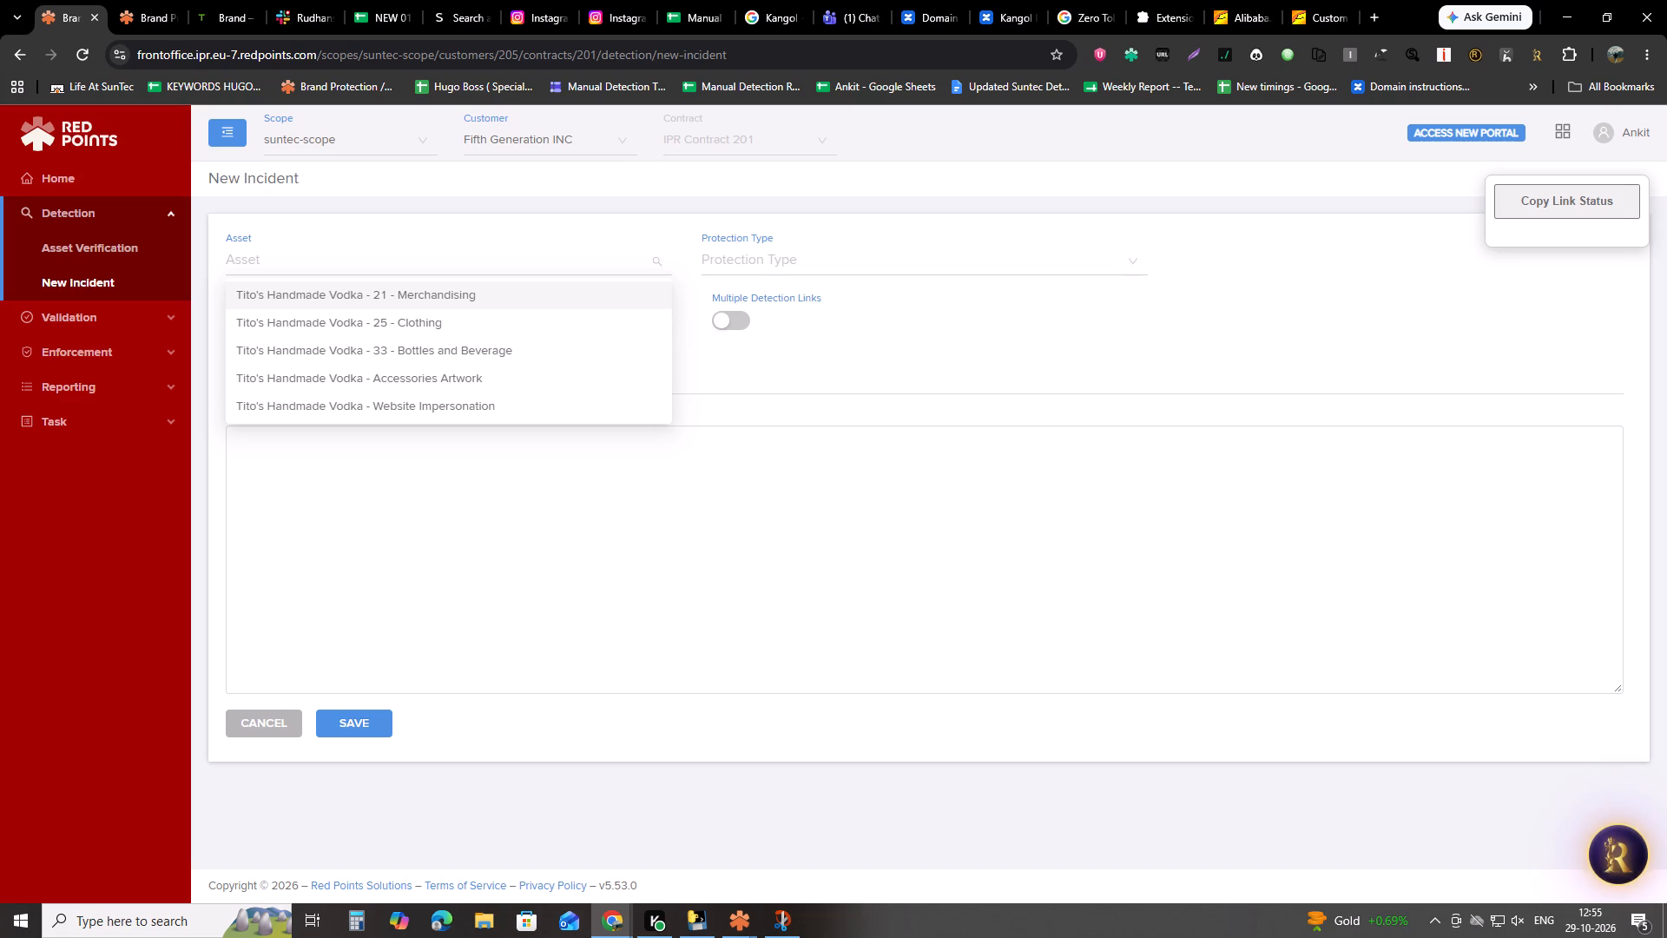
Open the customer selection for the New Incident form.
{"action": "left_click", "coordinate": [514, 123]}
{"action": "left_click", "coordinate": [504, 135]}
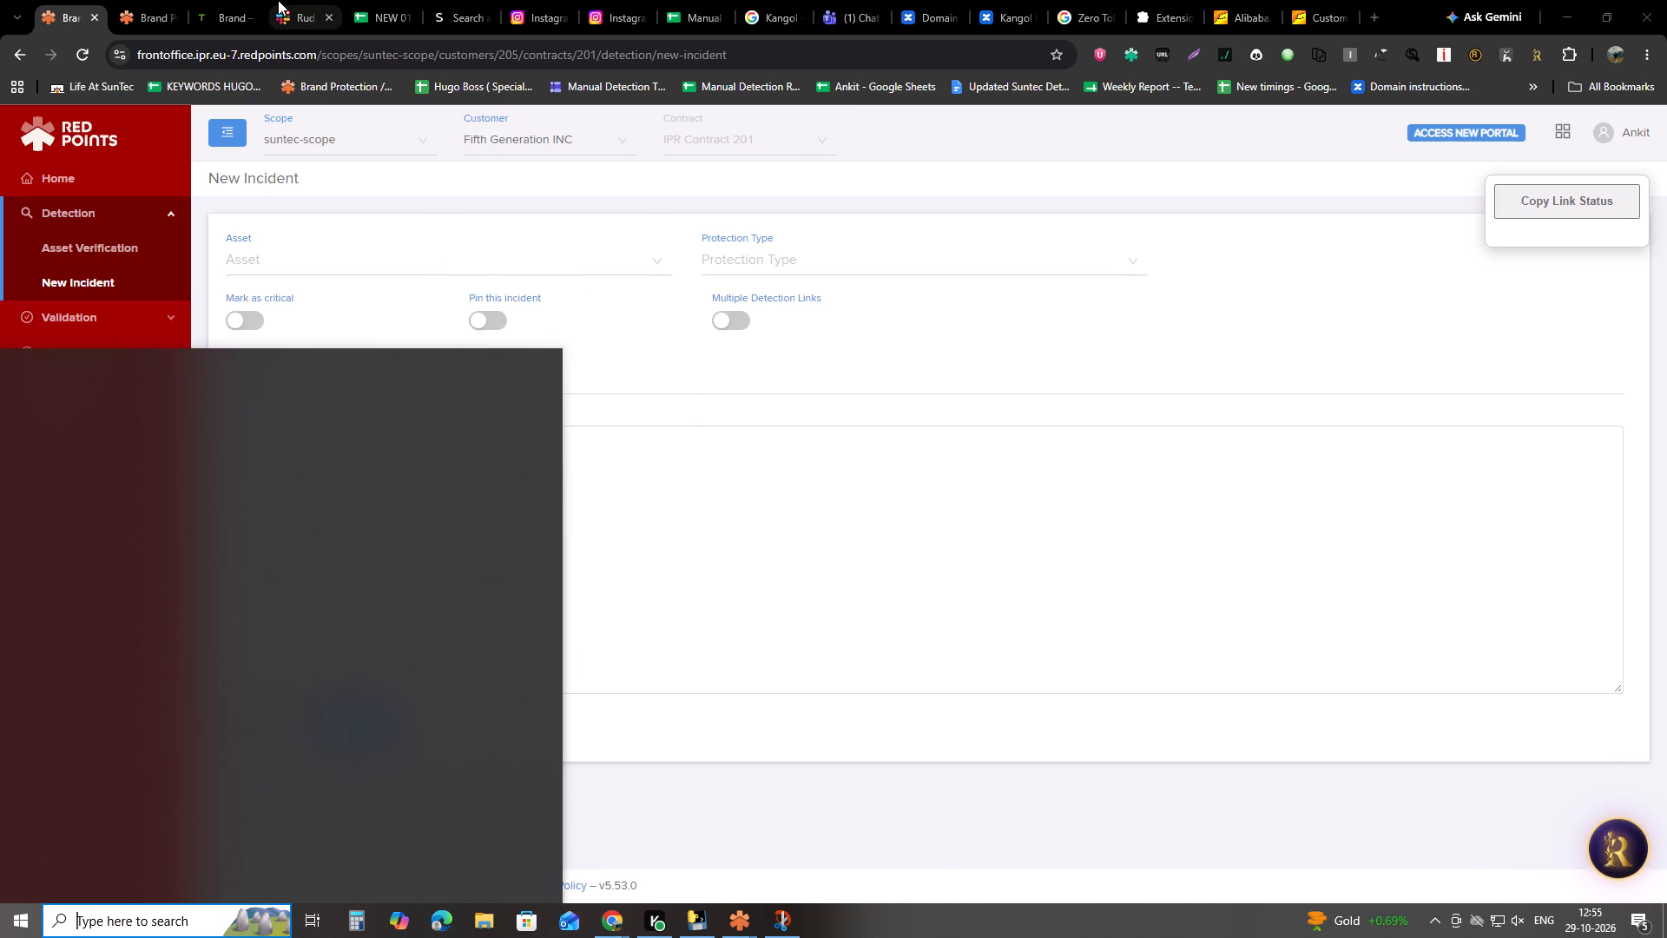
{"action": "left_click", "coordinate": [881, 289]}
{"action": "left_click", "coordinate": [508, 139]}
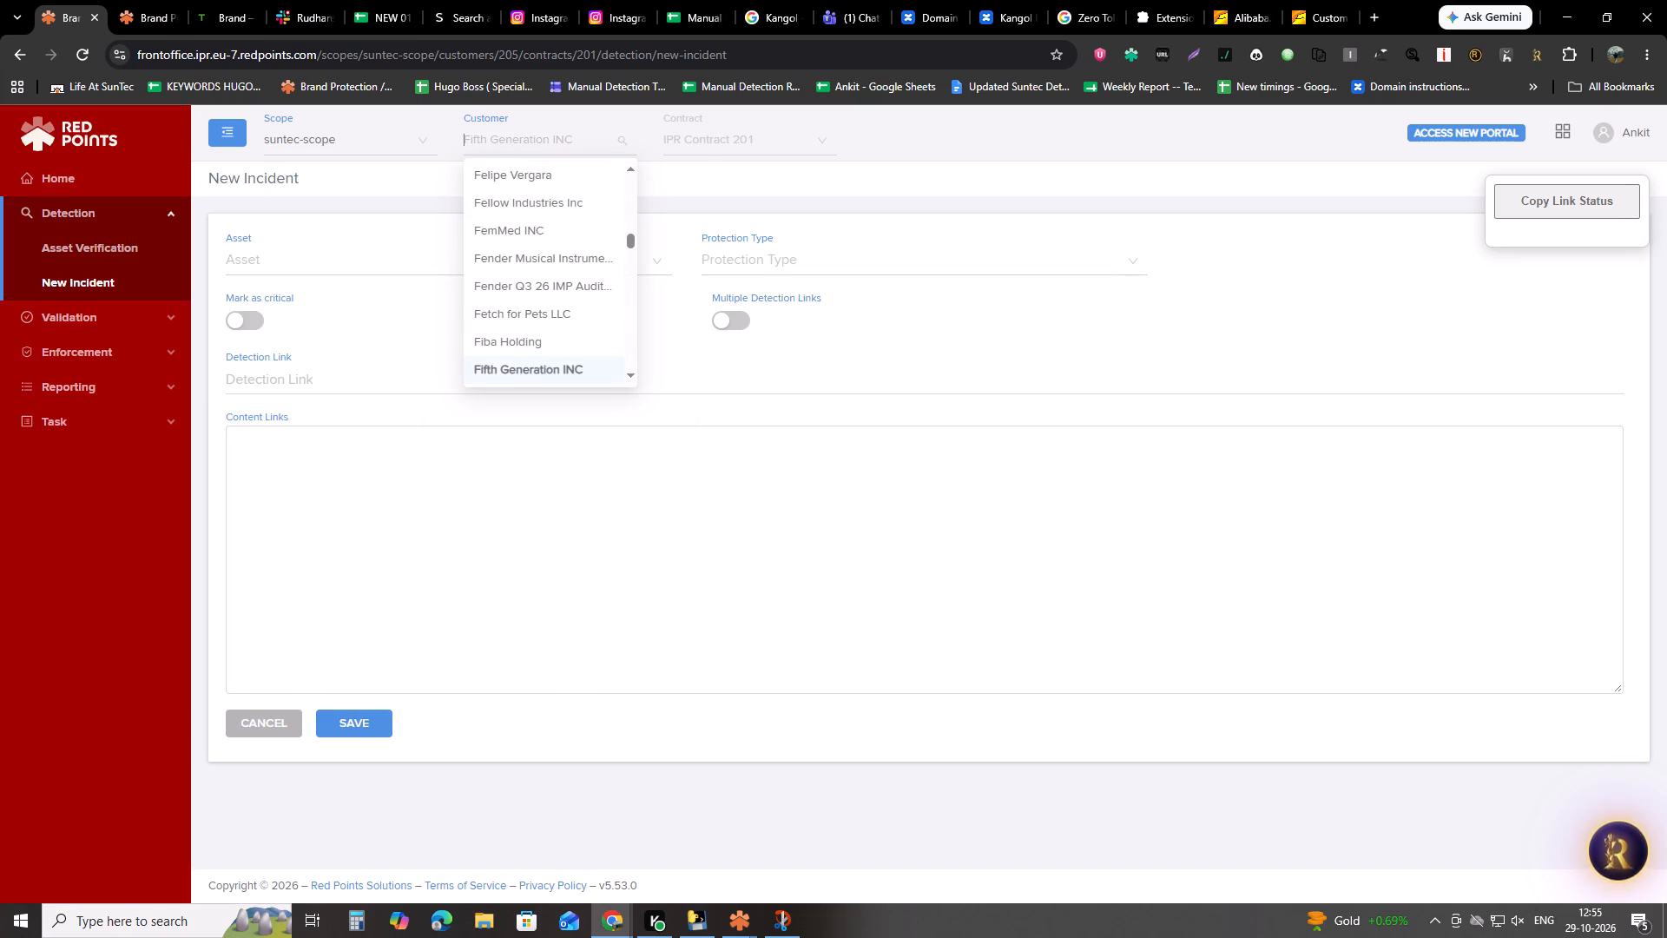
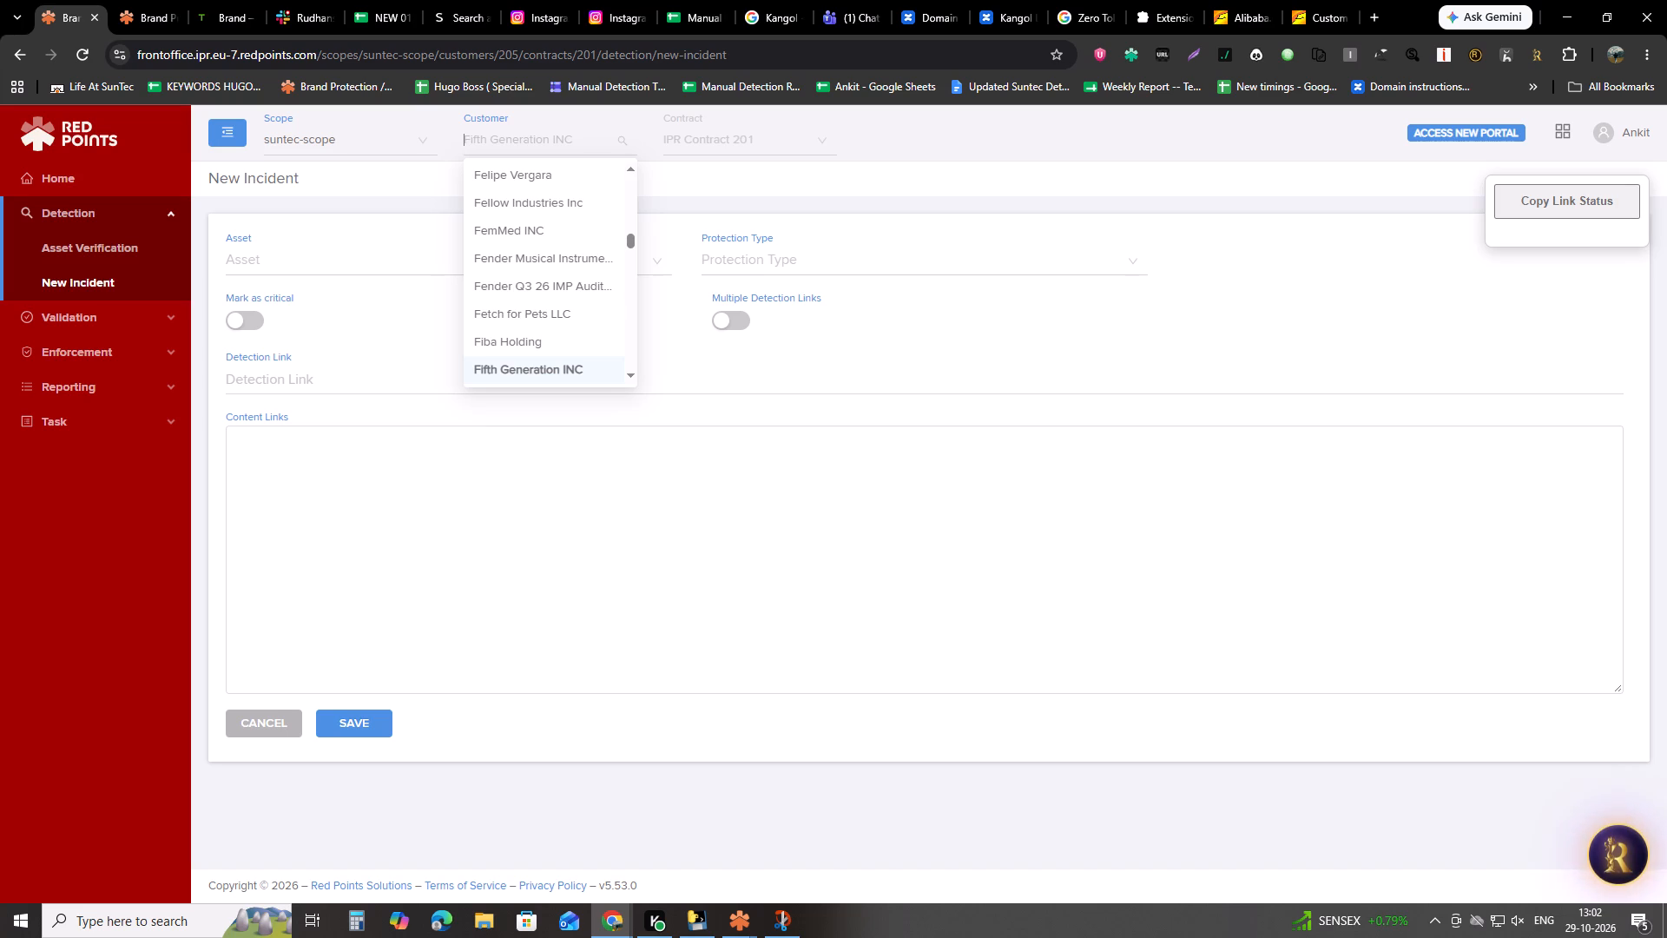
Close the Snip & Sketch window and the spare New Tab window, returning to the NEW 01 calendar spreadsheet.
{"action": "left_click", "coordinate": [381, 0]}
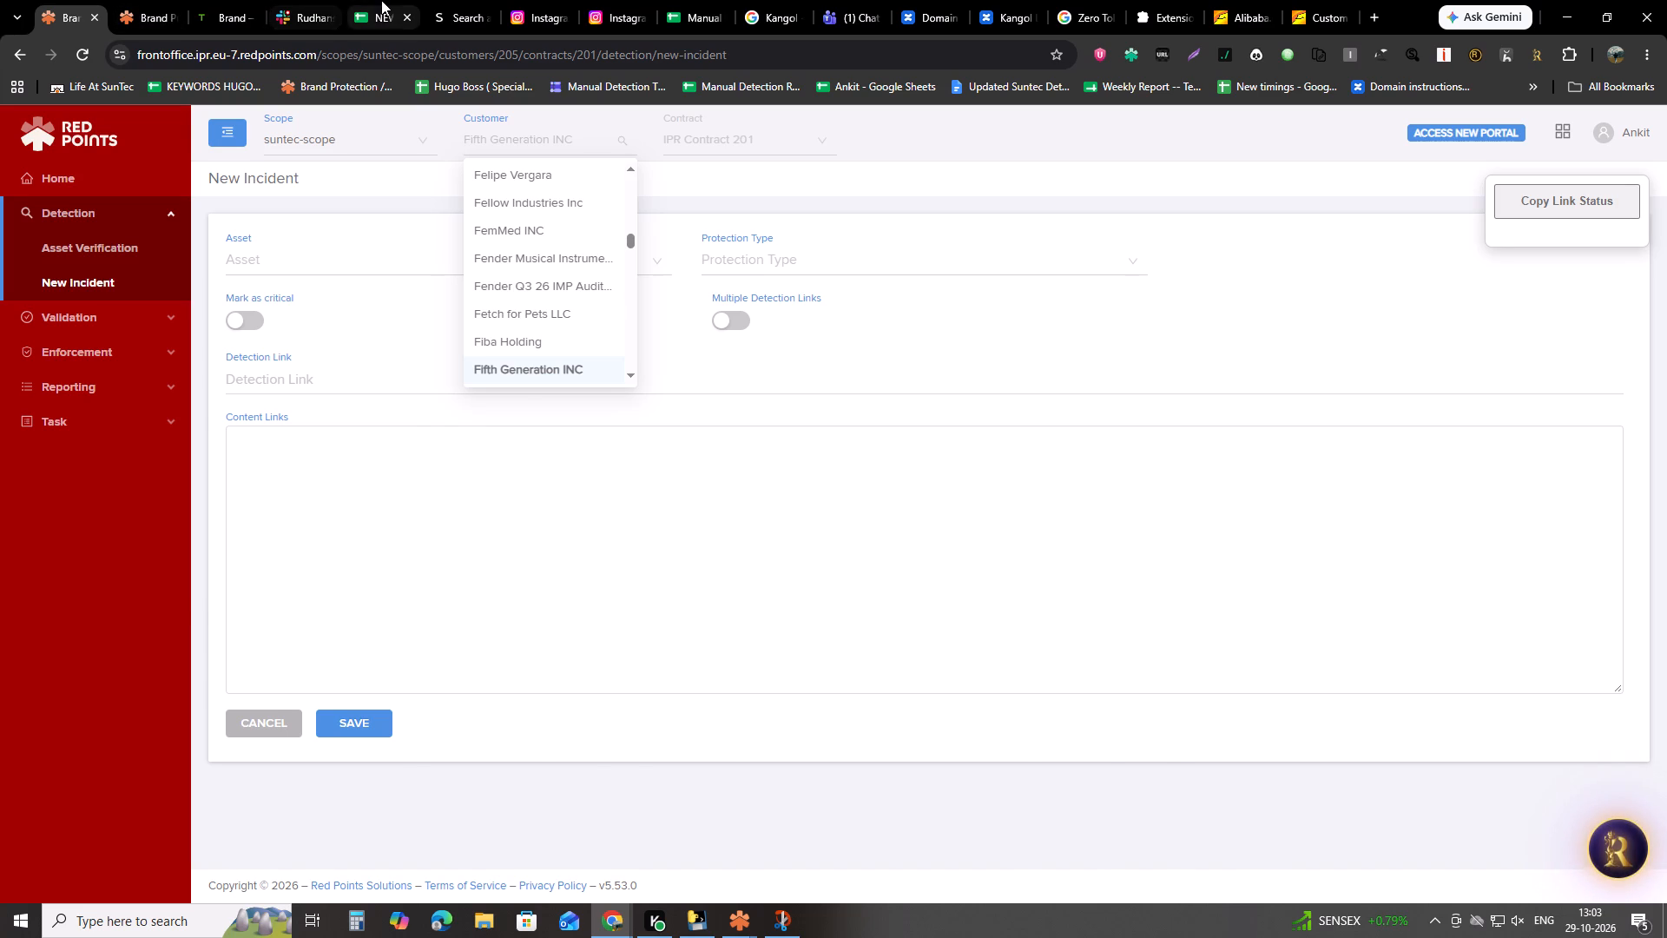
{"action": "key", "text": "alt+Tab"}
{"action": "key", "text": "alt+Tab"}
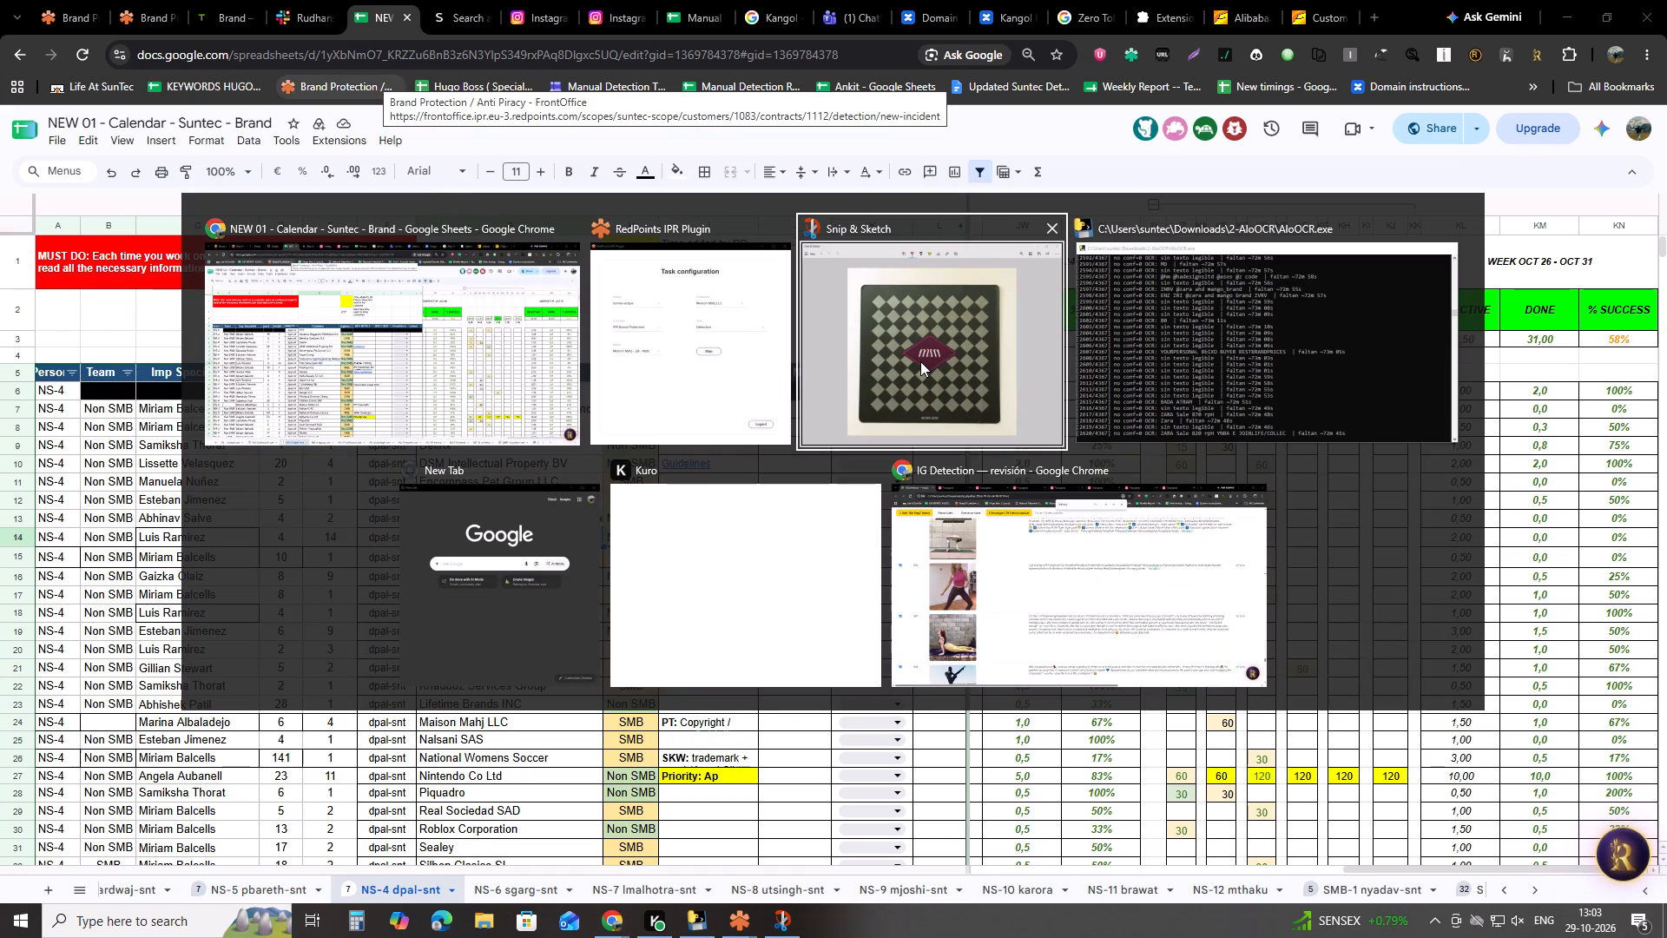
{"action": "left_click", "coordinate": [1060, 219], "text": "alt"}
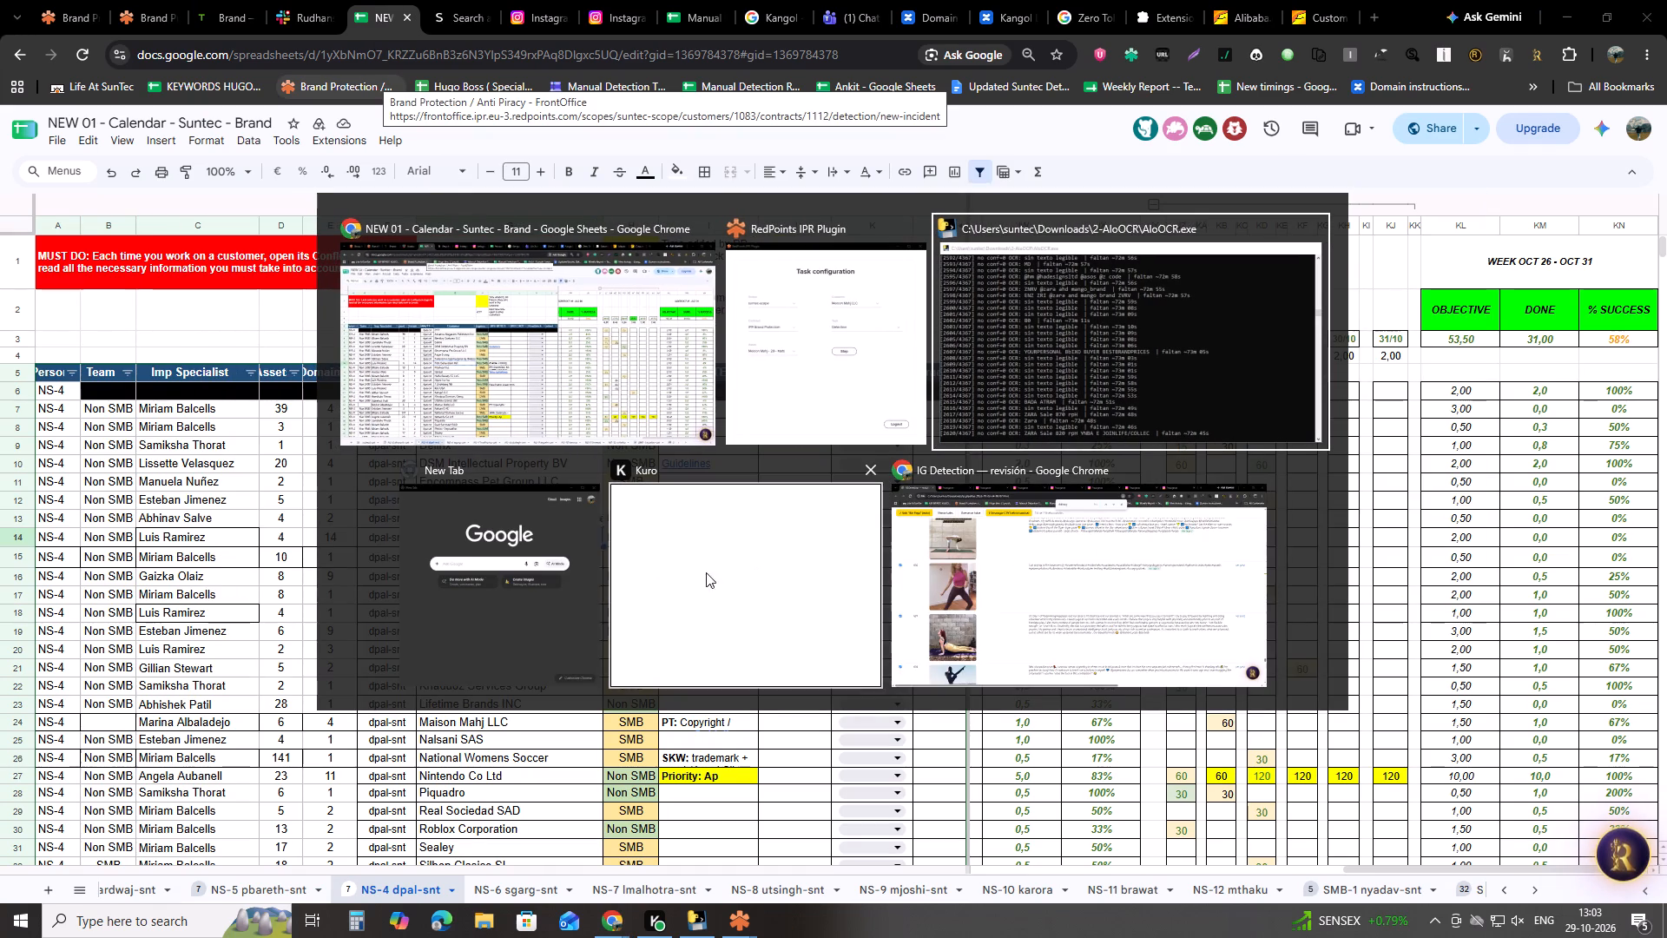
{"action": "left_click", "coordinate": [570, 469], "text": "alt"}
{"action": "left_click", "coordinate": [589, 463], "text": "alt"}
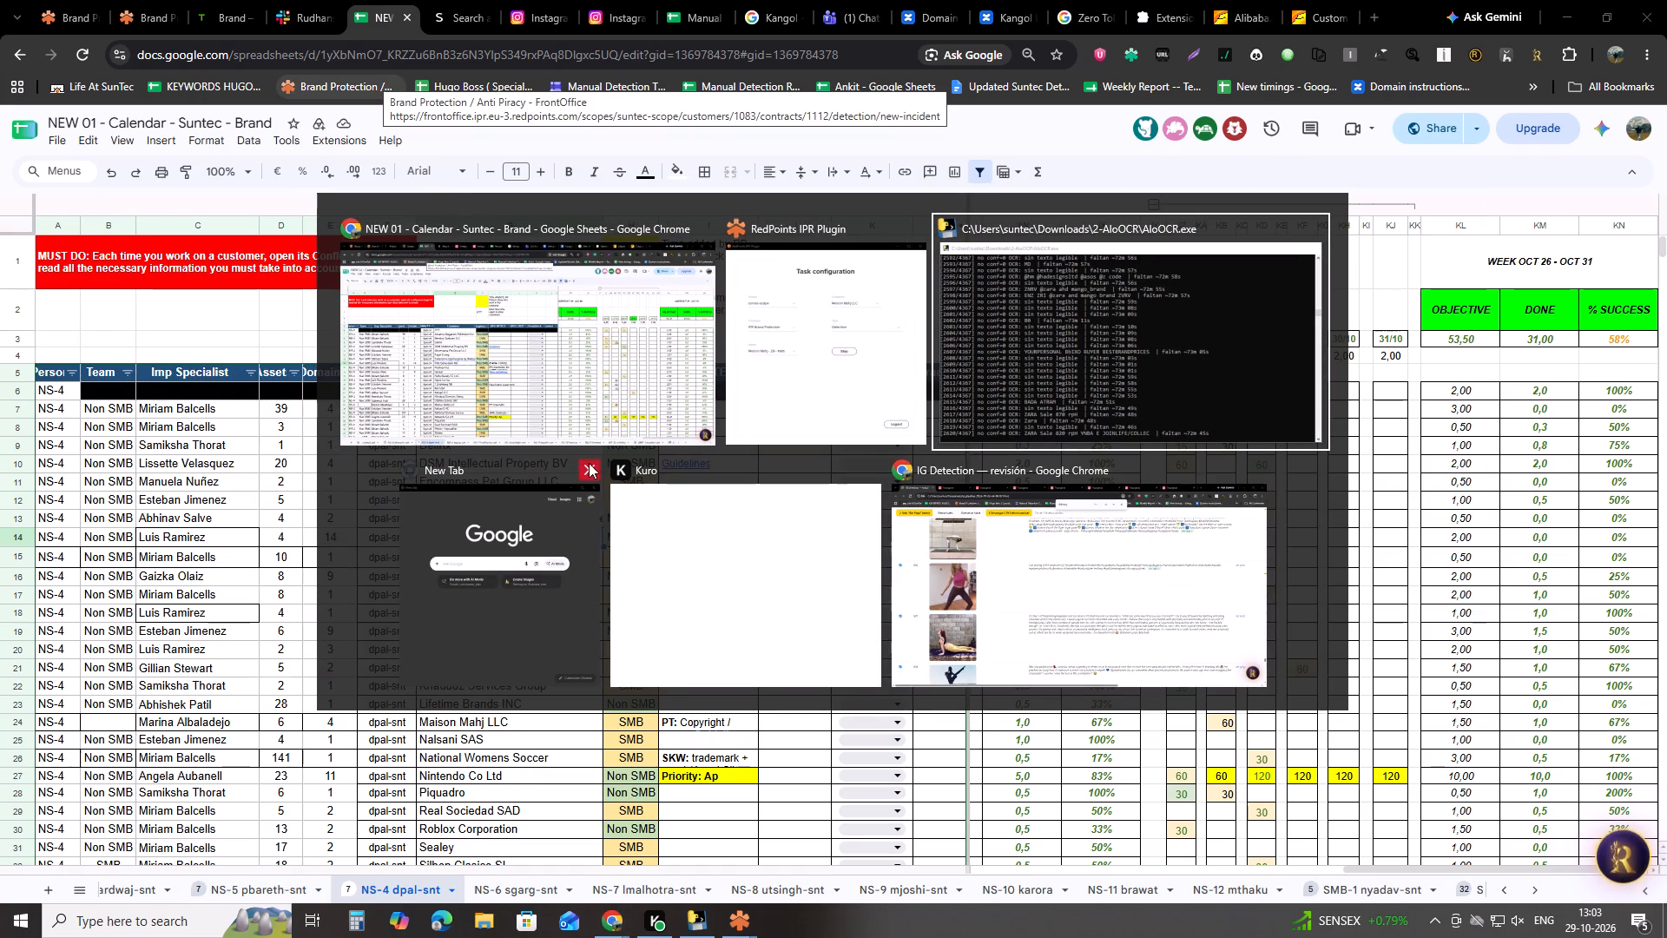
{"action": "left_click", "coordinate": [615, 327], "text": "alt"}
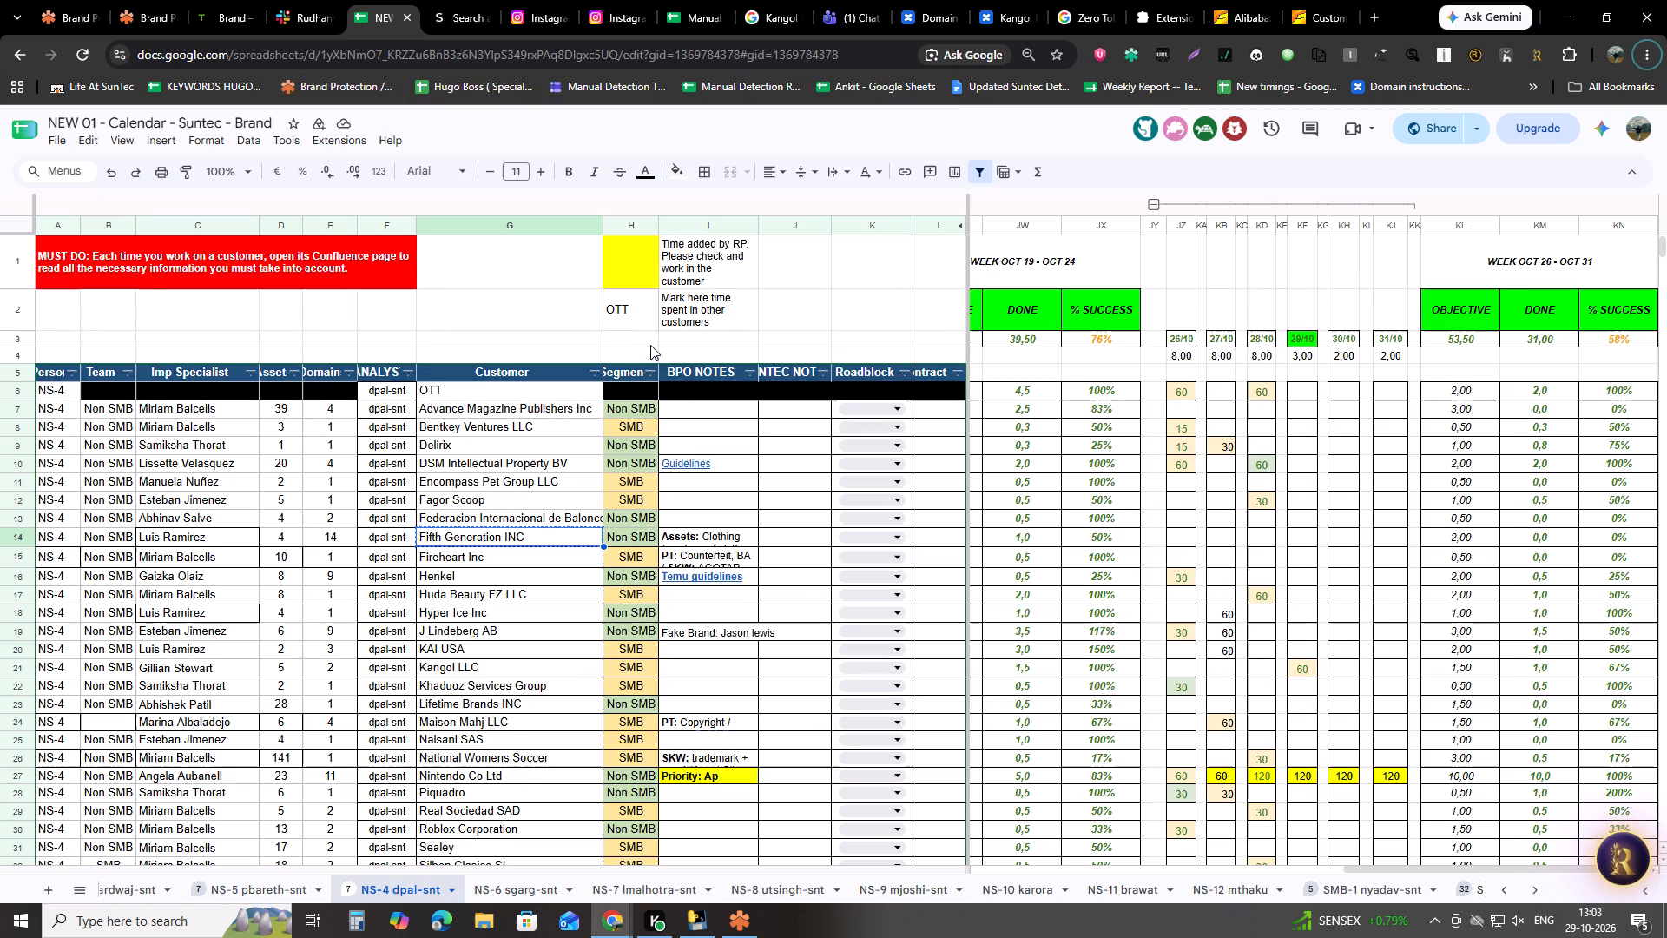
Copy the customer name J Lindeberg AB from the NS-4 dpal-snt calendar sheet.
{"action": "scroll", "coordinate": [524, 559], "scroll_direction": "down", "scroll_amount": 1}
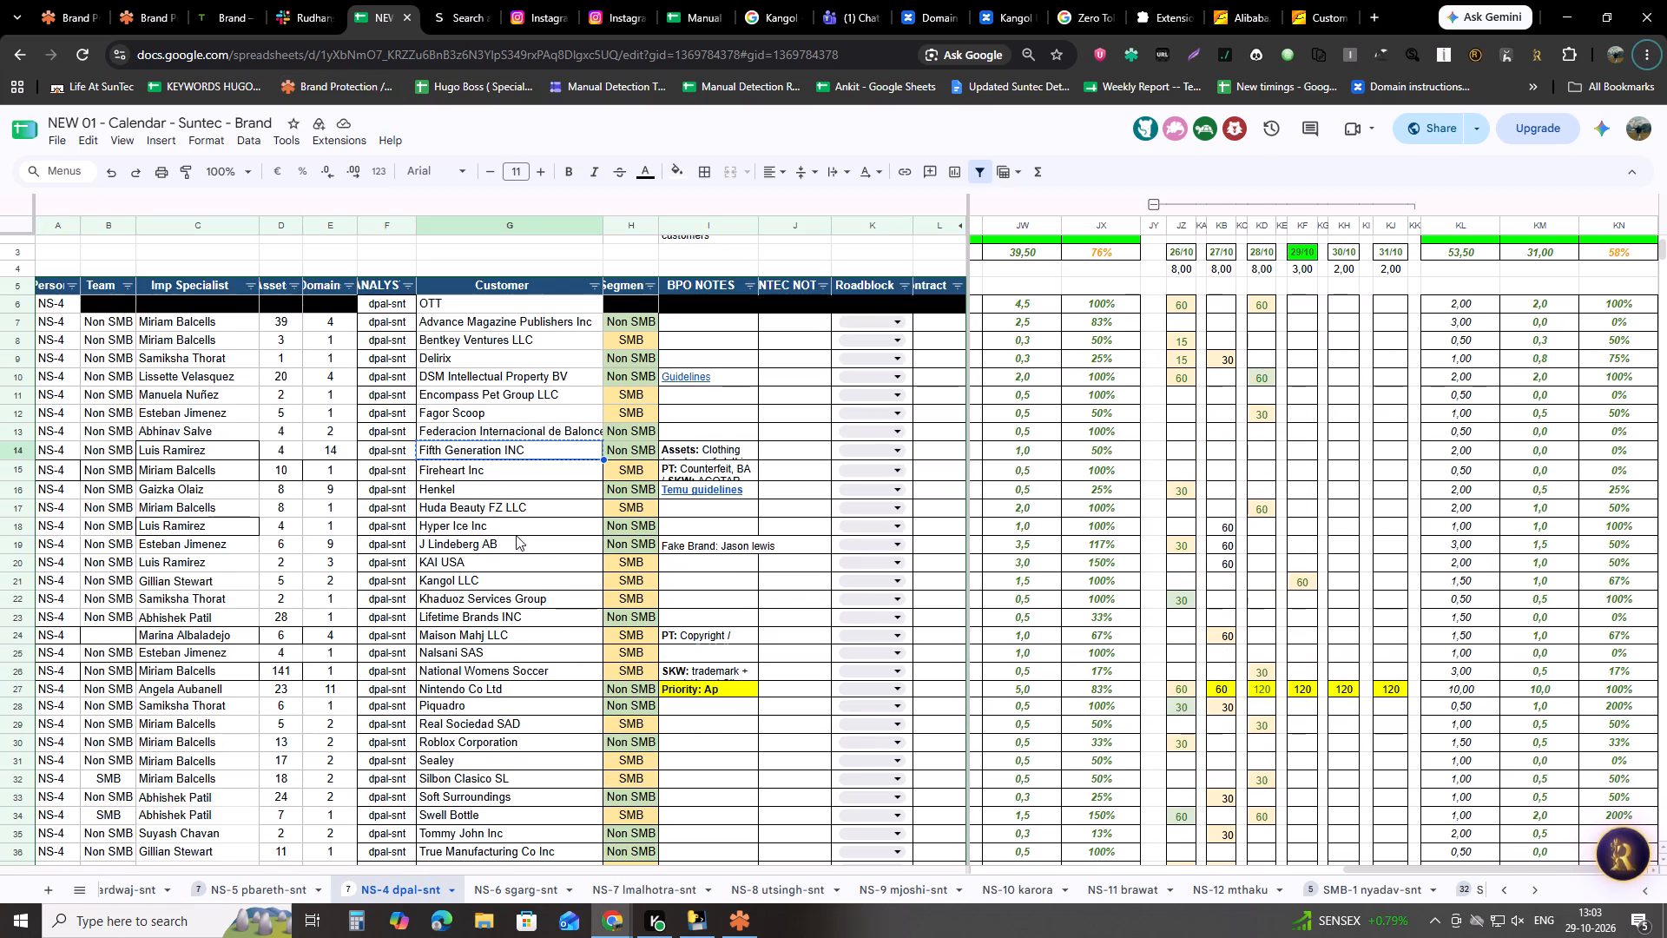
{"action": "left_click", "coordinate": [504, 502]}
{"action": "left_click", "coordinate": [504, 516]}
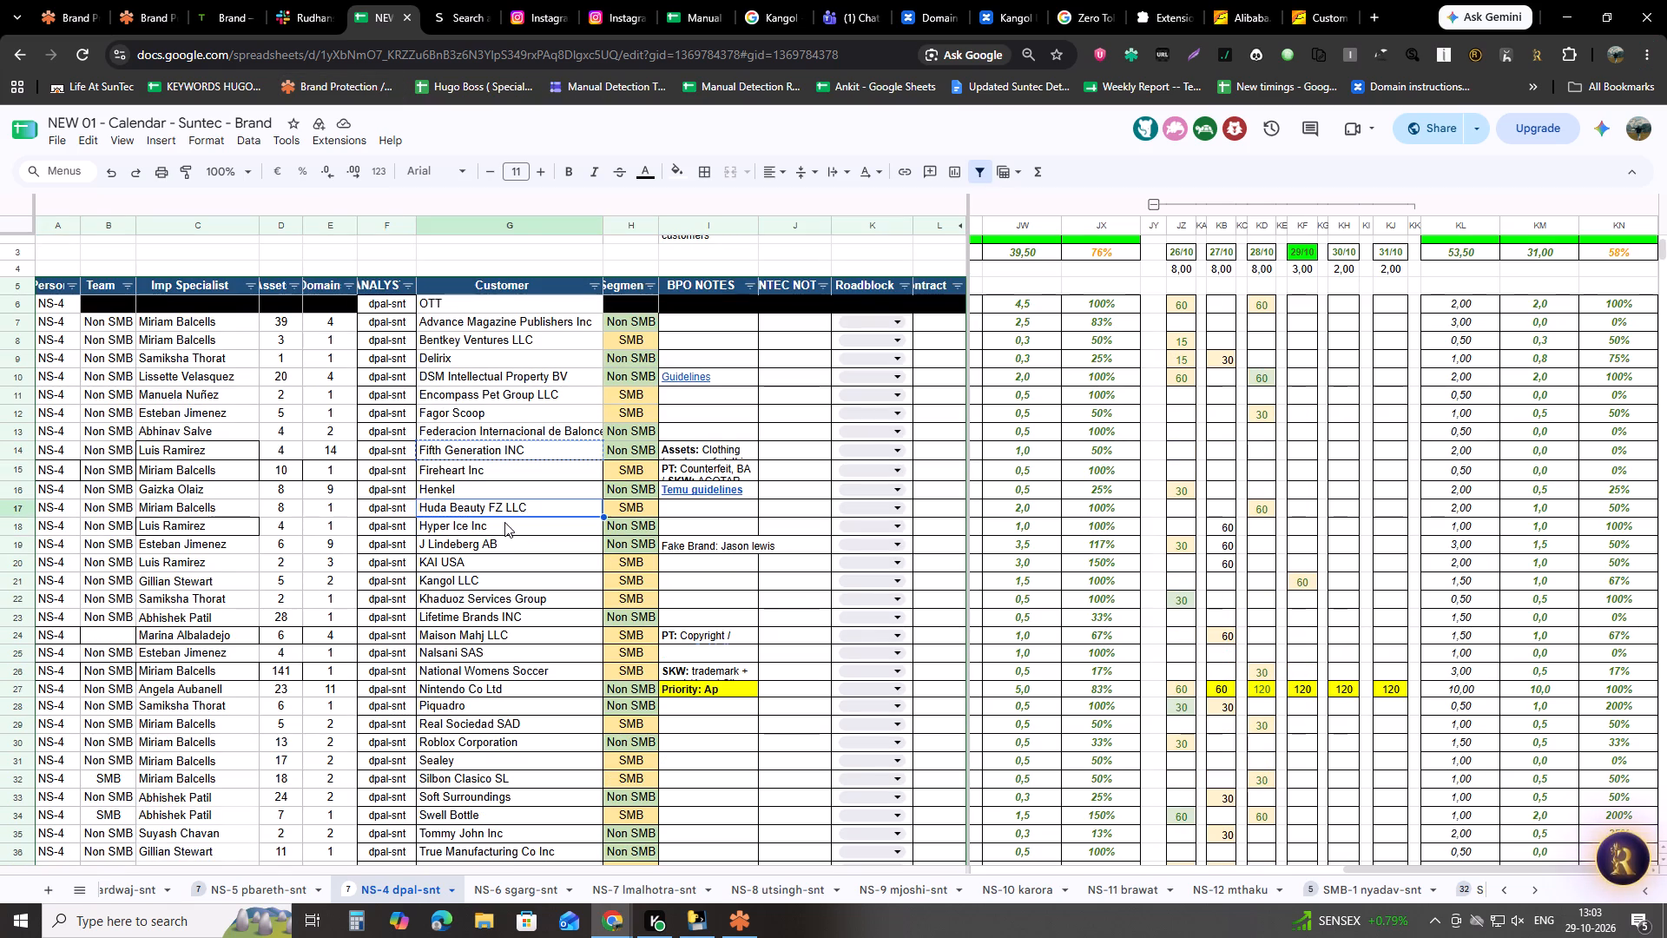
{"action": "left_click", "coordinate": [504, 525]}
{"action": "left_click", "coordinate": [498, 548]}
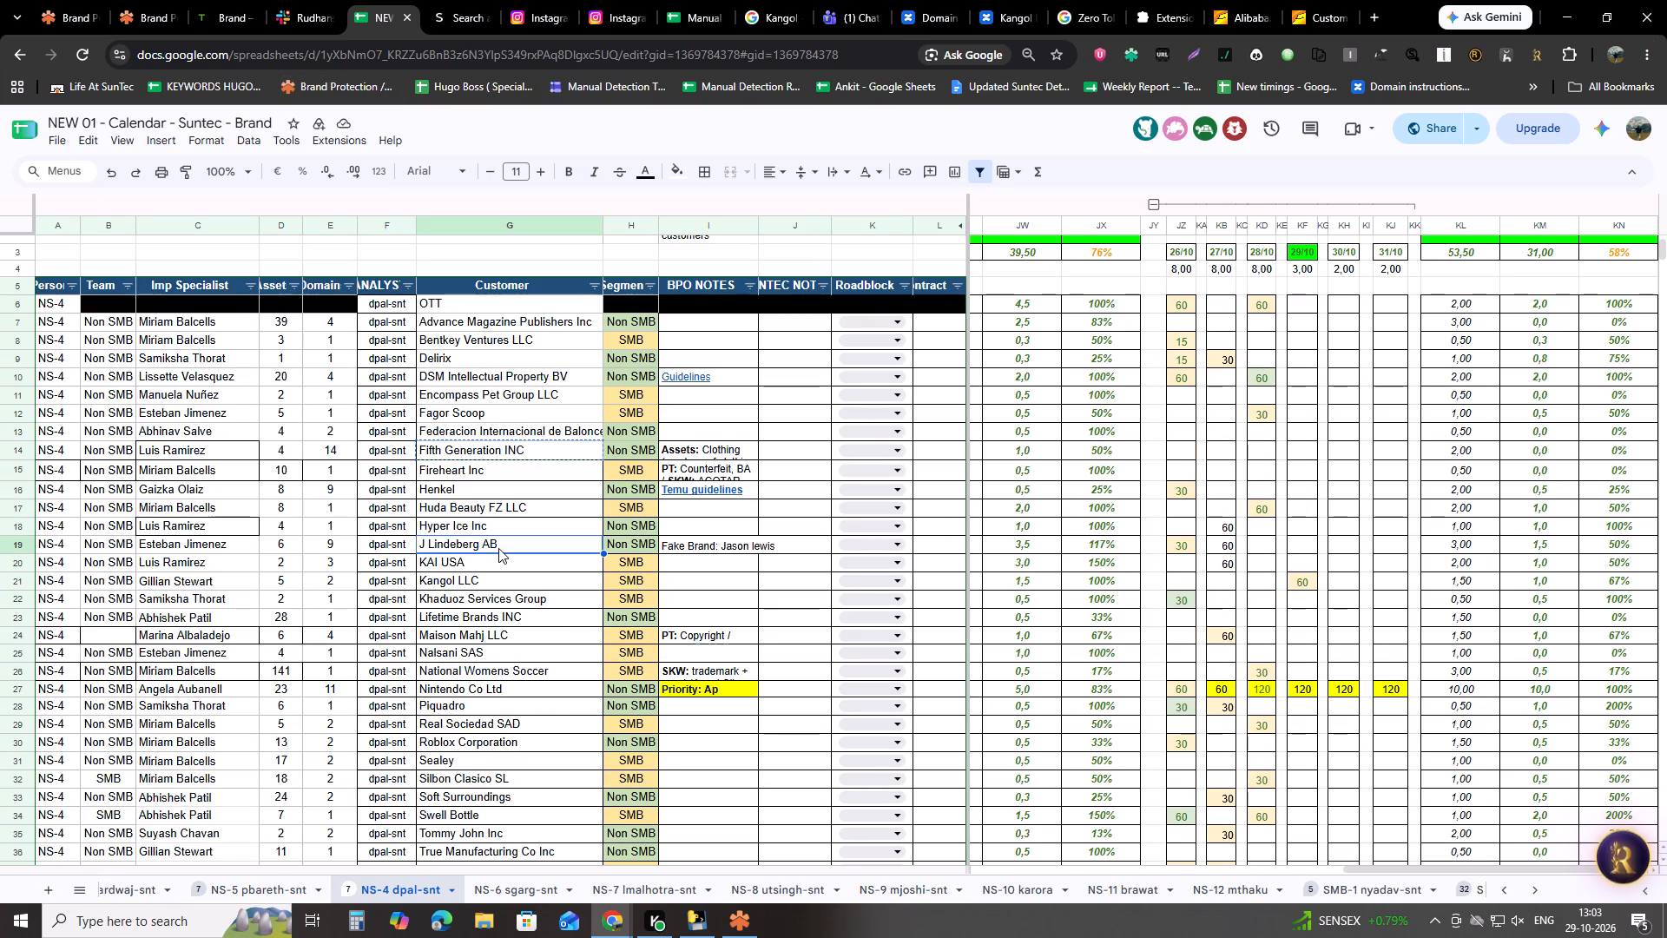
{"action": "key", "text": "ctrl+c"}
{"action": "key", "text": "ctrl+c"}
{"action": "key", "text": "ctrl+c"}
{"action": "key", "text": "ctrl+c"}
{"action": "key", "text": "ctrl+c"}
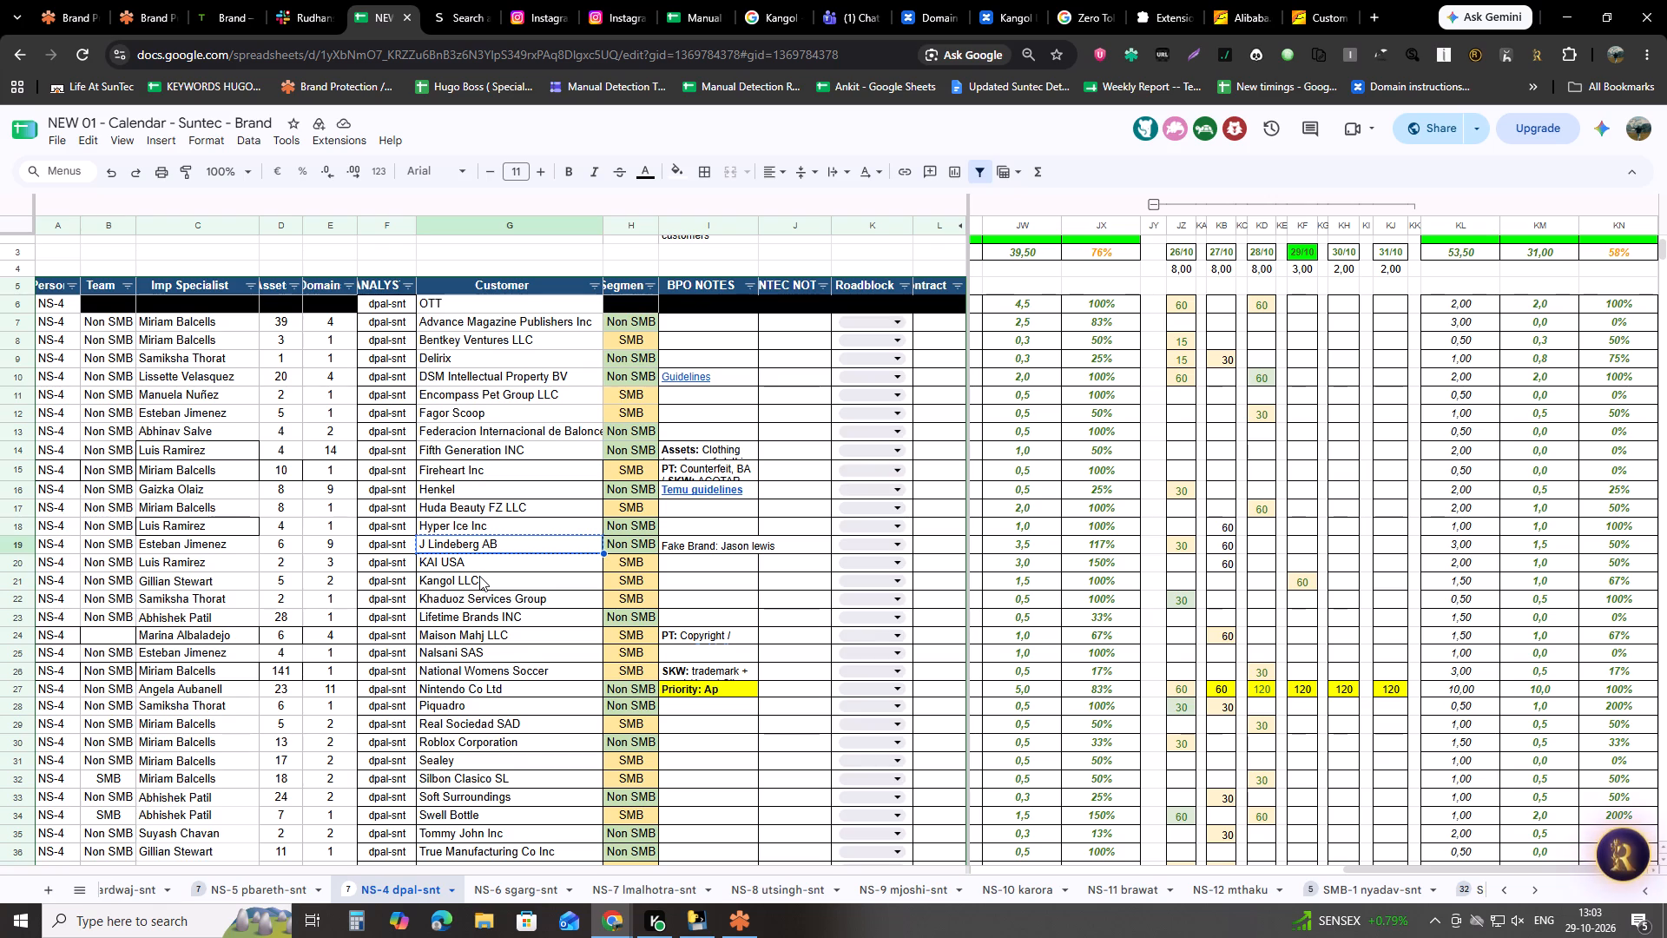
Copy the customer name Lifetime Brands INC from the calendar sheet and set it as the New Incident customer.
{"action": "left_click", "coordinate": [480, 570]}
{"action": "left_click", "coordinate": [484, 599]}
{"action": "left_click", "coordinate": [486, 619]}
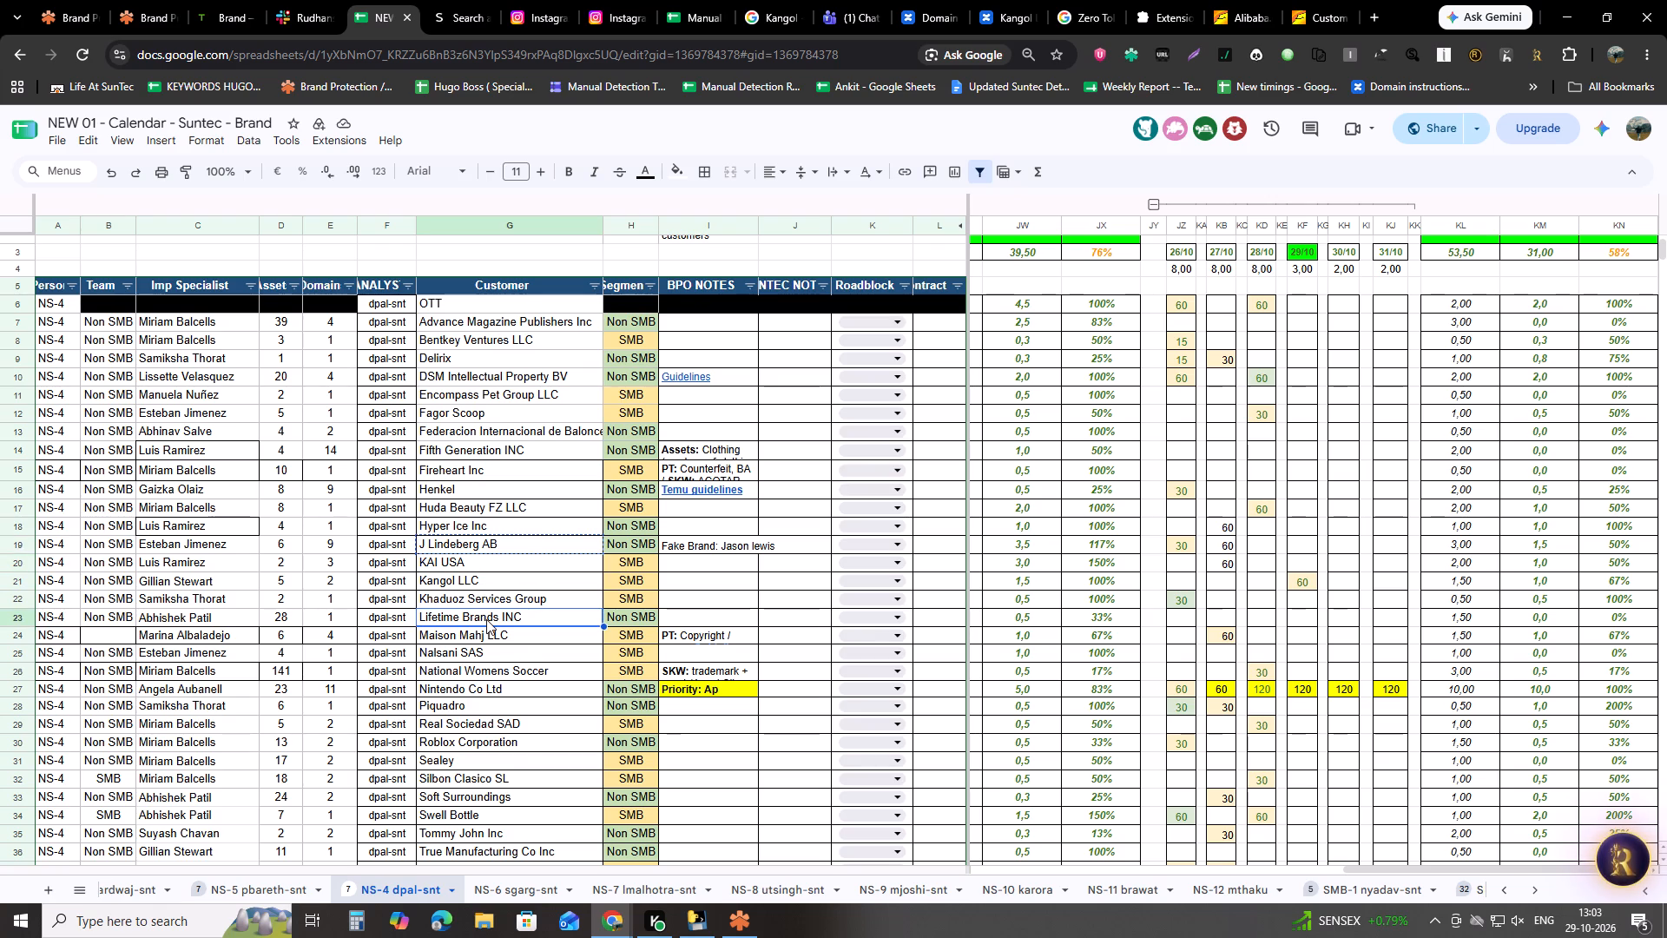
{"action": "key", "text": "ctrl+c"}
{"action": "left_click", "coordinate": [91, 0]}
{"action": "left_click", "coordinate": [493, 151]}
{"action": "key", "text": "ctrl+v"}
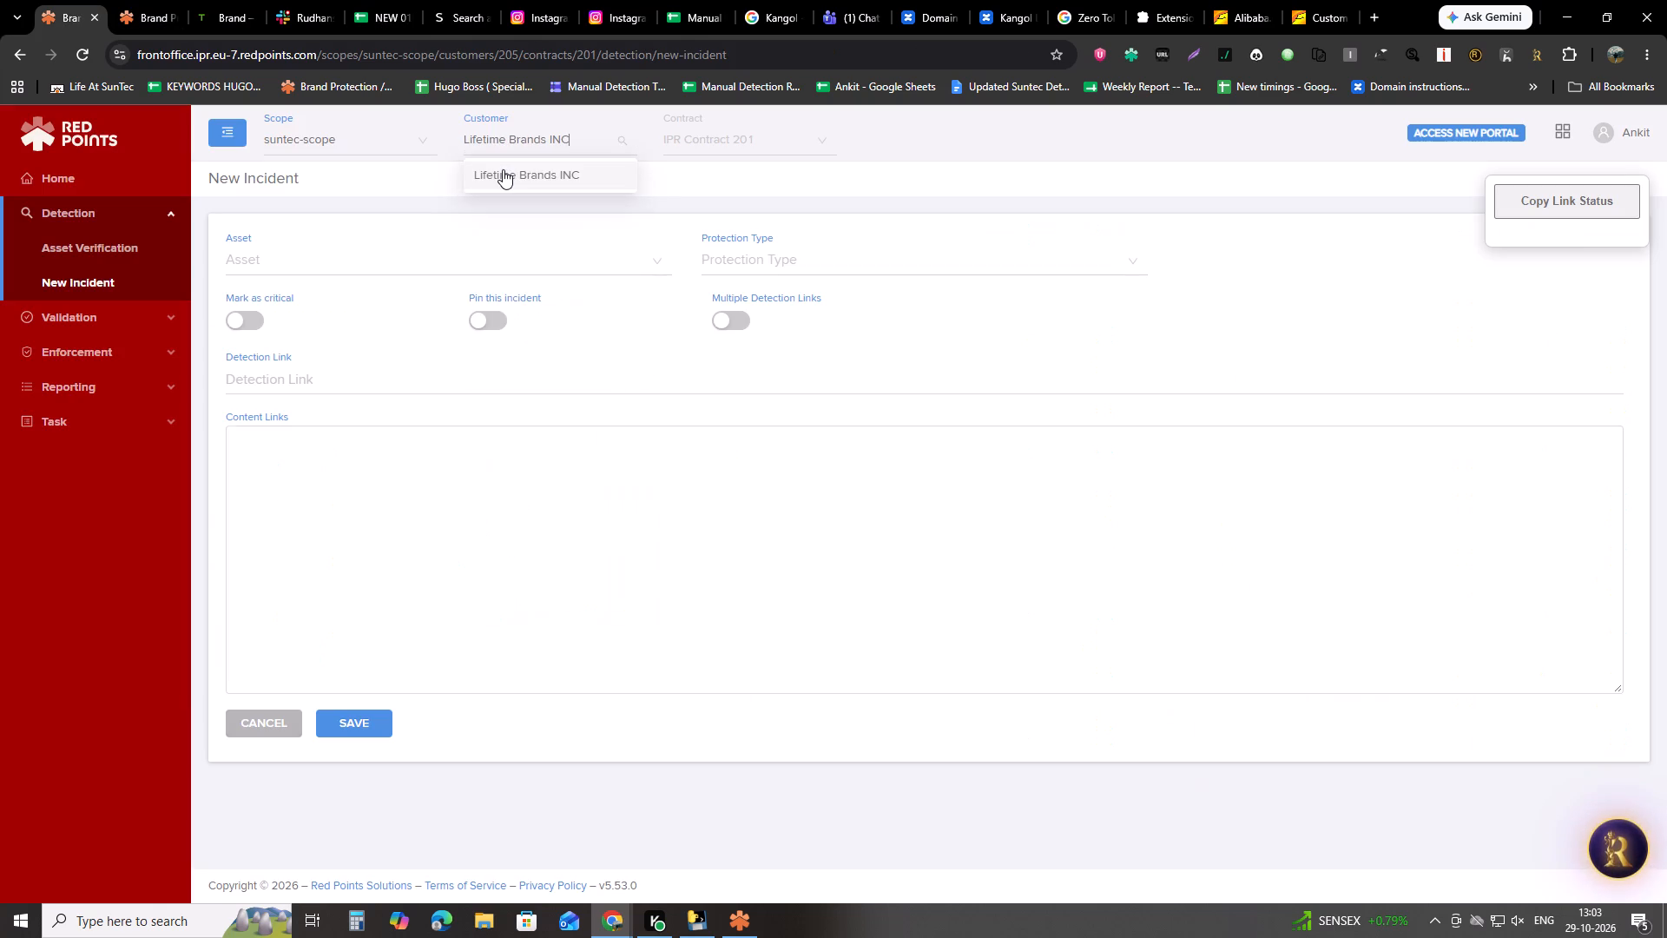
{"action": "left_click", "coordinate": [503, 169]}
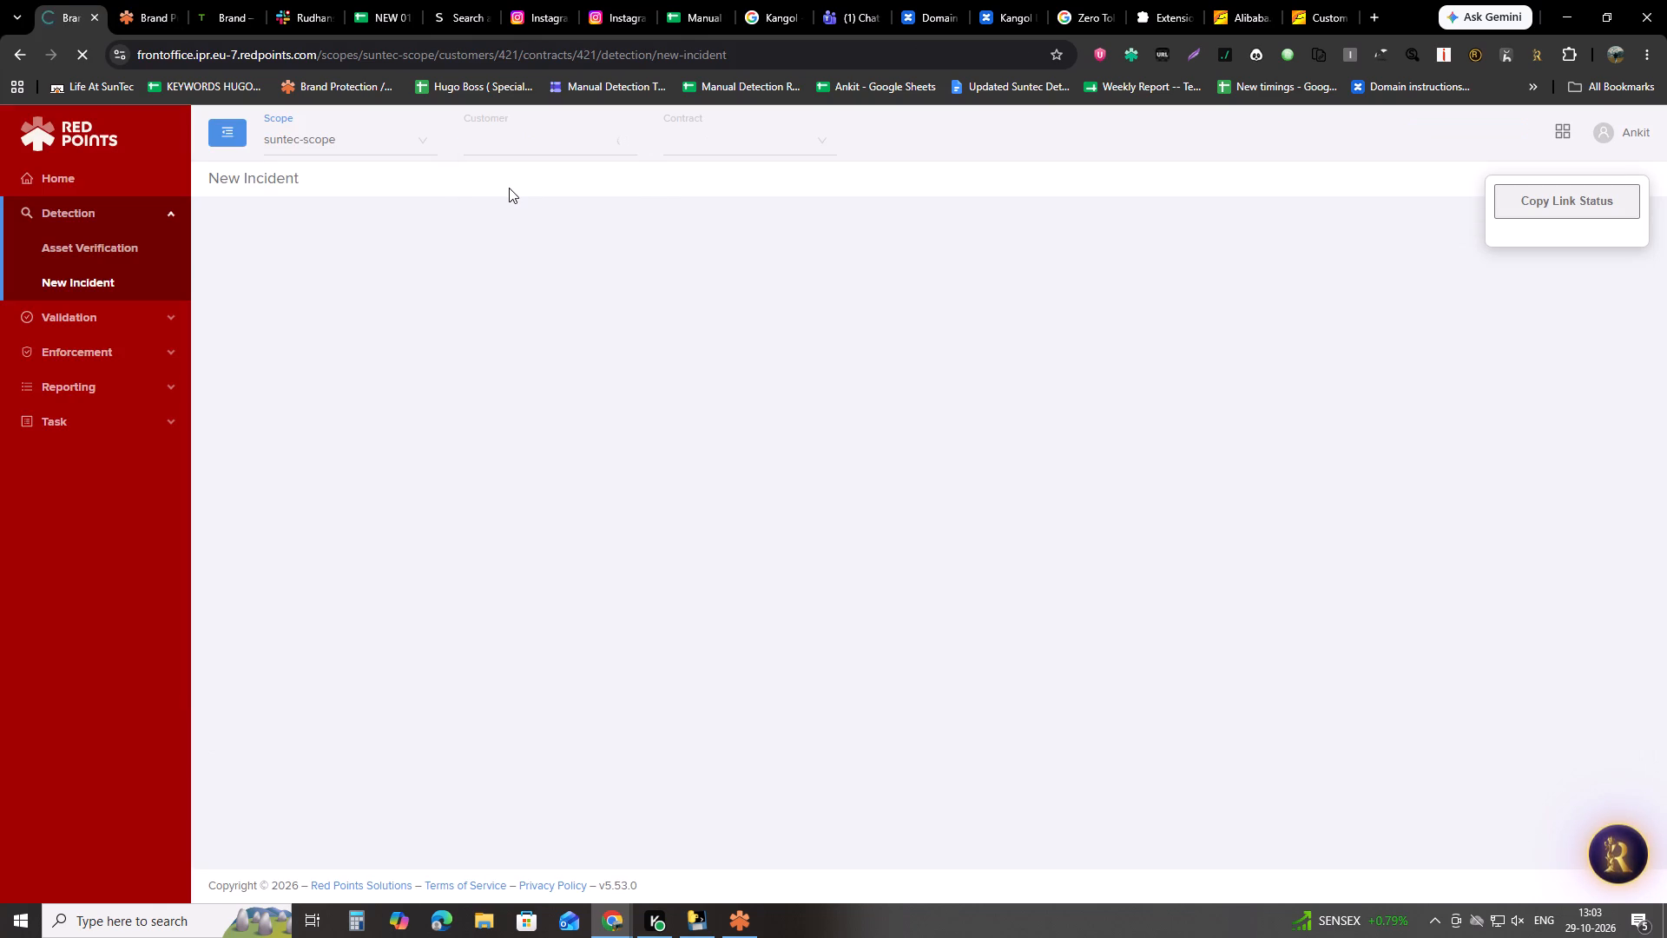
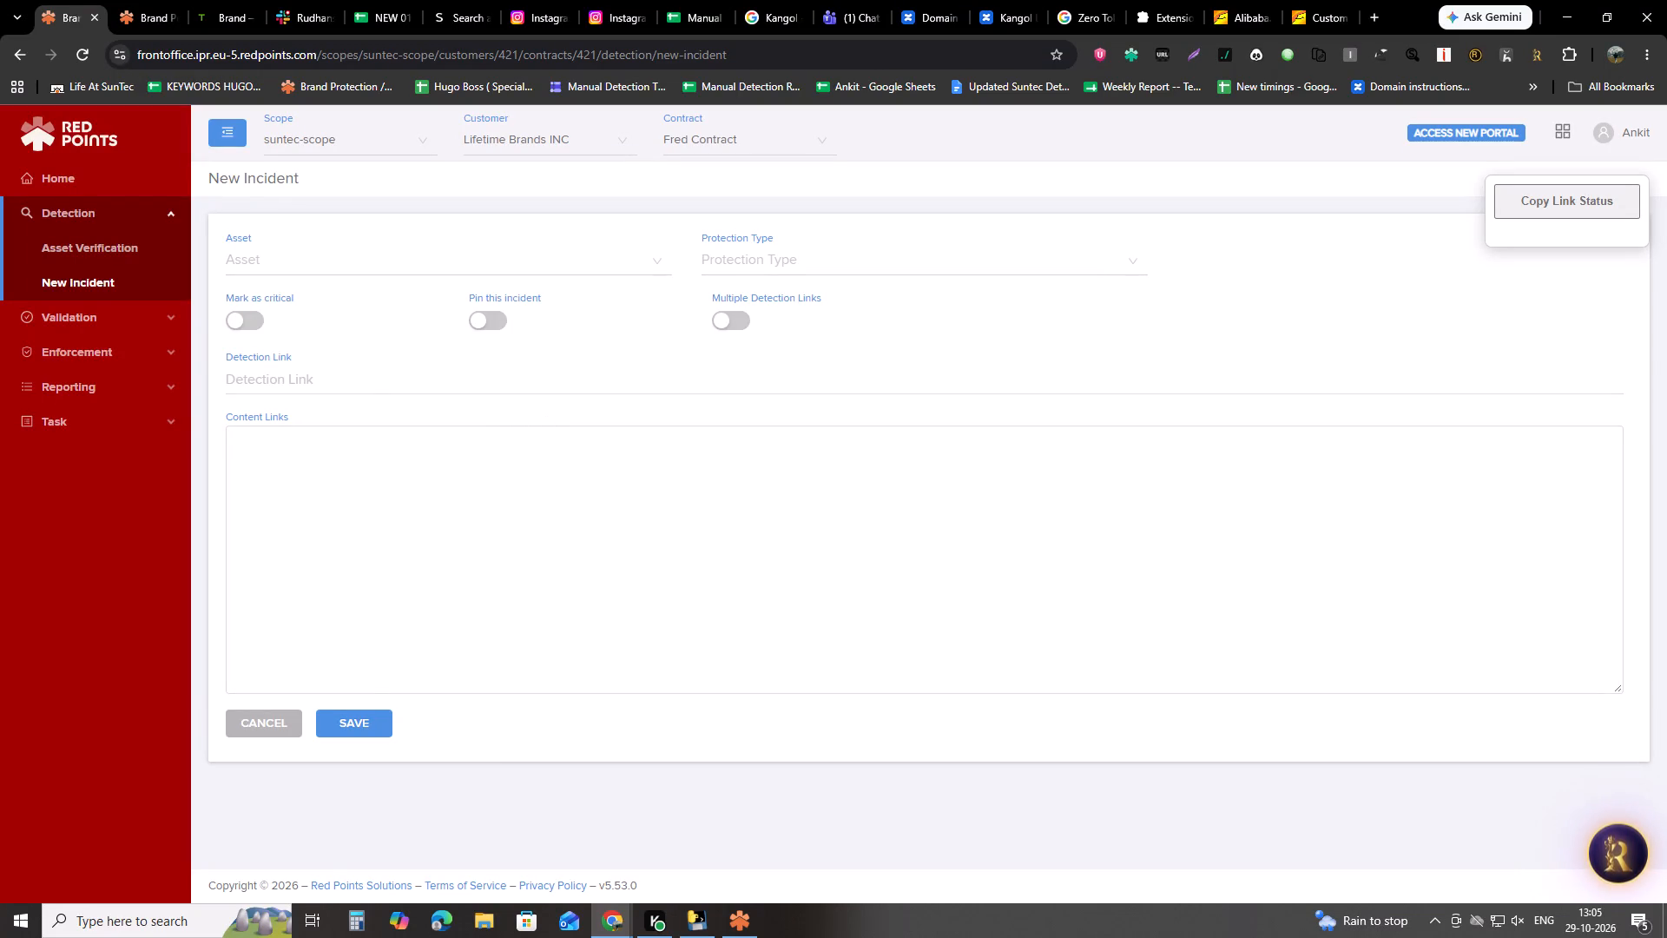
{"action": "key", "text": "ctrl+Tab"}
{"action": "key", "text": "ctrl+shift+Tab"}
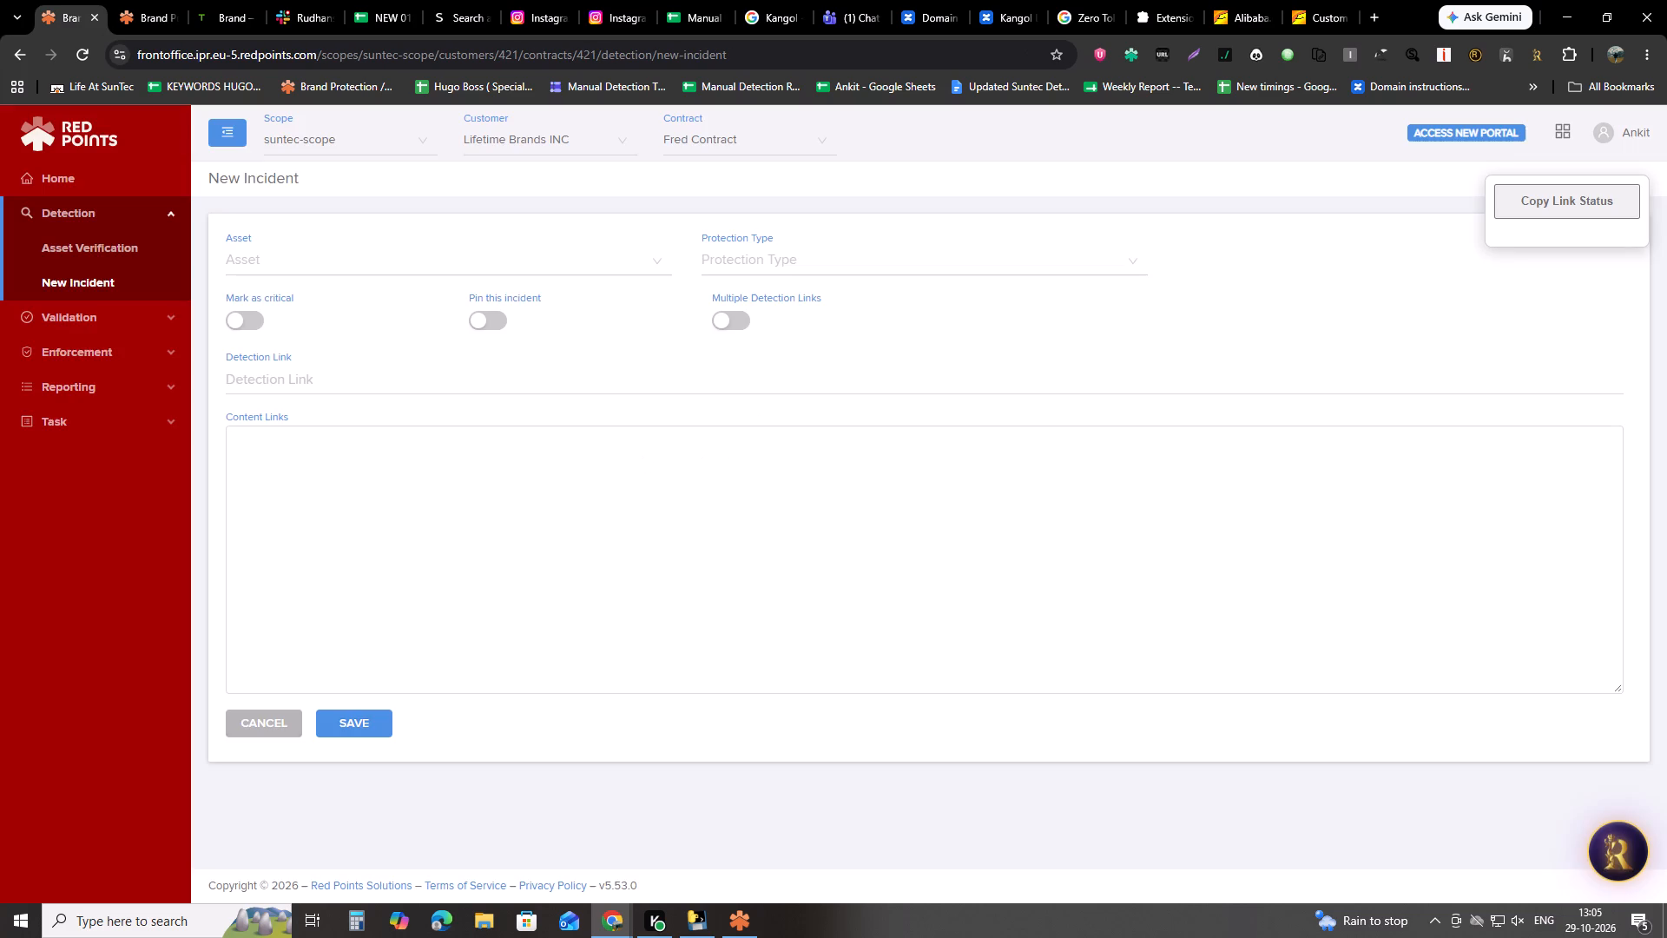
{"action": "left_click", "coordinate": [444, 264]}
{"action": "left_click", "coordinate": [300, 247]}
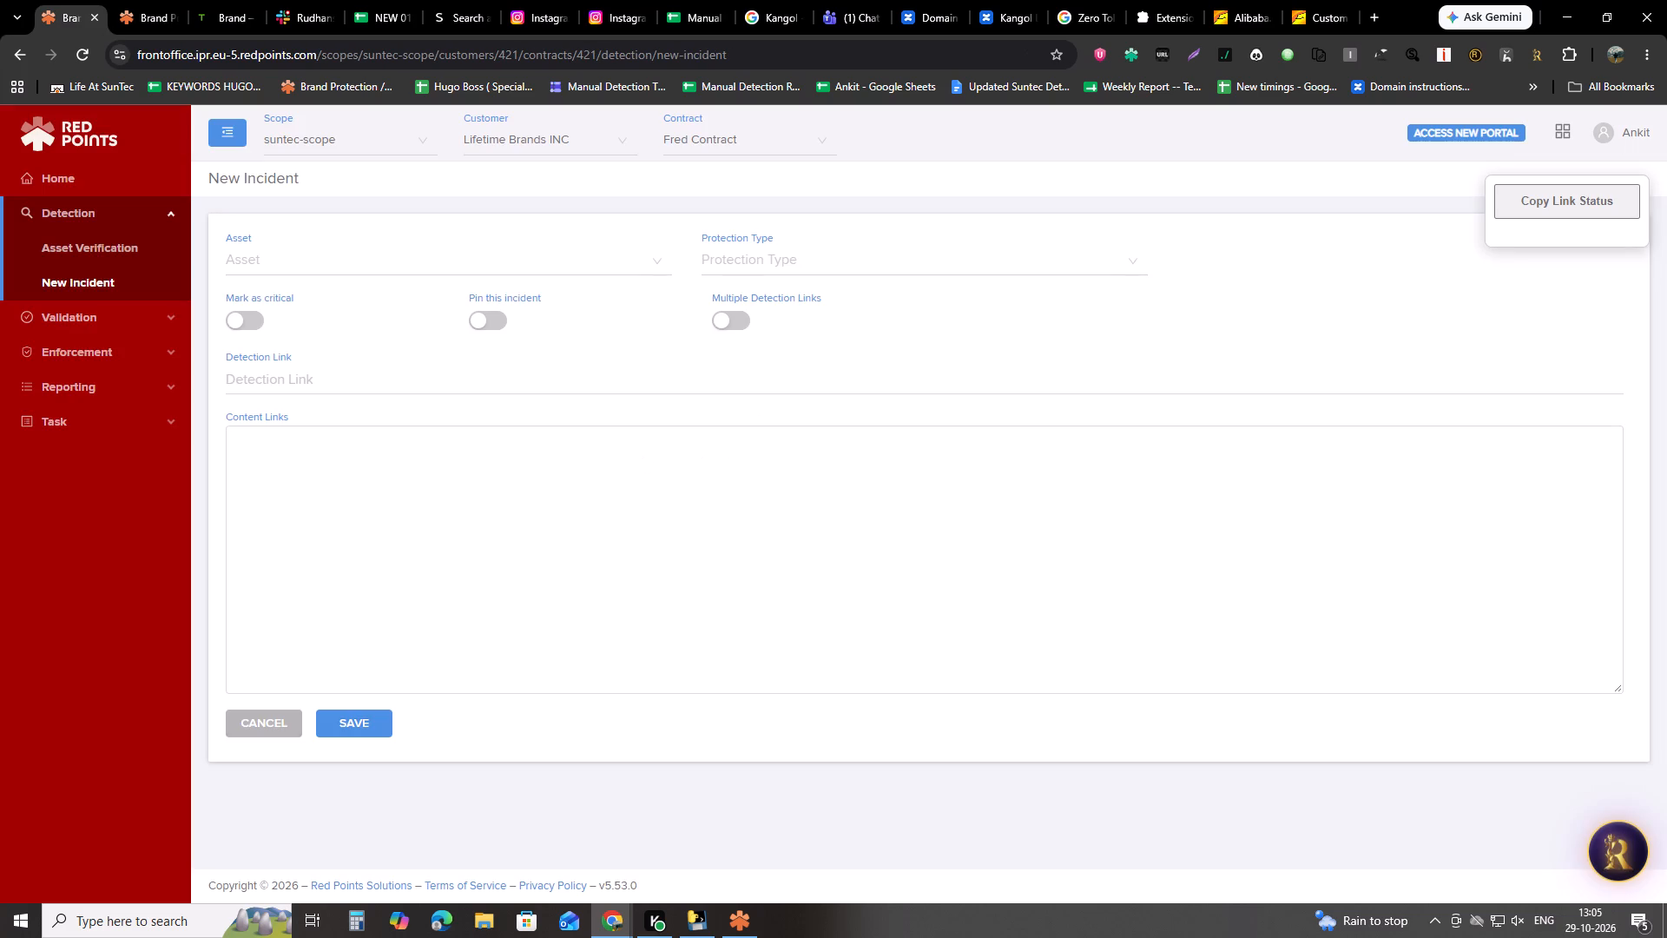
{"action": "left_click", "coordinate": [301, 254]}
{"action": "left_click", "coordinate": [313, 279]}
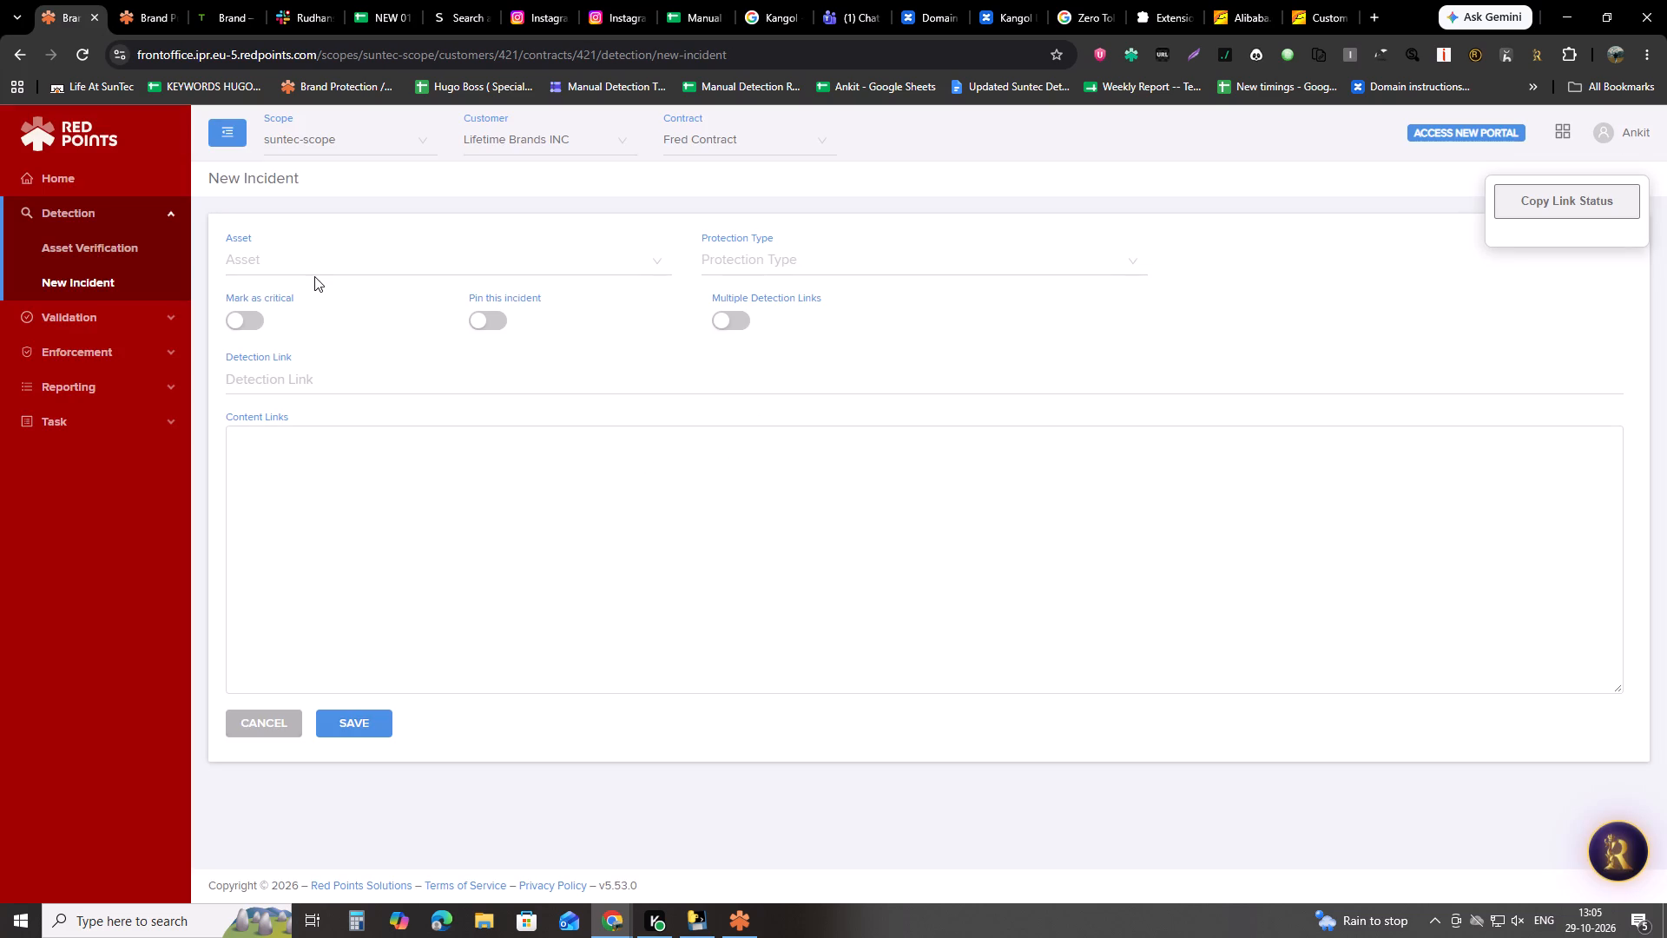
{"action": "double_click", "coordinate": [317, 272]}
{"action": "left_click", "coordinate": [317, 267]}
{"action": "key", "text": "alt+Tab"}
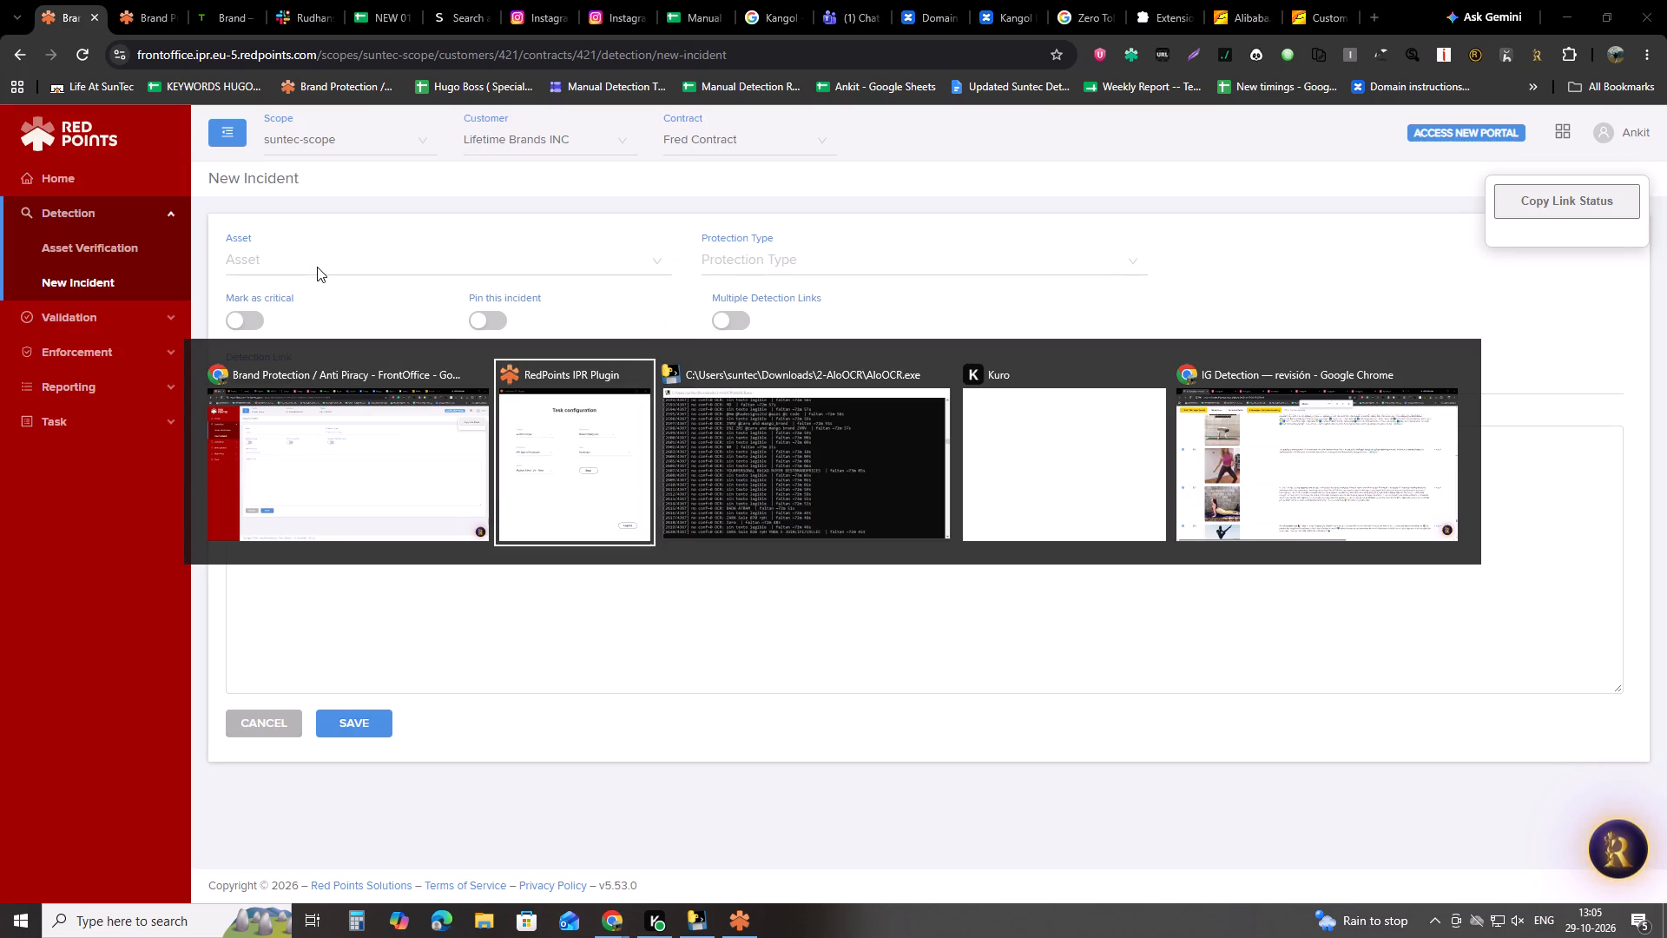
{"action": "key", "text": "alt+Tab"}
Inspect the Olive (The Checkmate House) colour variation of the Custom Luxury Modern Neoprene American Mahjong Mat listing on Alibaba.
{"action": "left_click", "coordinate": [1311, 0], "text": "alt"}
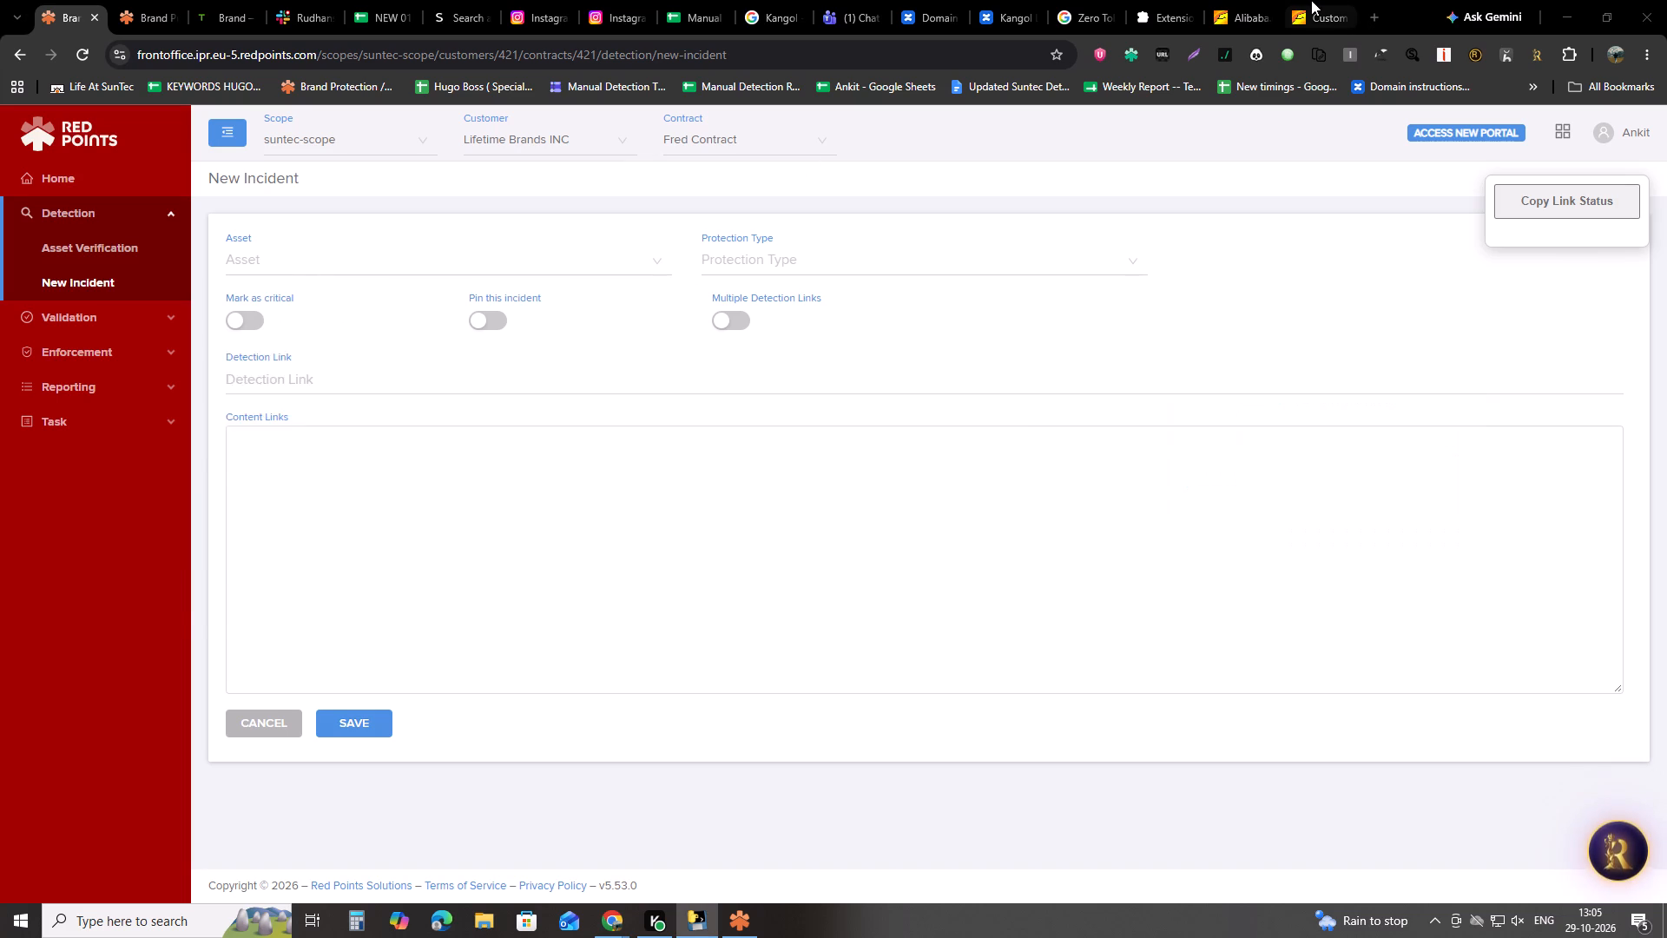
{"action": "left_click", "coordinate": [1311, 0]}
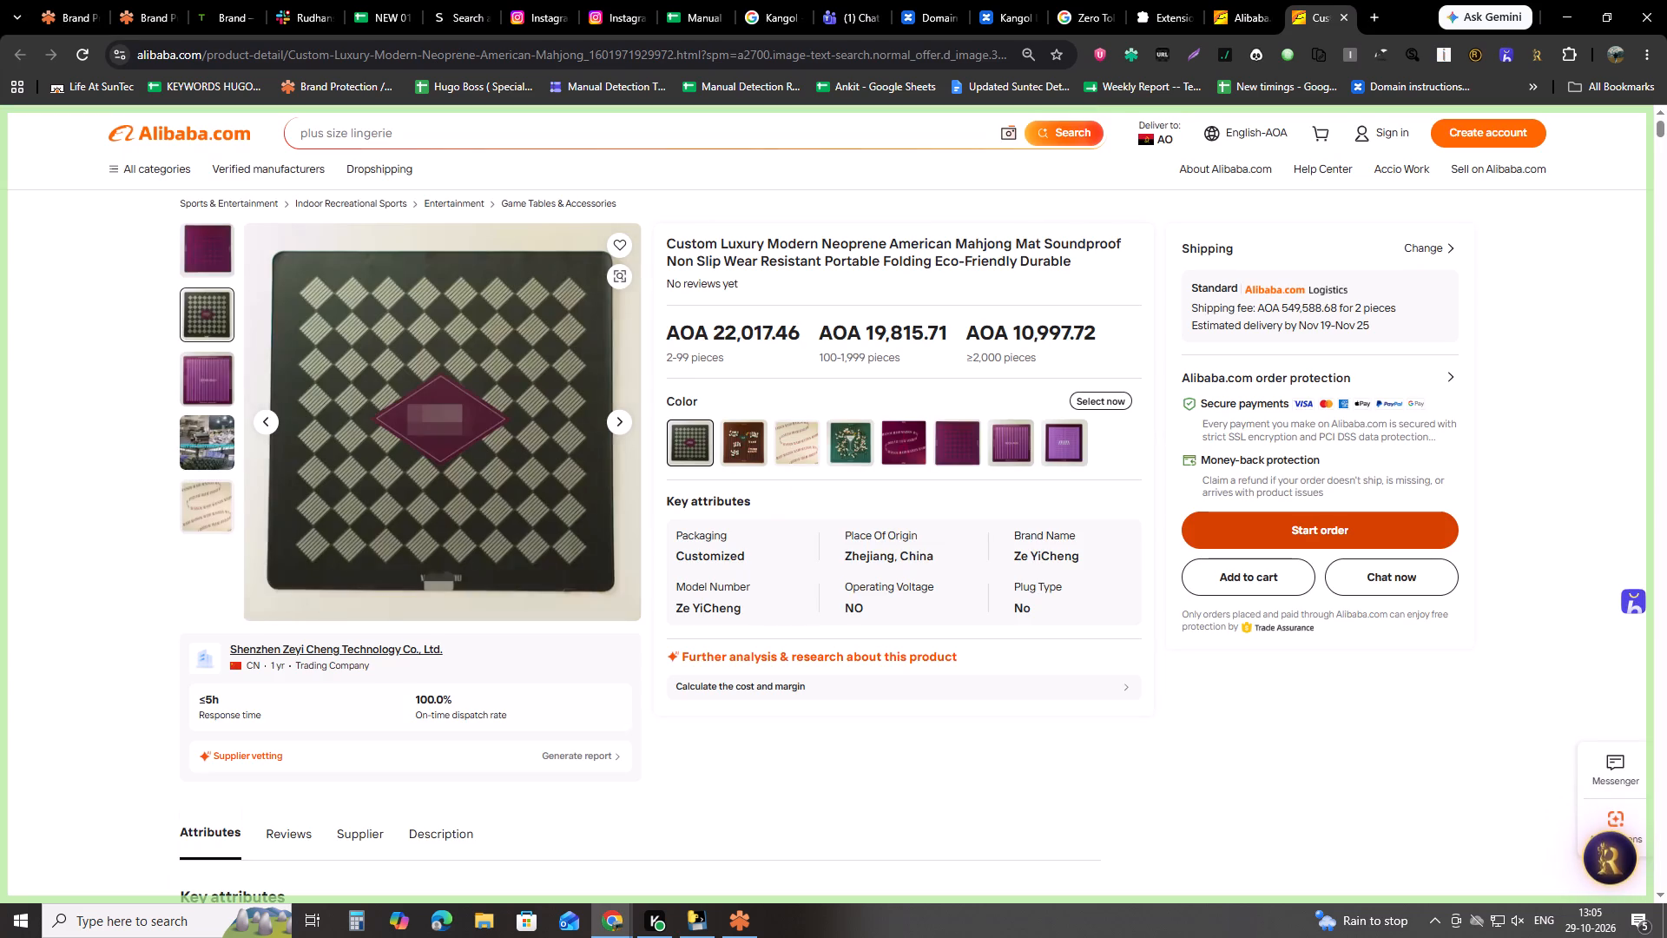
{"action": "left_click", "coordinate": [1256, 0]}
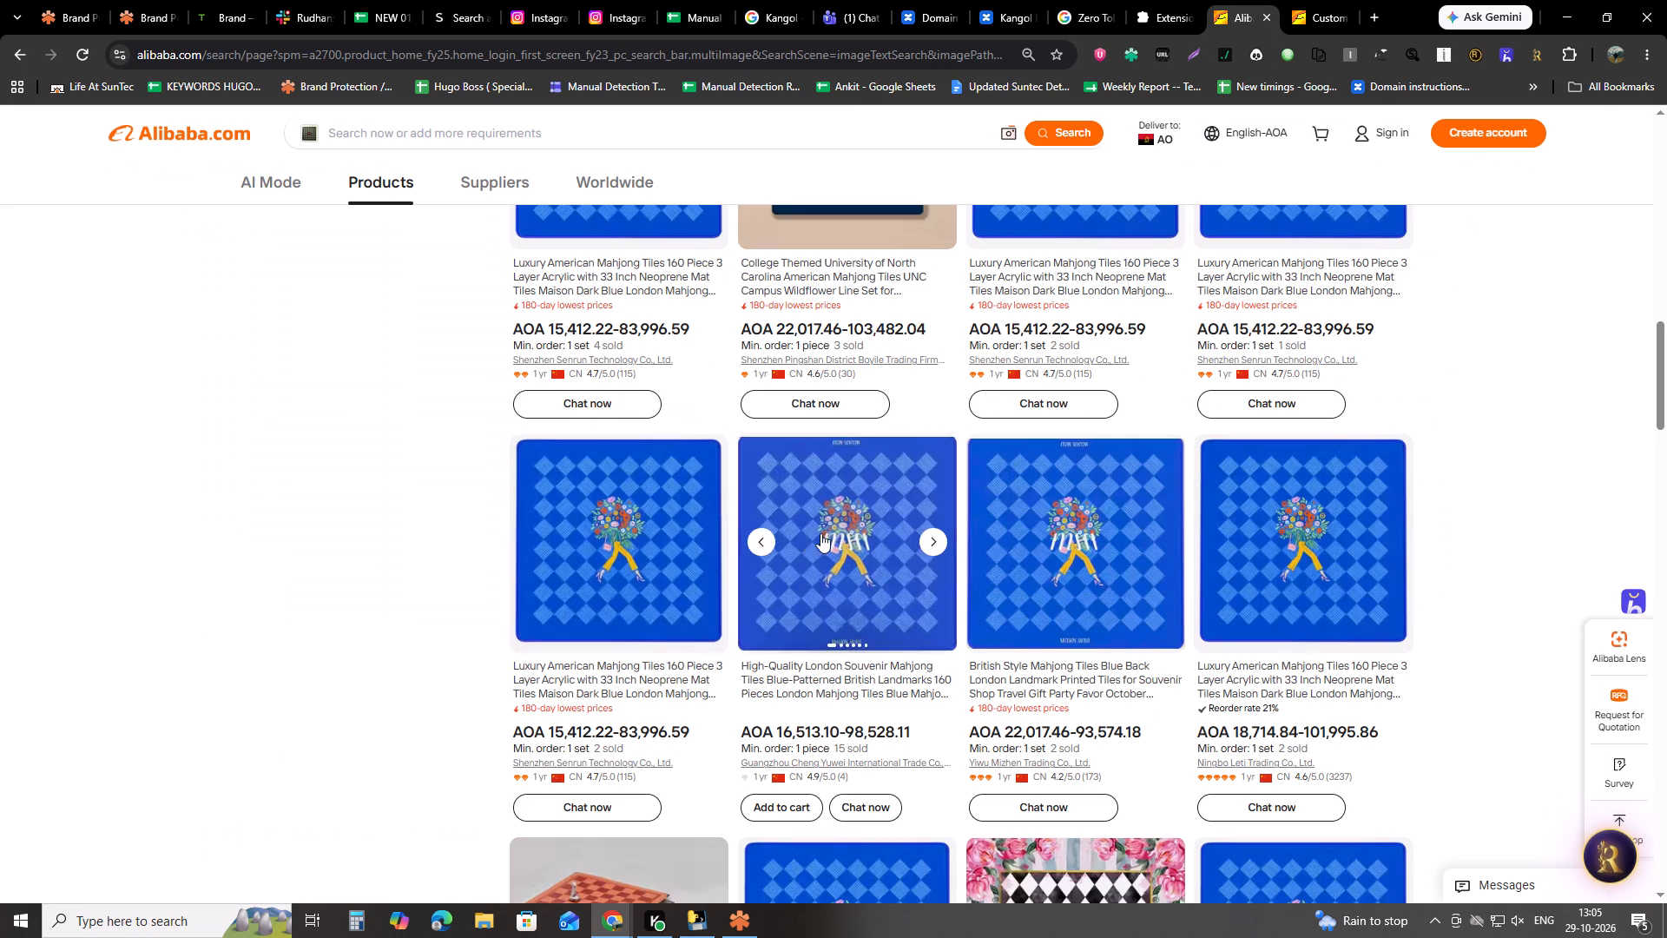
{"action": "scroll", "coordinate": [824, 505], "scroll_direction": "up", "scroll_amount": 20}
{"action": "scroll", "coordinate": [824, 505], "scroll_direction": "up", "scroll_amount": 9}
{"action": "left_click", "coordinate": [1307, 0]}
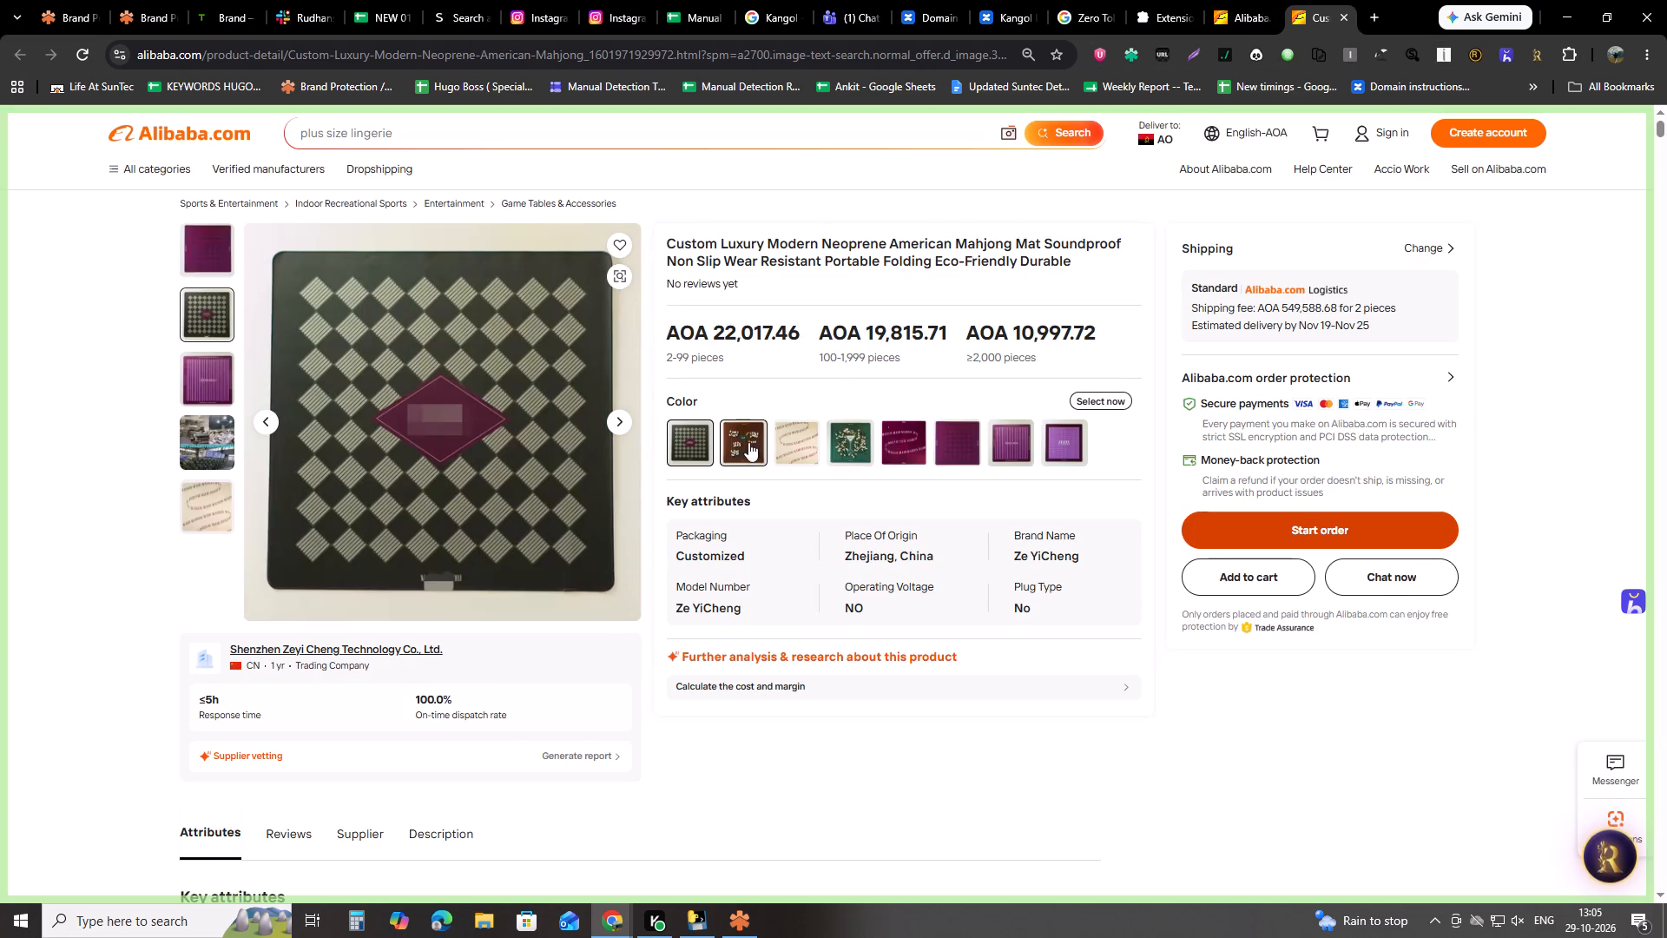
{"action": "left_click", "coordinate": [702, 447]}
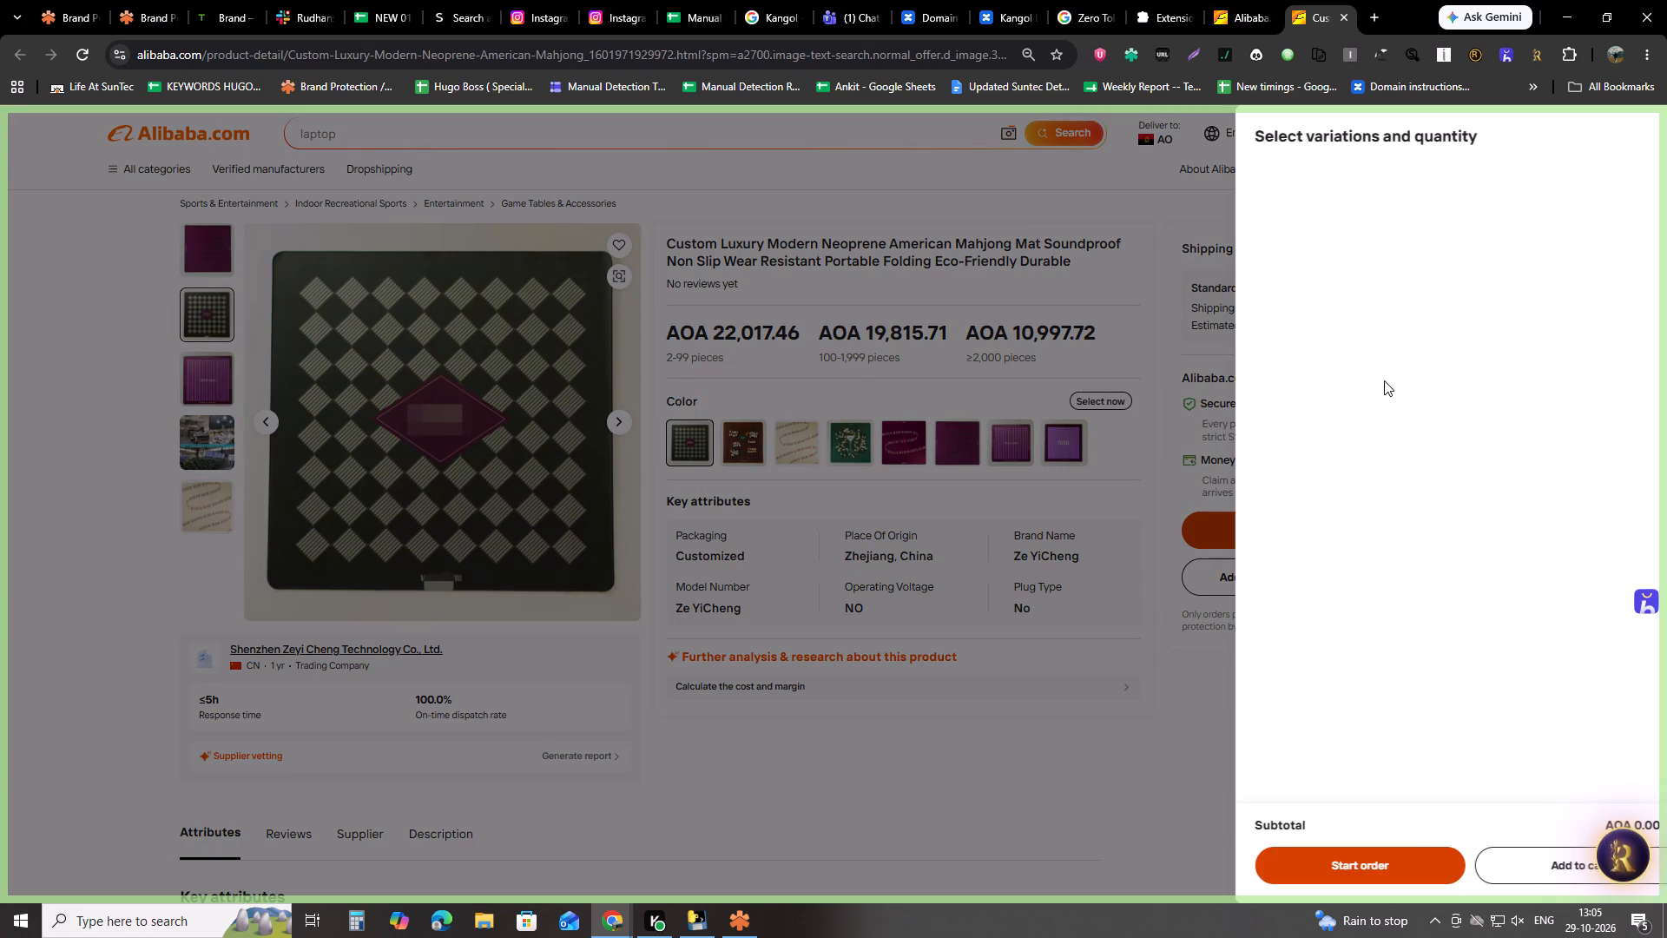
{"action": "left_click", "coordinate": [1236, 288]}
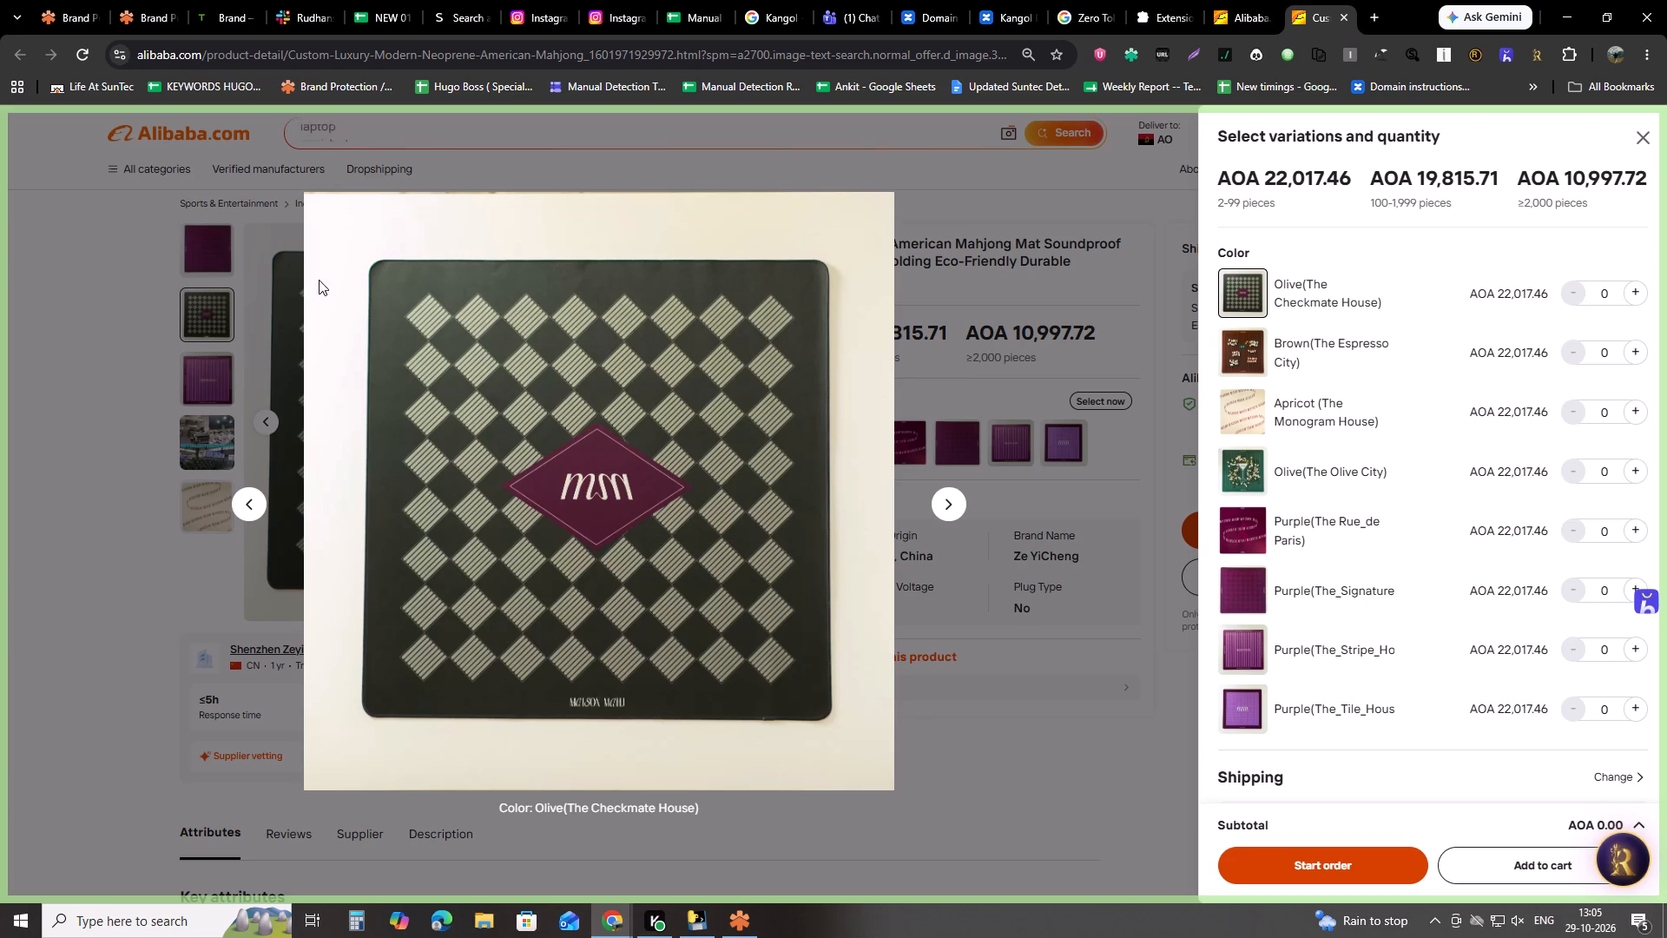
{"action": "left_click", "coordinate": [1638, 129]}
Review the current Alibaba image-search results for the mahjong mat and return to results page 1.
{"action": "left_click", "coordinate": [1252, 0]}
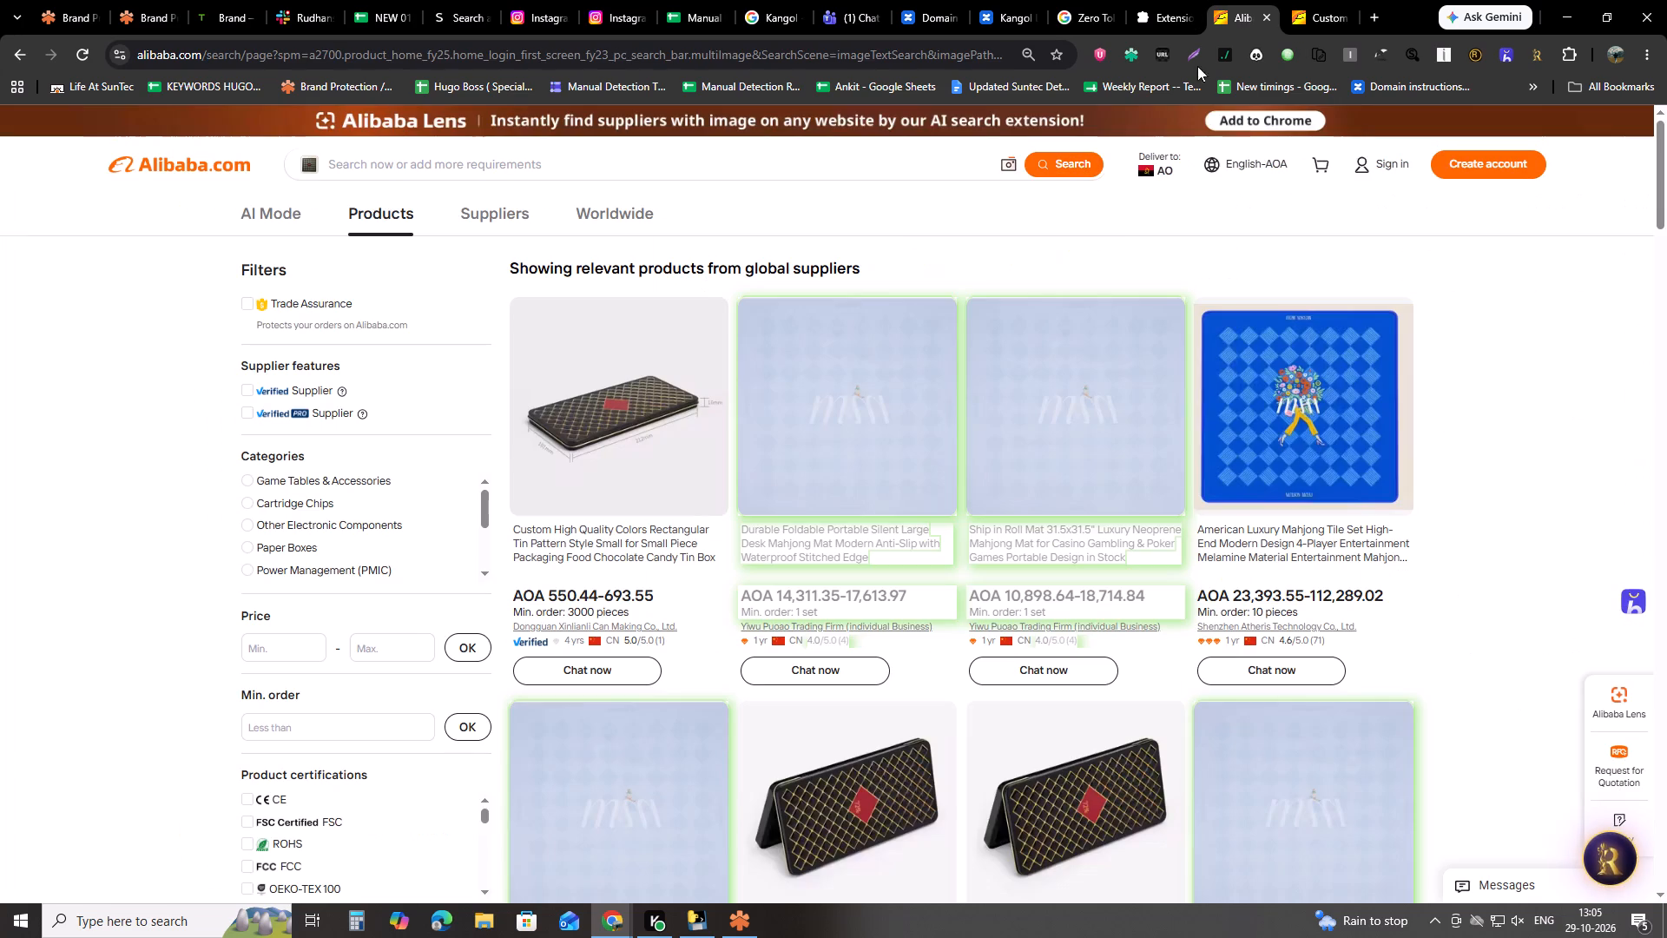
{"action": "scroll", "coordinate": [922, 388], "scroll_direction": "up", "scroll_amount": 7}
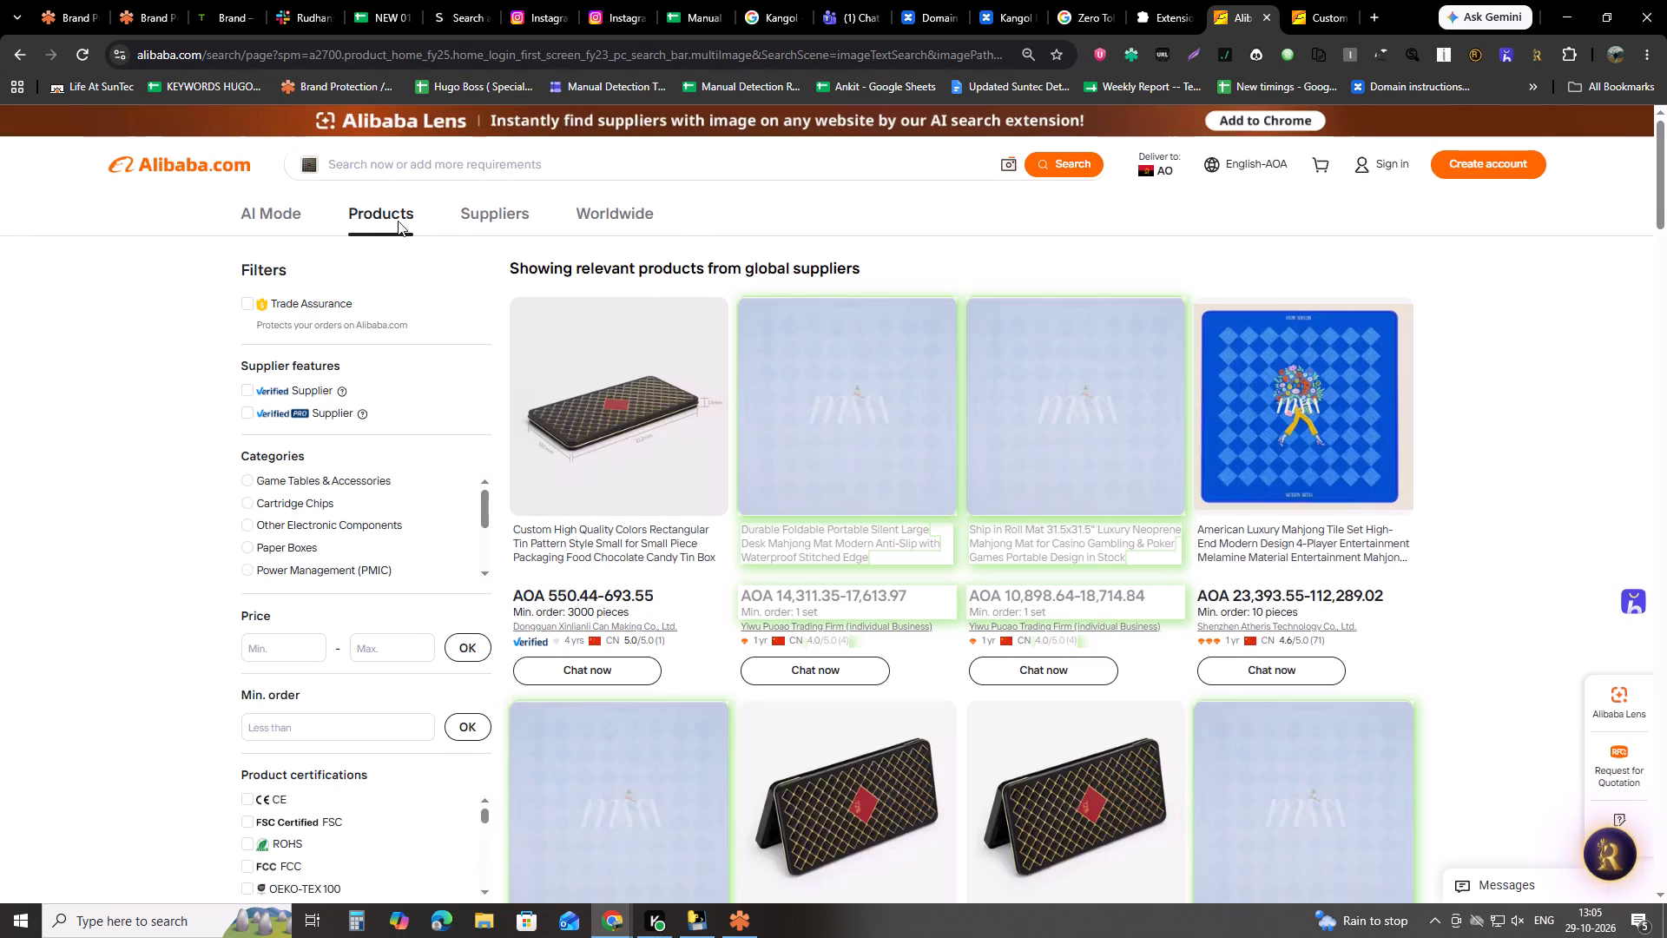
{"action": "left_click", "coordinate": [735, 177]}
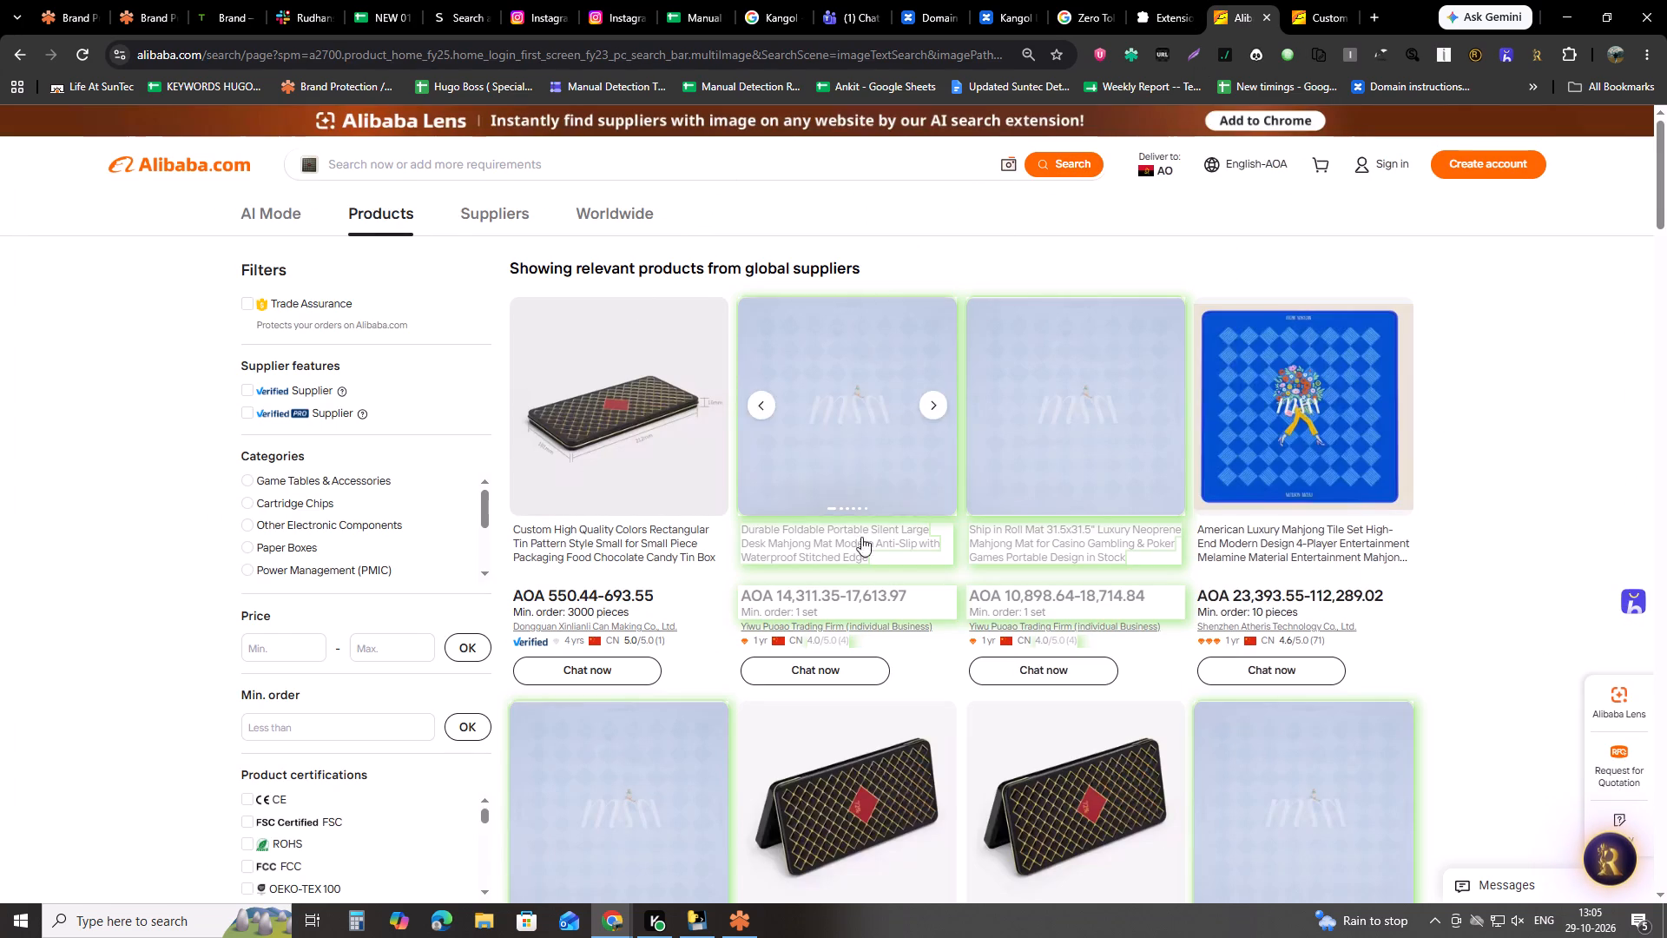
{"action": "scroll", "coordinate": [861, 525], "scroll_direction": "down", "scroll_amount": 20}
{"action": "scroll", "coordinate": [861, 525], "scroll_direction": "down", "scroll_amount": 4}
{"action": "scroll", "coordinate": [762, 630], "scroll_direction": "down", "scroll_amount": 14}
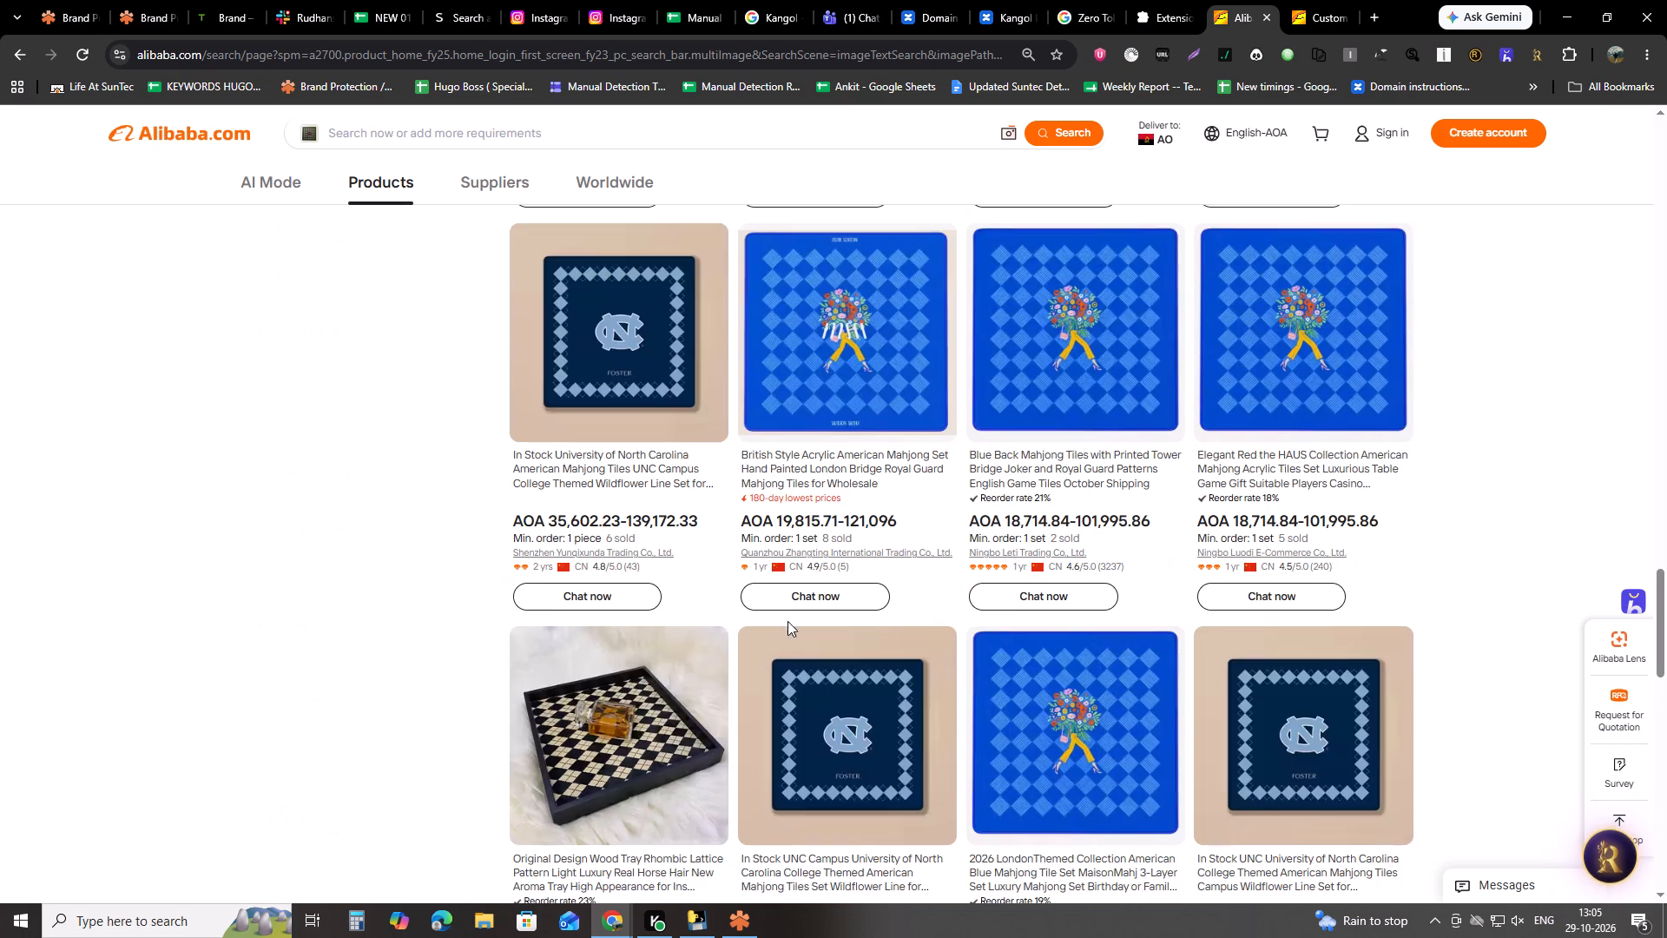
{"action": "scroll", "coordinate": [833, 664], "scroll_direction": "down", "scroll_amount": 2}
{"action": "scroll", "coordinate": [1084, 549], "scroll_direction": "down", "scroll_amount": 3}
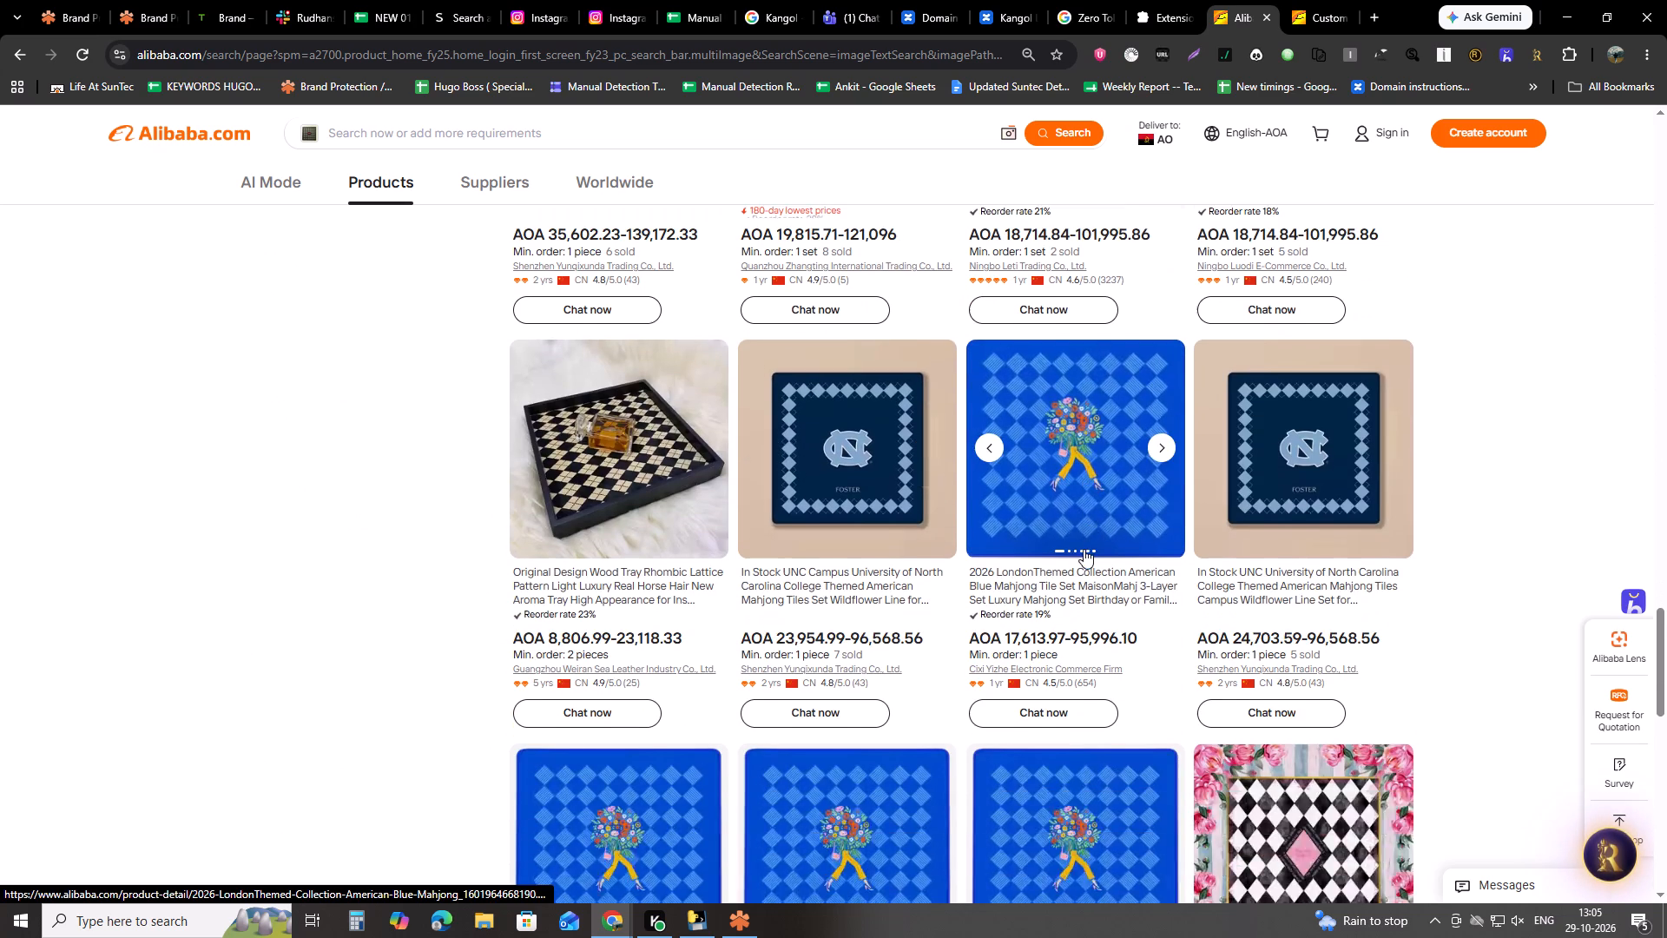
{"action": "scroll", "coordinate": [1084, 549], "scroll_direction": "down", "scroll_amount": 4}
{"action": "scroll", "coordinate": [841, 734], "scroll_direction": "down", "scroll_amount": 4}
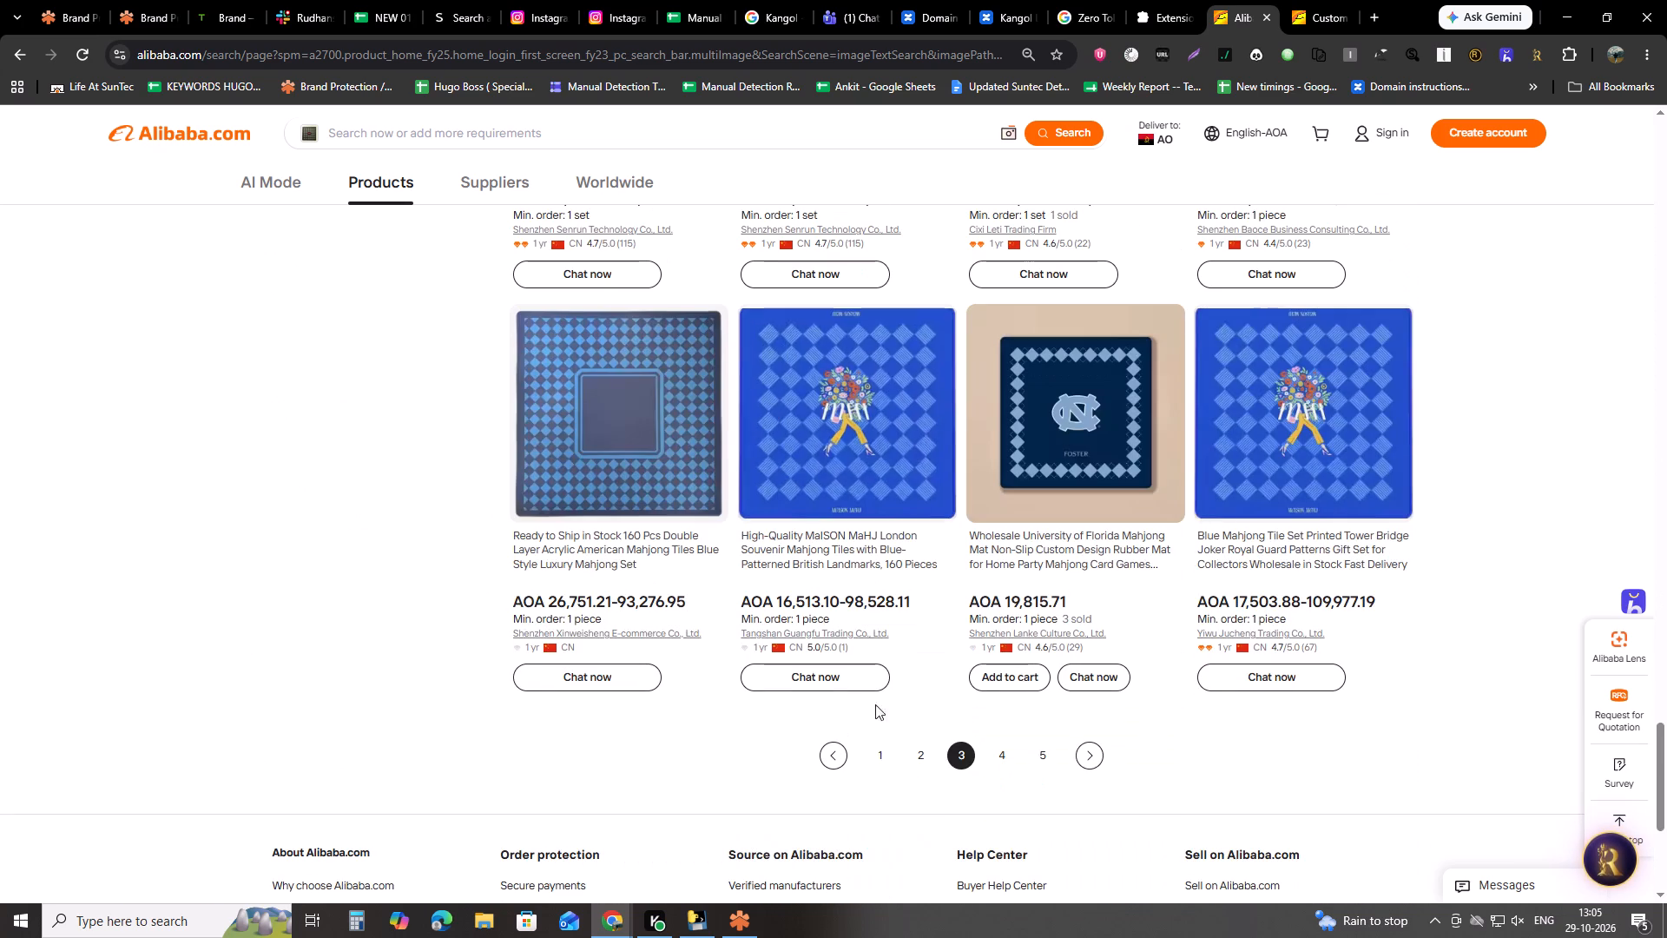
{"action": "left_click", "coordinate": [893, 770]}
{"action": "left_click", "coordinate": [887, 761]}
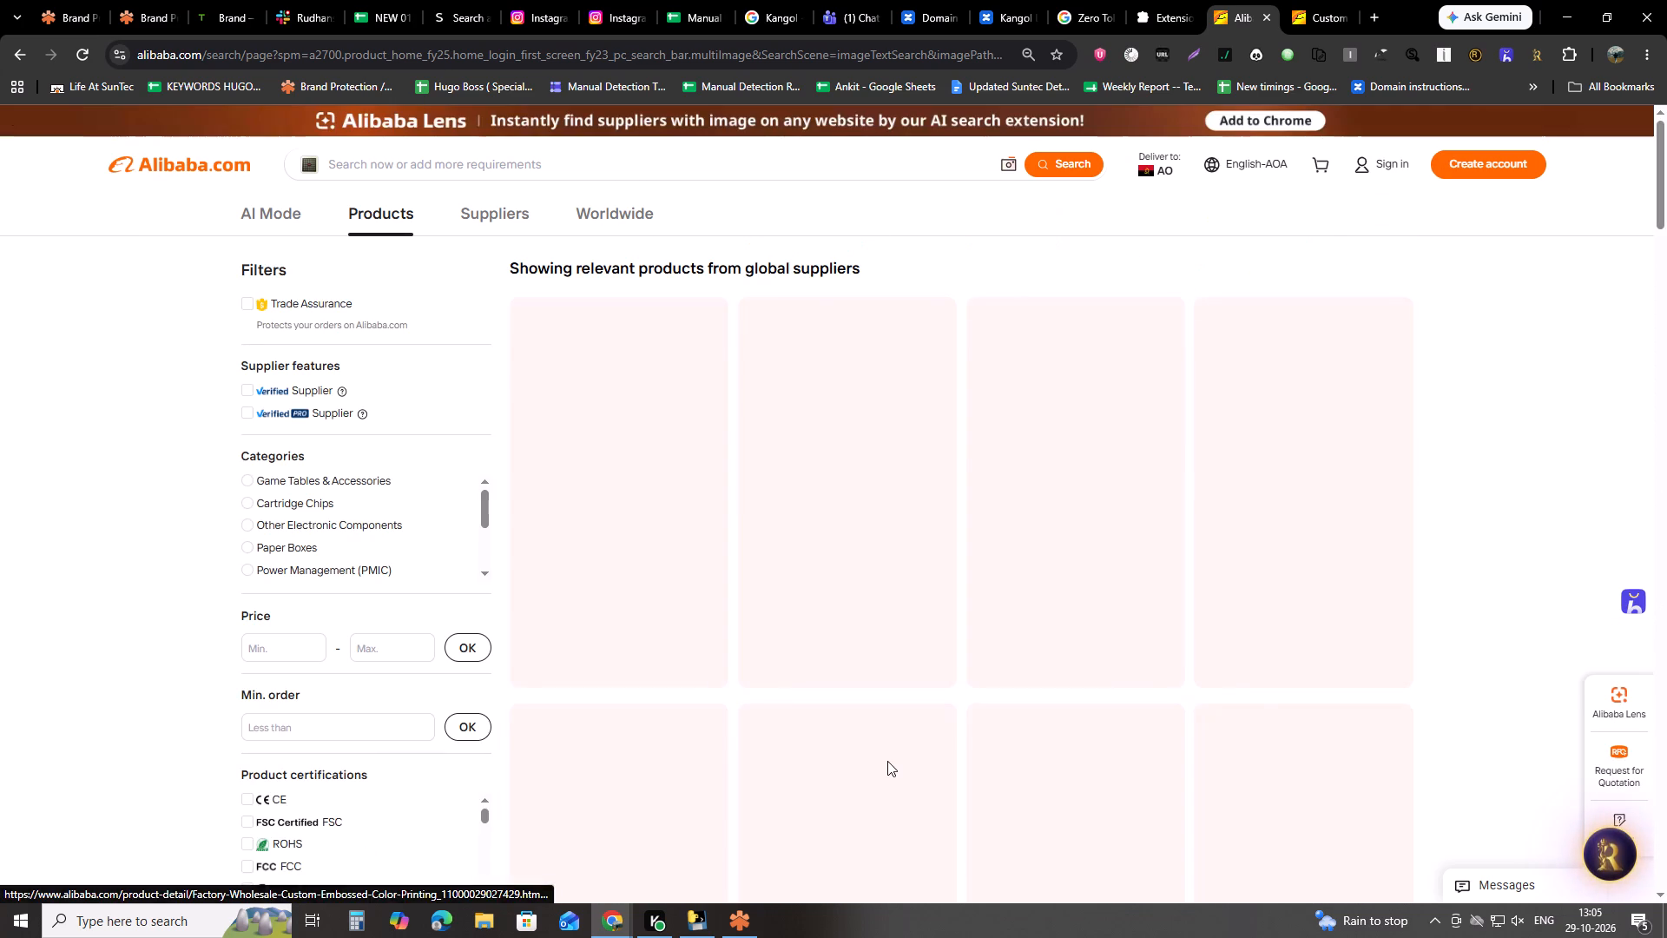
Browse results page 1, open the Winmax 2026 Hot Selling Luxury Mahjong Table Mat listing and examine its product images.
{"action": "scroll", "coordinate": [1044, 654], "scroll_direction": "down", "scroll_amount": 5}
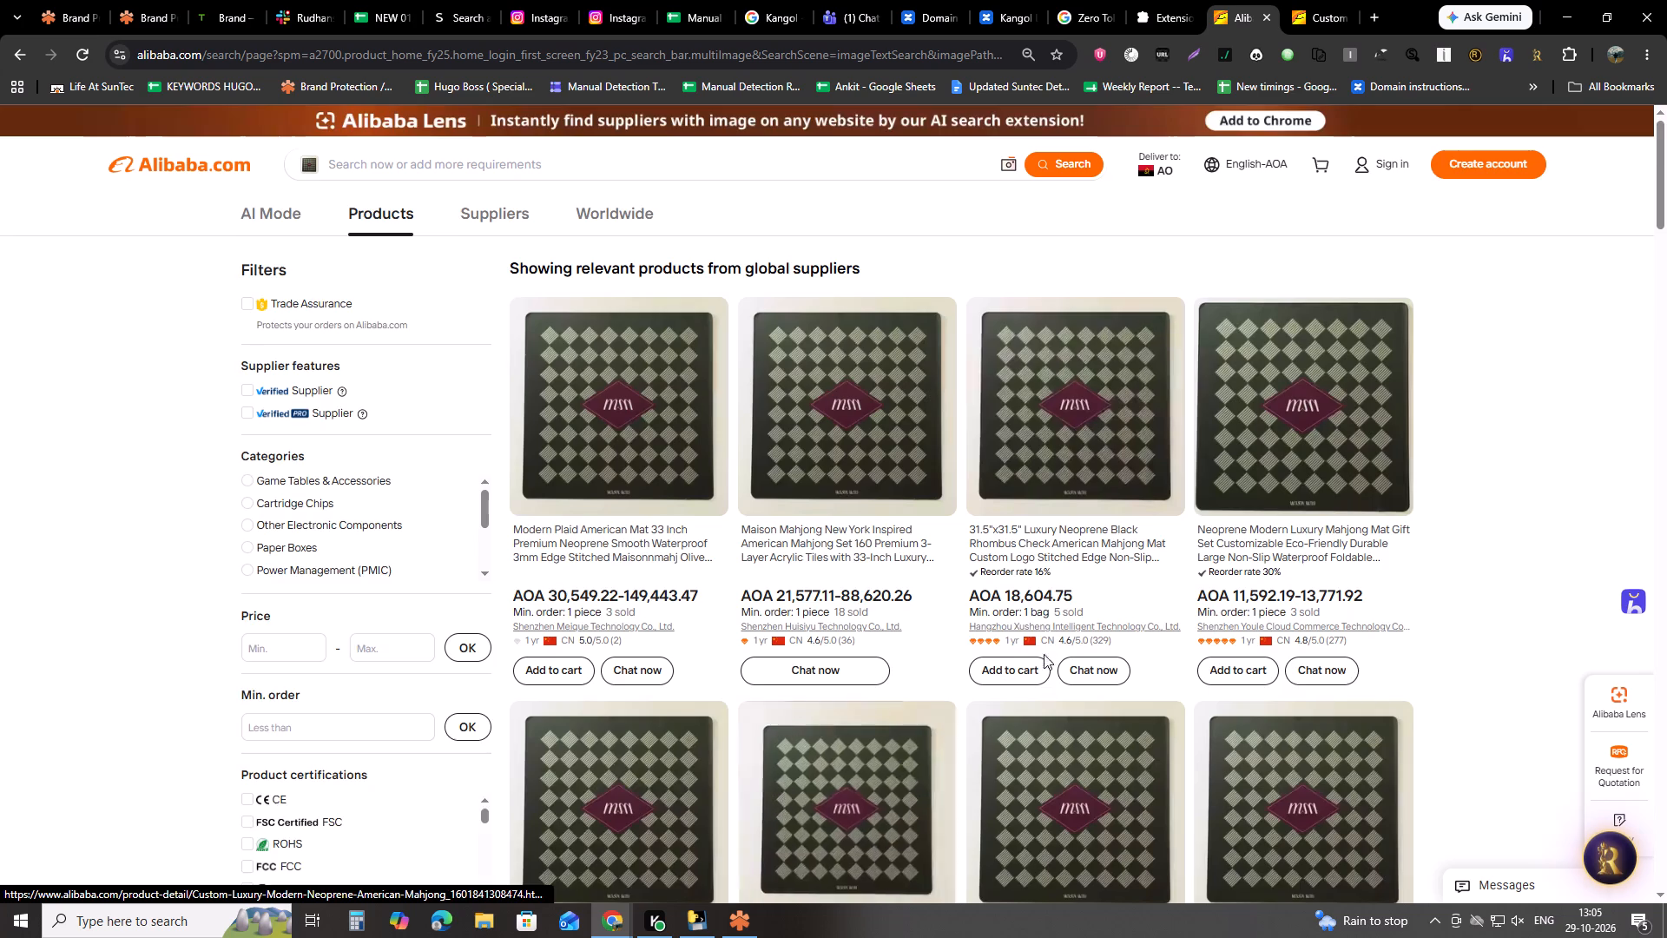
{"action": "scroll", "coordinate": [1049, 673], "scroll_direction": "down", "scroll_amount": 5}
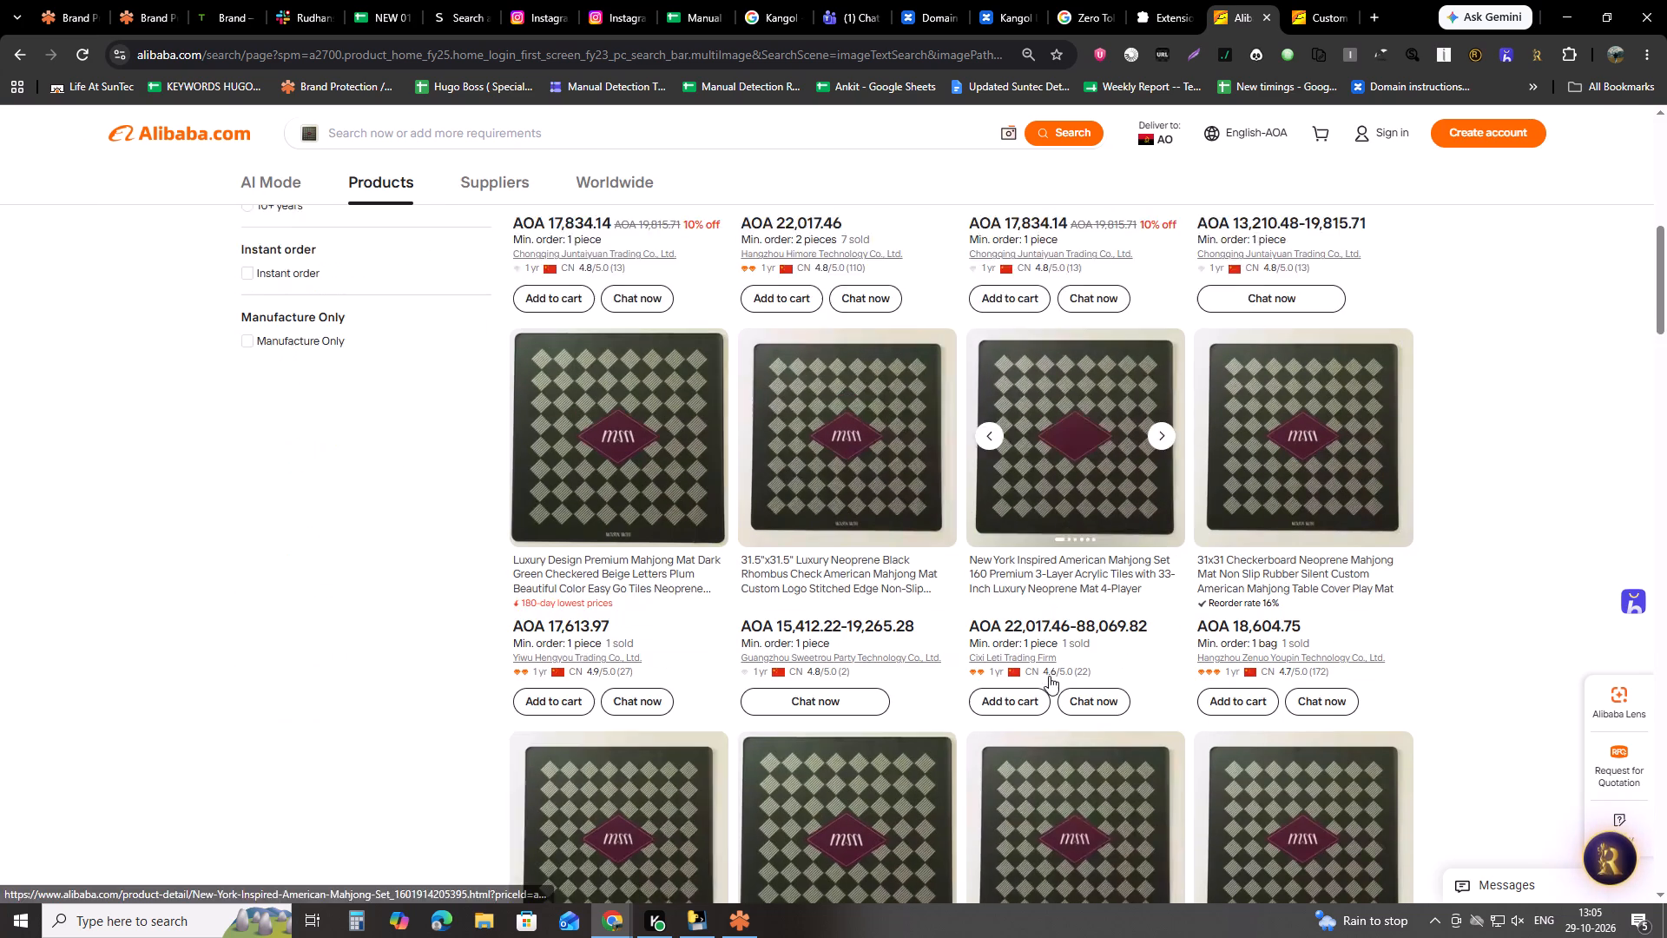
{"action": "scroll", "coordinate": [1051, 664], "scroll_direction": "down", "scroll_amount": 17}
{"action": "scroll", "coordinate": [1048, 634], "scroll_direction": "down", "scroll_amount": 8}
{"action": "scroll", "coordinate": [754, 637], "scroll_direction": "up", "scroll_amount": 3}
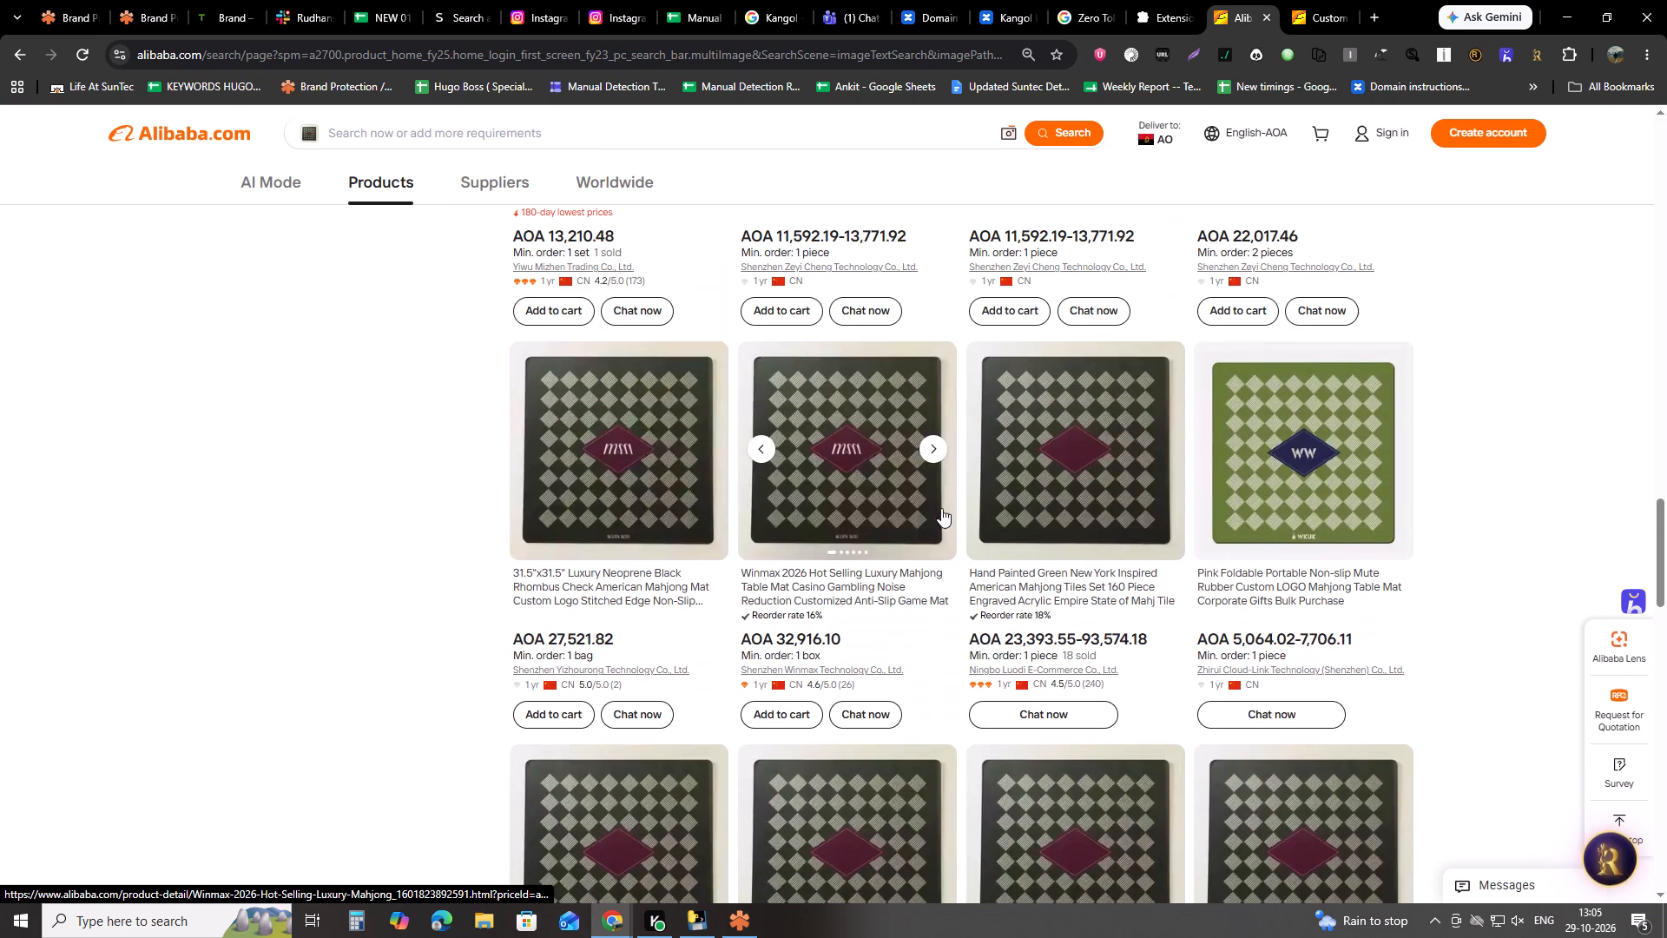
{"action": "left_click", "coordinate": [857, 497]}
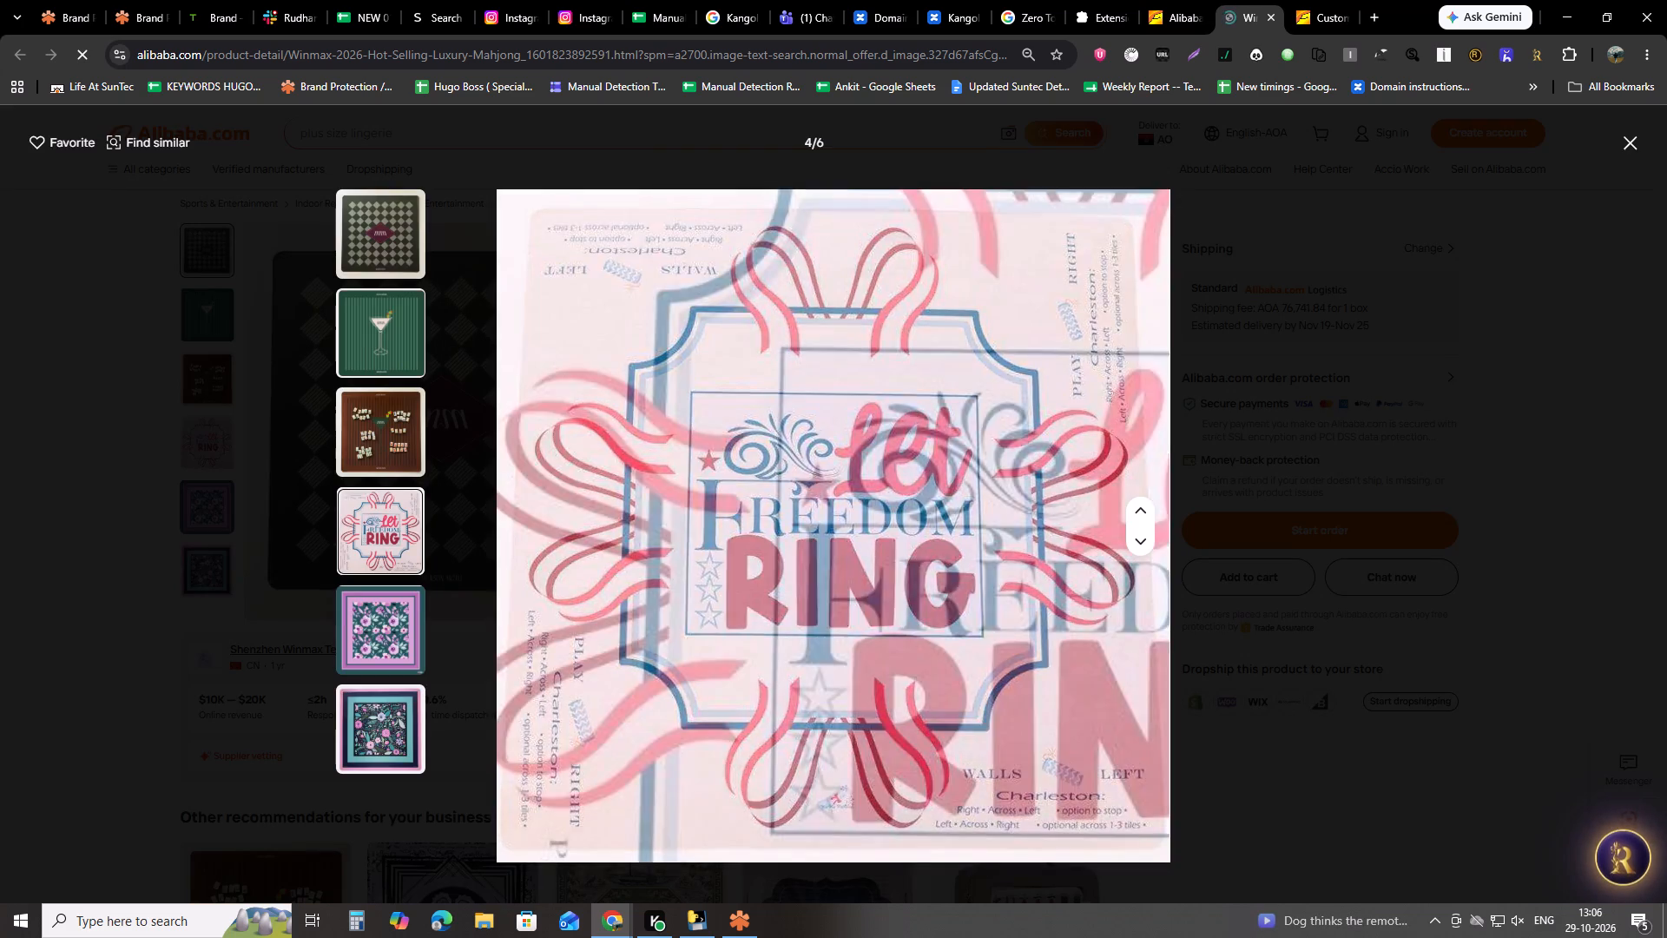
{"action": "key", "text": "Escape"}
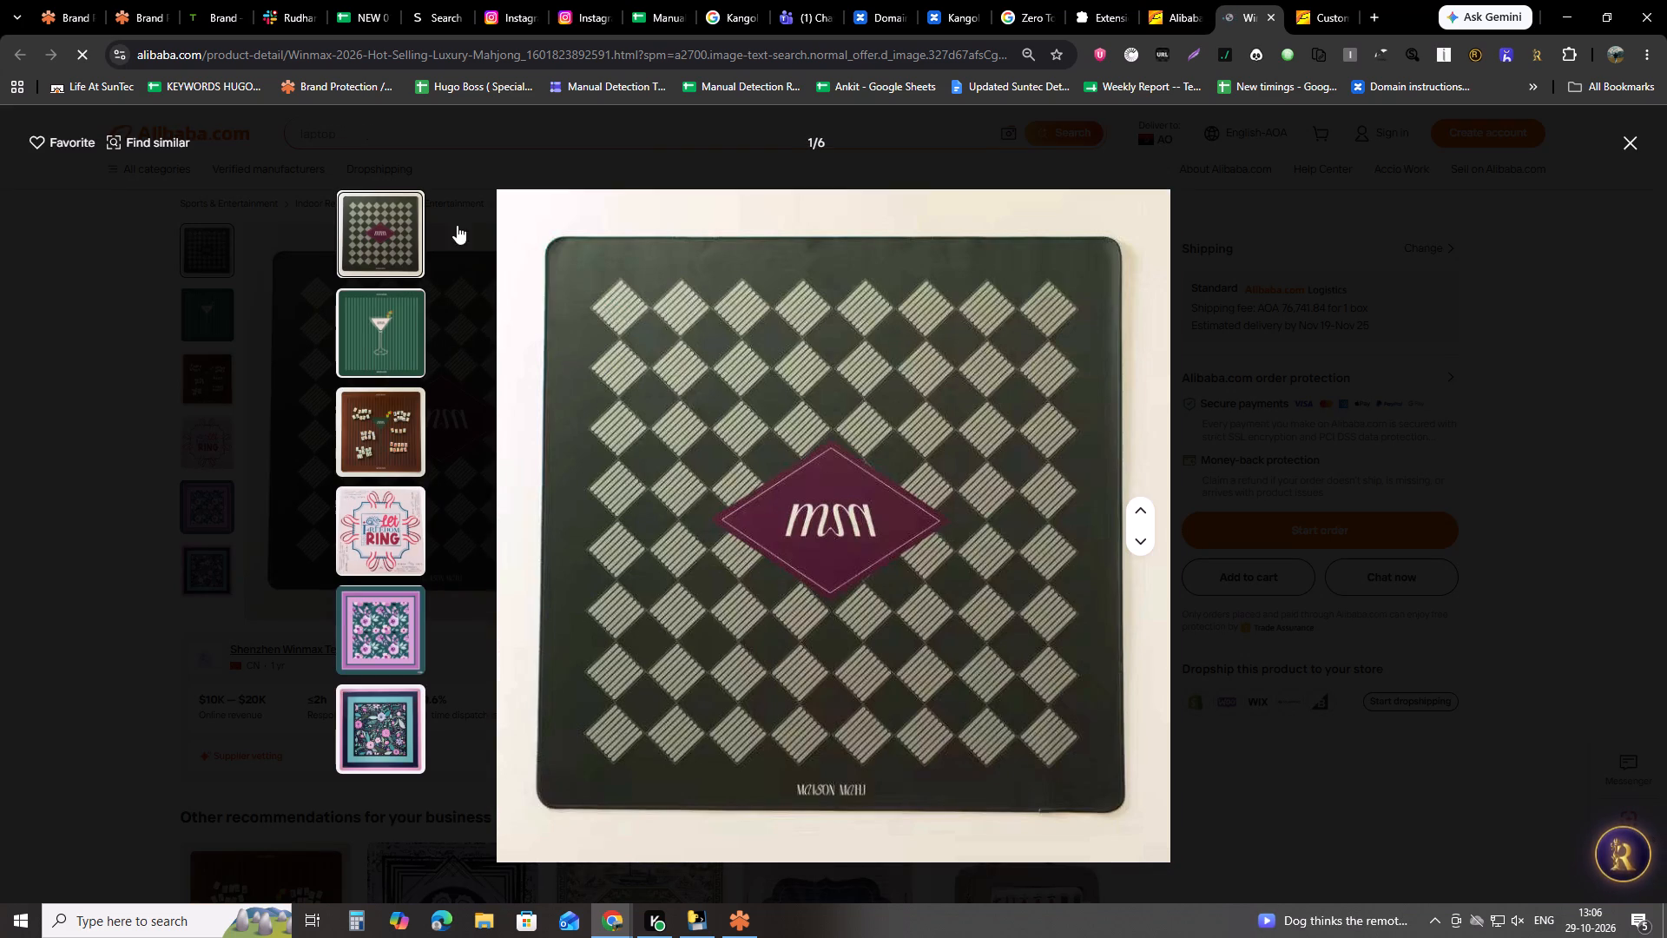
{"action": "left_click", "coordinate": [1620, 144]}
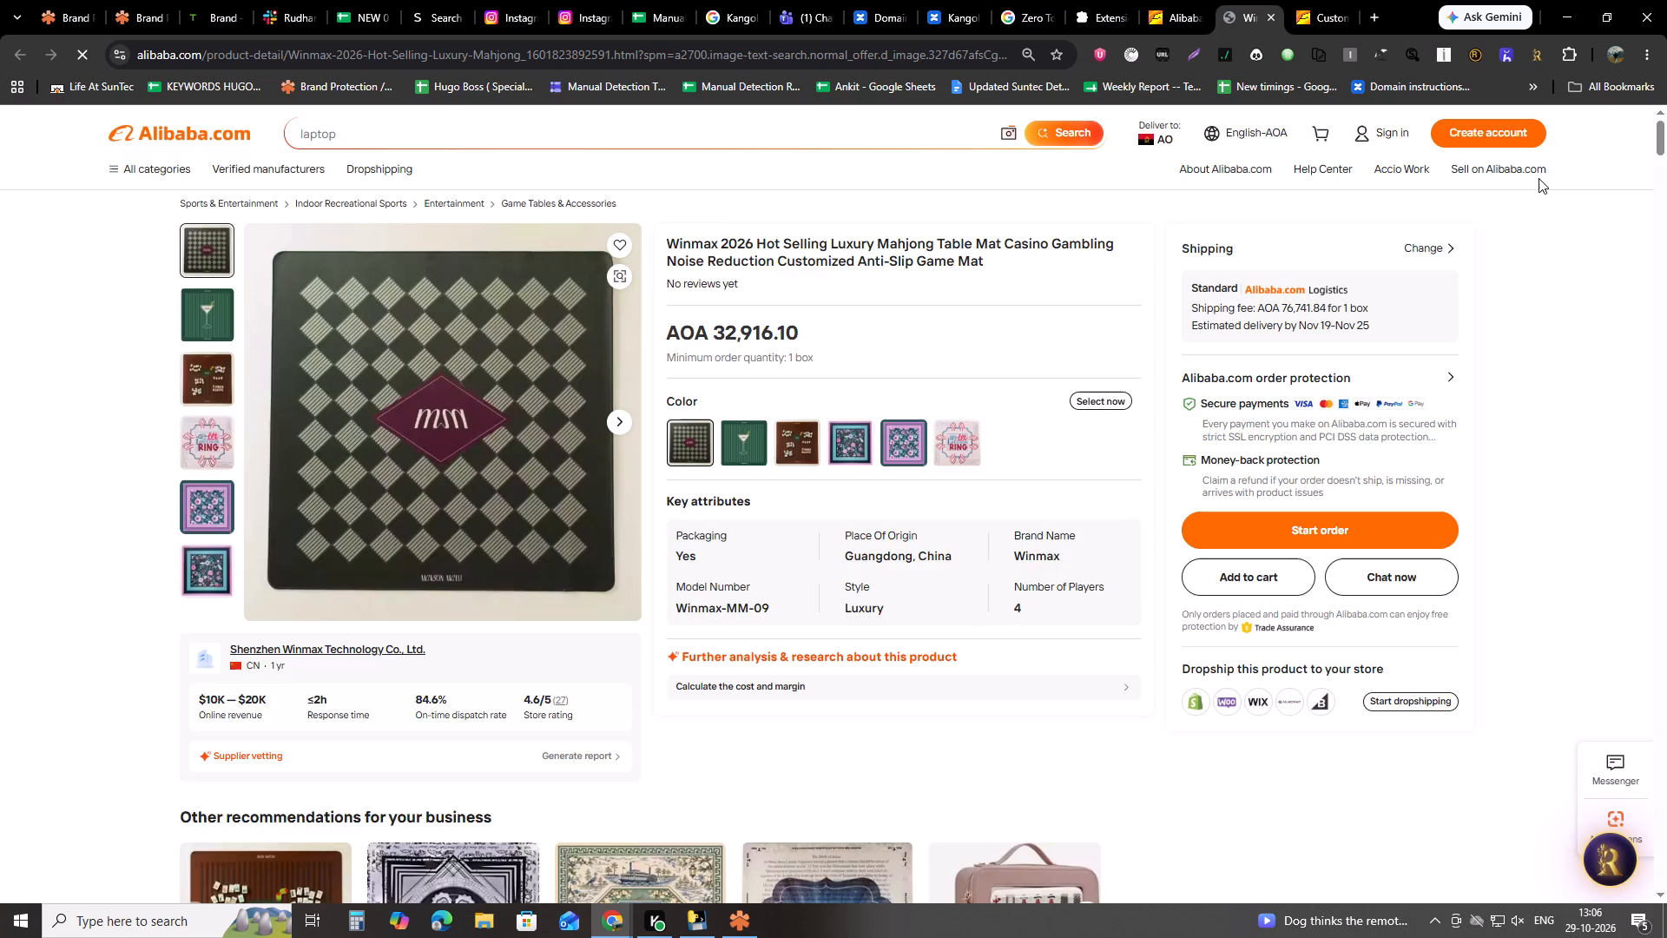
Run an image search for products similar to the Winmax mahjong mat's main picture and look over the matches.
{"action": "left_click", "coordinate": [616, 282]}
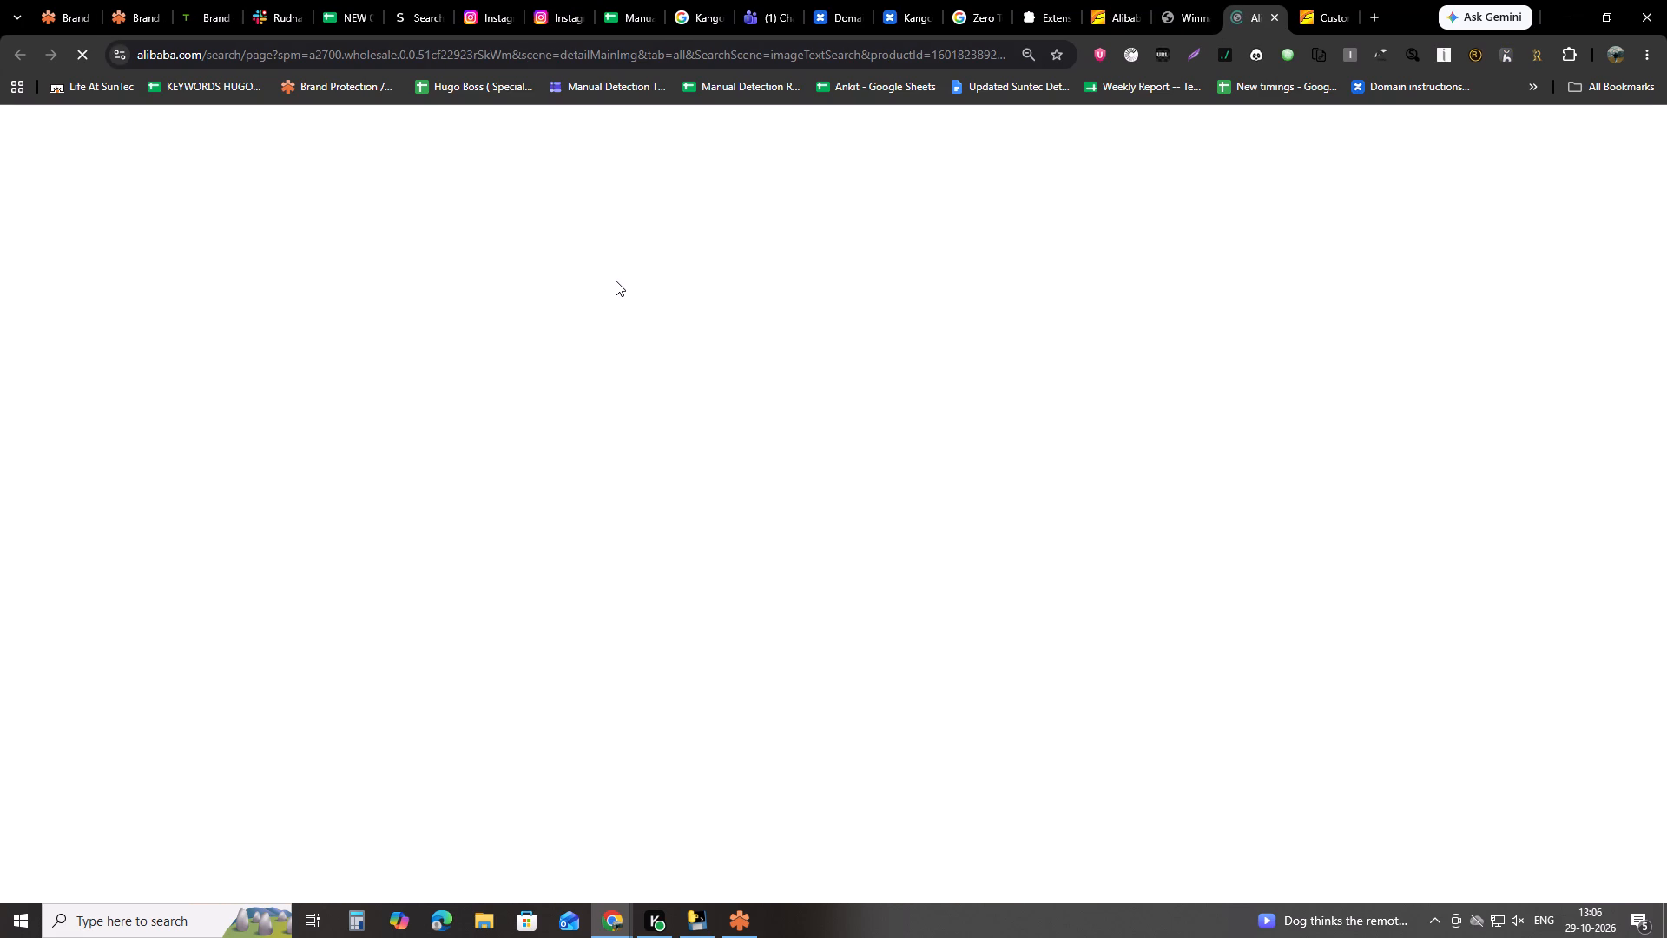
{"action": "scroll", "coordinate": [616, 281], "scroll_direction": "down", "scroll_amount": 2}
{"action": "scroll", "coordinate": [616, 281], "scroll_direction": "up", "scroll_amount": 3}
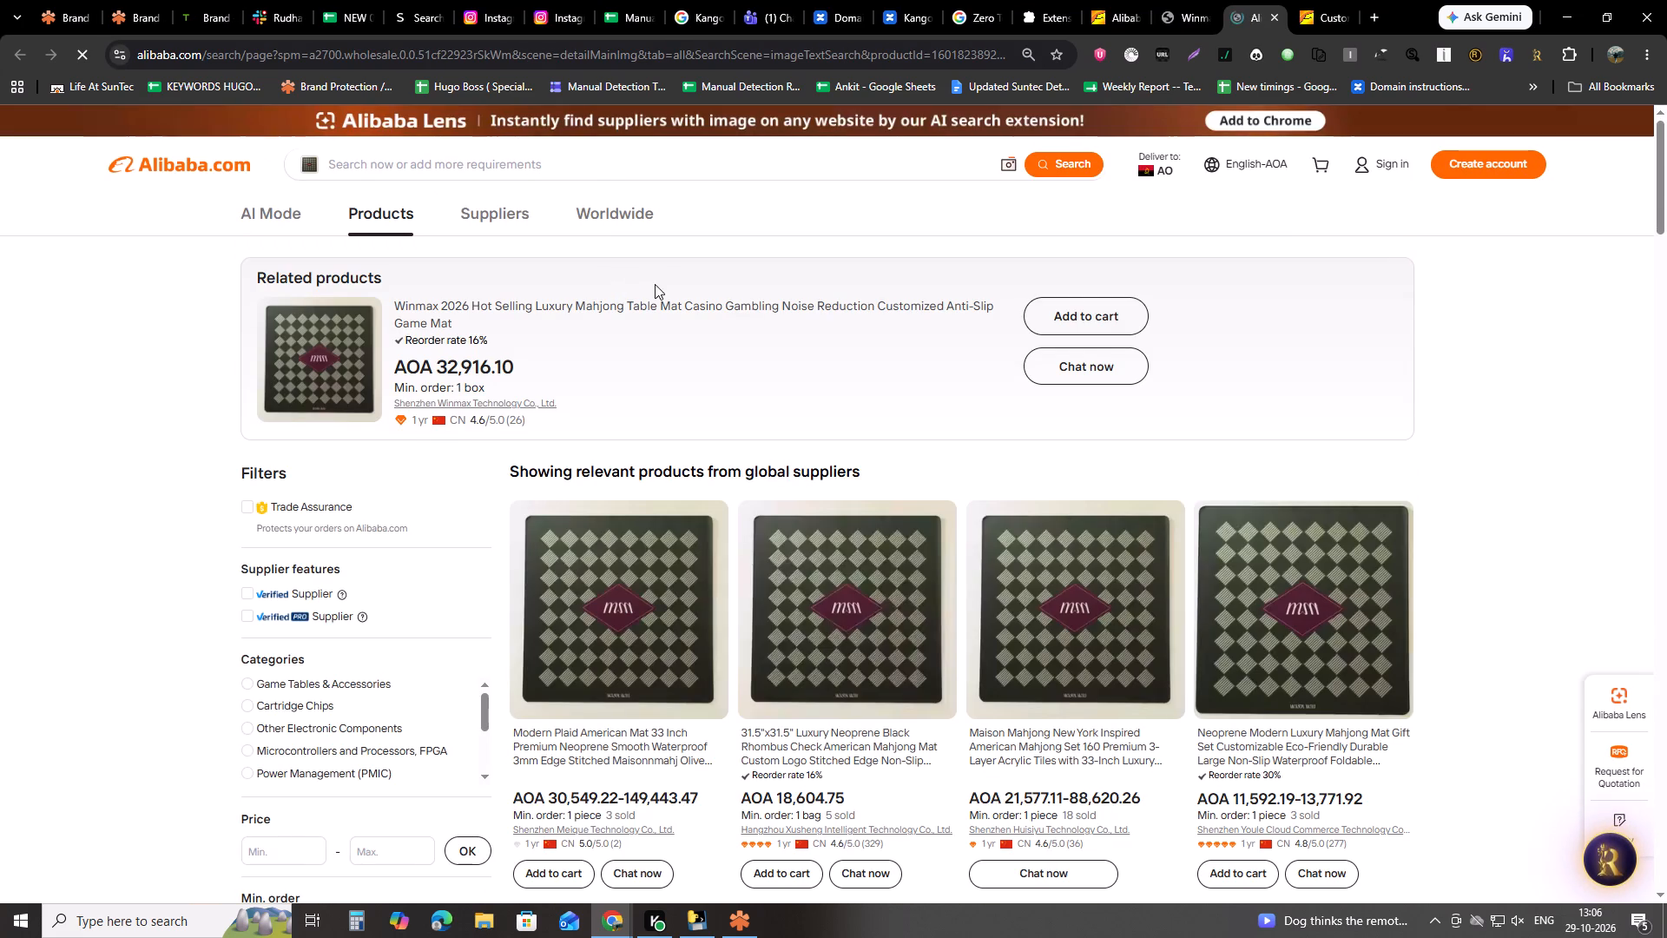
{"action": "scroll", "coordinate": [667, 307], "scroll_direction": "down", "scroll_amount": 2}
{"action": "scroll", "coordinate": [728, 374], "scroll_direction": "down", "scroll_amount": 2}
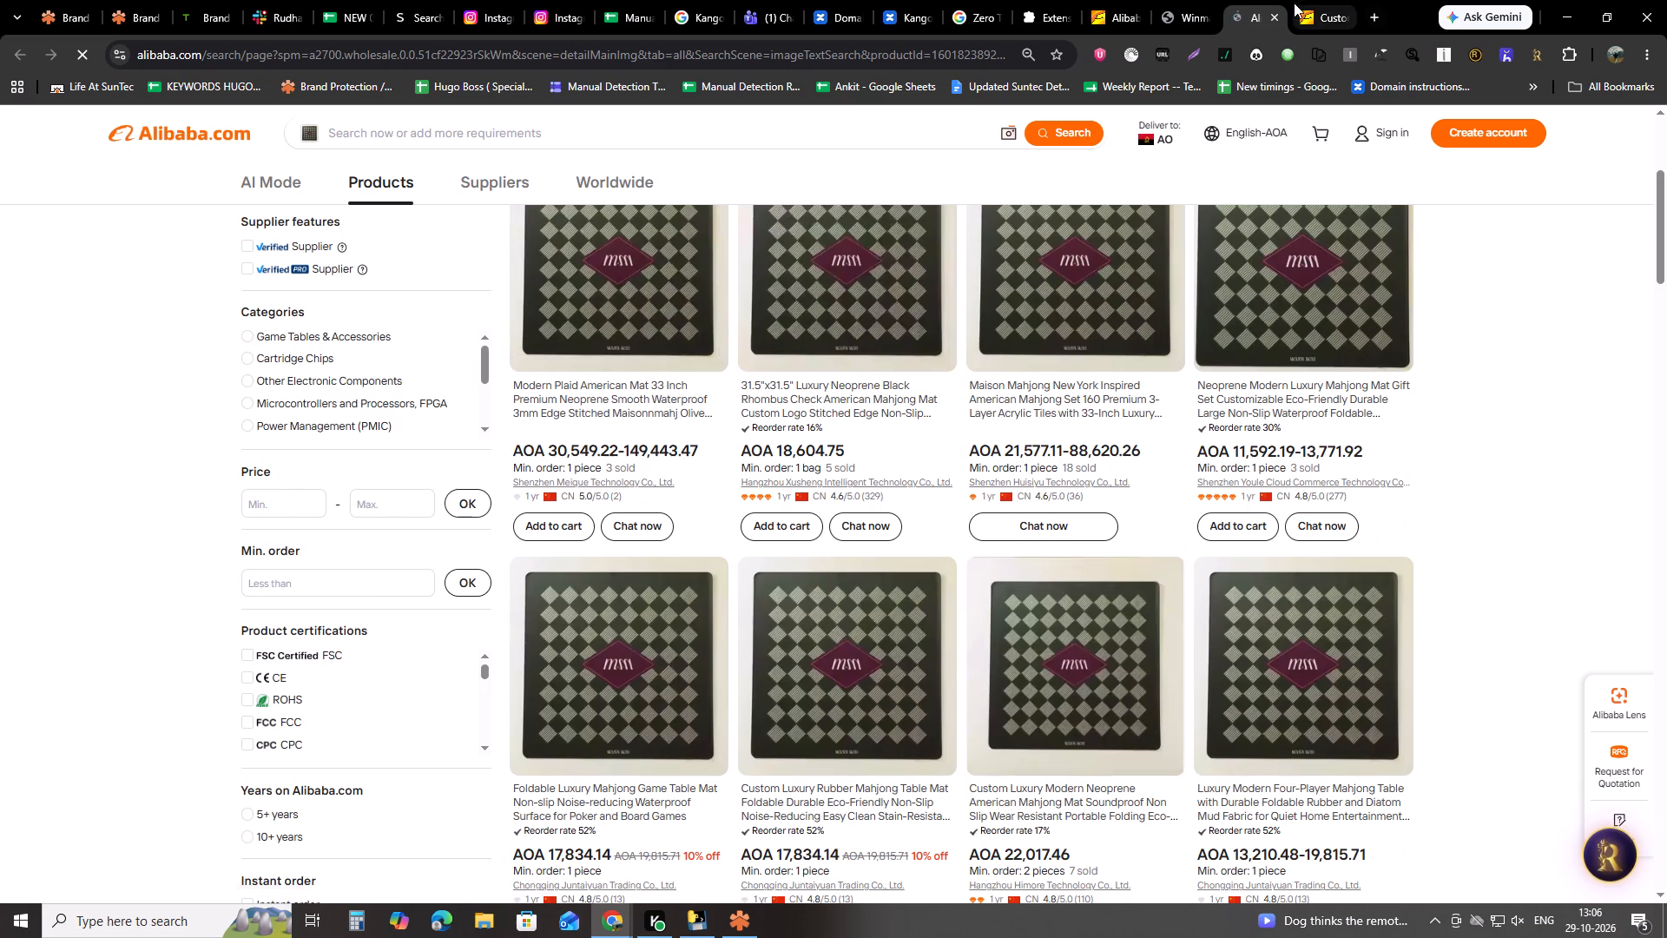
Move the similar-products results page into its own browser window.
{"action": "right_click", "coordinate": [1246, 0]}
{"action": "left_click", "coordinate": [1334, 95]}
{"action": "left_click", "coordinate": [1150, 89]}
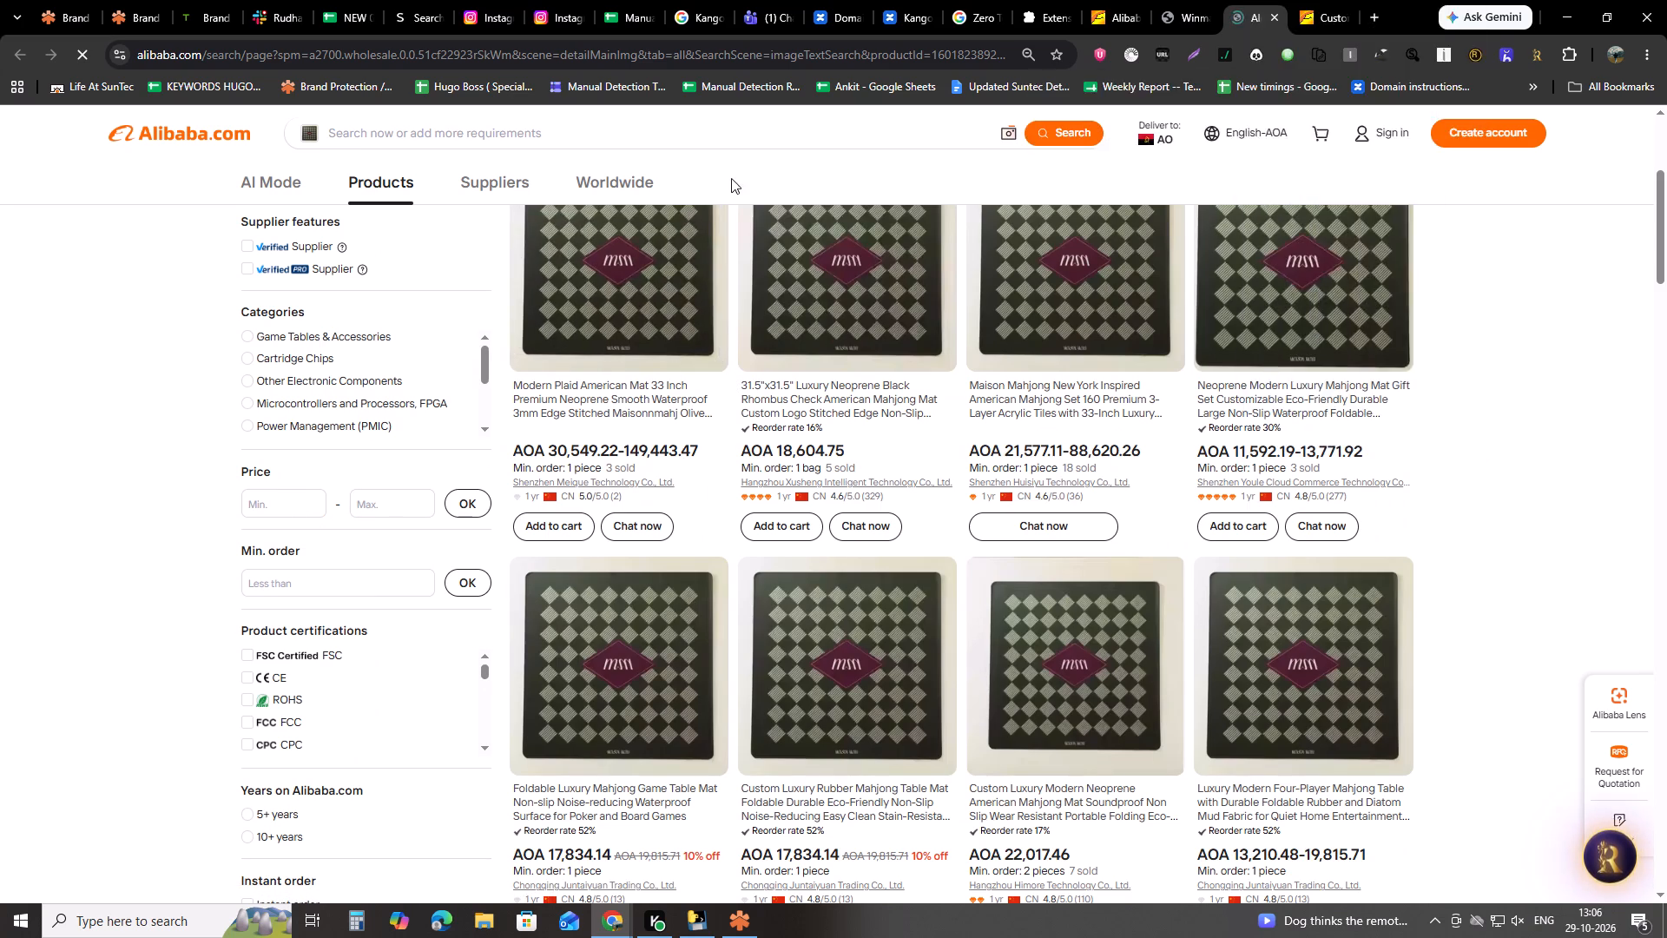
{"action": "scroll", "coordinate": [872, 284], "scroll_direction": "up", "scroll_amount": 3}
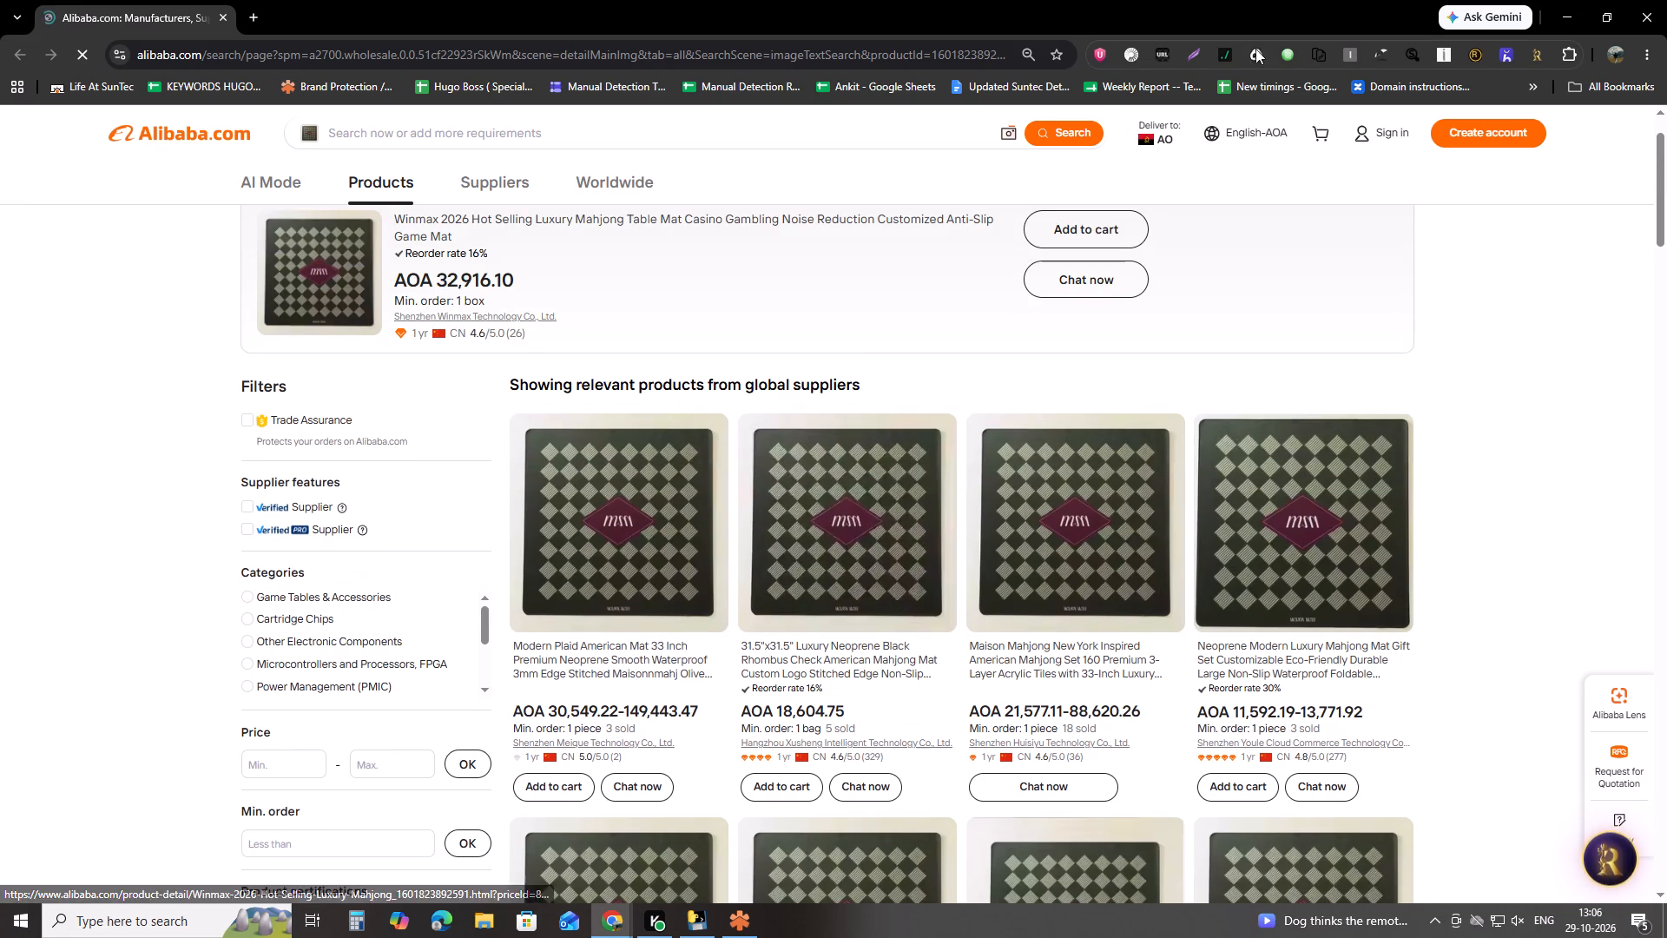
{"action": "left_click", "coordinate": [1114, 50]}
{"action": "left_click", "coordinate": [1122, 49]}
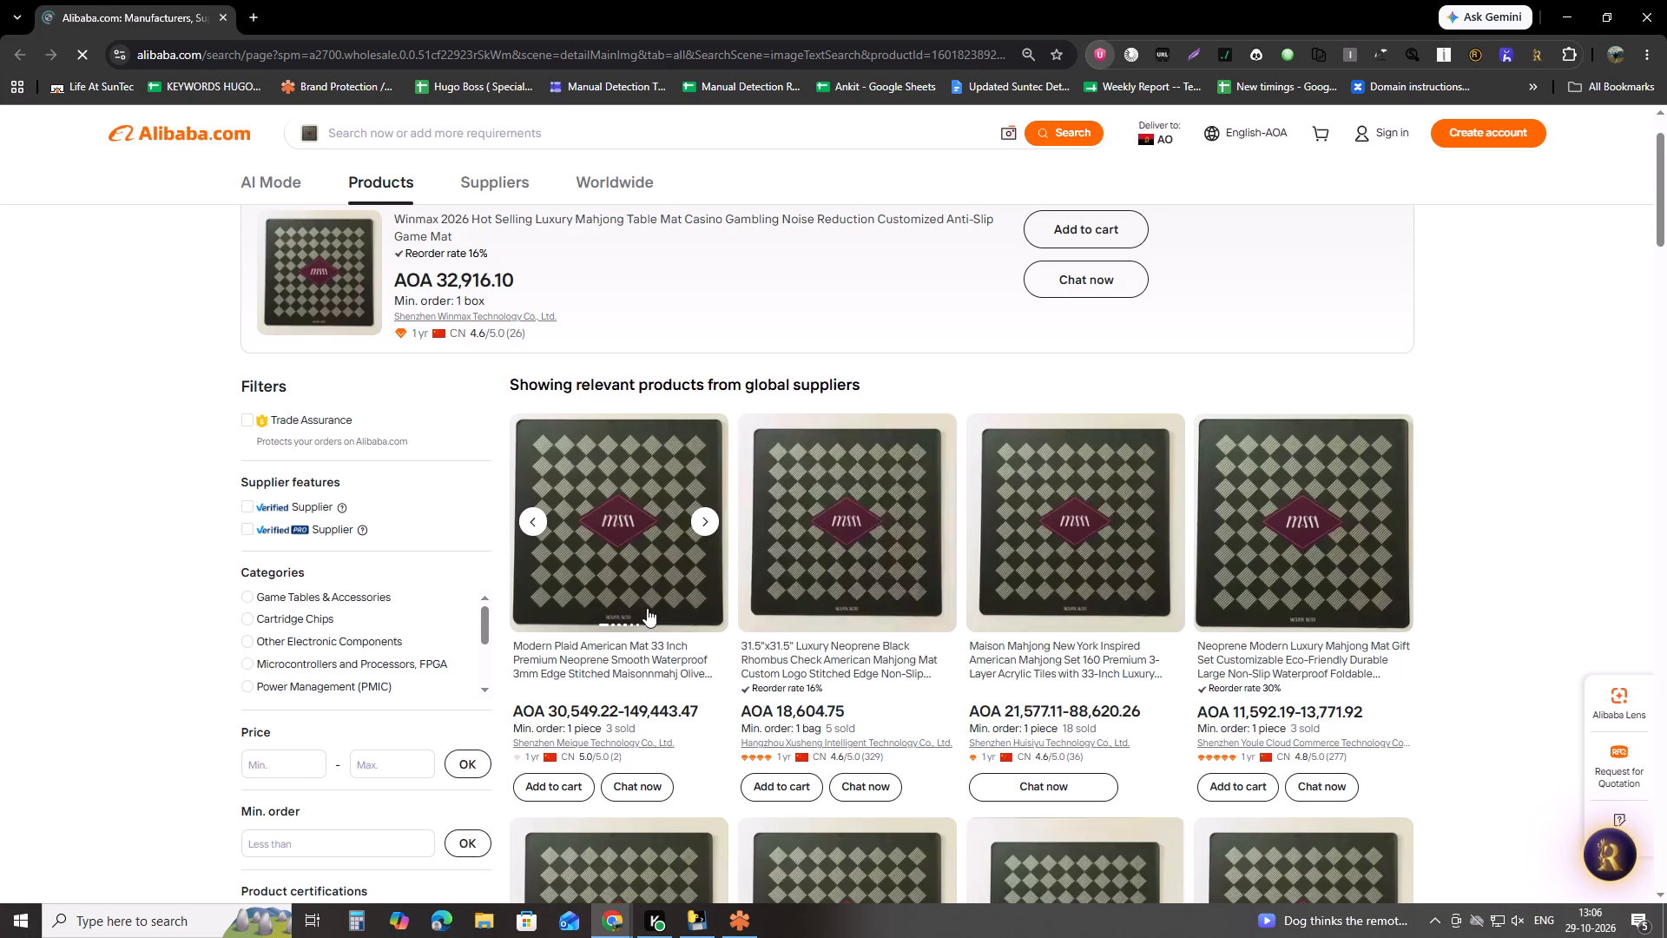
Open the details of official image MaisonMahj_77 among Maison Mahj LLC's official images in the Red Points back office.
{"action": "key", "text": "alt+Tab"}
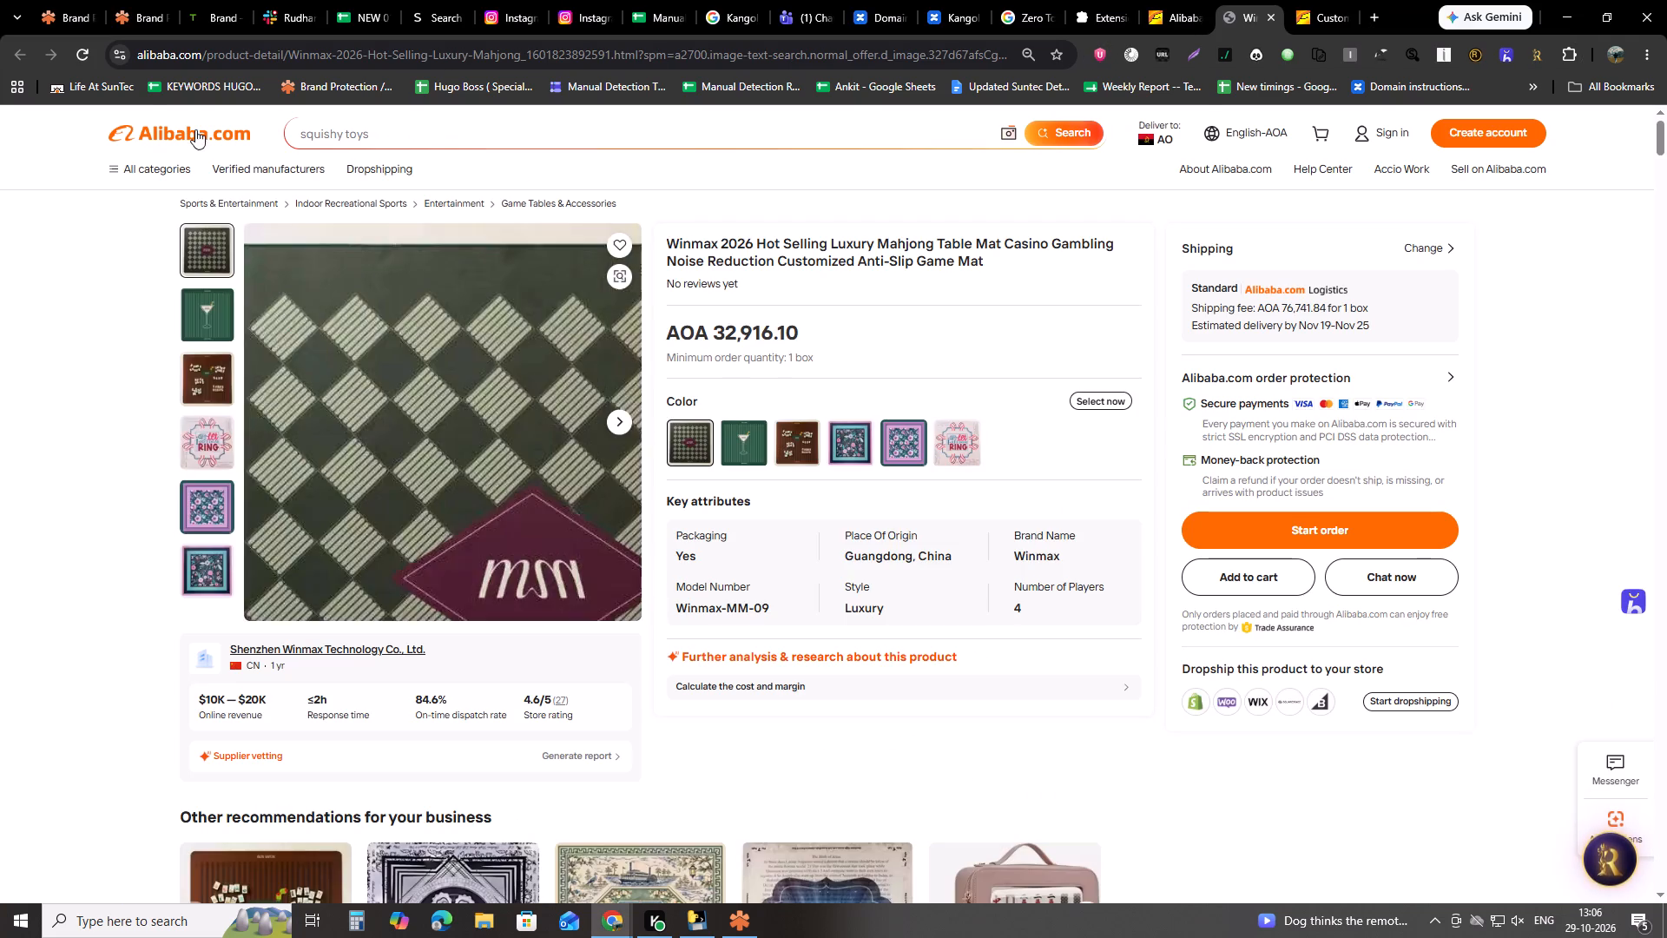
{"action": "left_click", "coordinate": [130, 0]}
{"action": "scroll", "coordinate": [738, 703], "scroll_direction": "down", "scroll_amount": 2}
{"action": "left_click", "coordinate": [694, 619]}
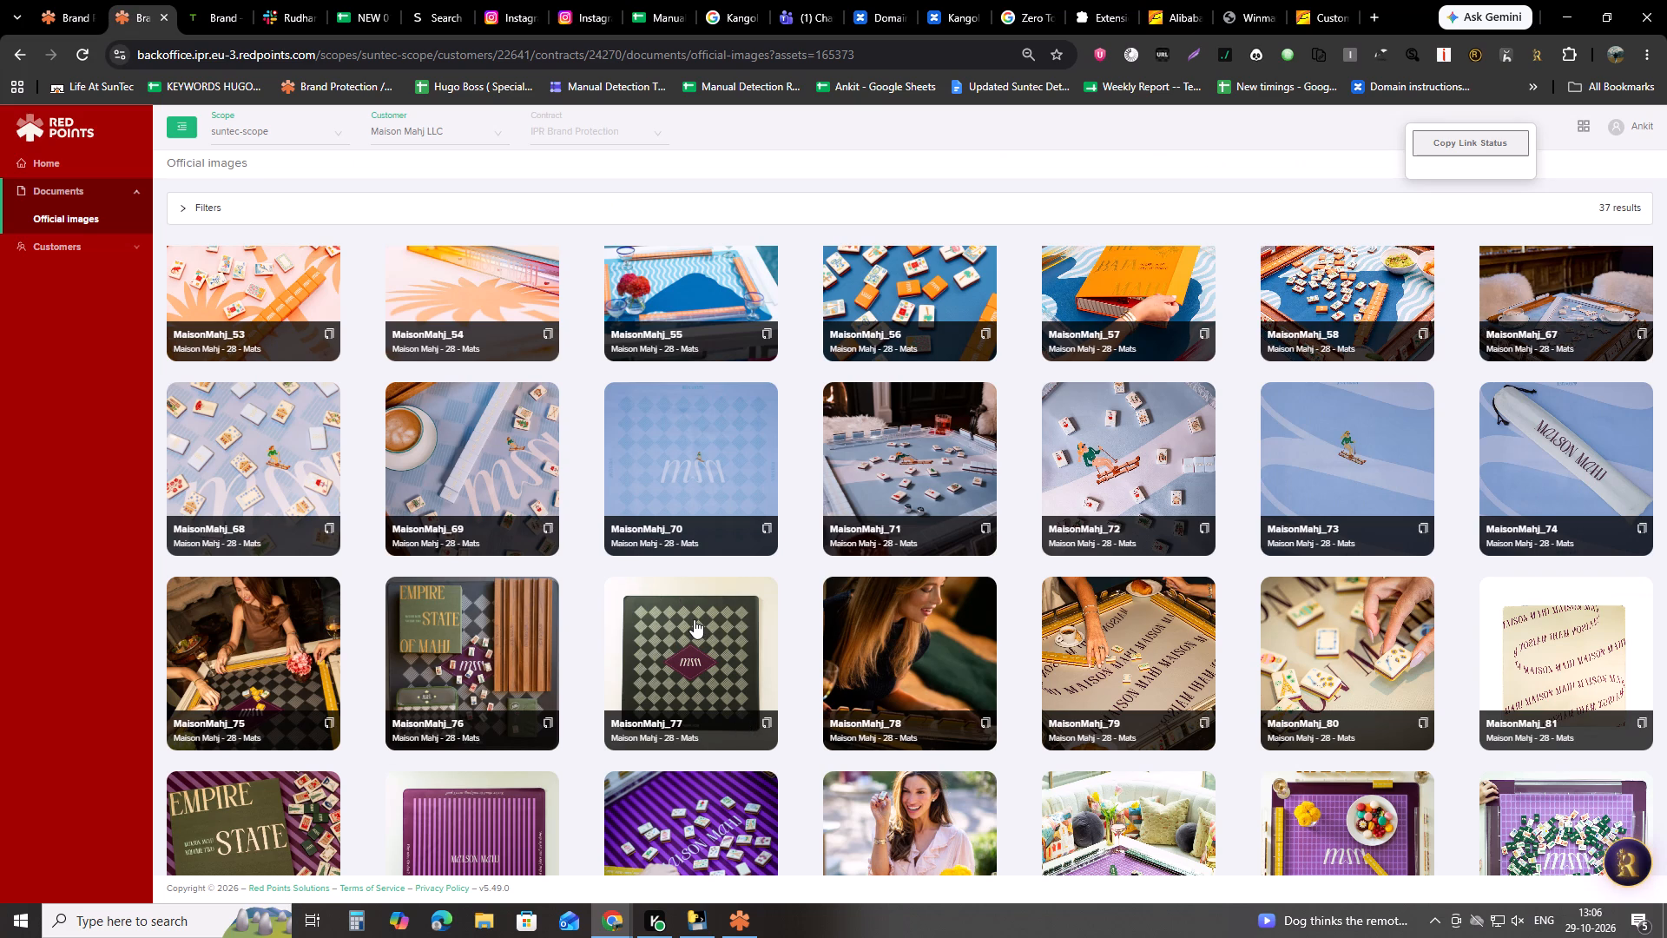
{"action": "left_click", "coordinate": [696, 631]}
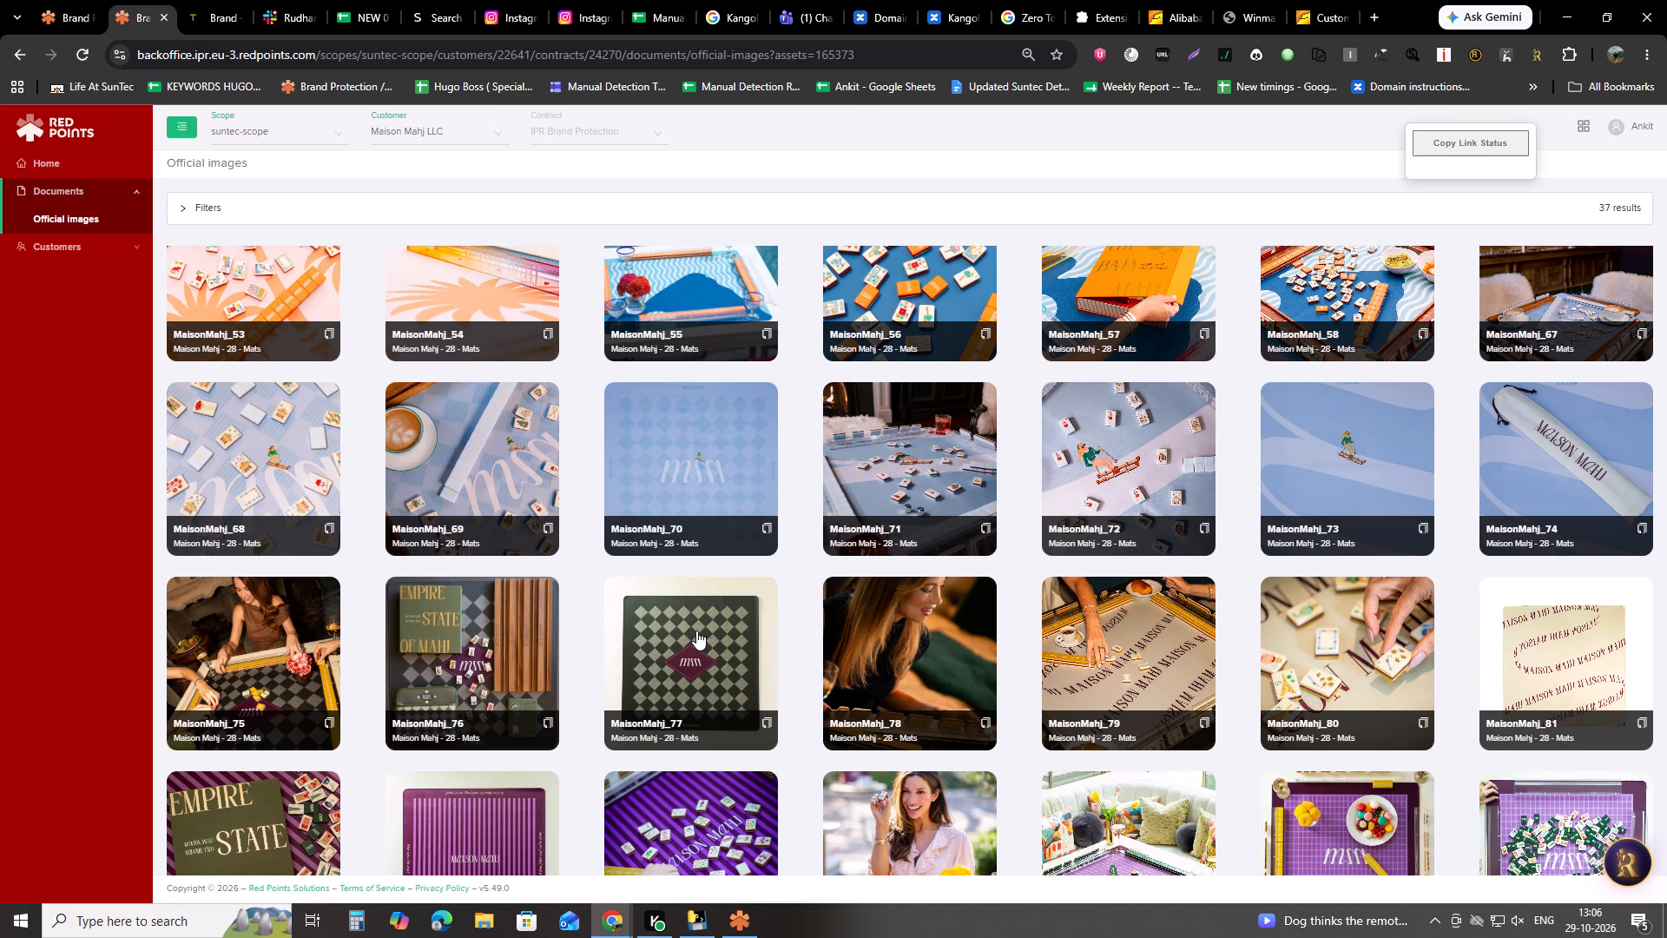
{"action": "left_click", "coordinate": [688, 644]}
{"action": "key", "text": "alt+Tab"}
{"action": "key", "text": "alt+Tab"}
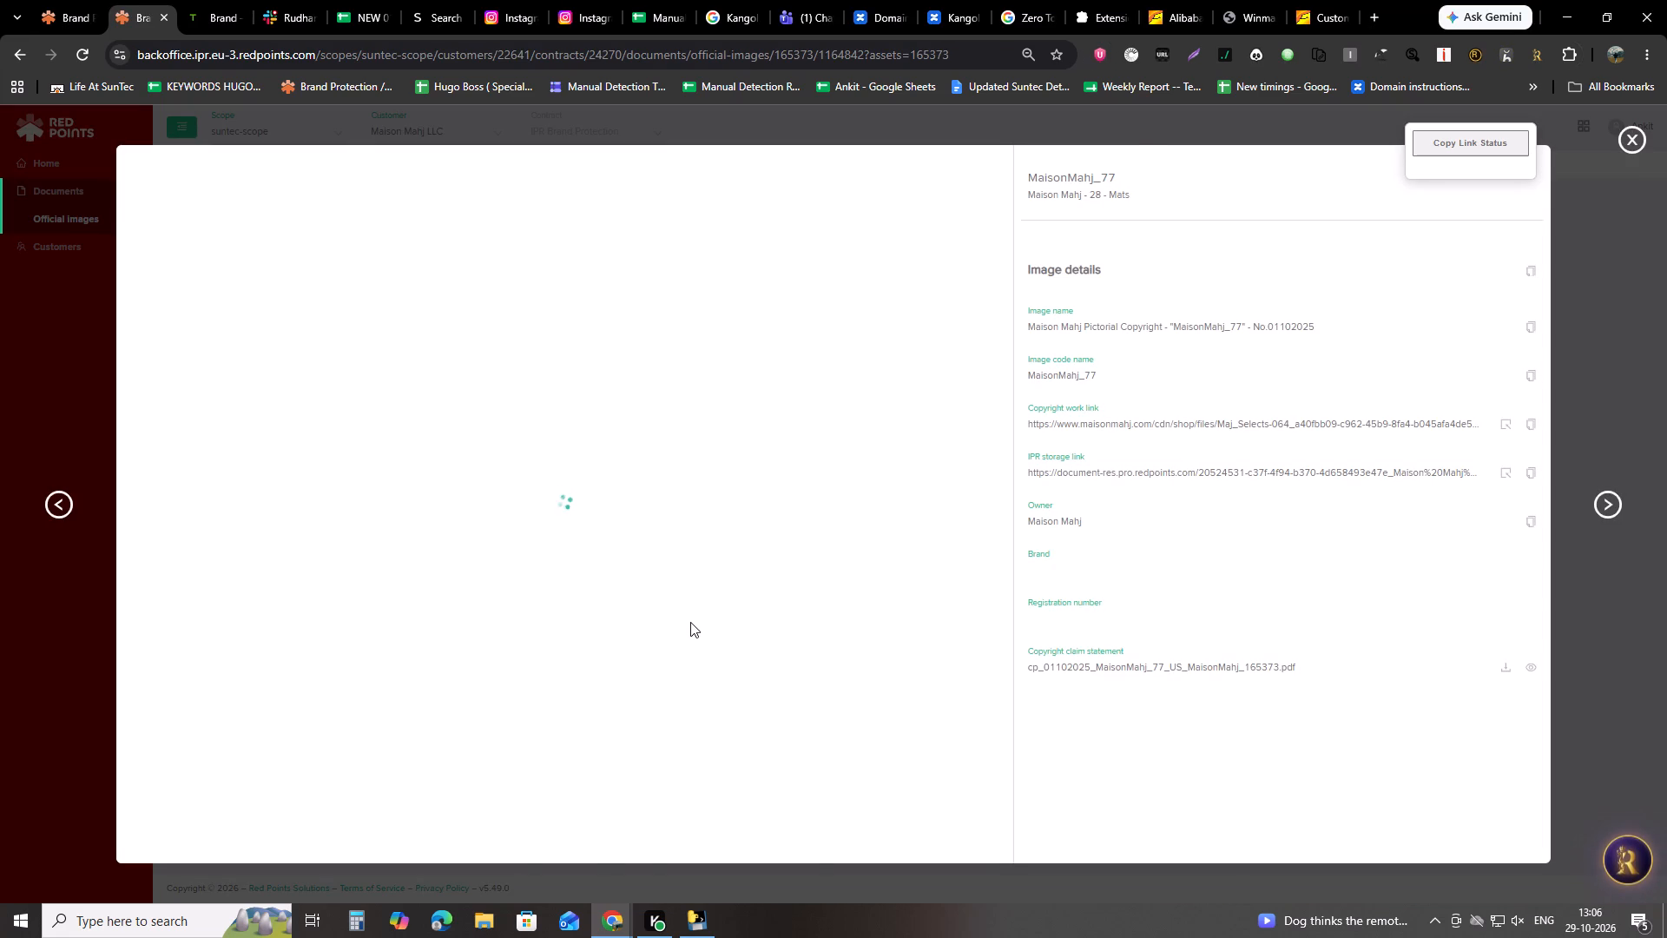
{"action": "key", "text": "alt+Tab"}
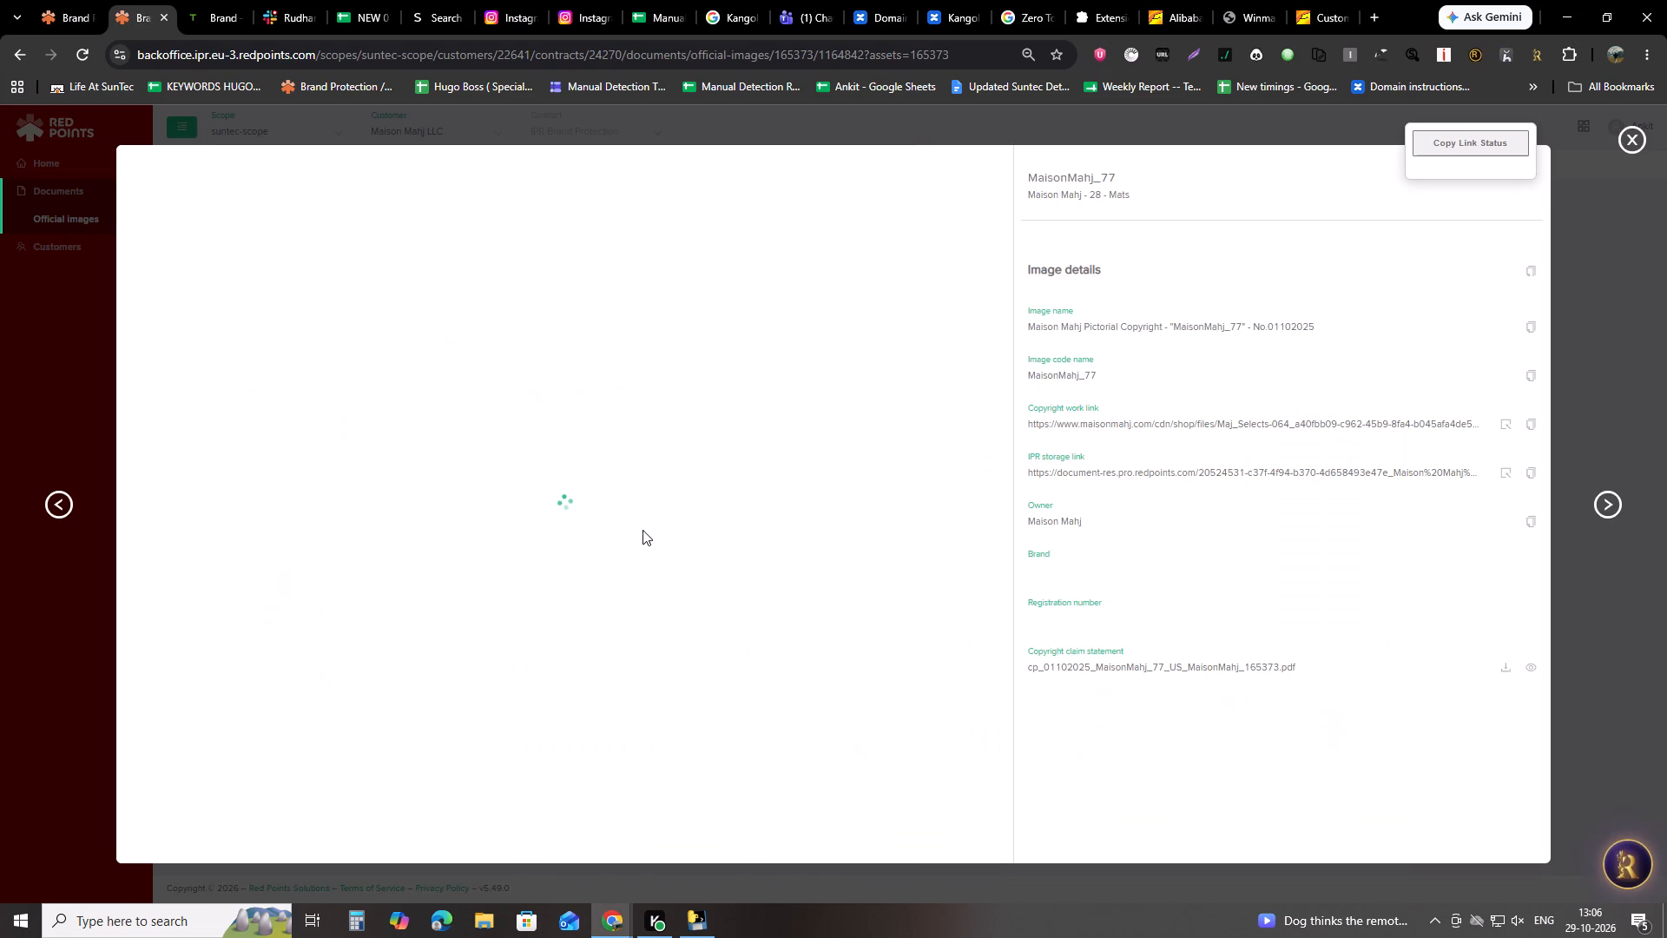
Return to the Alibaba similar-products results and examine the Modern Plaid American Mat 33 Inch picture on its own, enlarged to 250%.
{"action": "key", "text": "alt+Tab"}
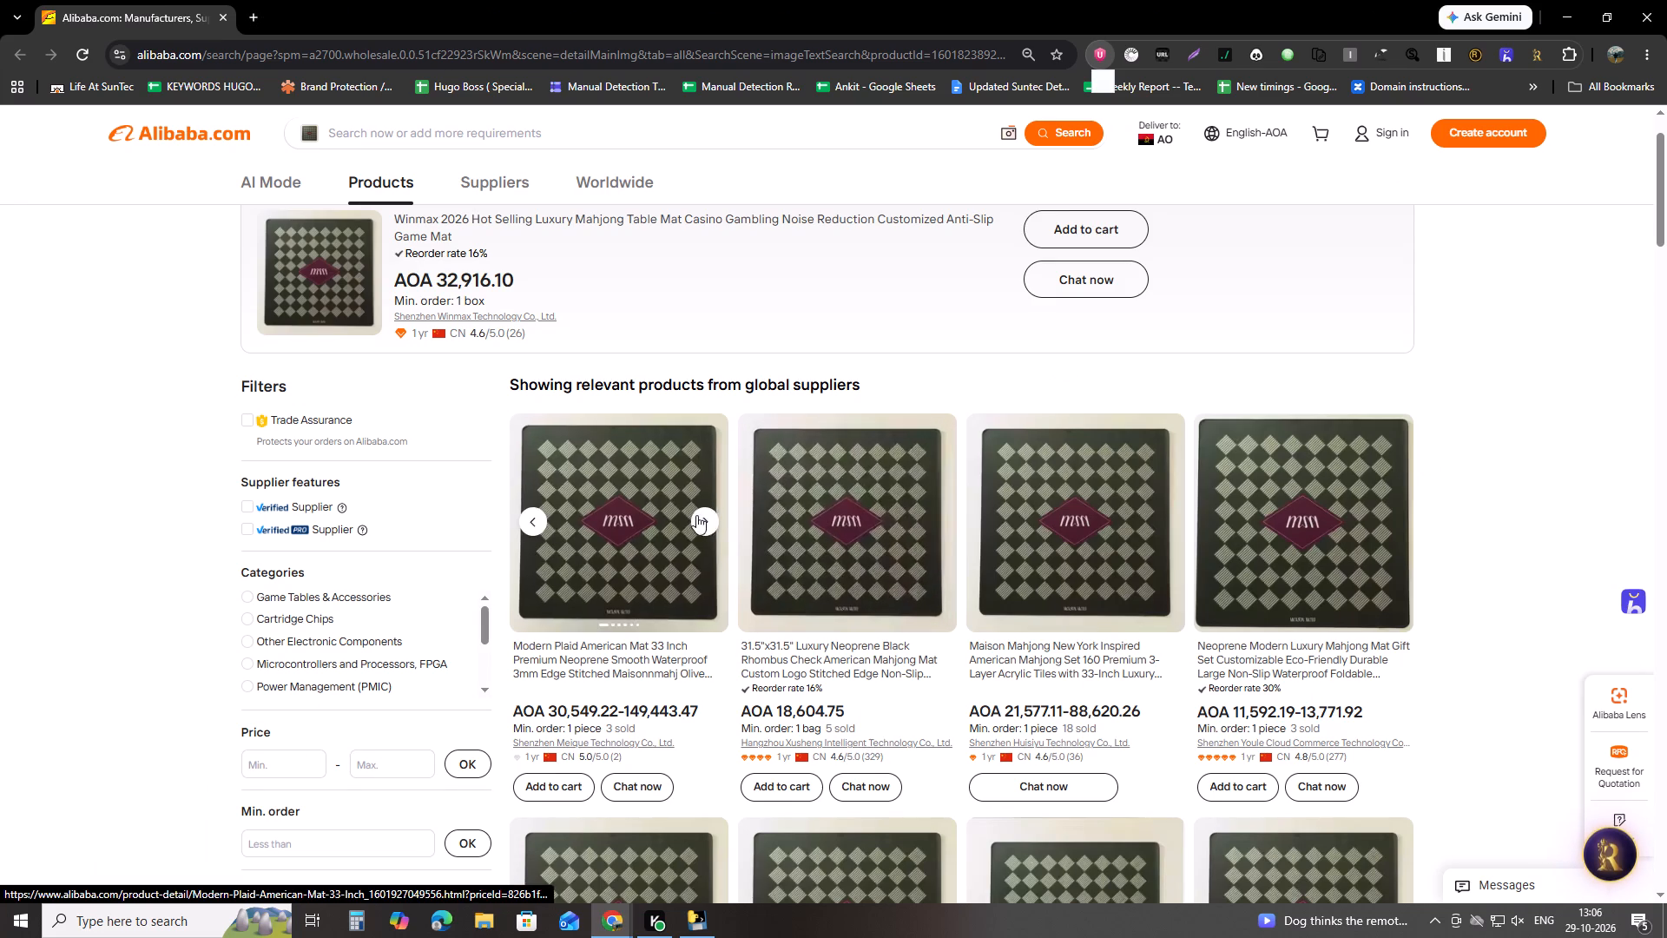
{"action": "scroll", "coordinate": [695, 544], "scroll_direction": "down", "scroll_amount": 3}
{"action": "scroll", "coordinate": [695, 544], "scroll_direction": "up", "scroll_amount": 3}
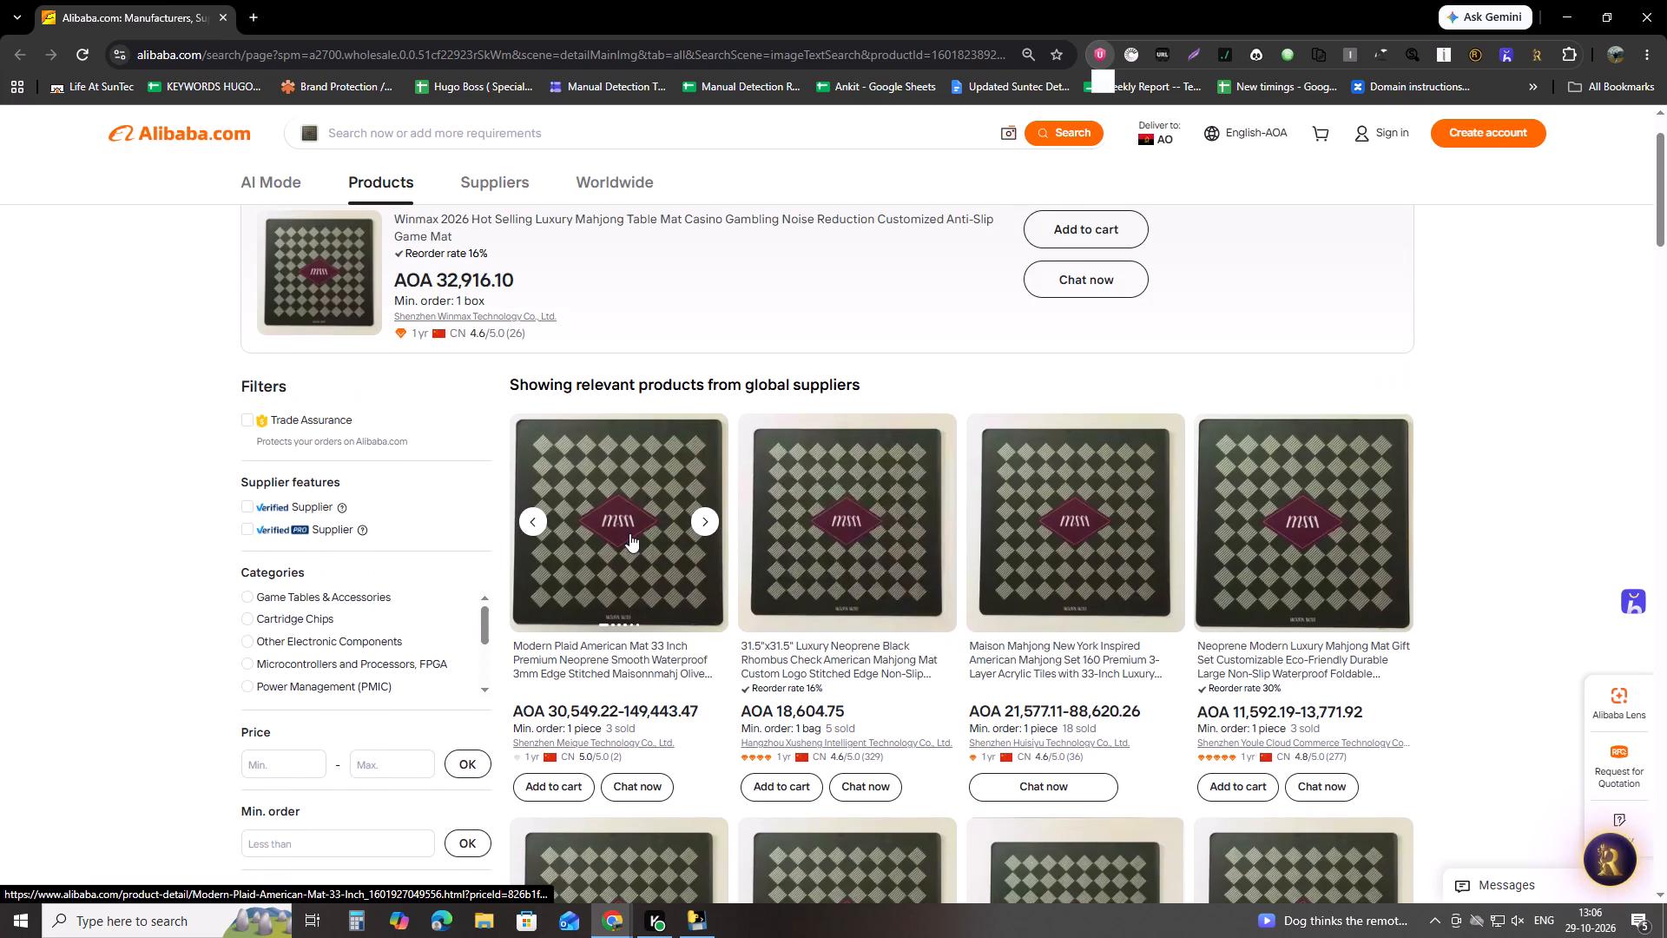
{"action": "right_click", "coordinate": [614, 523]}
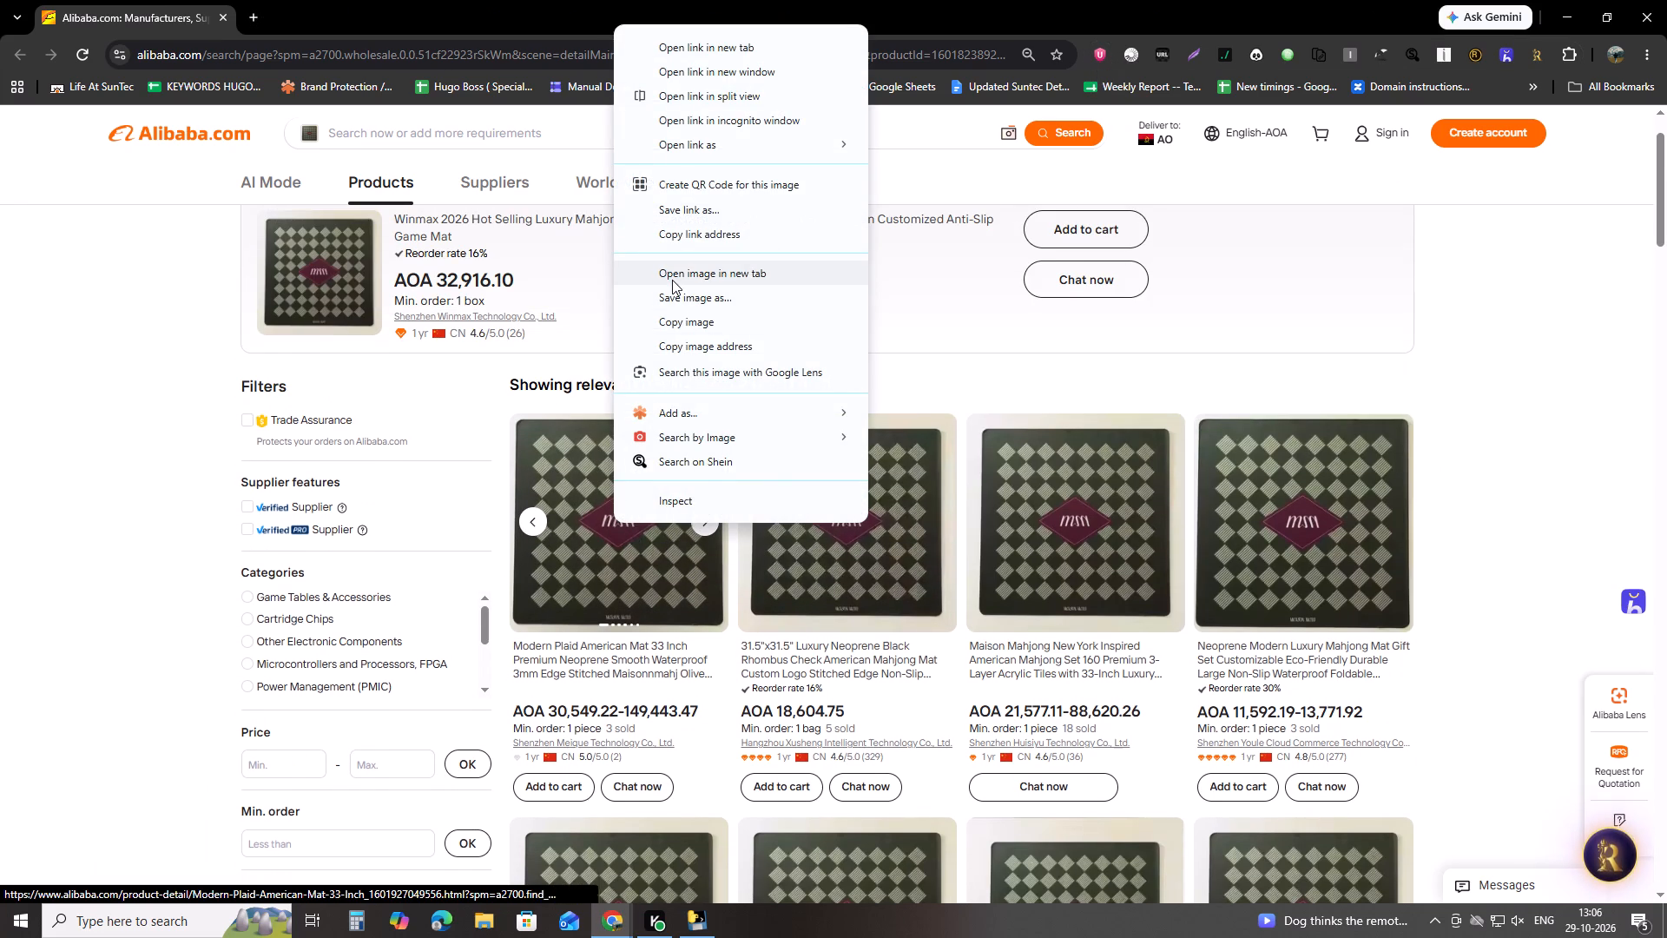
{"action": "left_click", "coordinate": [672, 280]}
{"action": "left_click", "coordinate": [394, 0]}
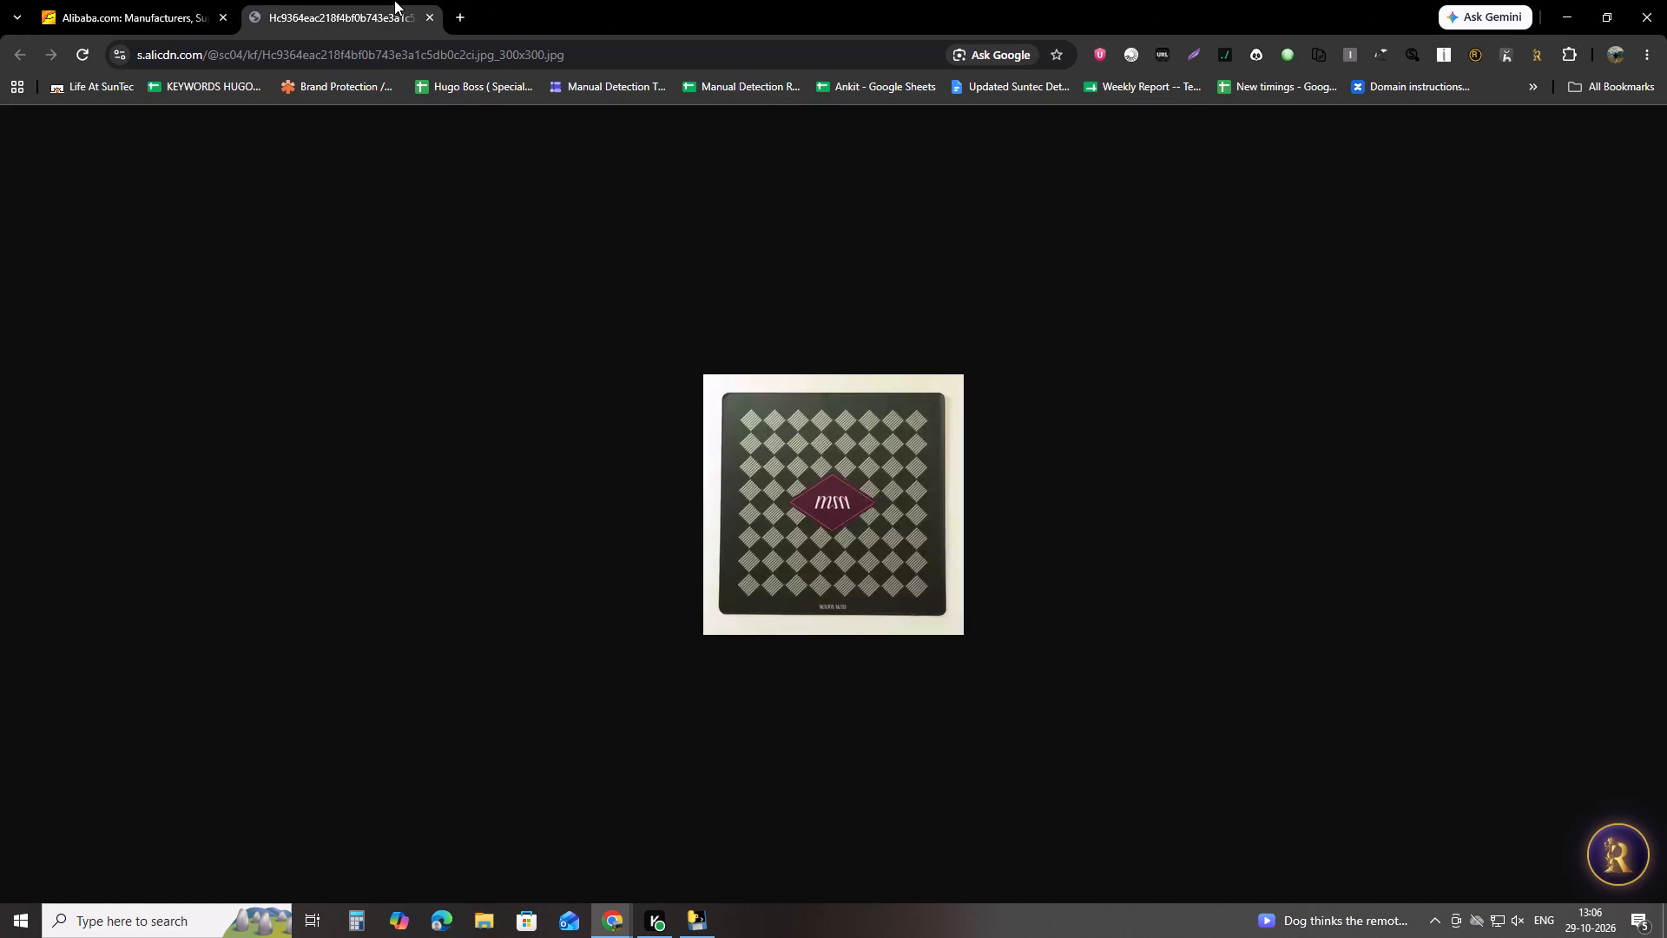
{"action": "left_click_drag", "start_coordinate": [997, 121], "coordinate": [1312, 525]}
{"action": "scroll", "coordinate": [708, 526], "scroll_direction": "up", "scroll_amount": 6, "text": "ctrl"}
{"action": "left_click_drag", "start_coordinate": [966, 520], "coordinate": [1098, 772]}
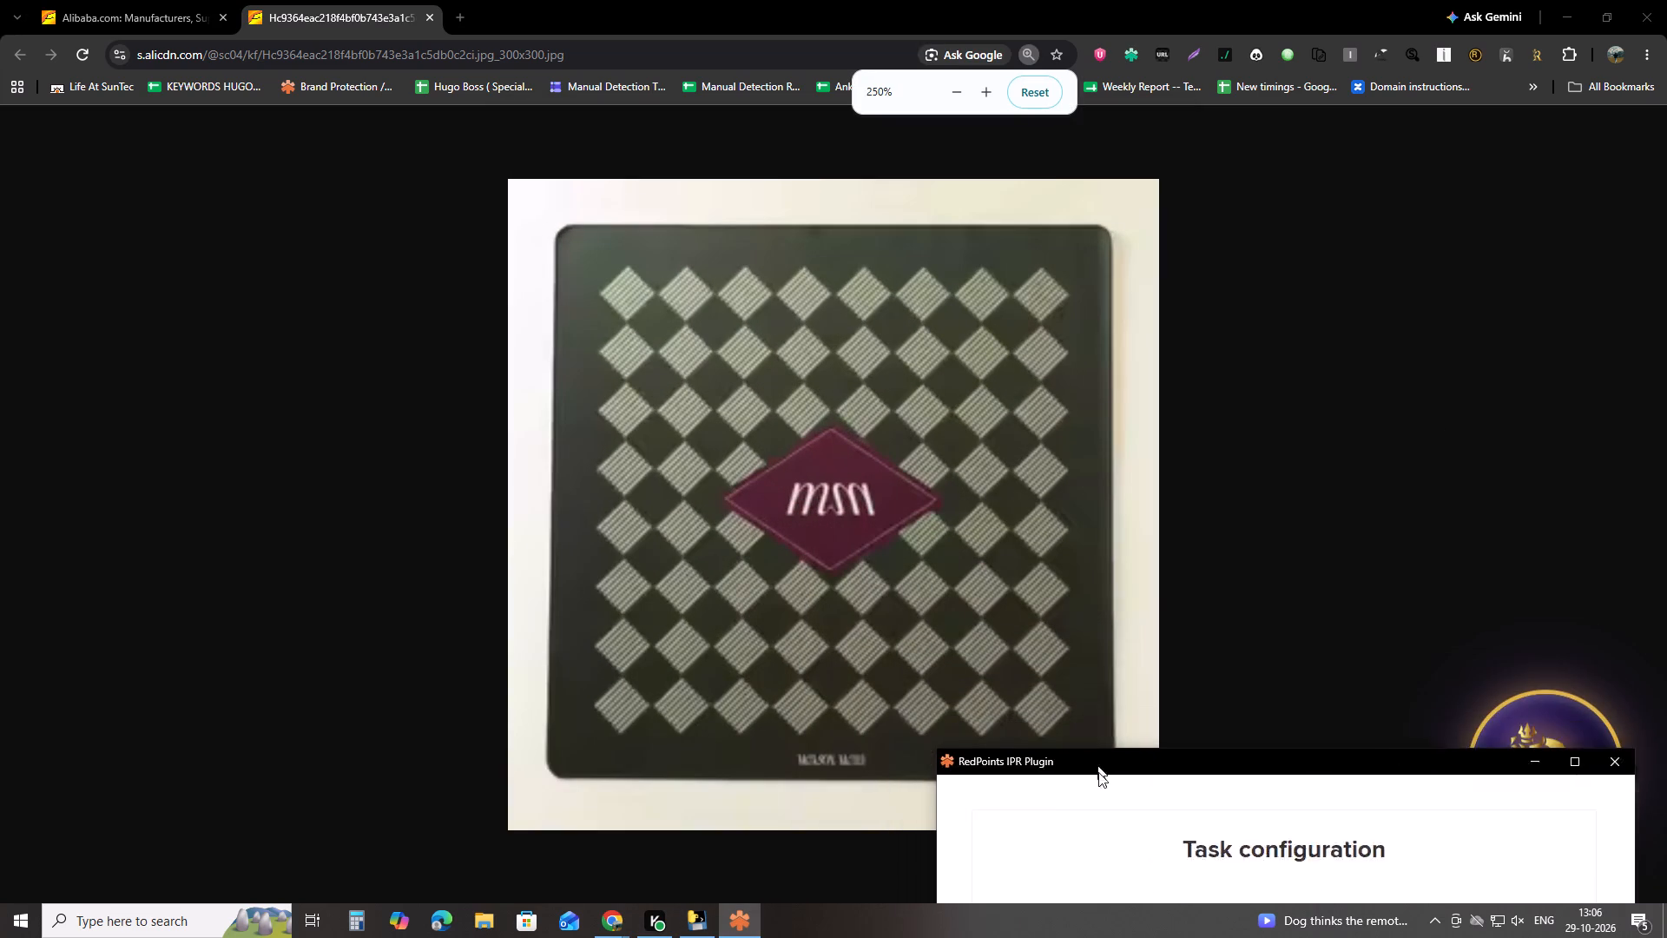
{"action": "left_click_drag", "start_coordinate": [1098, 772], "coordinate": [785, 577]}
{"action": "left_click", "coordinate": [1219, 571]}
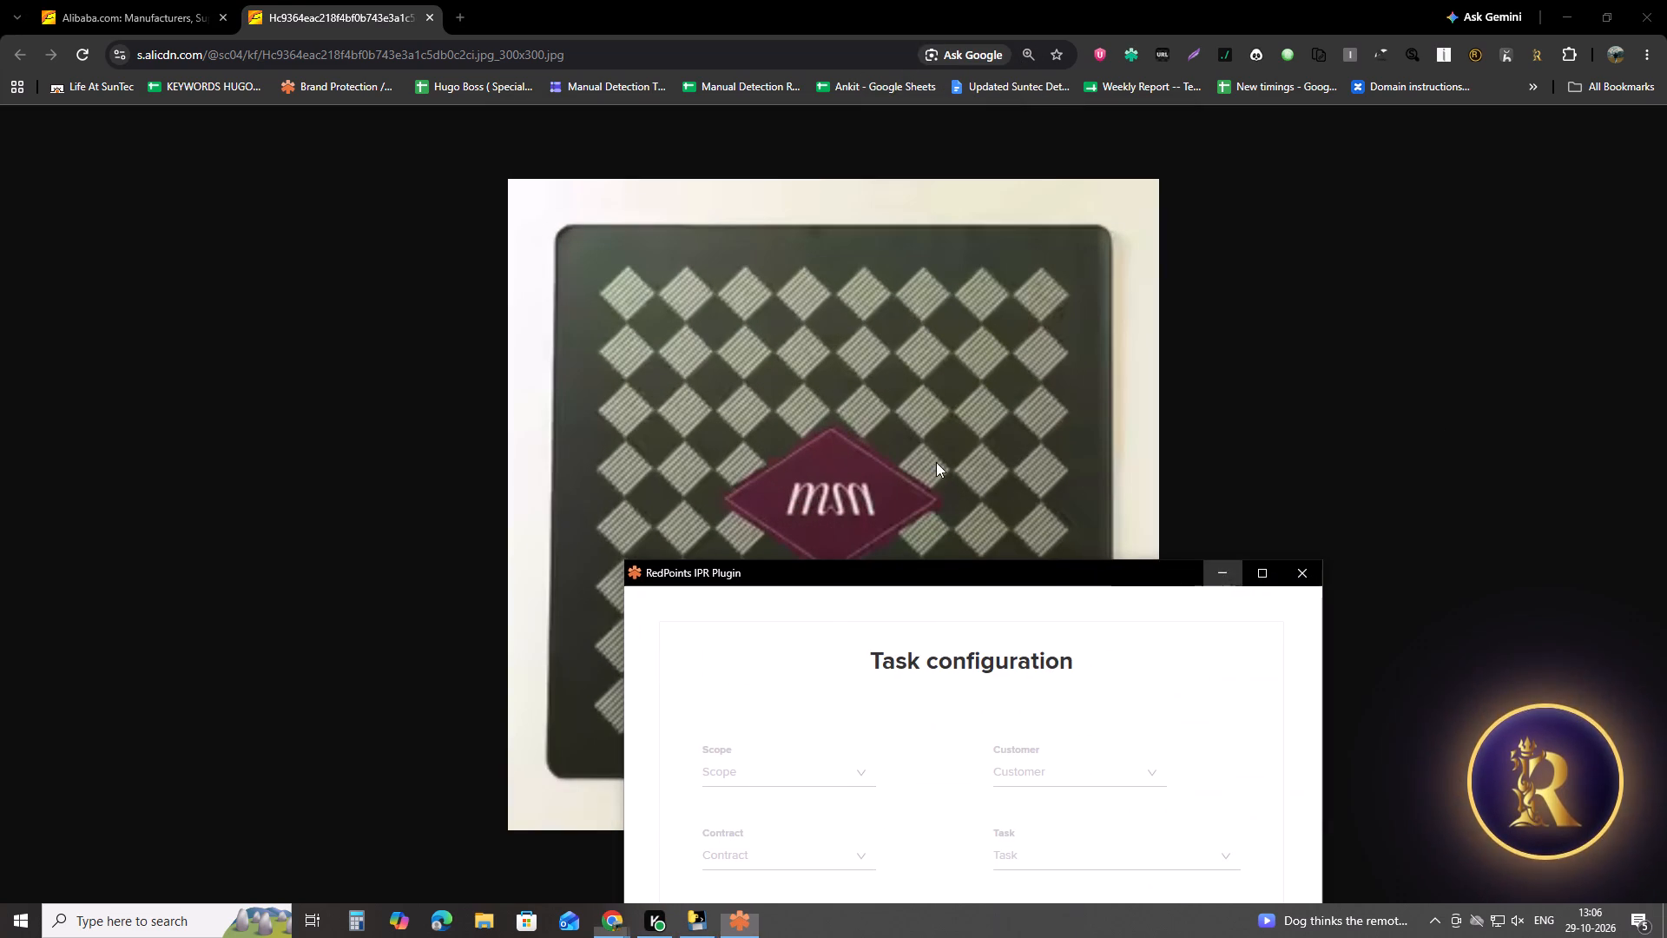
{"action": "middle_click", "coordinate": [299, 0]}
Open the Luxury Modern Four-Player Mahjong Table listing in a separate tab and keep browsing the remaining similar mats.
{"action": "scroll", "coordinate": [926, 437], "scroll_direction": "down", "scroll_amount": 5}
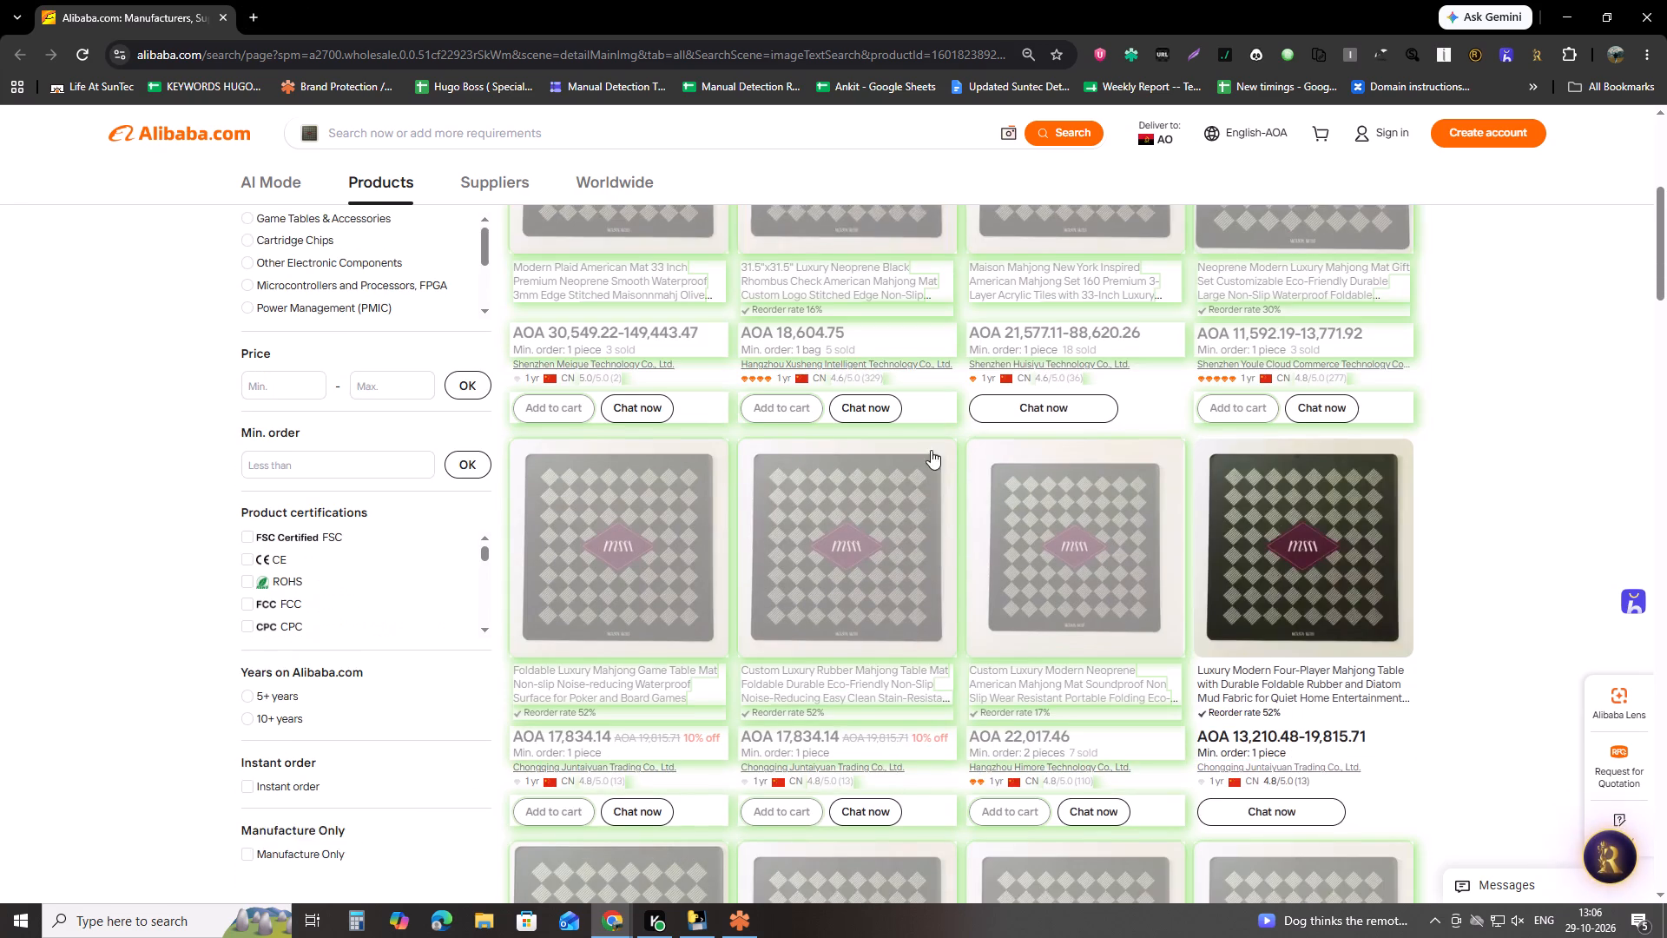
{"action": "left_click", "coordinate": [1290, 525], "text": "ctrl"}
{"action": "scroll", "coordinate": [1239, 547], "scroll_direction": "down", "scroll_amount": 12}
{"action": "scroll", "coordinate": [807, 477], "scroll_direction": "down", "scroll_amount": 5}
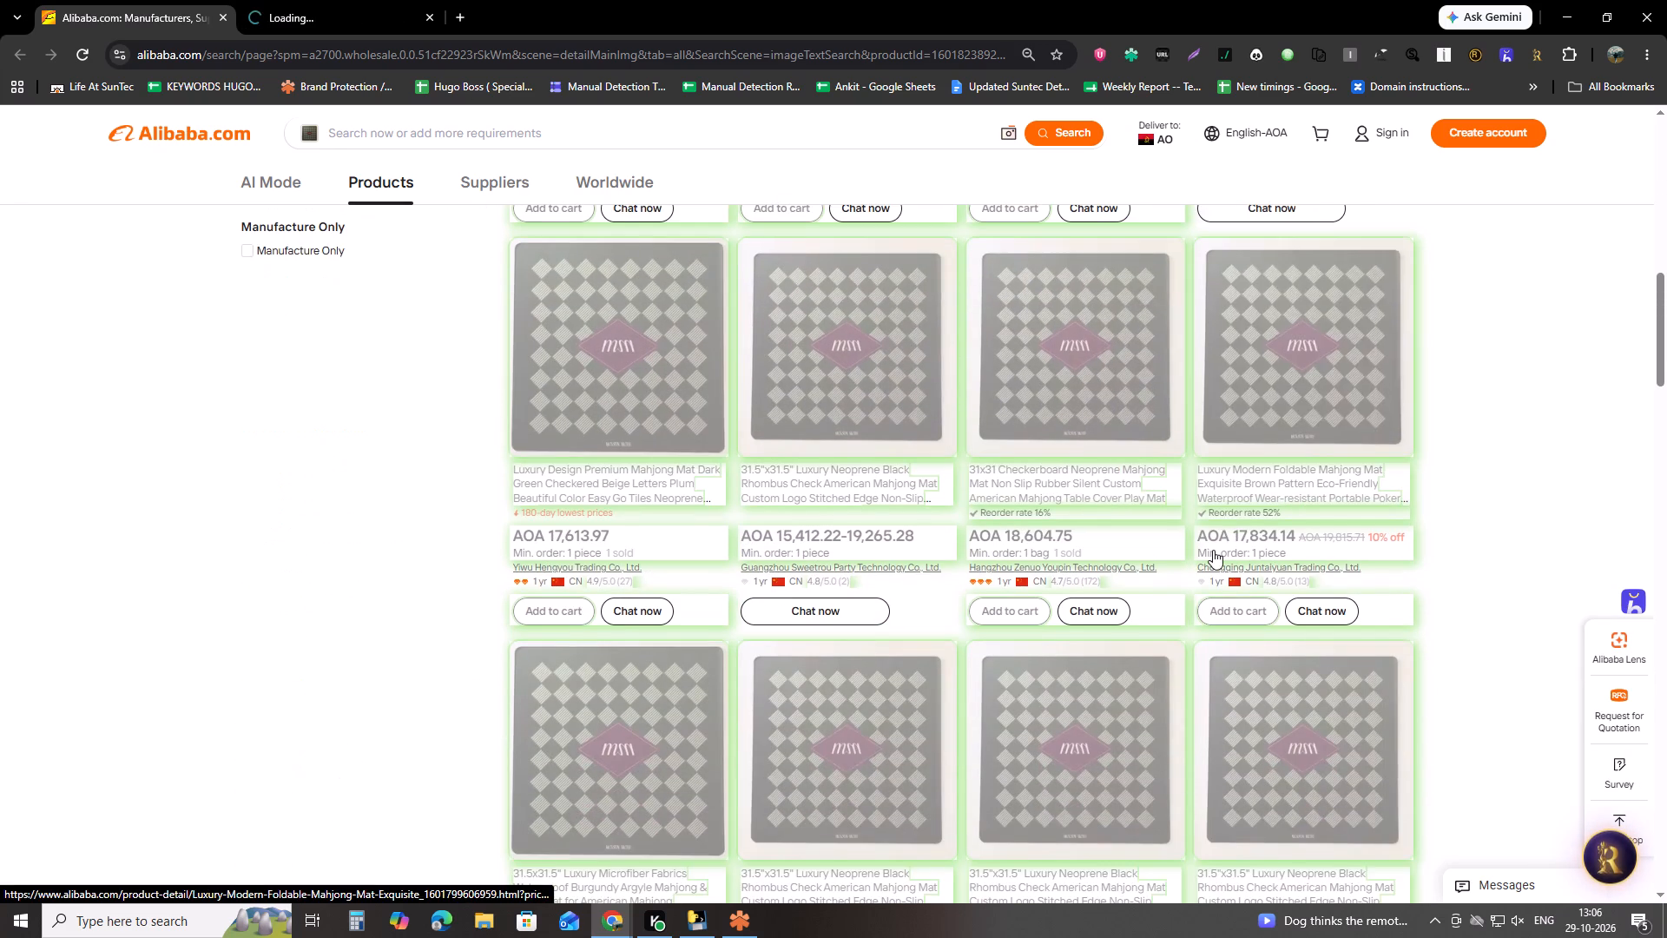
{"action": "scroll", "coordinate": [769, 525], "scroll_direction": "down", "scroll_amount": 8}
{"action": "scroll", "coordinate": [763, 512], "scroll_direction": "up", "scroll_amount": 1}
{"action": "scroll", "coordinate": [762, 512], "scroll_direction": "down", "scroll_amount": 5}
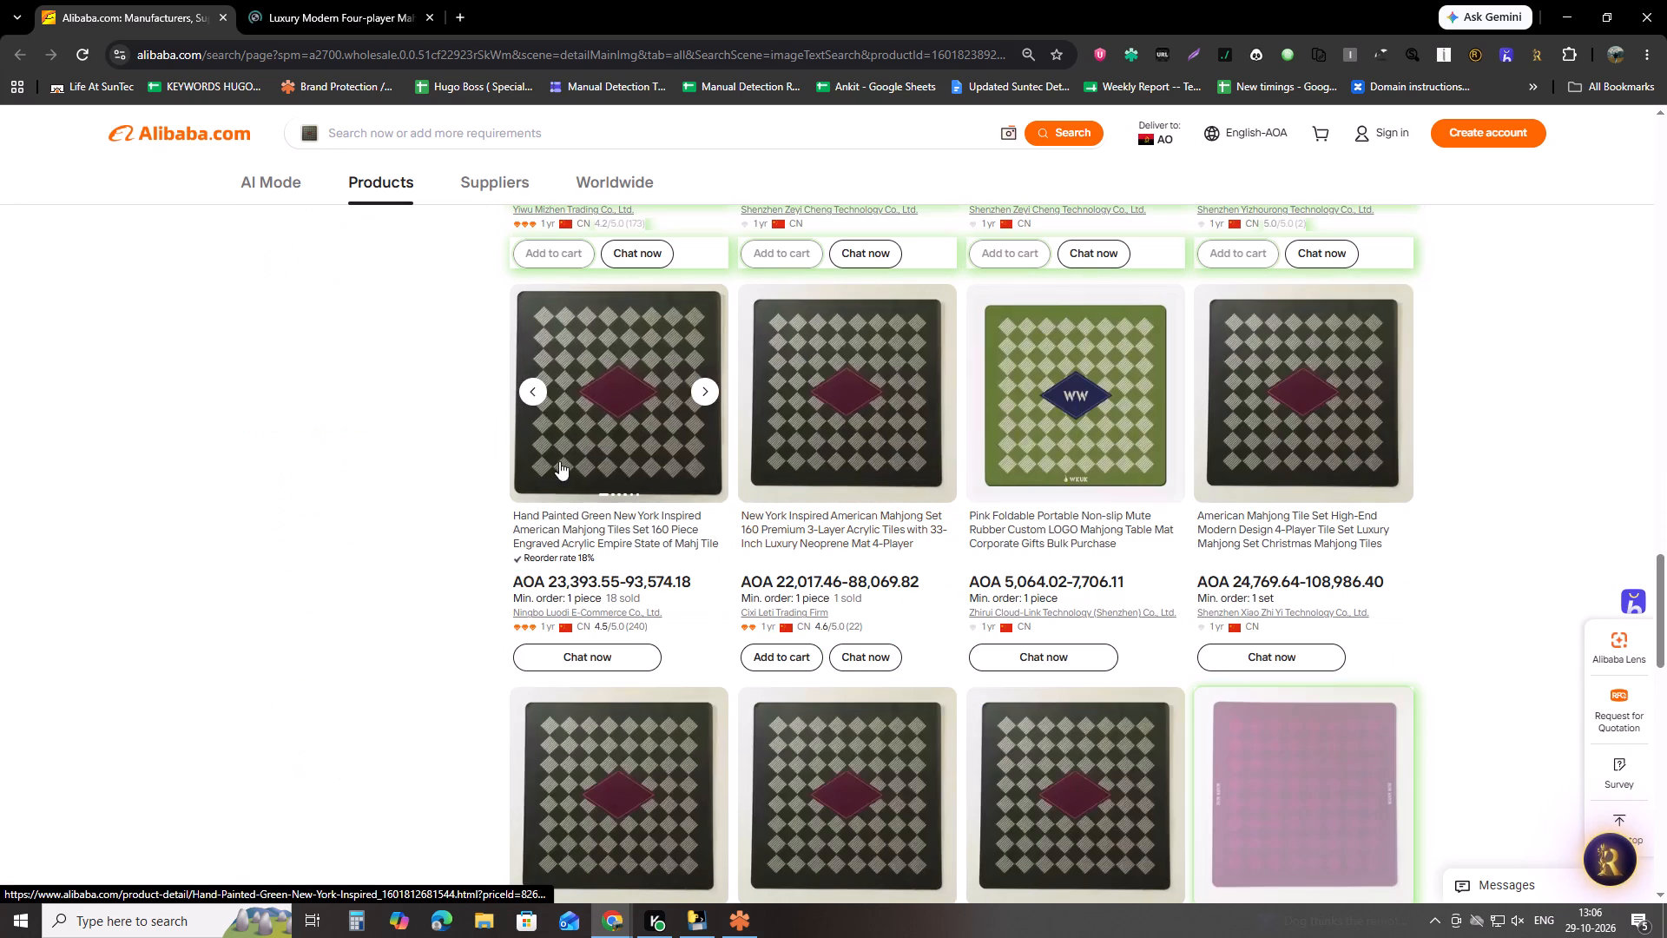
Check the Hand Painted Green New York Inspired mahjong tiles listing's pictures and colour variations, including Checkmate House green Mat, and return to the results.
{"action": "left_click", "coordinate": [708, 396]}
{"action": "left_click", "coordinate": [708, 395]}
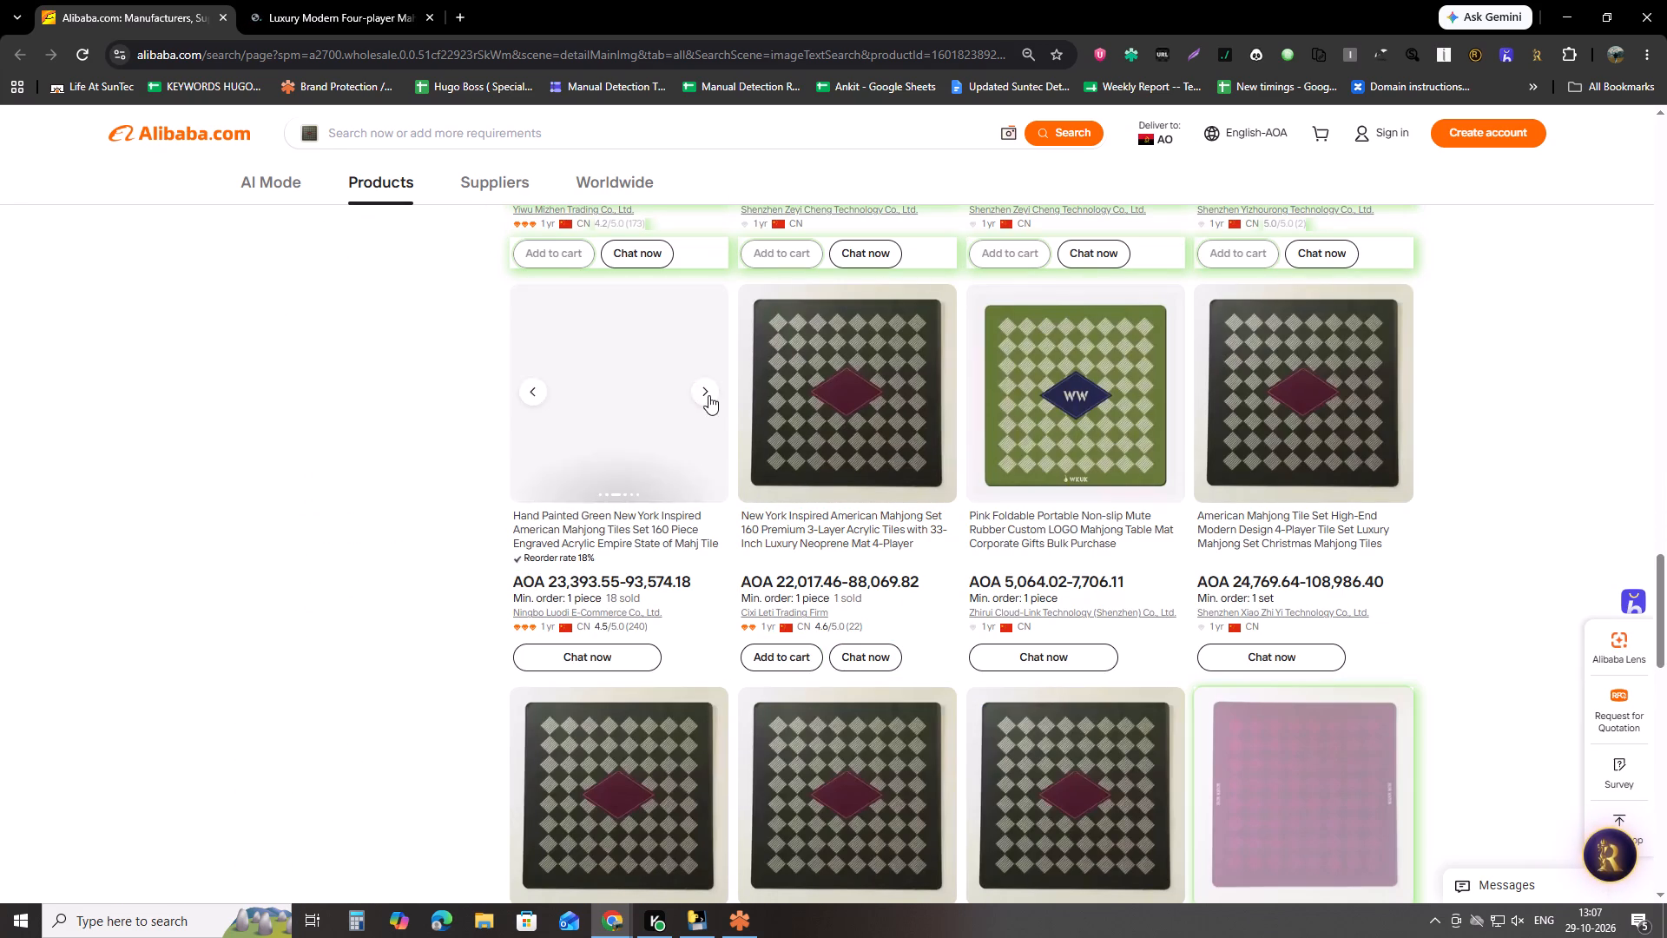
{"action": "left_click", "coordinate": [642, 431], "text": "ctrl"}
{"action": "left_click", "coordinate": [528, 0]}
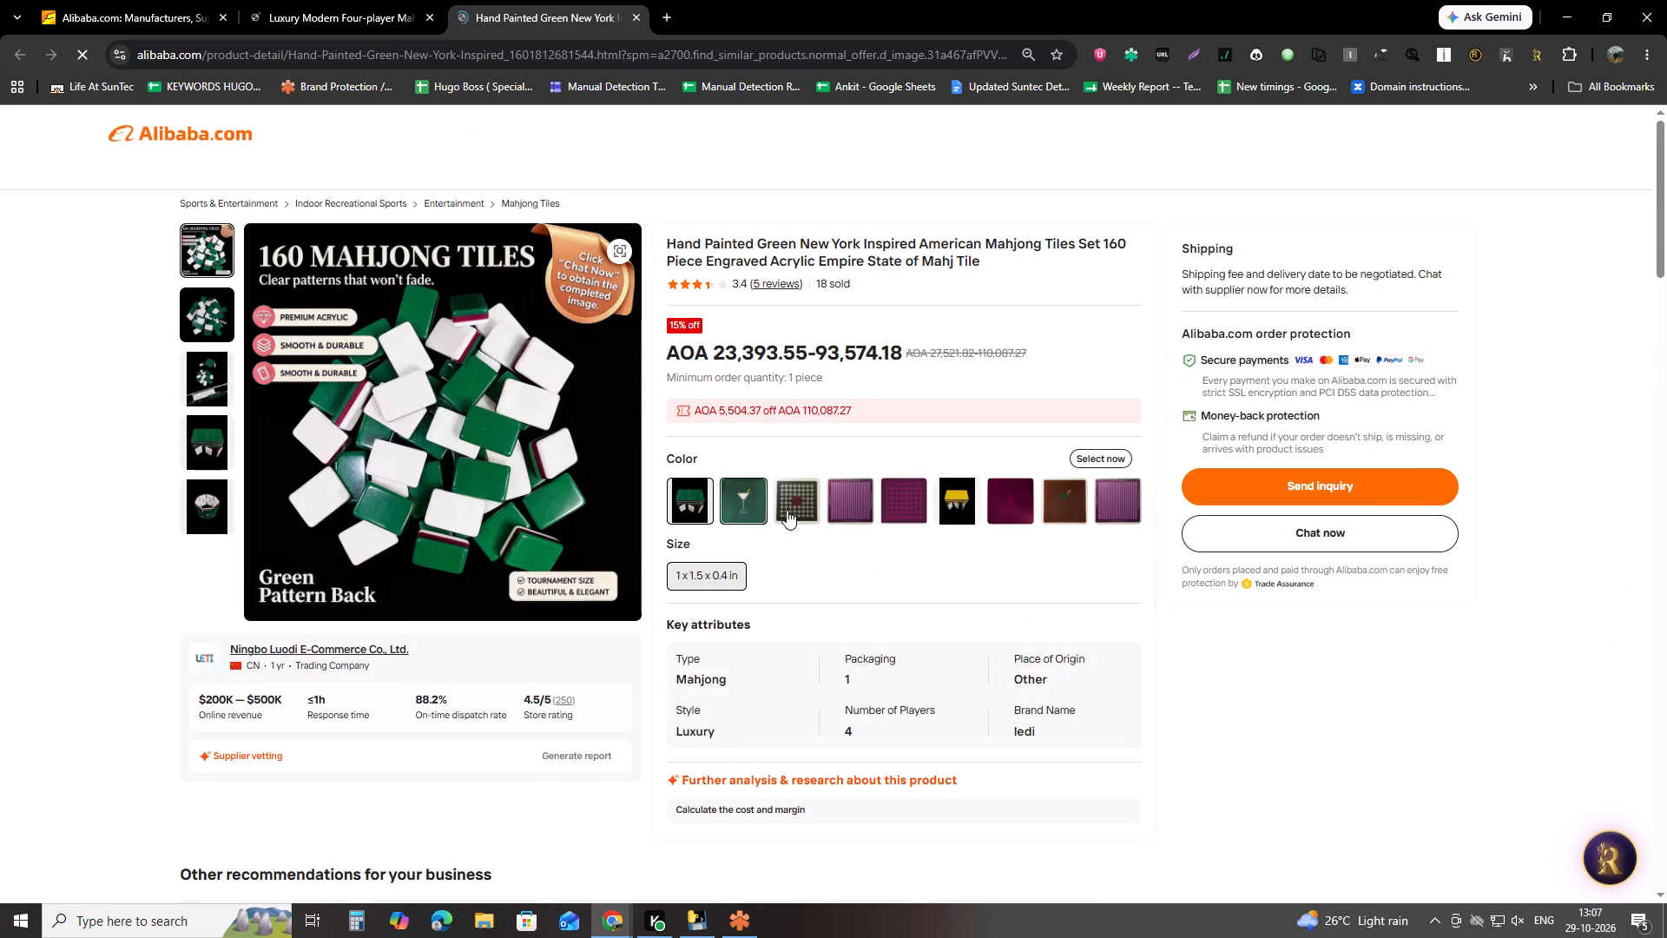
{"action": "left_click", "coordinate": [801, 510]}
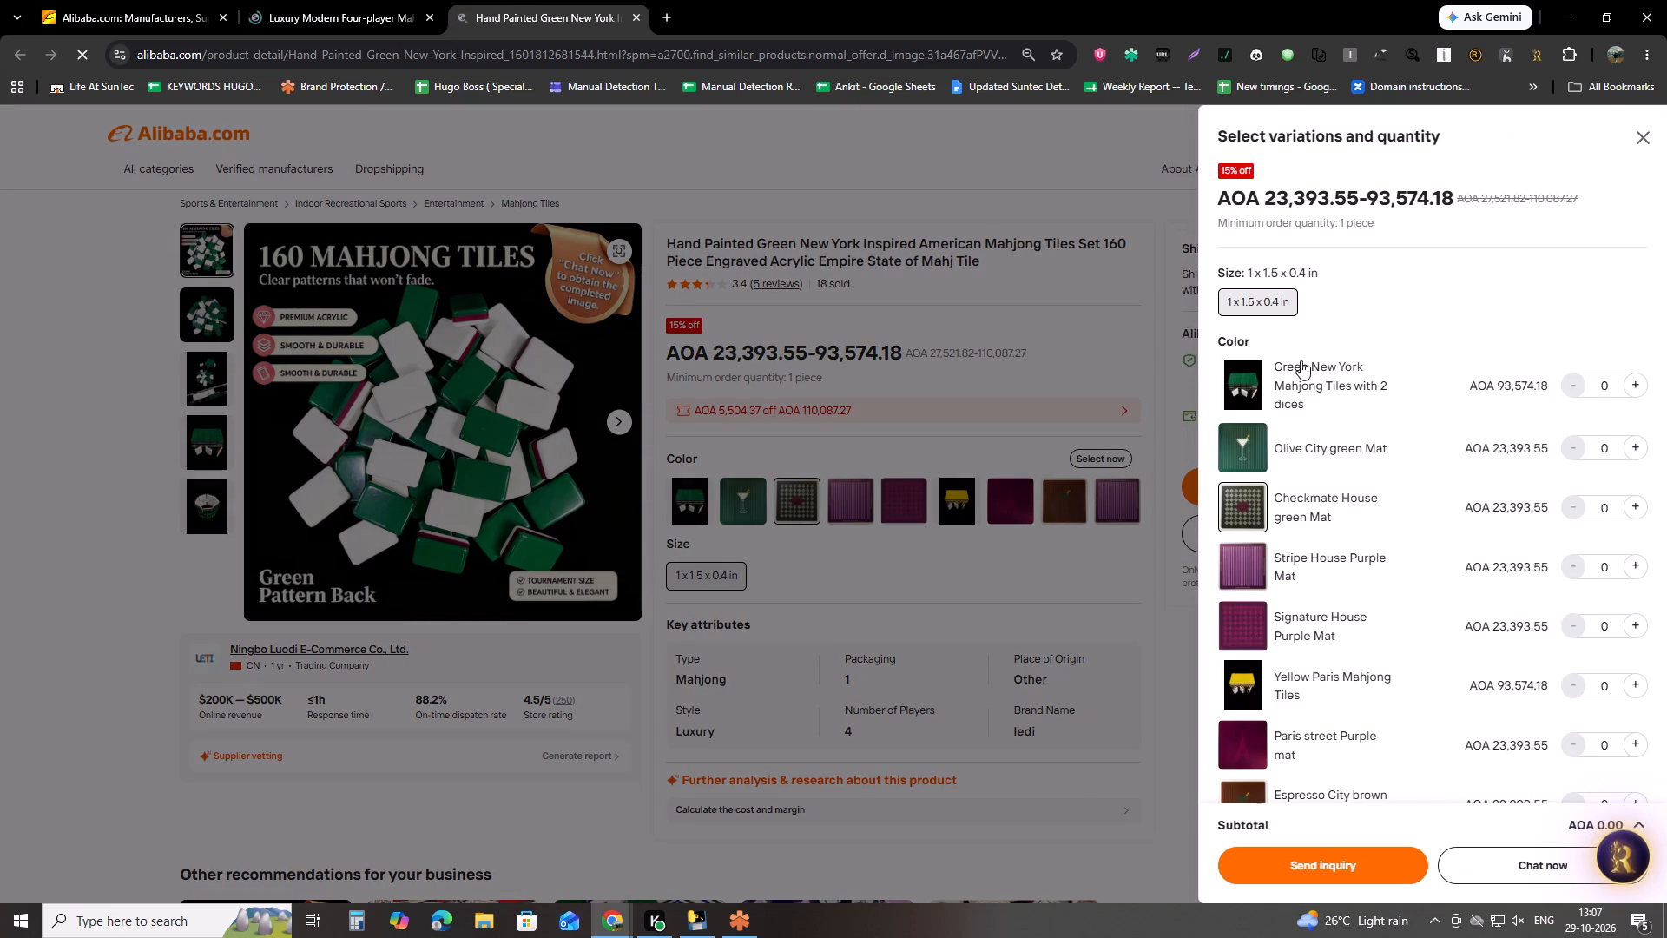
{"action": "scroll", "coordinate": [1156, 705], "scroll_direction": "down", "scroll_amount": 12}
{"action": "scroll", "coordinate": [1249, 669], "scroll_direction": "down", "scroll_amount": 6}
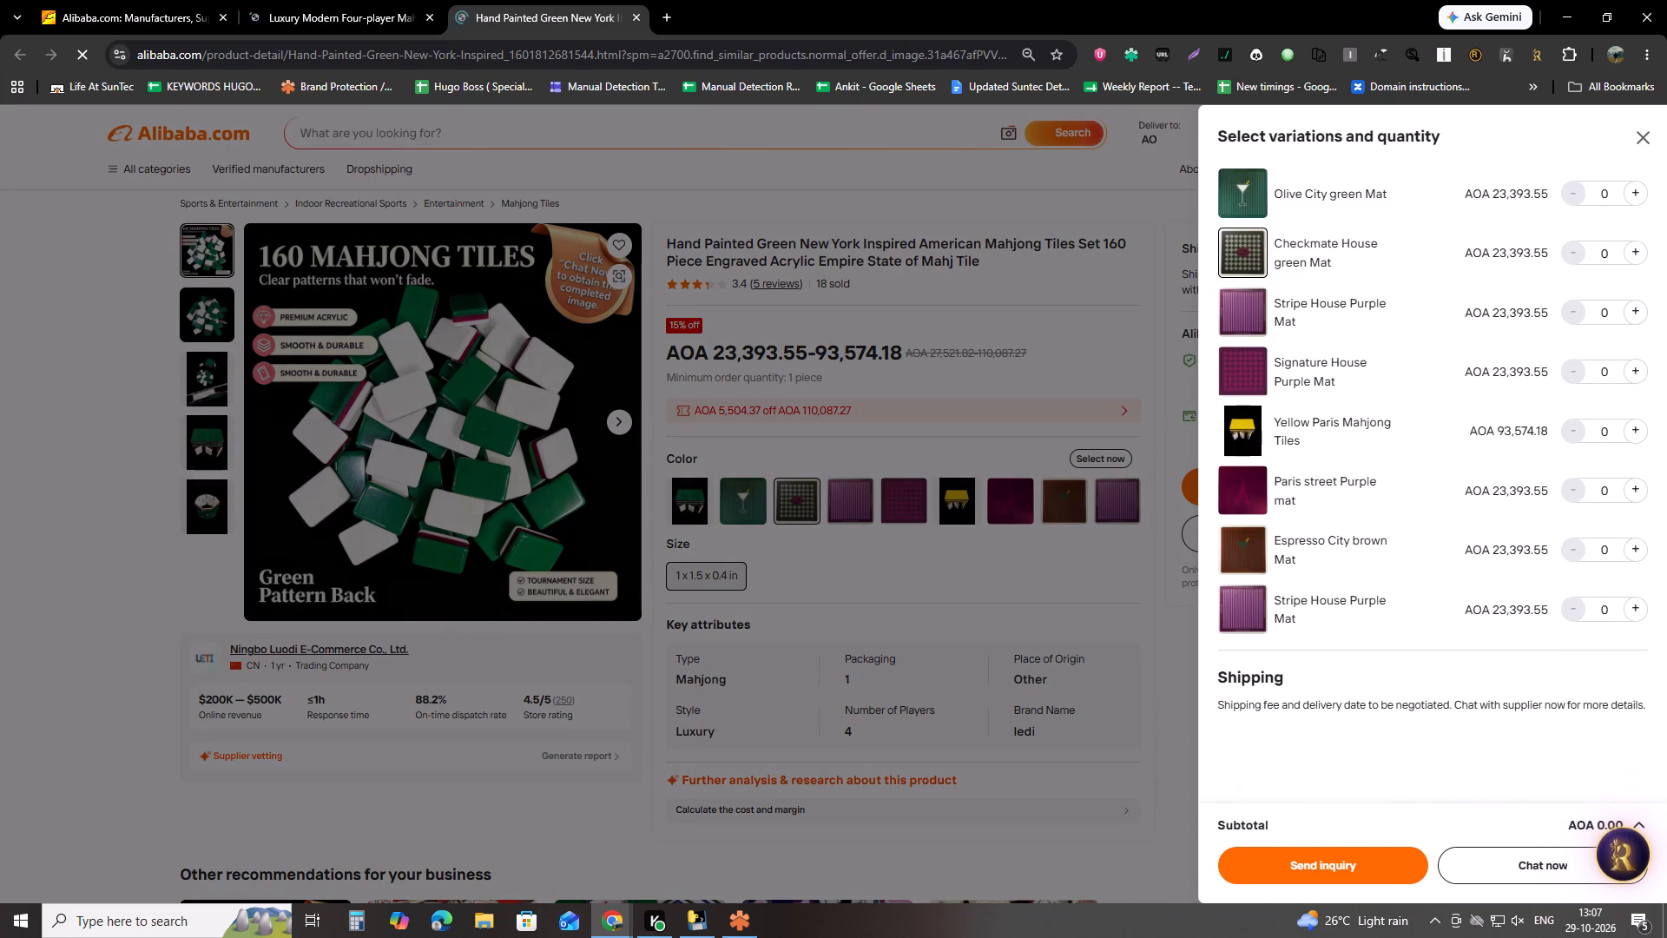
{"action": "middle_click", "coordinate": [541, 29]}
{"action": "left_click", "coordinate": [188, 3]}
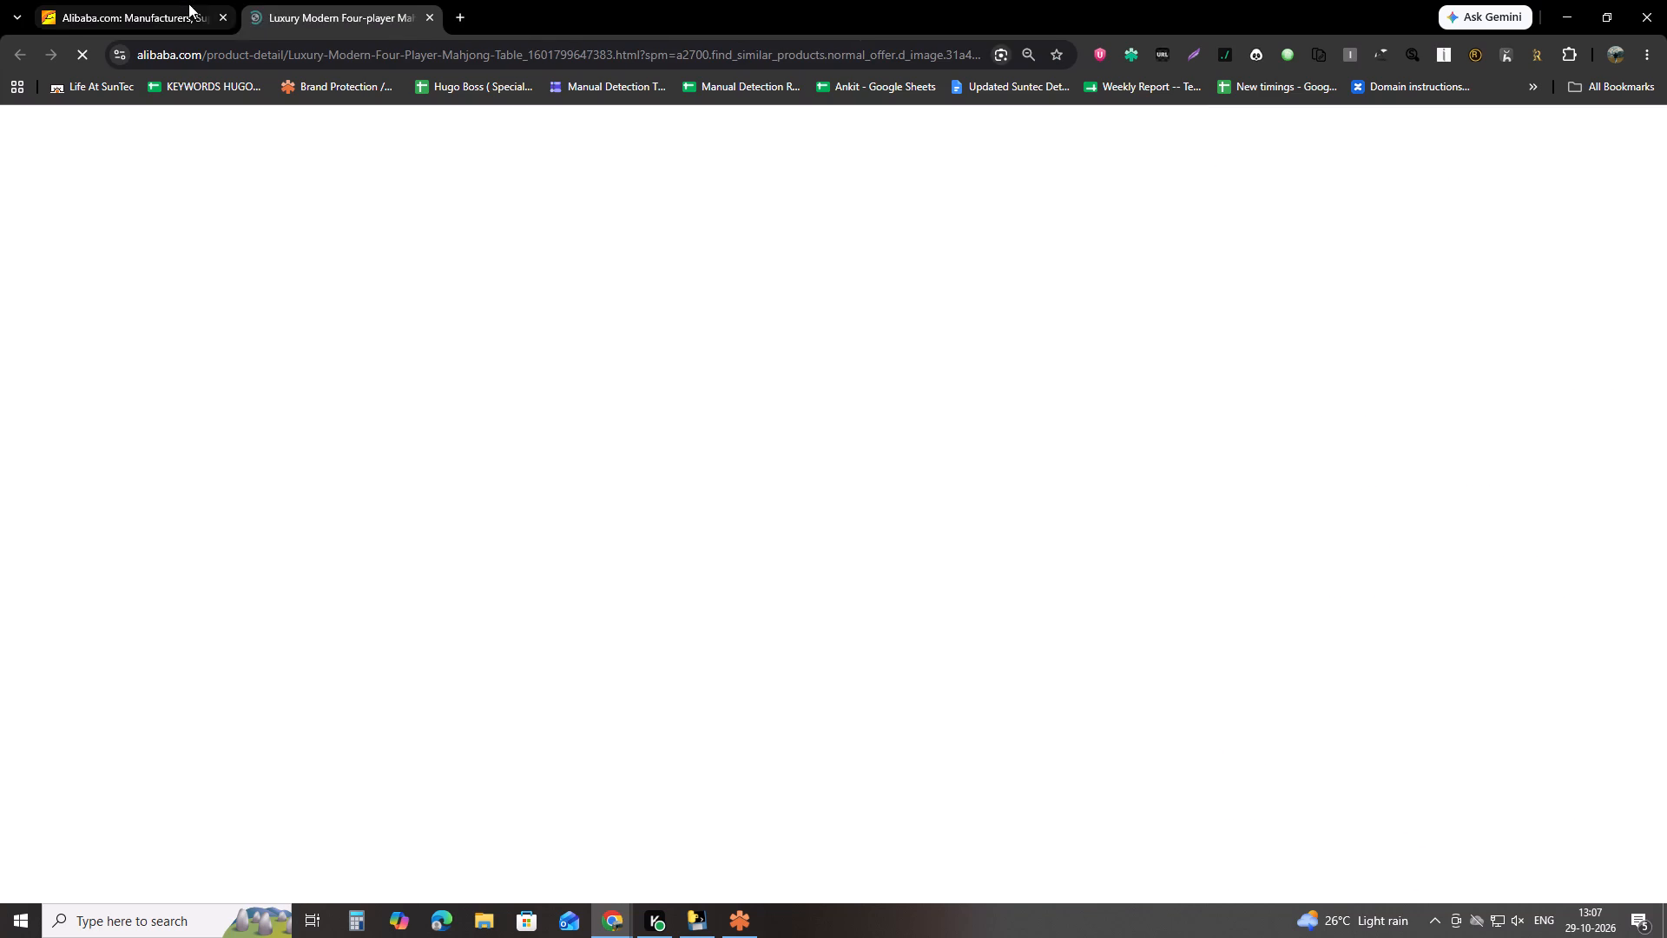
Set the Alibaba delivery location to Brazil from the similar-products results page.
{"action": "scroll", "coordinate": [1004, 482], "scroll_direction": "down", "scroll_amount": 10}
{"action": "scroll", "coordinate": [790, 537], "scroll_direction": "down", "scroll_amount": 10}
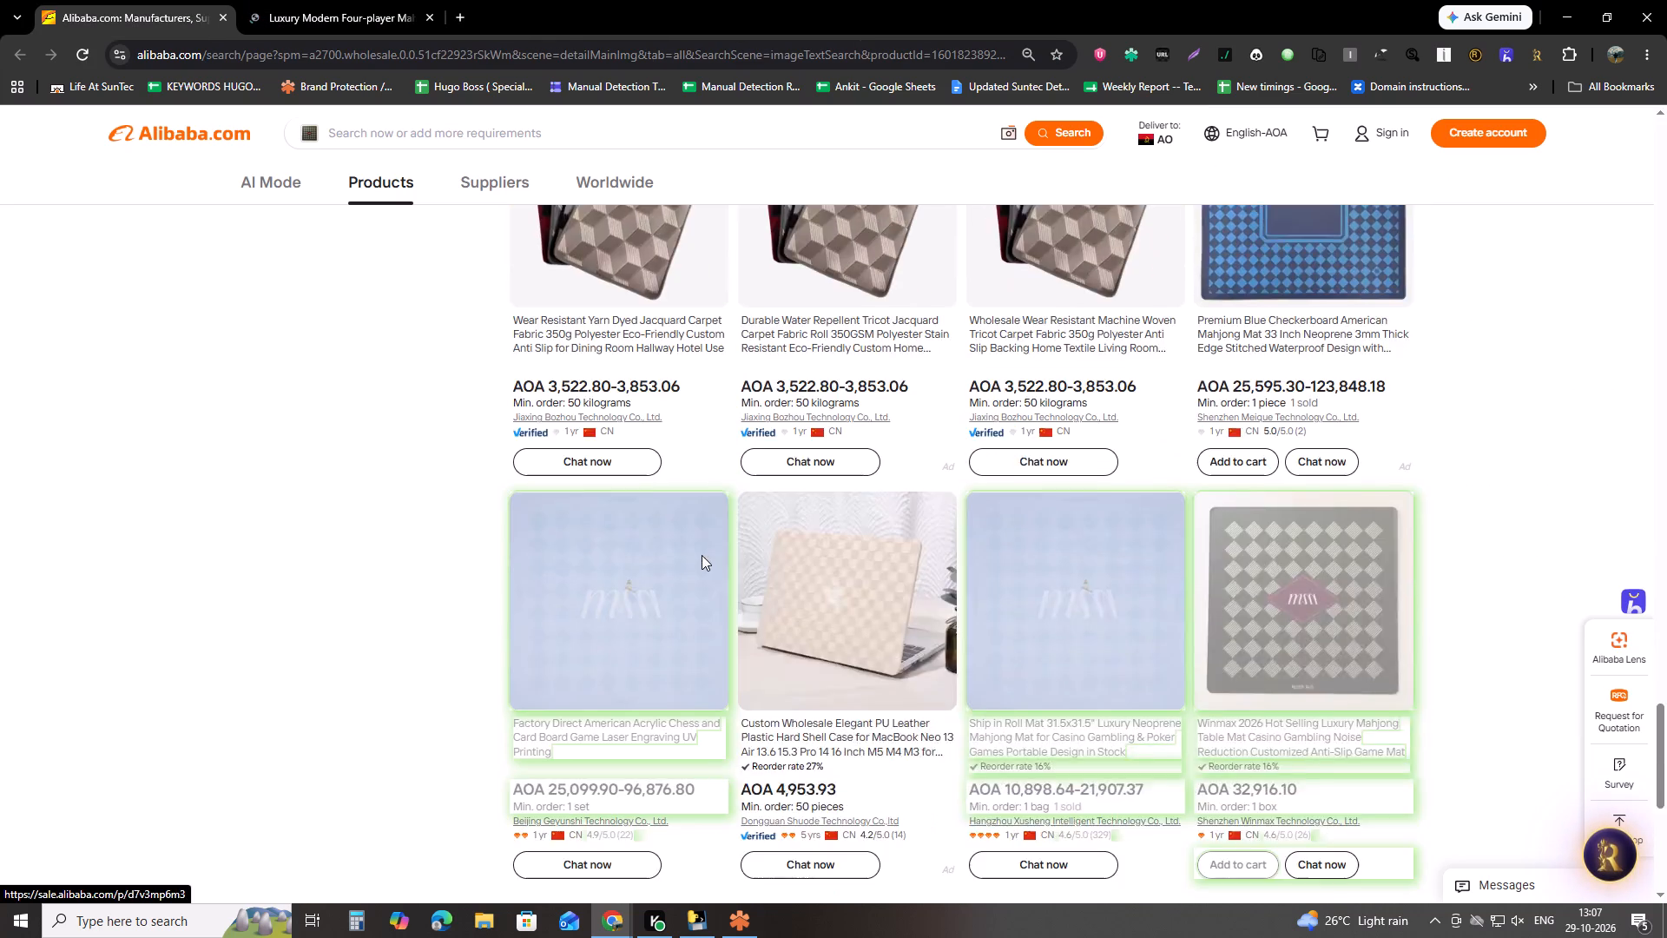
{"action": "scroll", "coordinate": [702, 555], "scroll_direction": "down", "scroll_amount": 5}
{"action": "scroll", "coordinate": [764, 457], "scroll_direction": "up", "scroll_amount": 8}
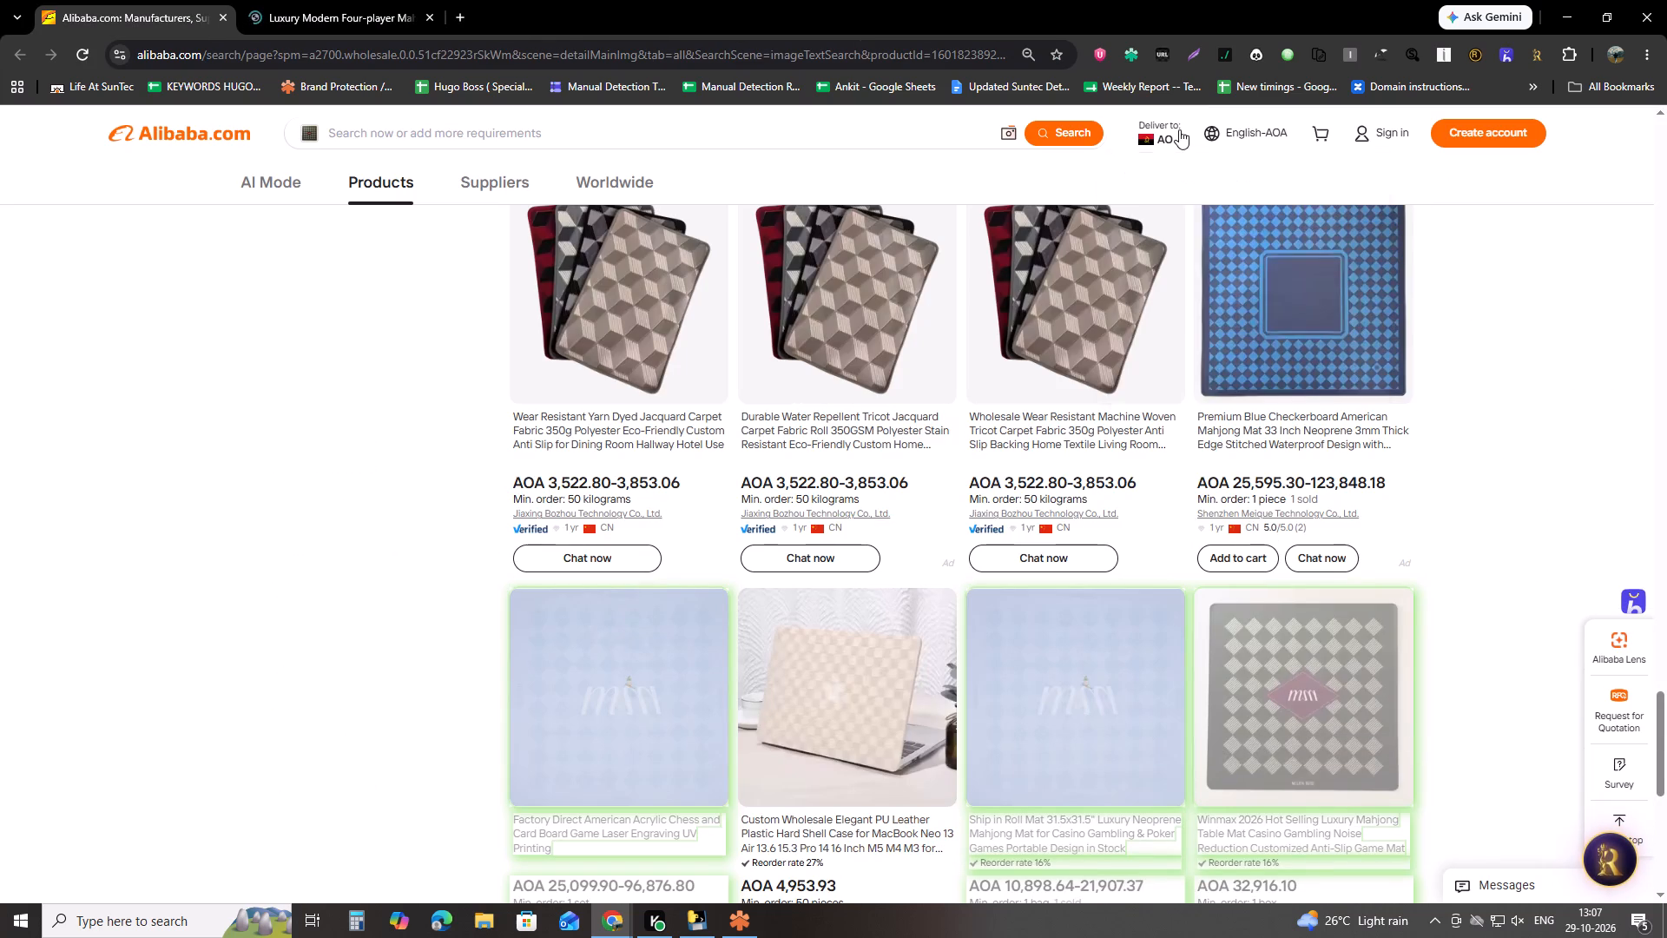
{"action": "left_click", "coordinate": [1179, 129]}
{"action": "left_click", "coordinate": [1178, 312]}
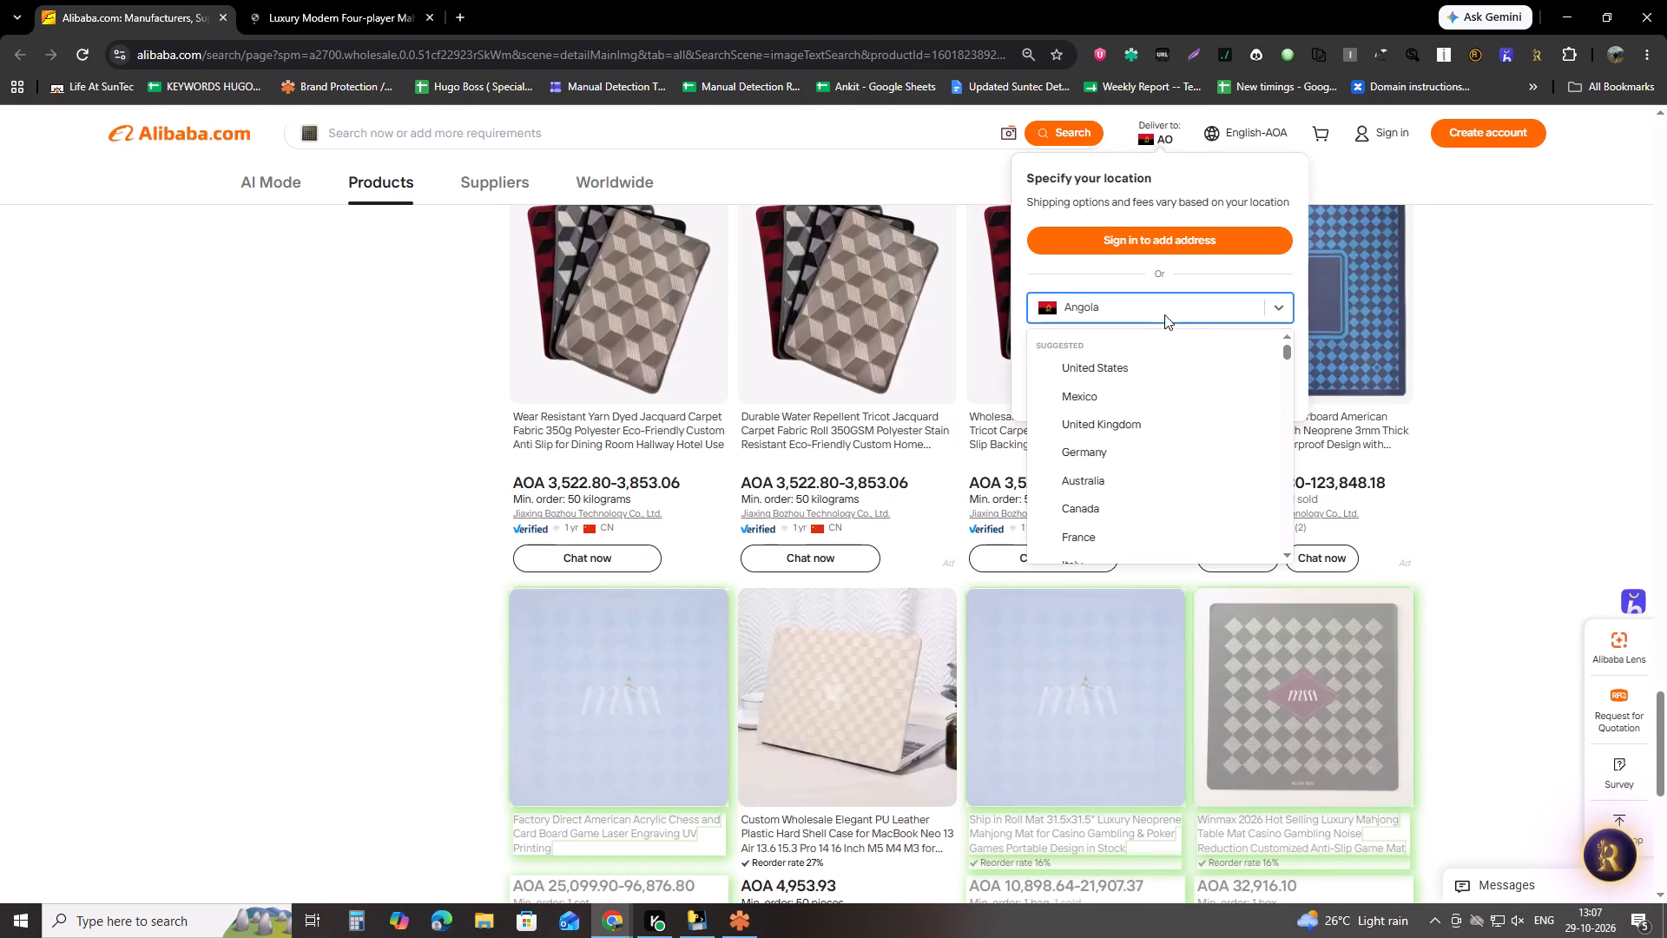
{"action": "type", "text": "br"}
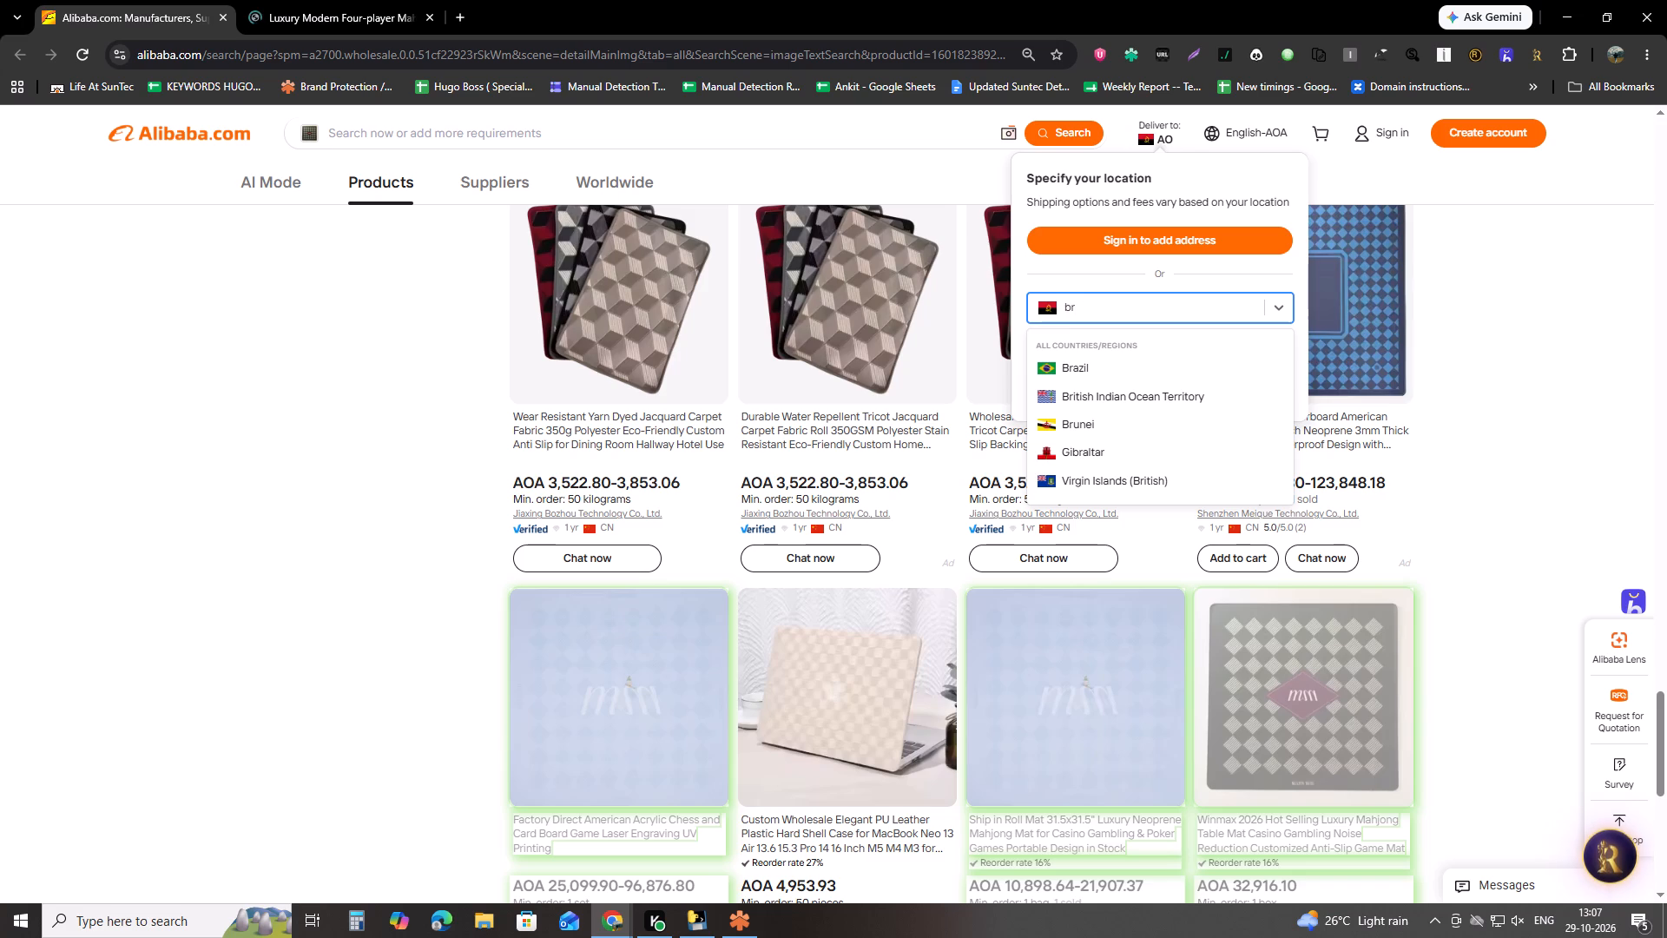
{"action": "left_click", "coordinate": [1084, 360]}
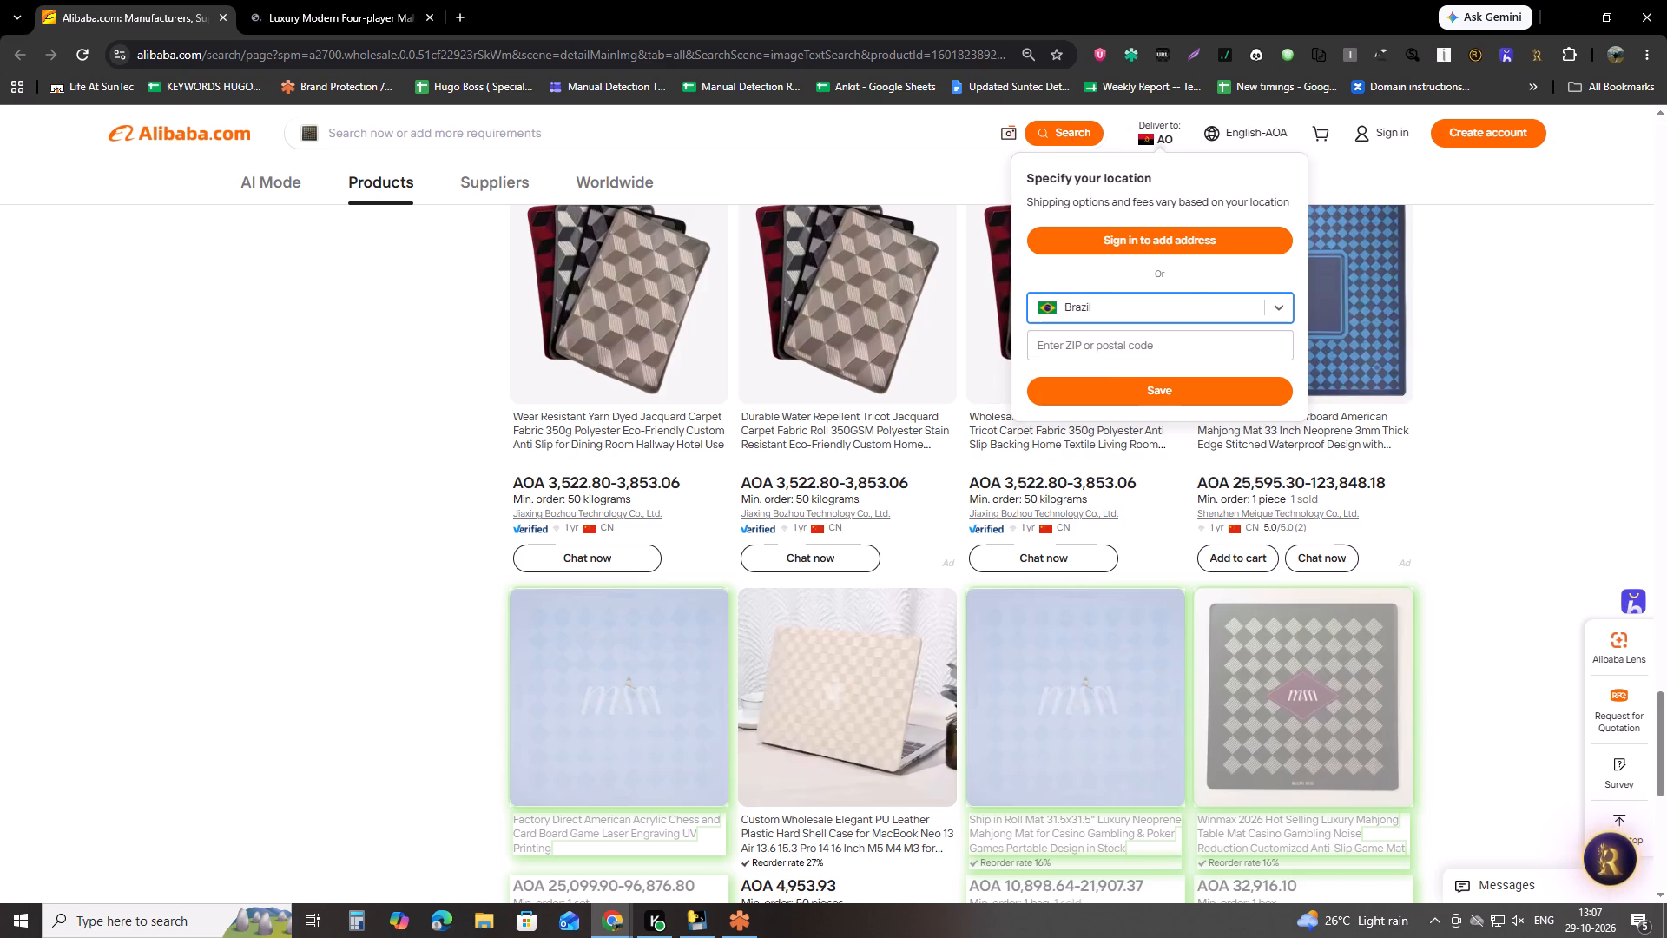
{"action": "left_click", "coordinate": [1111, 385]}
Rerun the mat image search for the Brazil location and look over the first page of results.
{"action": "scroll", "coordinate": [668, 455], "scroll_direction": "up", "scroll_amount": 13}
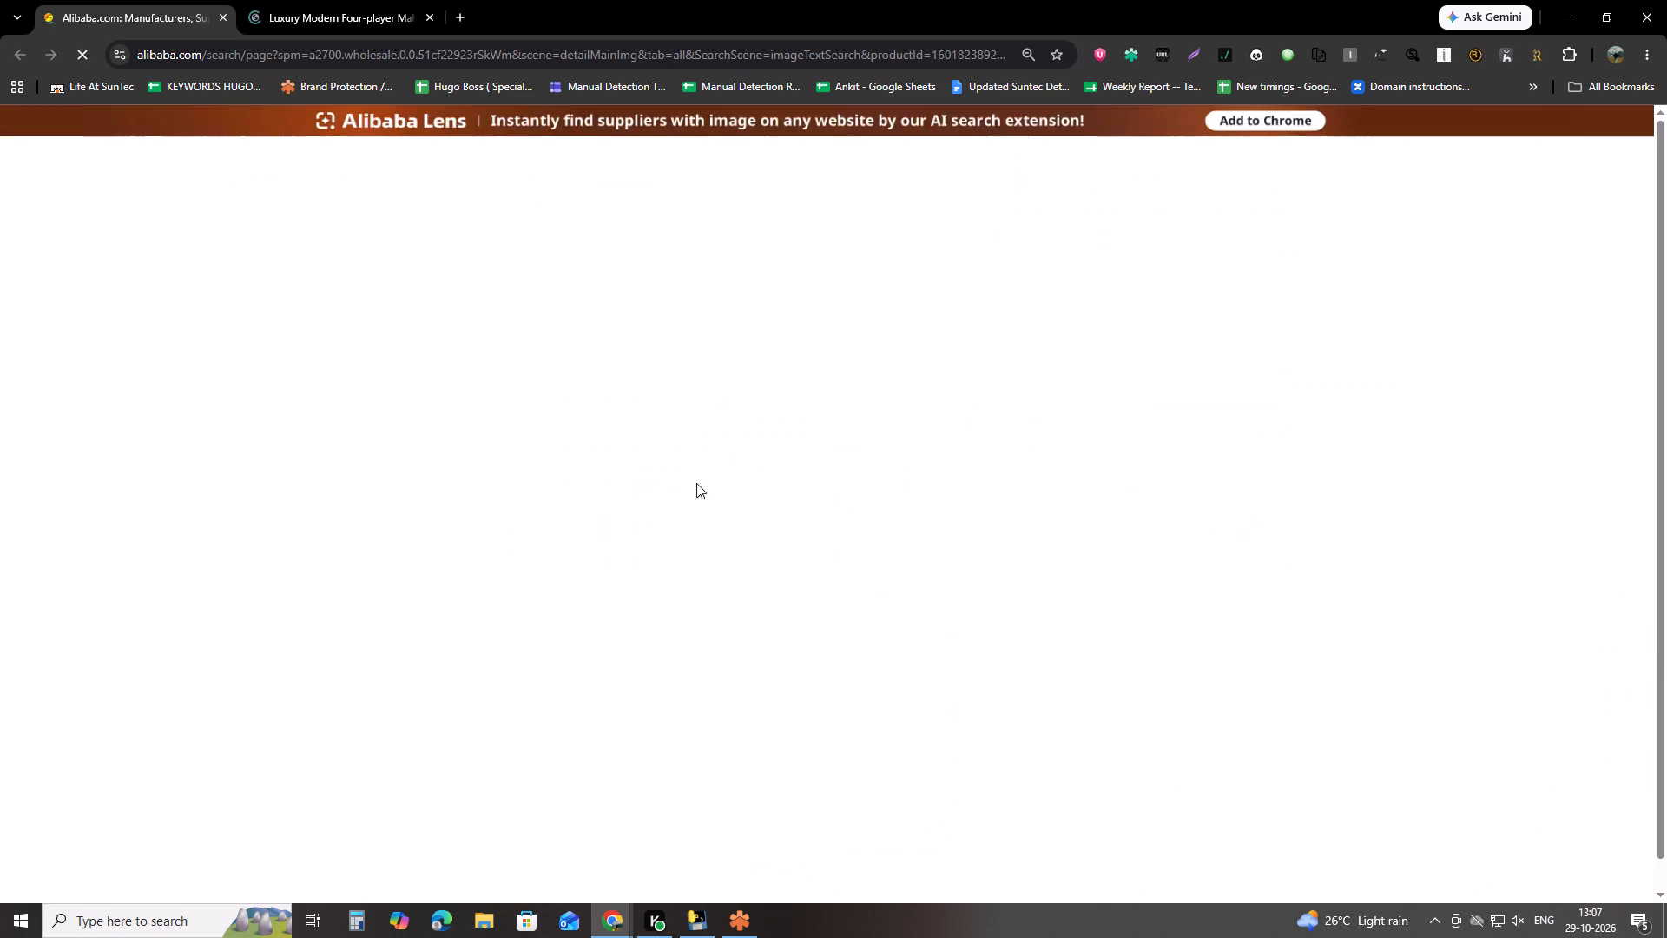
{"action": "scroll", "coordinate": [528, 243], "scroll_direction": "up", "scroll_amount": 4}
{"action": "scroll", "coordinate": [1128, 188], "scroll_direction": "up", "scroll_amount": 5}
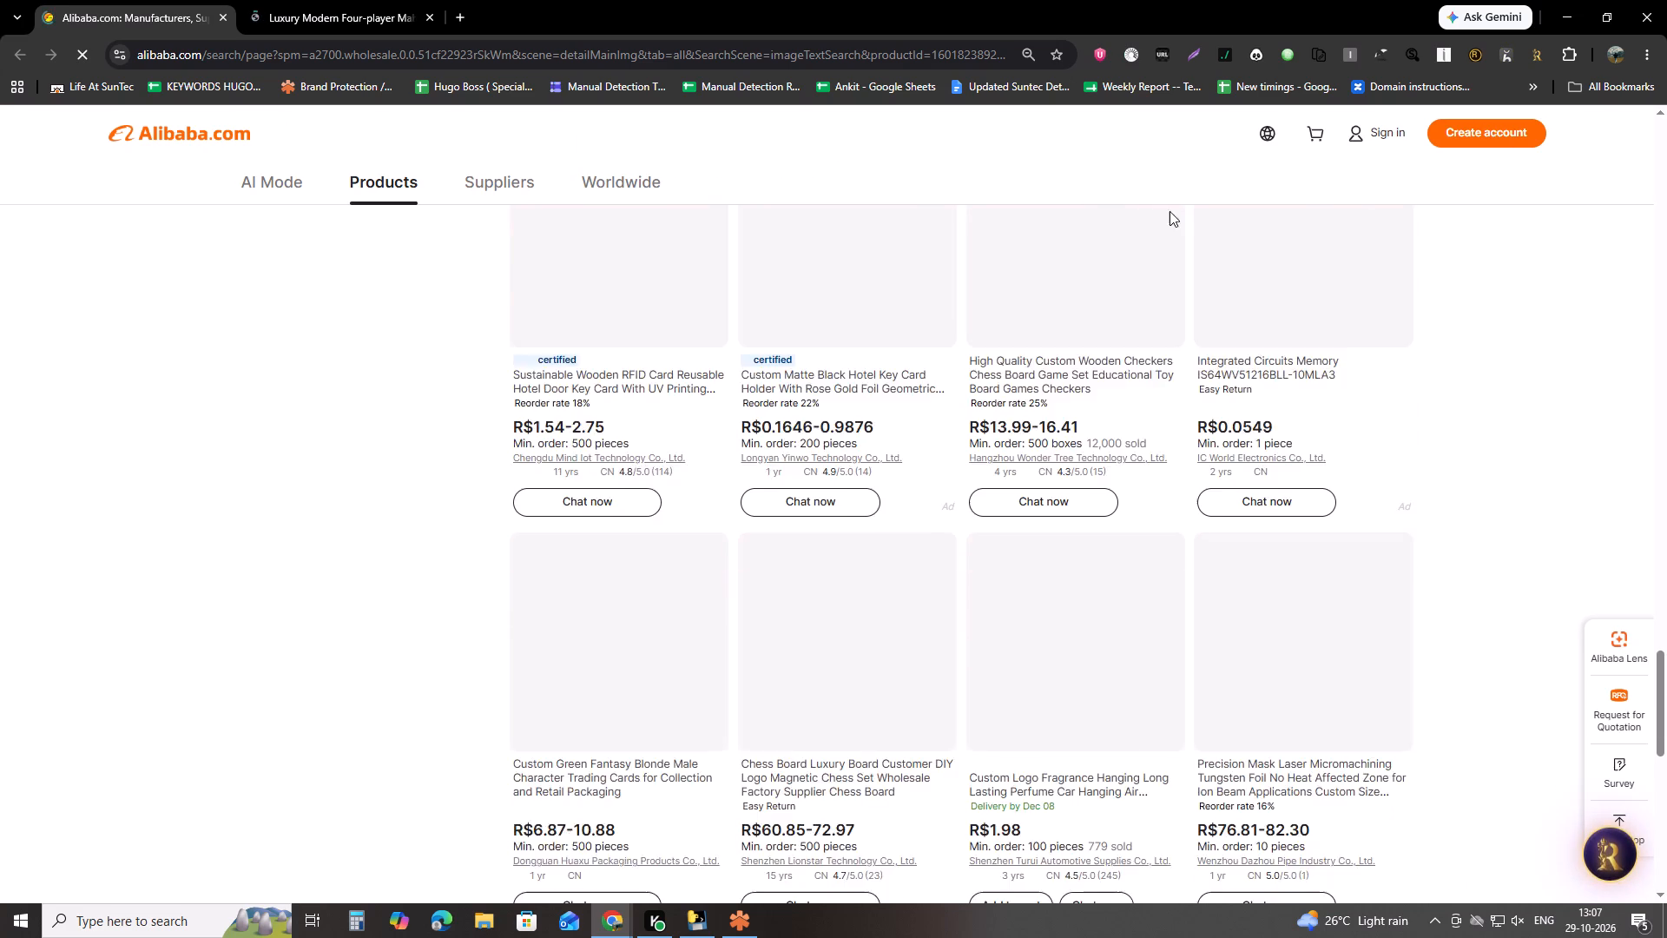
{"action": "scroll", "coordinate": [1170, 211], "scroll_direction": "up", "scroll_amount": 20}
{"action": "scroll", "coordinate": [1170, 211], "scroll_direction": "up", "scroll_amount": 18}
{"action": "scroll", "coordinate": [992, 413], "scroll_direction": "up", "scroll_amount": 2}
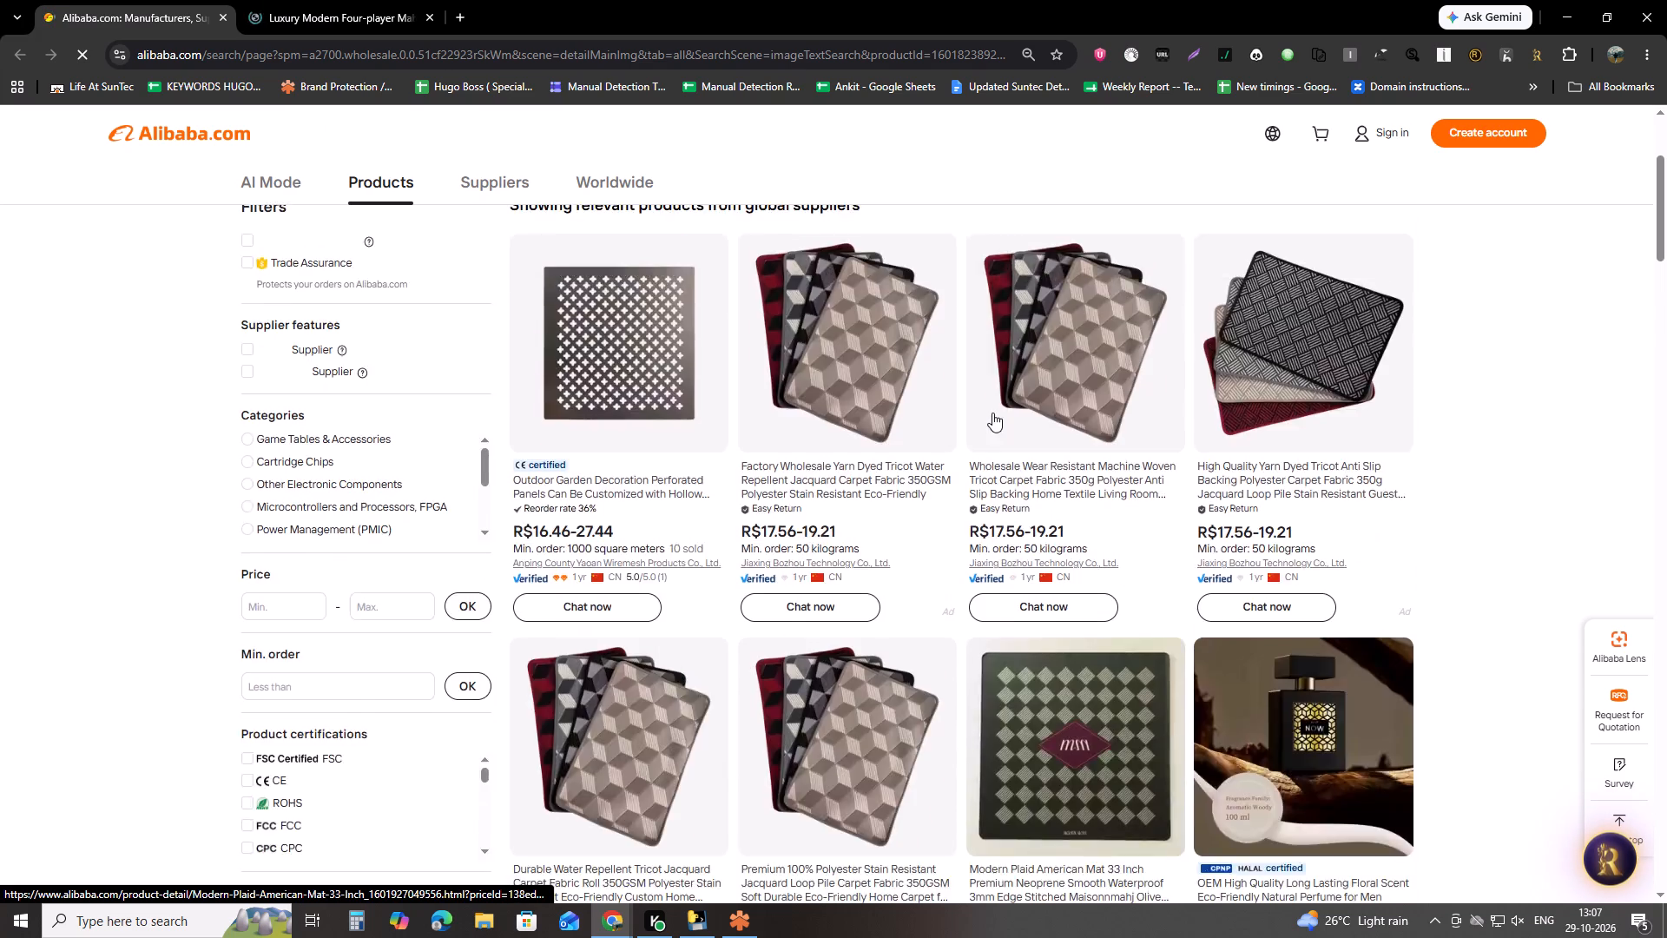
{"action": "scroll", "coordinate": [992, 413], "scroll_direction": "up", "scroll_amount": 18}
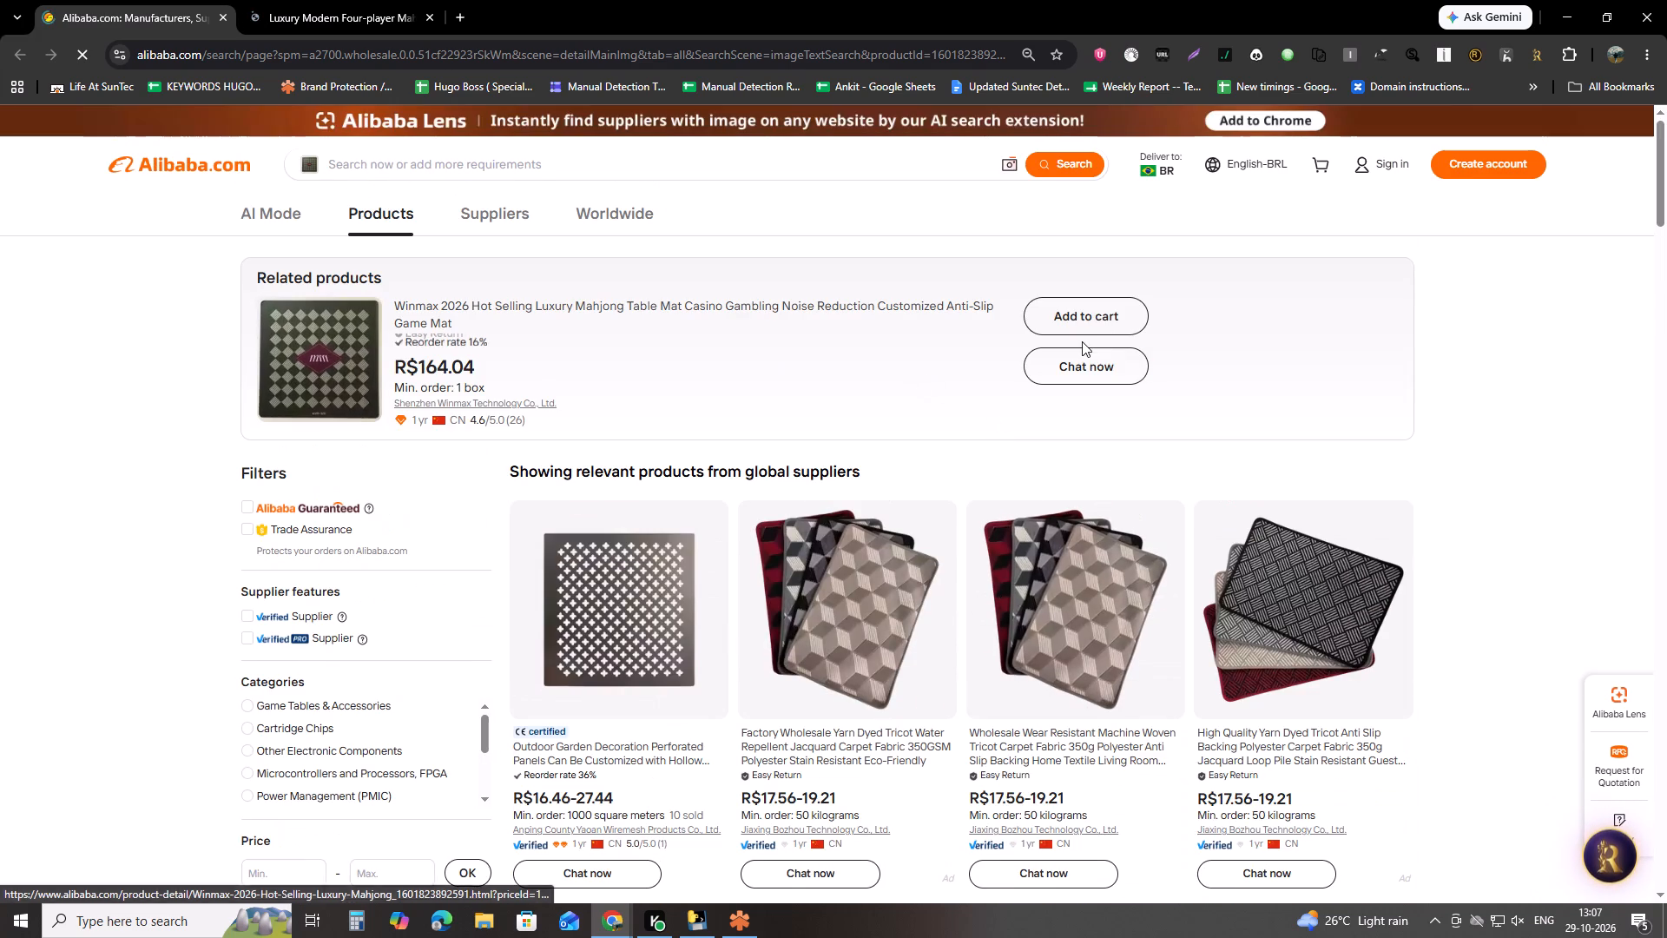
{"action": "left_click", "coordinate": [1074, 155]}
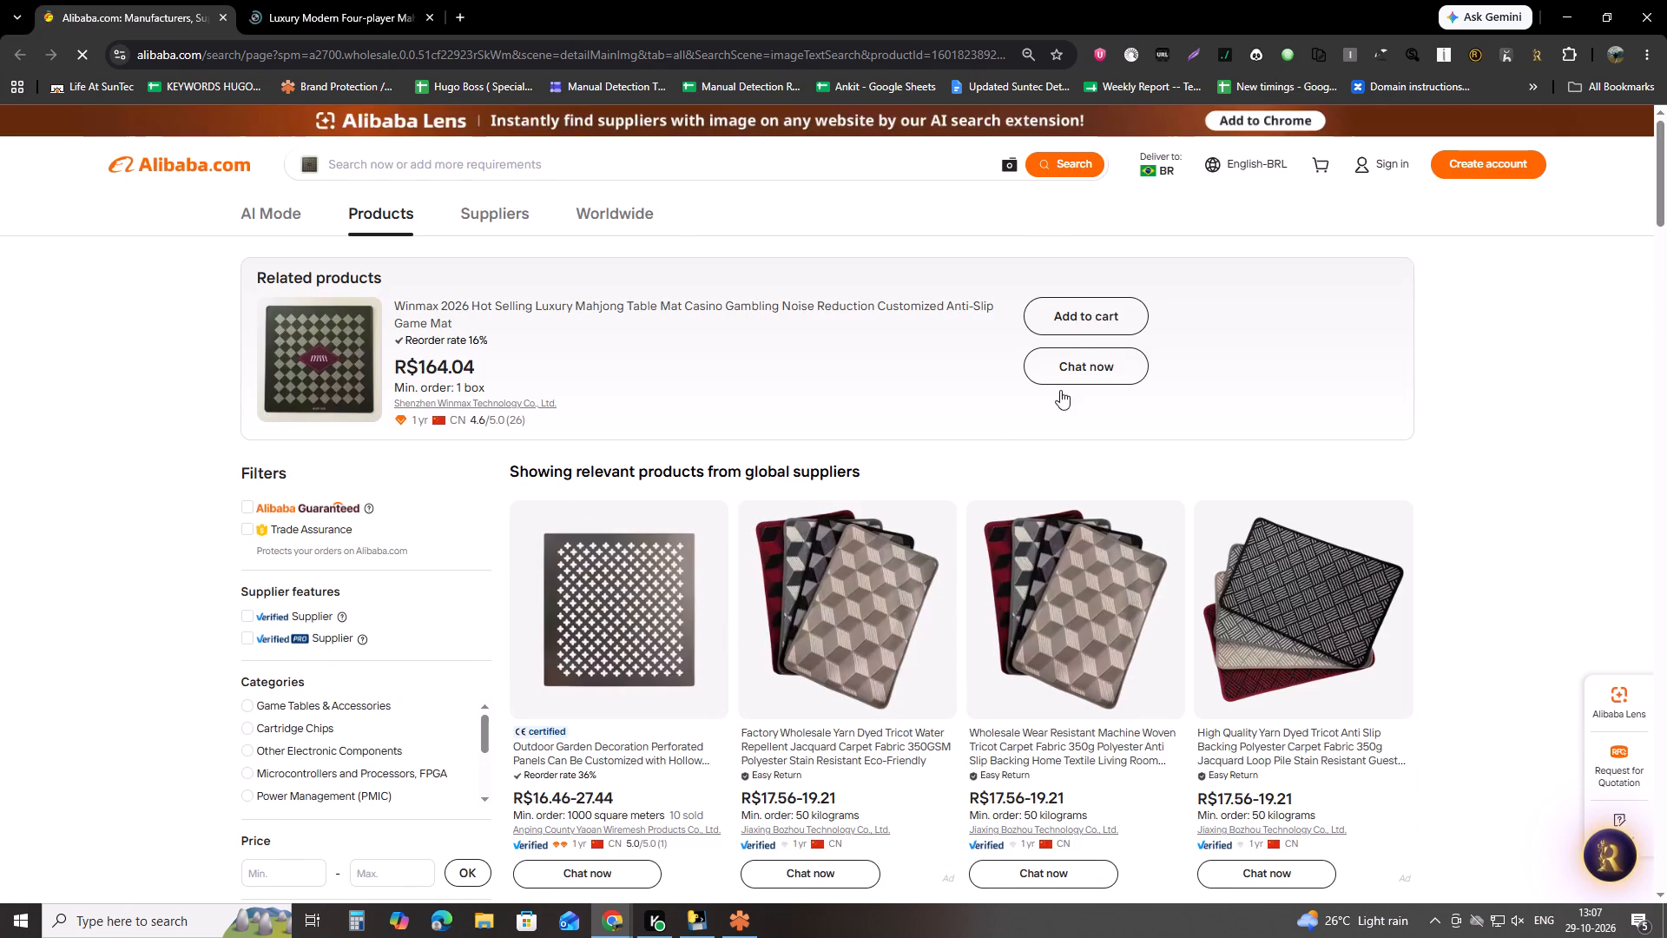
{"action": "scroll", "coordinate": [1007, 462], "scroll_direction": "down", "scroll_amount": 20}
{"action": "scroll", "coordinate": [1007, 462], "scroll_direction": "down", "scroll_amount": 5}
{"action": "scroll", "coordinate": [1025, 557], "scroll_direction": "down", "scroll_amount": 20}
{"action": "scroll", "coordinate": [1025, 557], "scroll_direction": "down", "scroll_amount": 13}
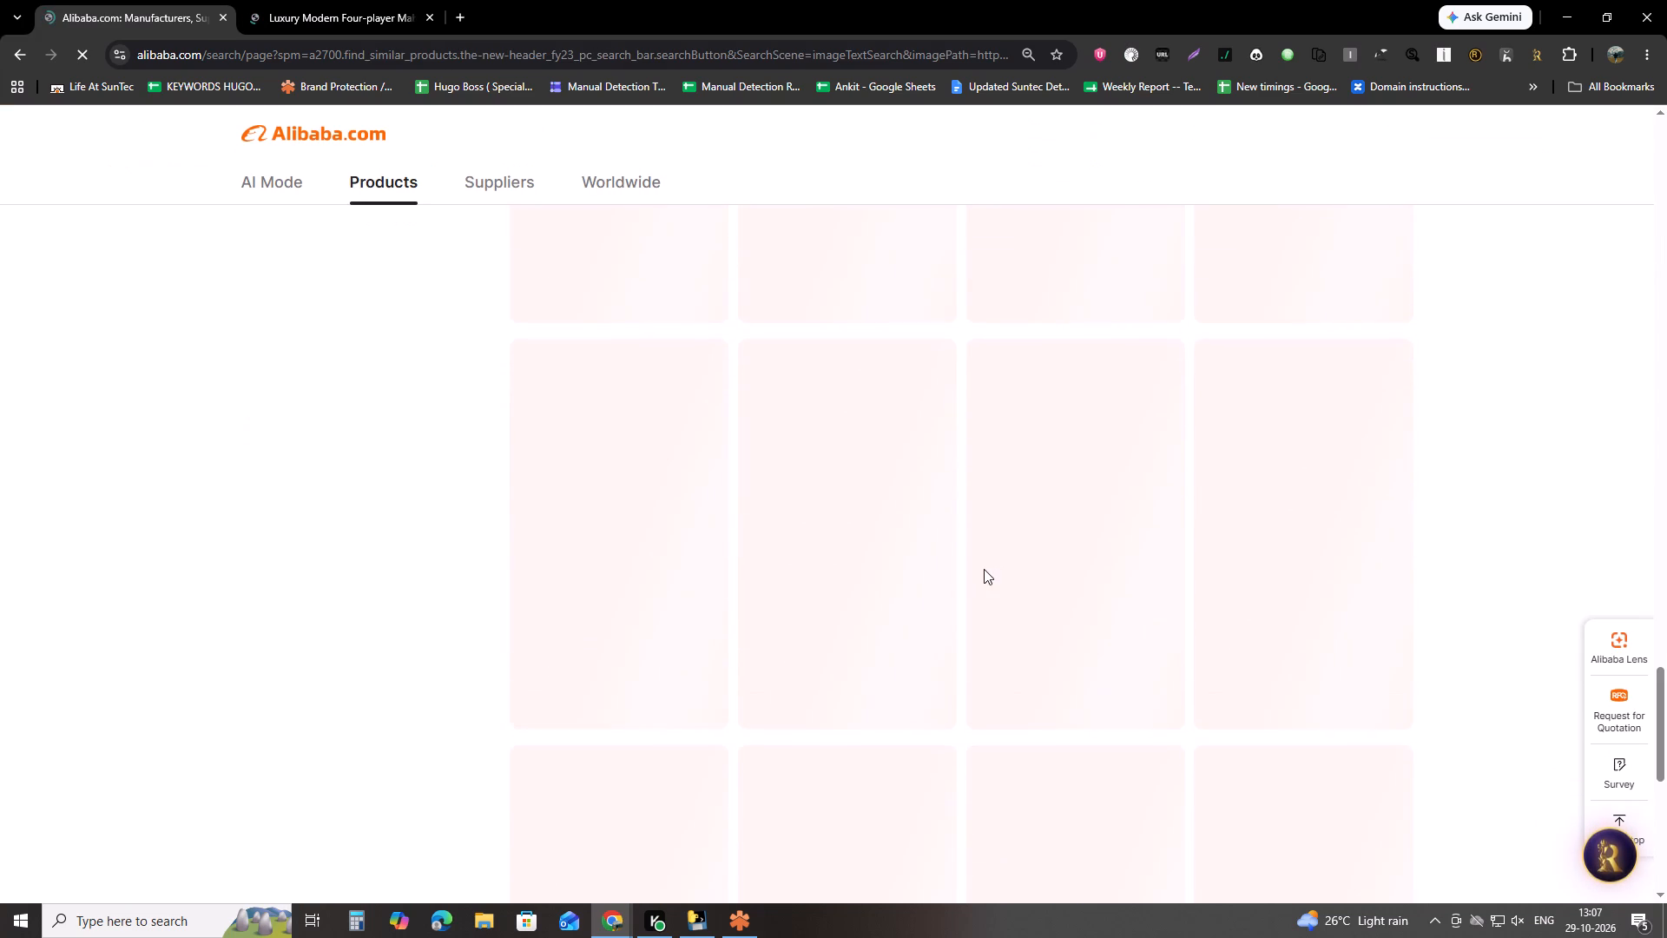
{"action": "scroll", "coordinate": [984, 569], "scroll_direction": "down", "scroll_amount": 17}
{"action": "scroll", "coordinate": [920, 622], "scroll_direction": "down", "scroll_amount": 5}
{"action": "scroll", "coordinate": [855, 753], "scroll_direction": "up", "scroll_amount": 7}
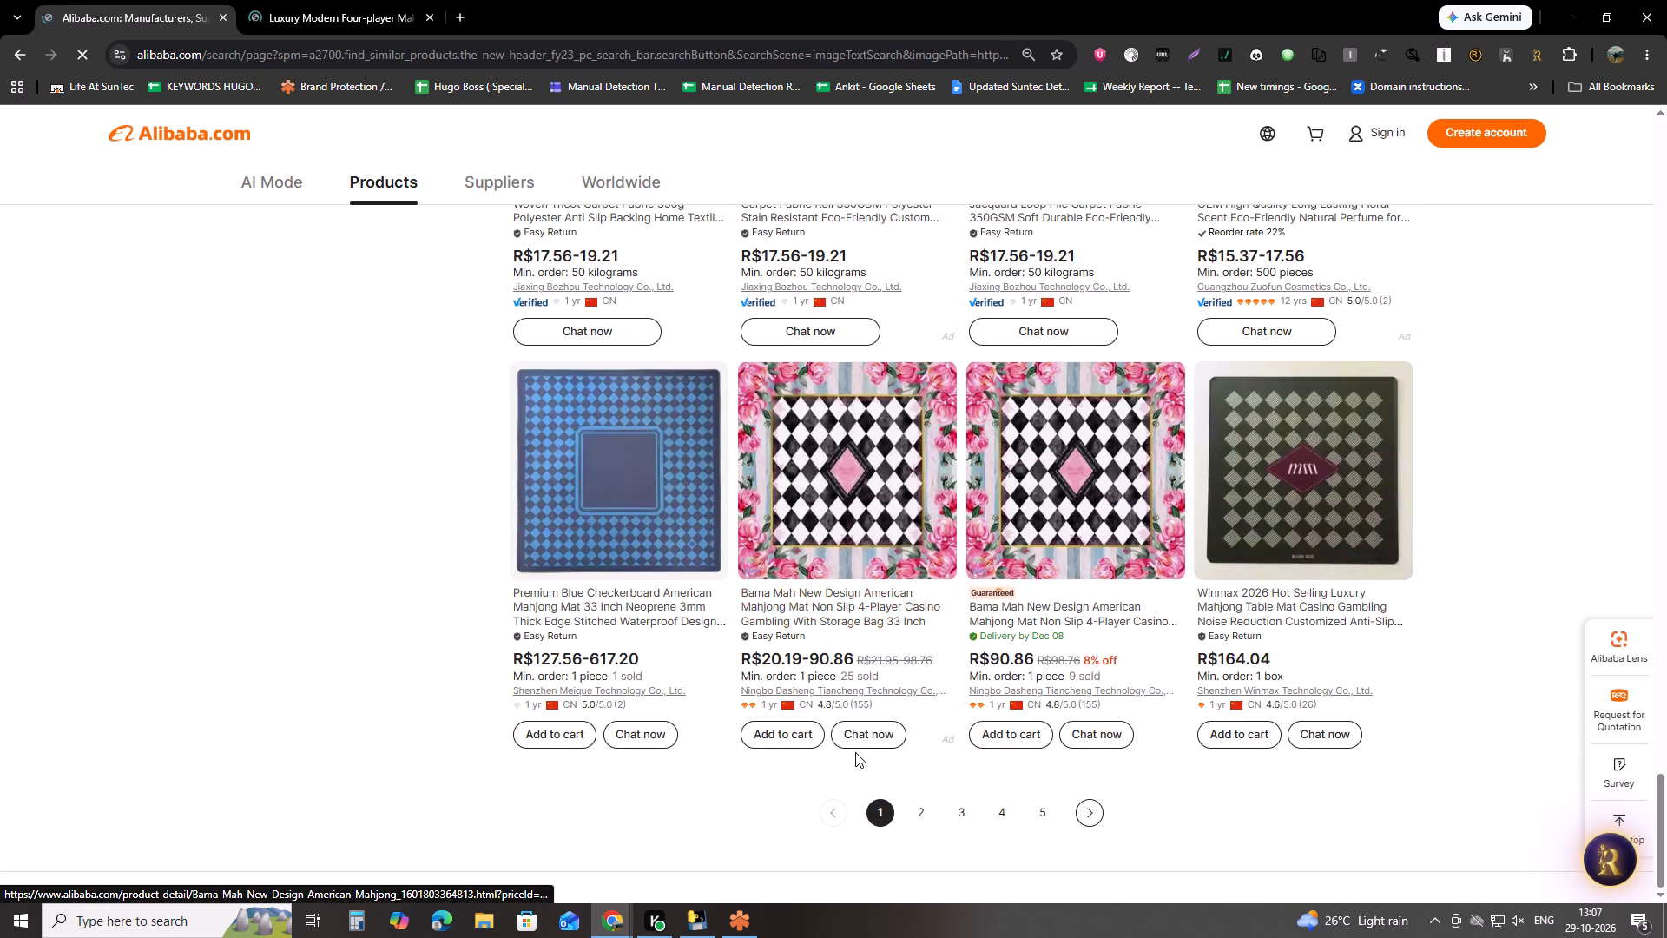
{"action": "scroll", "coordinate": [930, 744], "scroll_direction": "down", "scroll_amount": 6}
Reopen the Winmax 2026 mahjong table mat listing, close the Four-Player table listing, and search for products similar to its main picture.
{"action": "left_click", "coordinate": [1231, 597]}
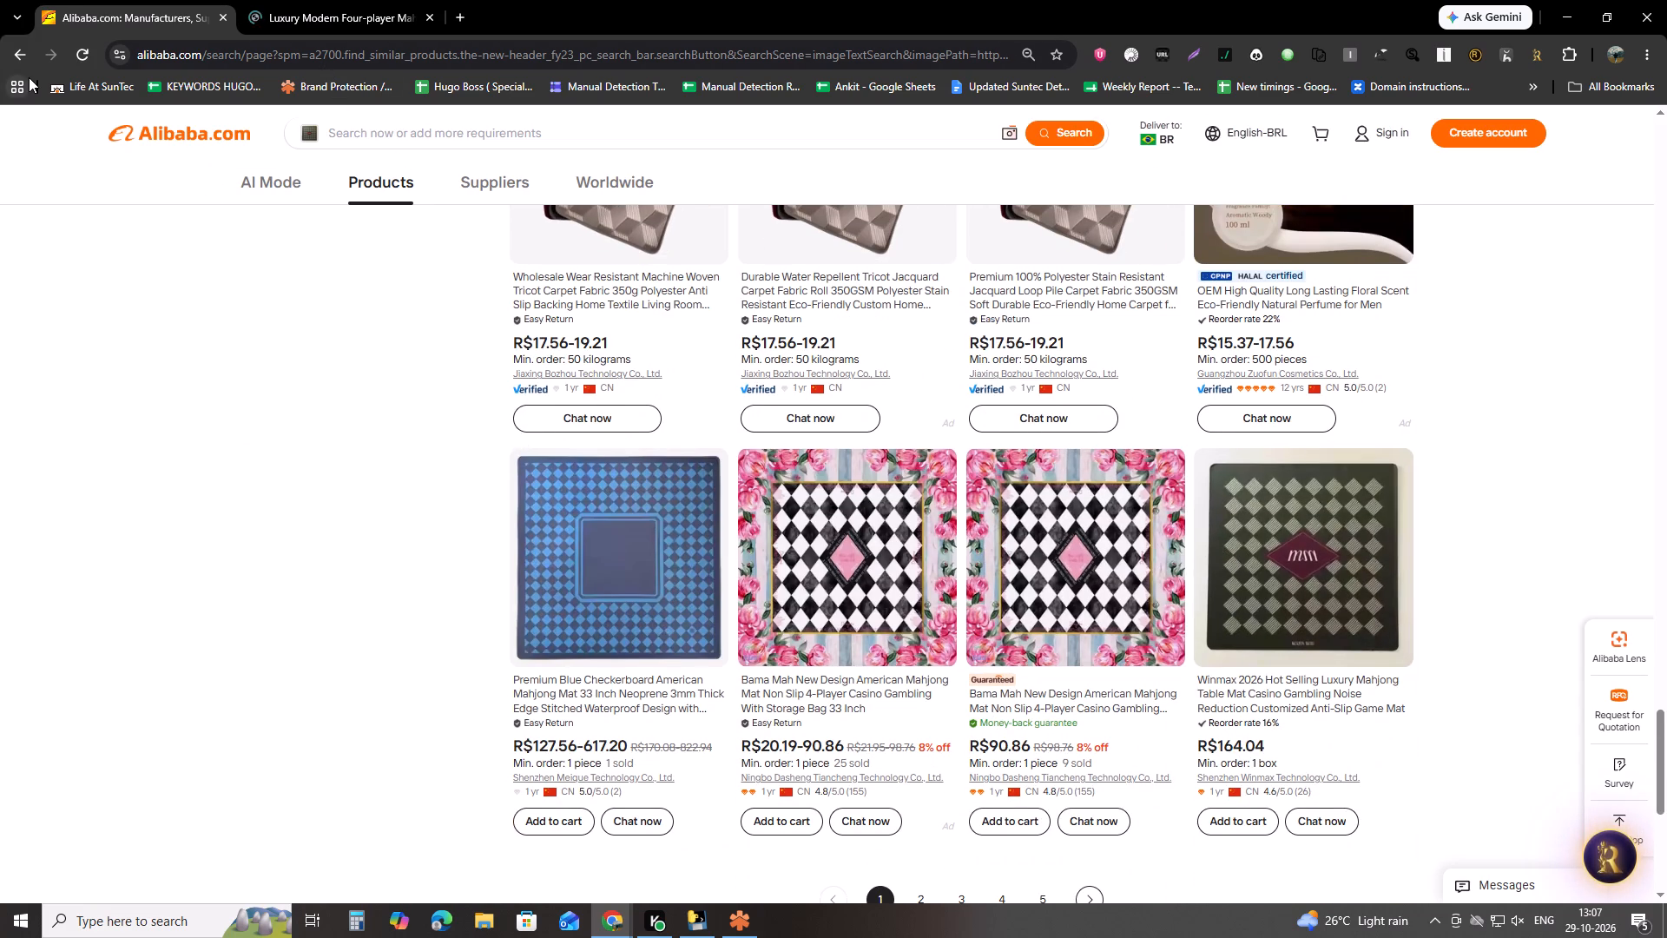
{"action": "left_click", "coordinate": [1271, 582], "text": "ctrl"}
{"action": "left_click", "coordinate": [614, 0]}
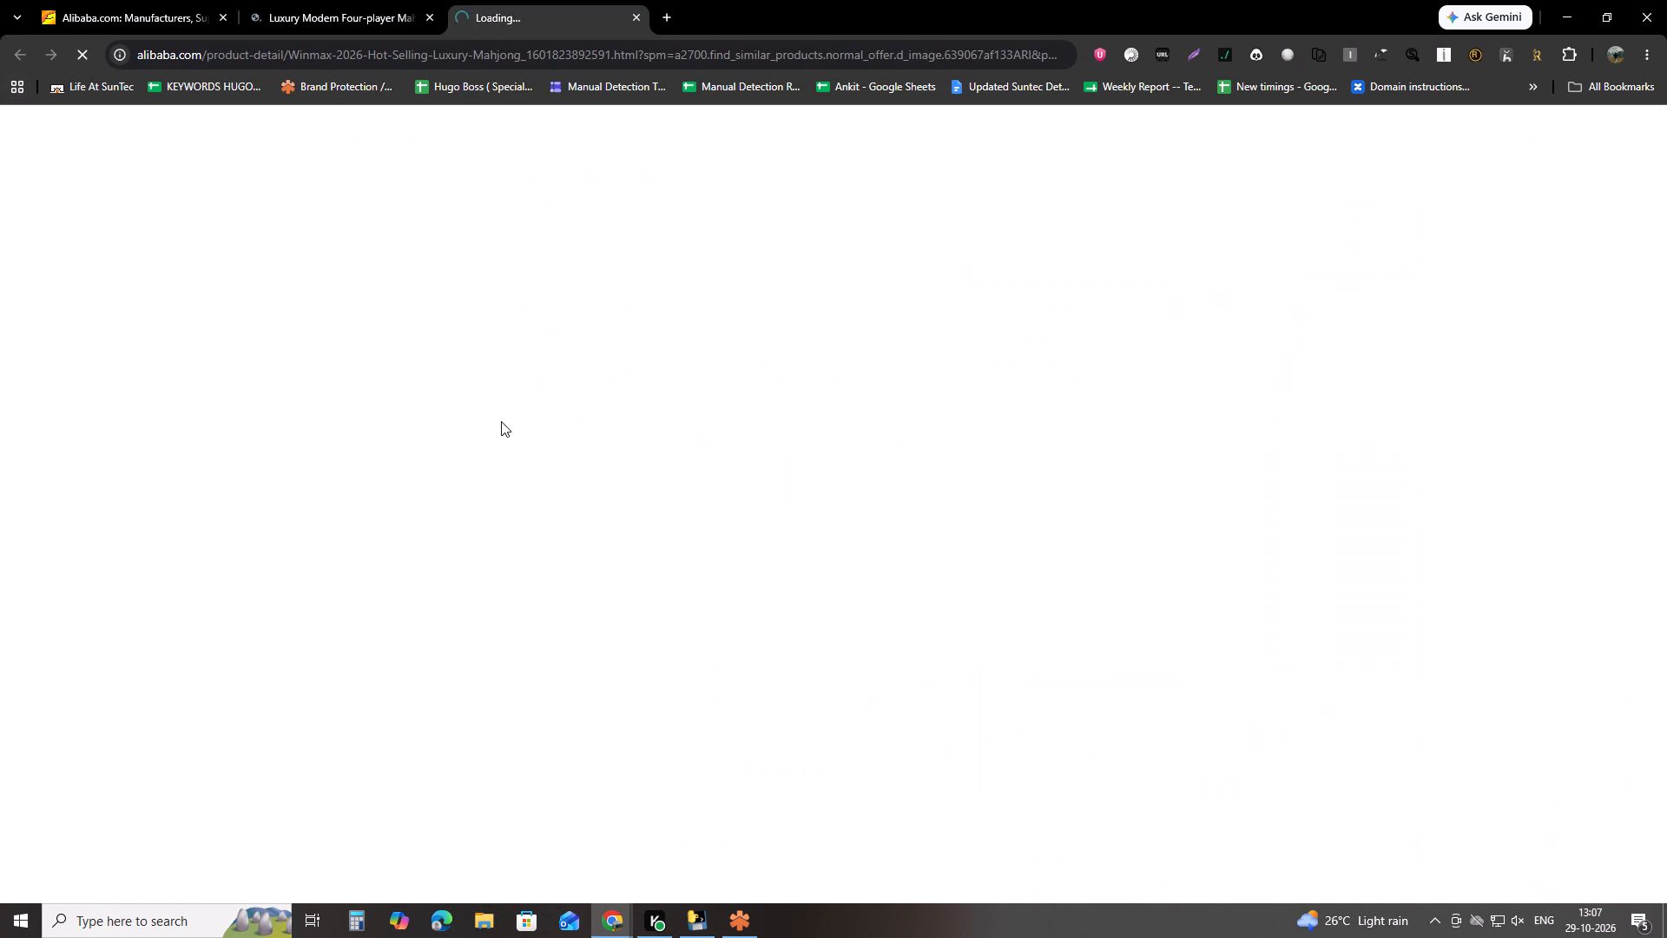
{"action": "middle_click", "coordinate": [352, 0]}
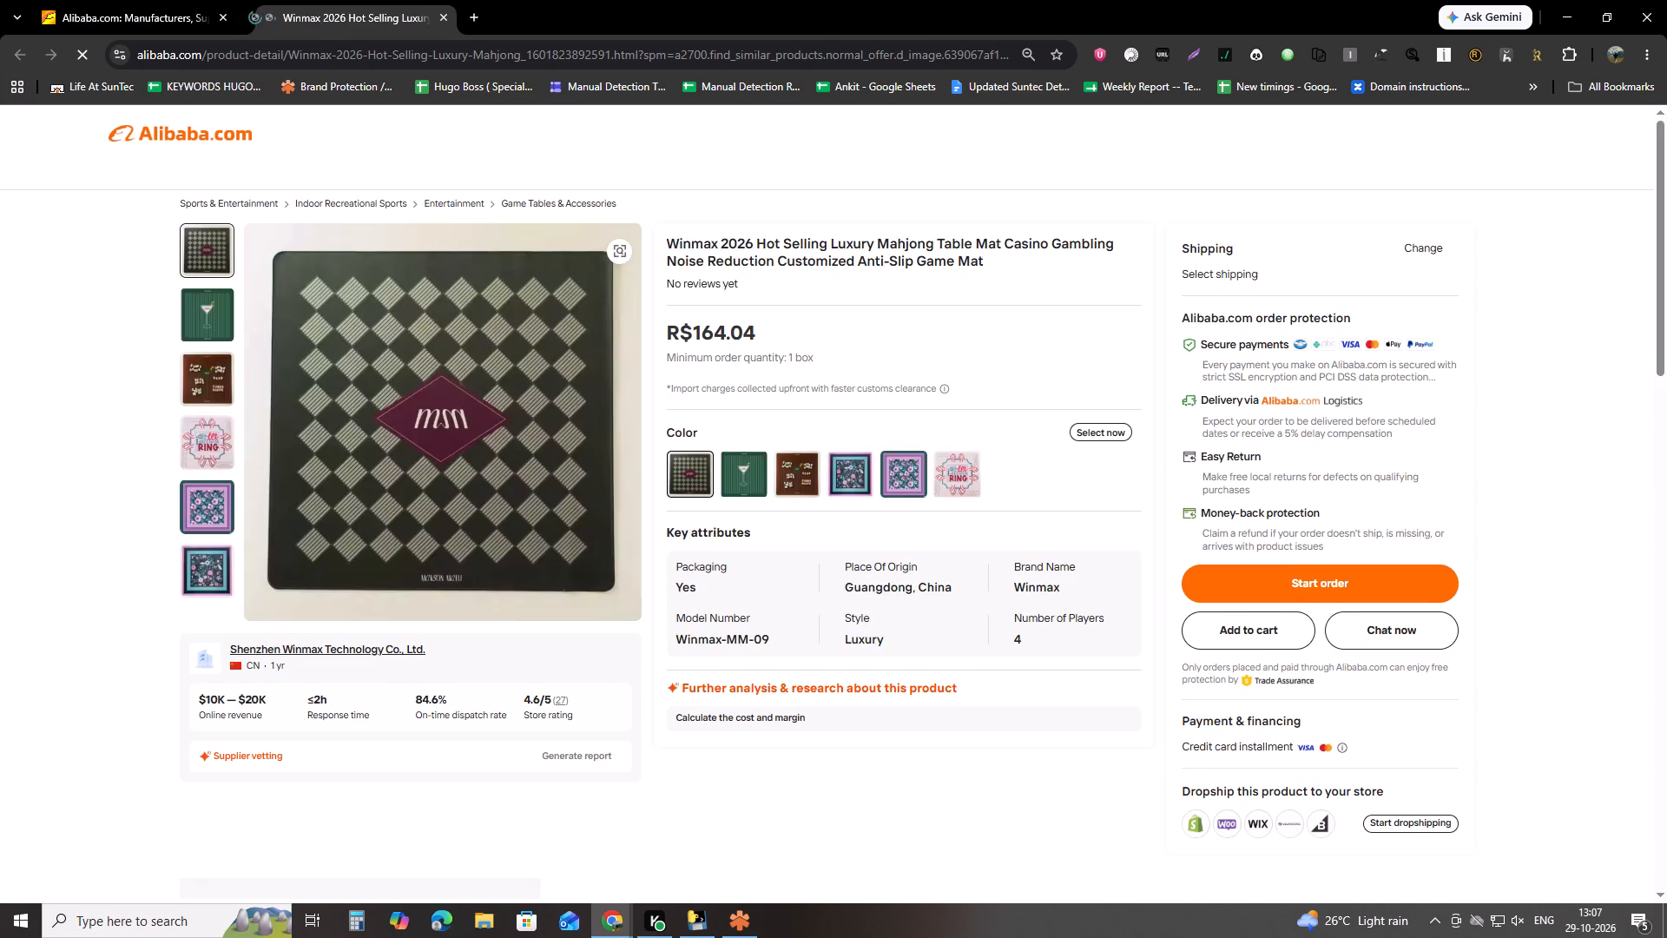
{"action": "left_click", "coordinate": [619, 257]}
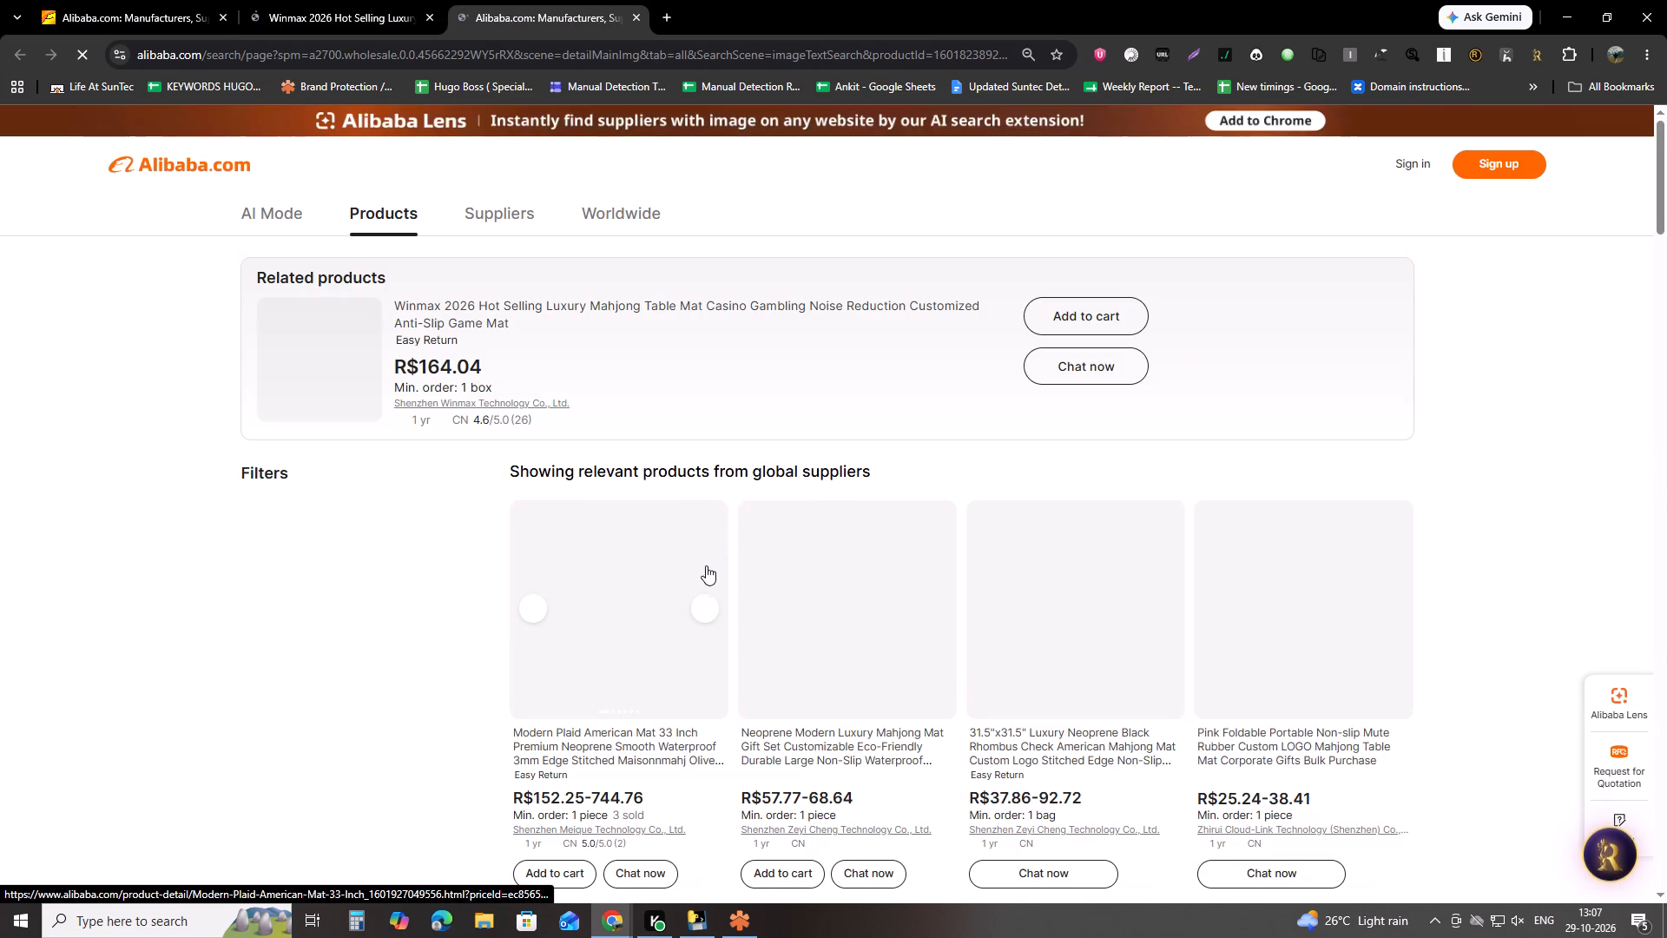
{"action": "scroll", "coordinate": [748, 553], "scroll_direction": "down", "scroll_amount": 3}
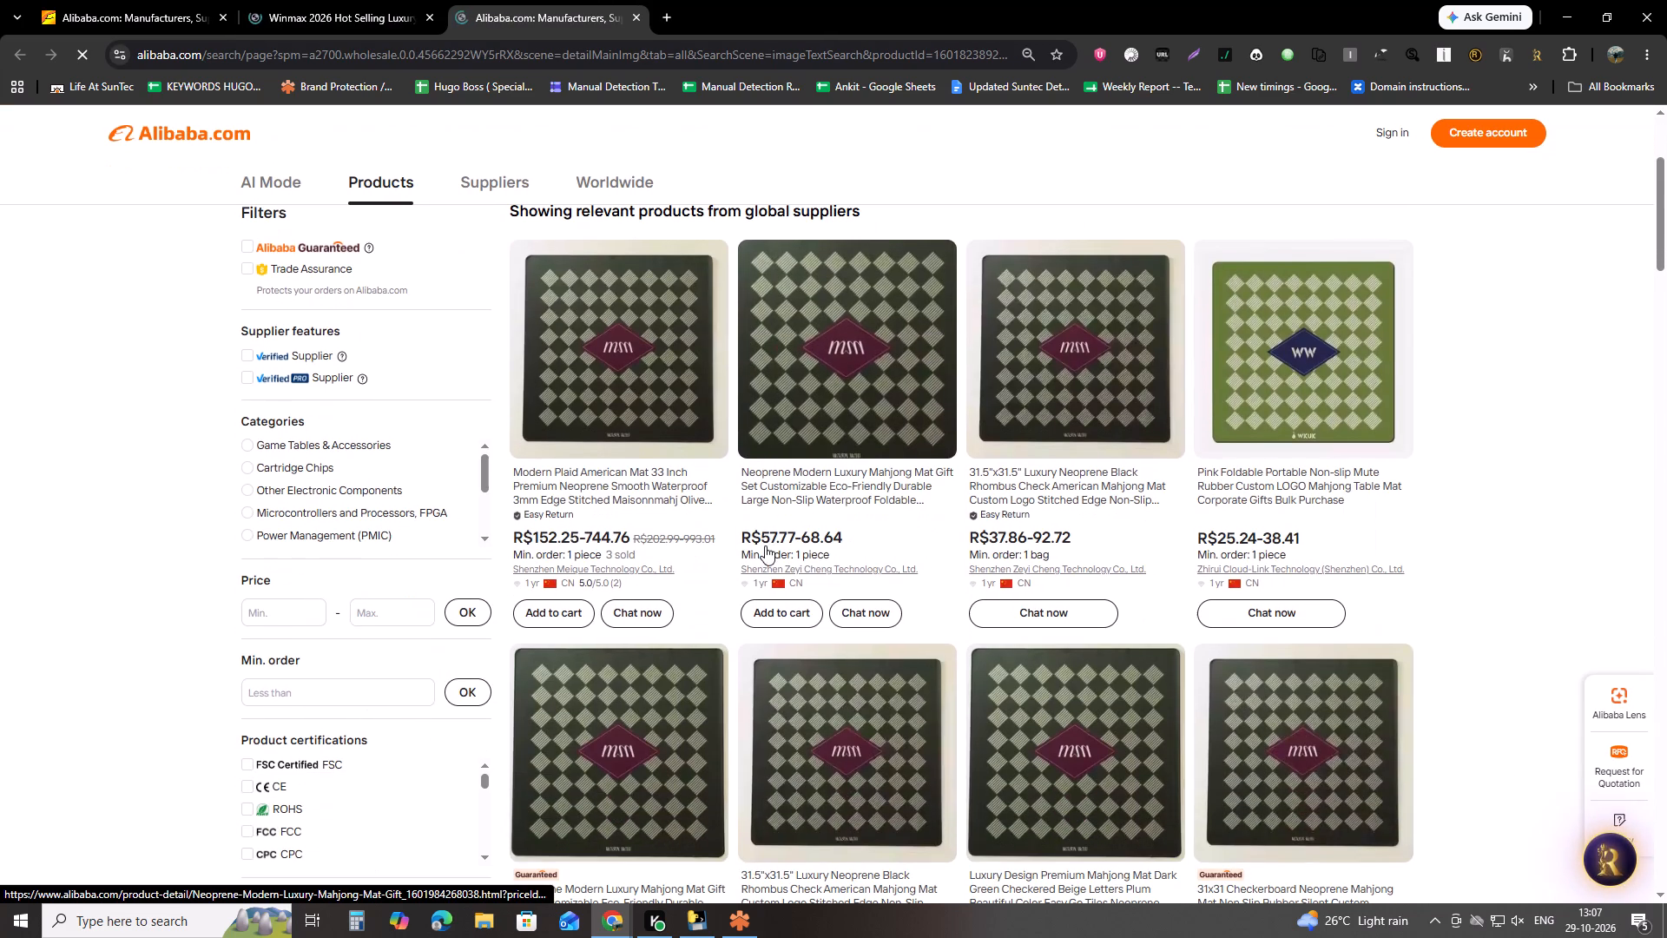
Start the Red Points plugin for the Brazil similar-products results and dismiss its Task configuration window.
{"action": "left_click", "coordinate": [1129, 65]}
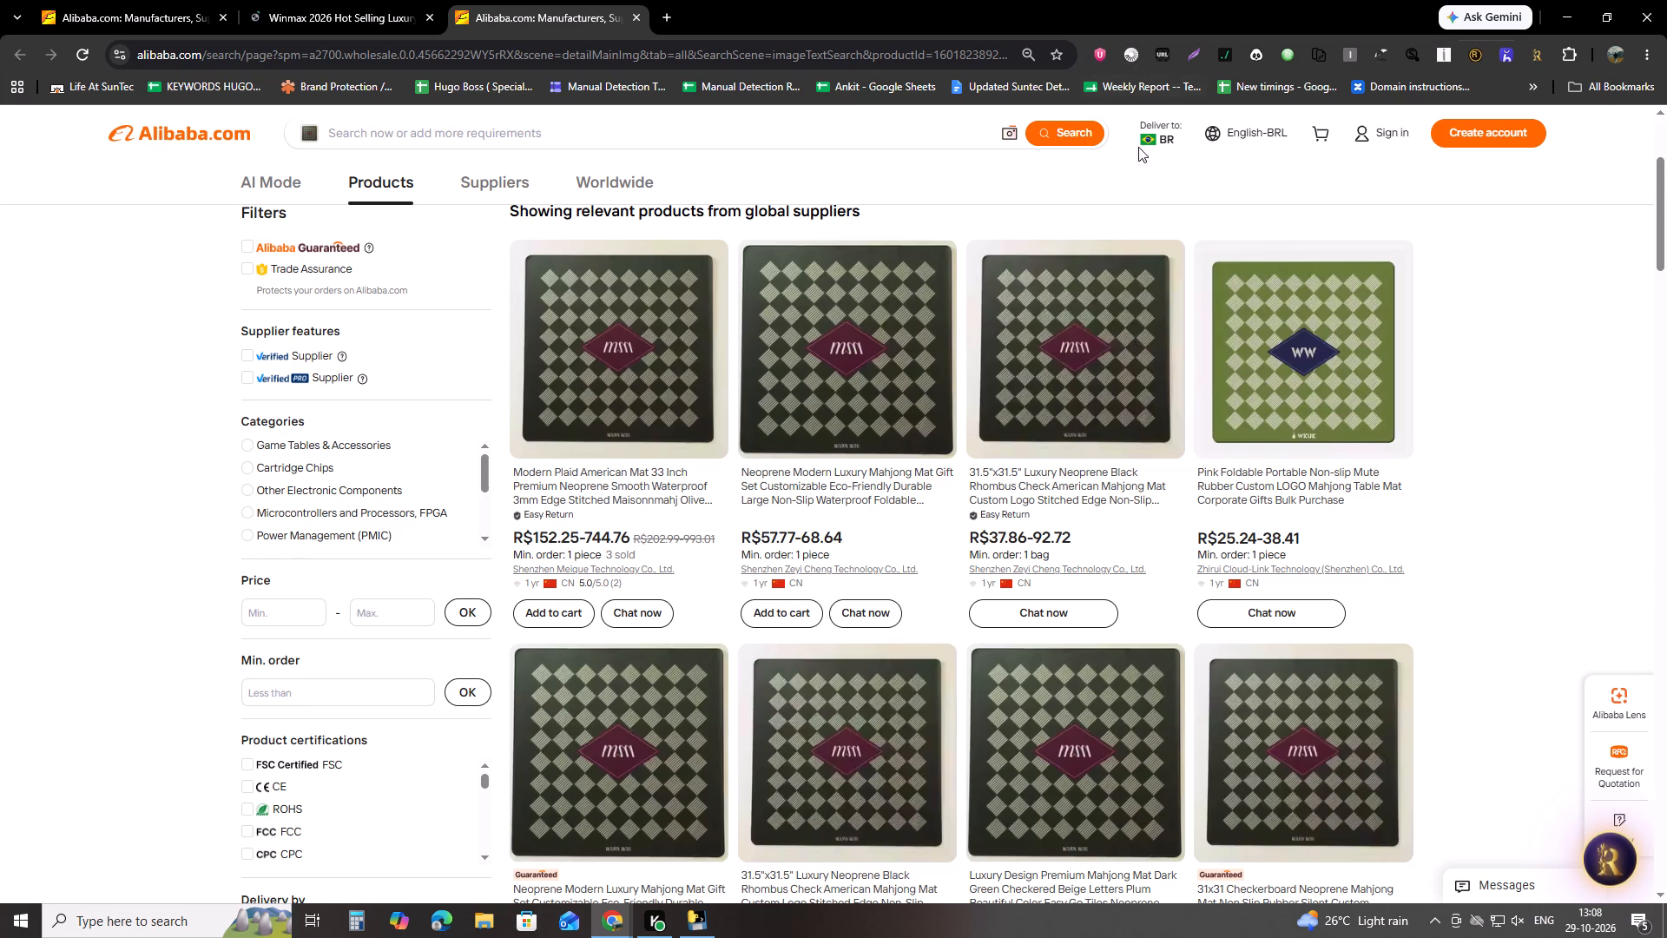
{"action": "scroll", "coordinate": [1128, 192], "scroll_direction": "down", "scroll_amount": 5}
{"action": "scroll", "coordinate": [926, 404], "scroll_direction": "down", "scroll_amount": 2}
{"action": "scroll", "coordinate": [1110, 355], "scroll_direction": "up", "scroll_amount": 6}
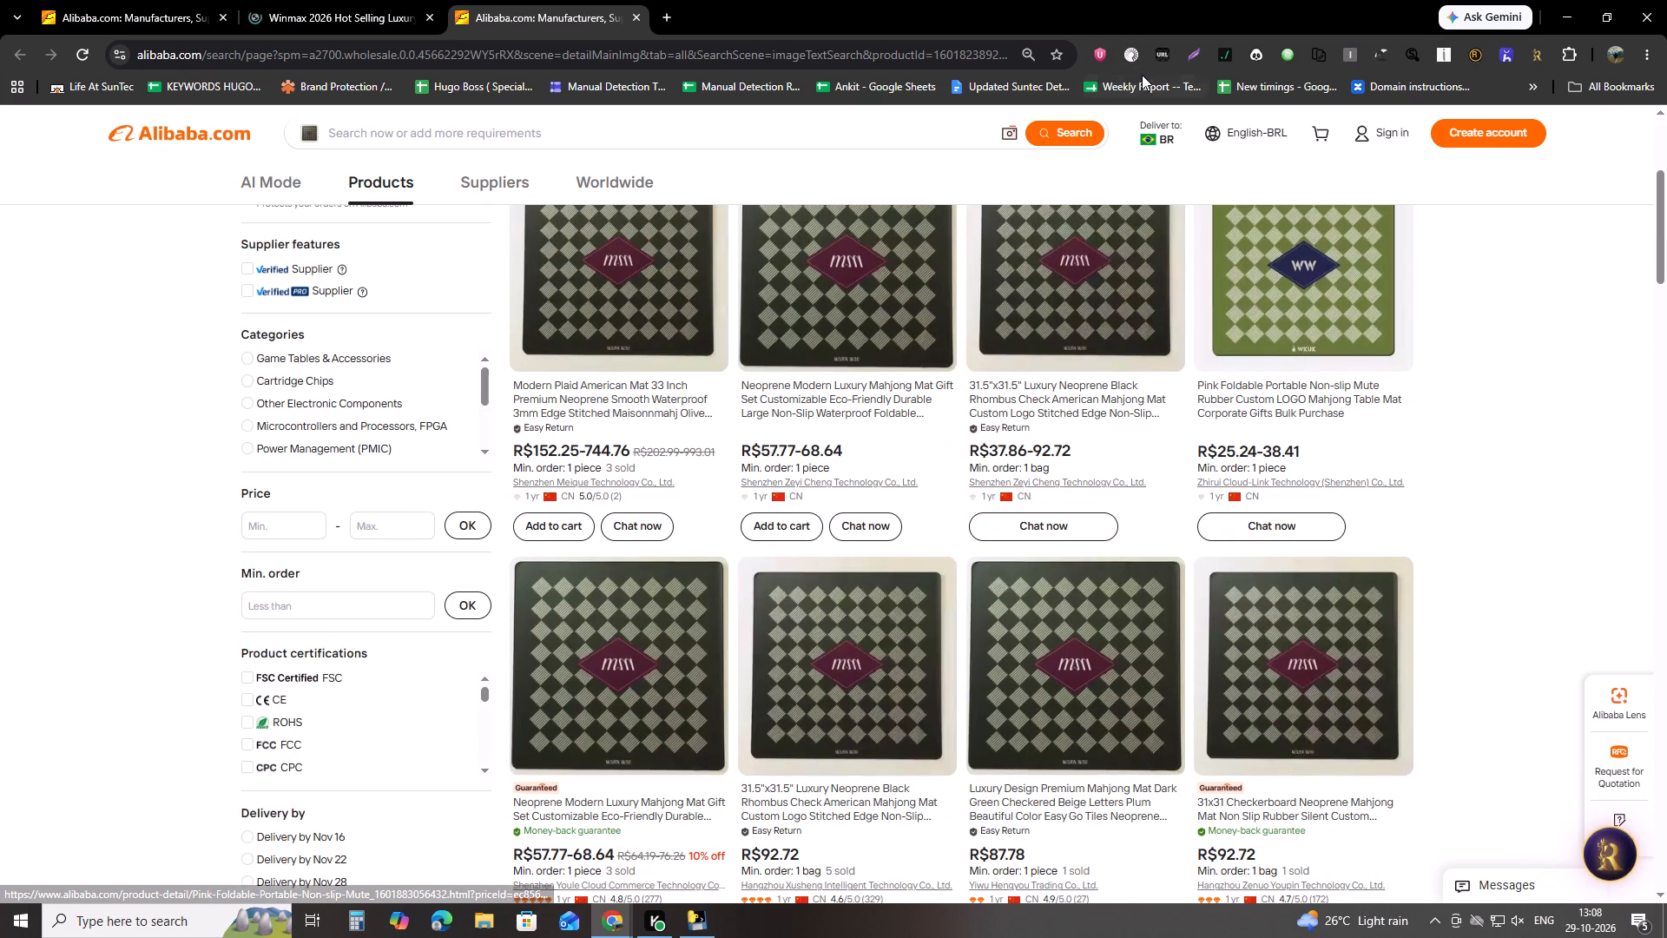
{"action": "left_click", "coordinate": [1137, 53]}
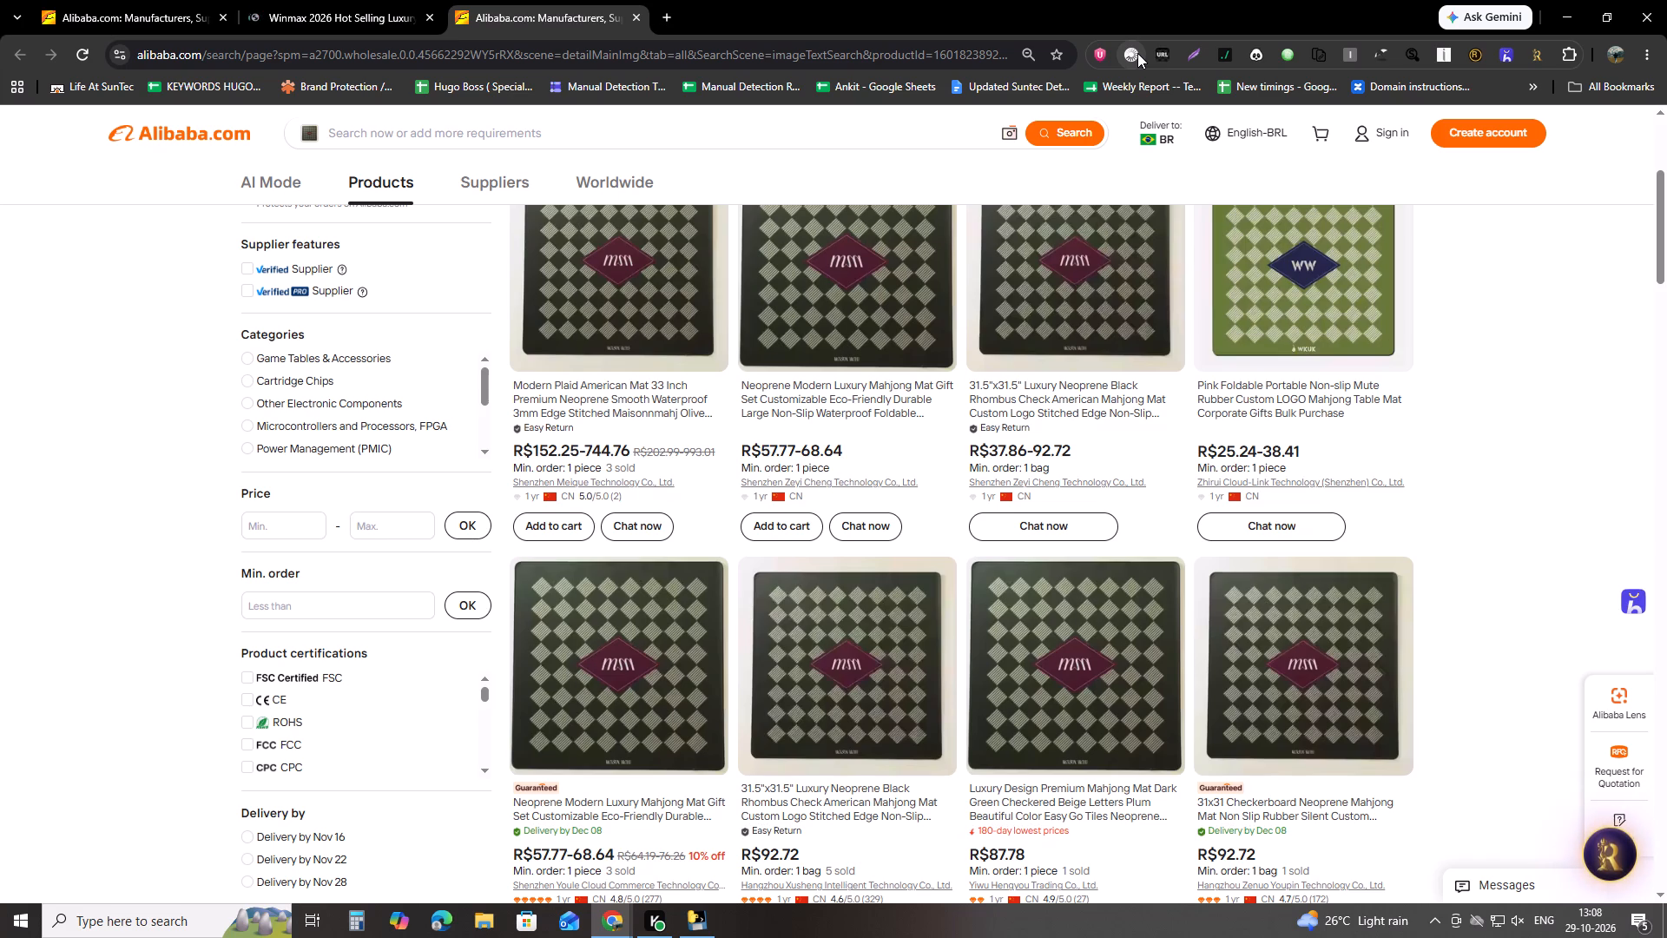
{"action": "scroll", "coordinate": [1191, 472], "scroll_direction": "down", "scroll_amount": 3}
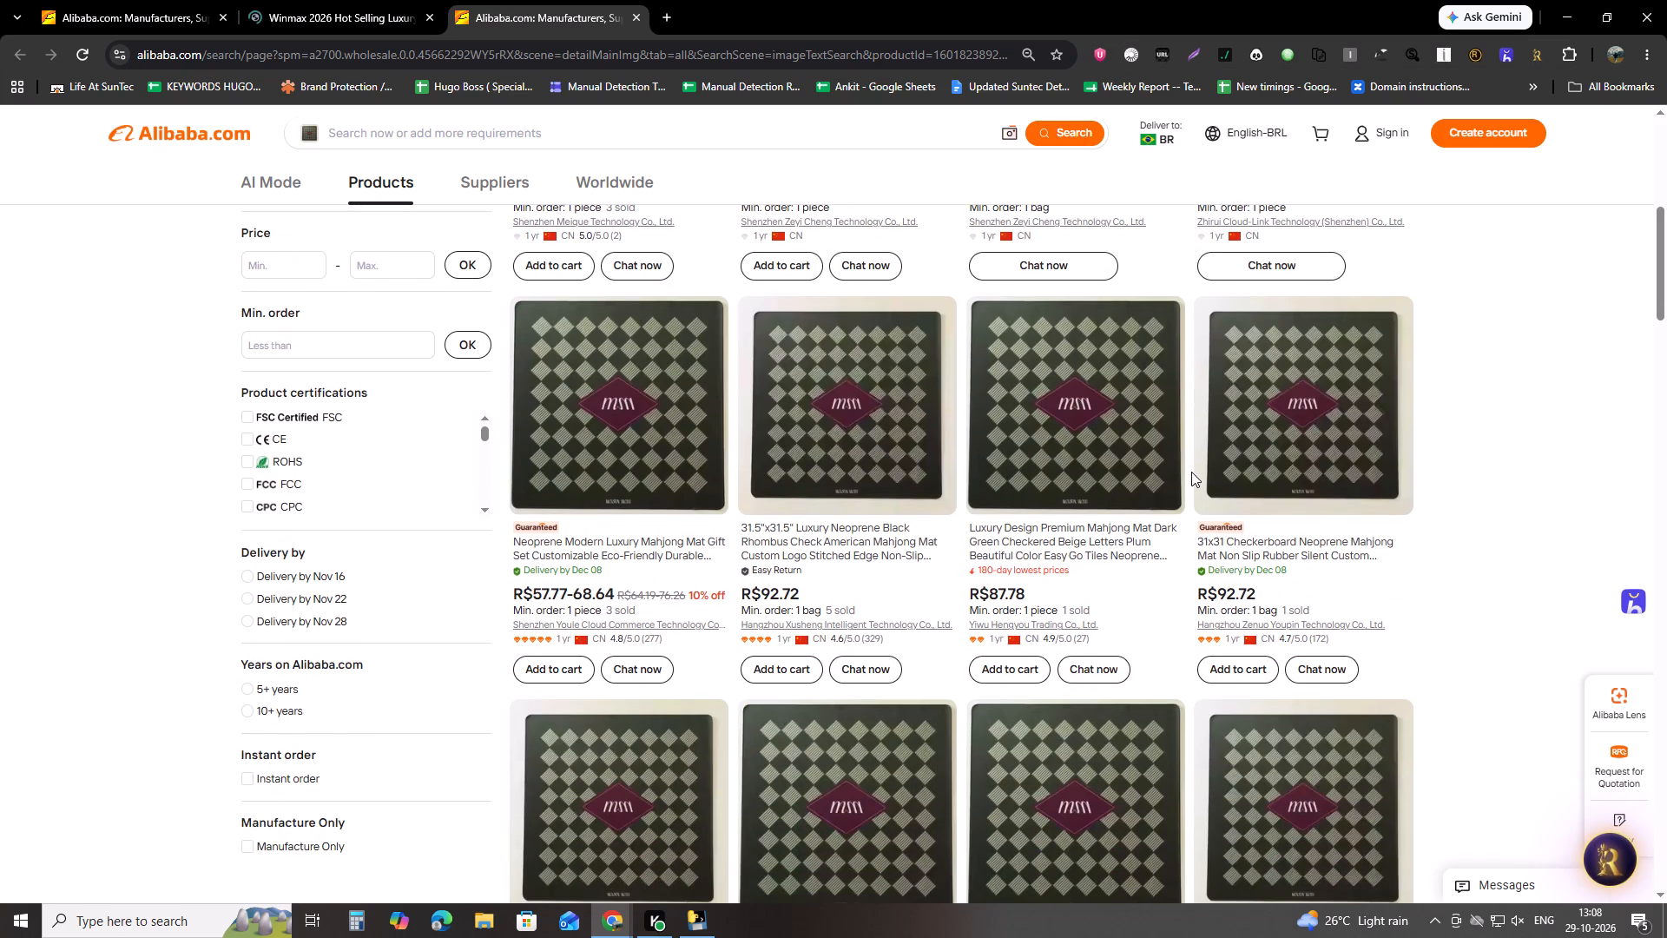
{"action": "scroll", "coordinate": [1191, 472], "scroll_direction": "up", "scroll_amount": 3}
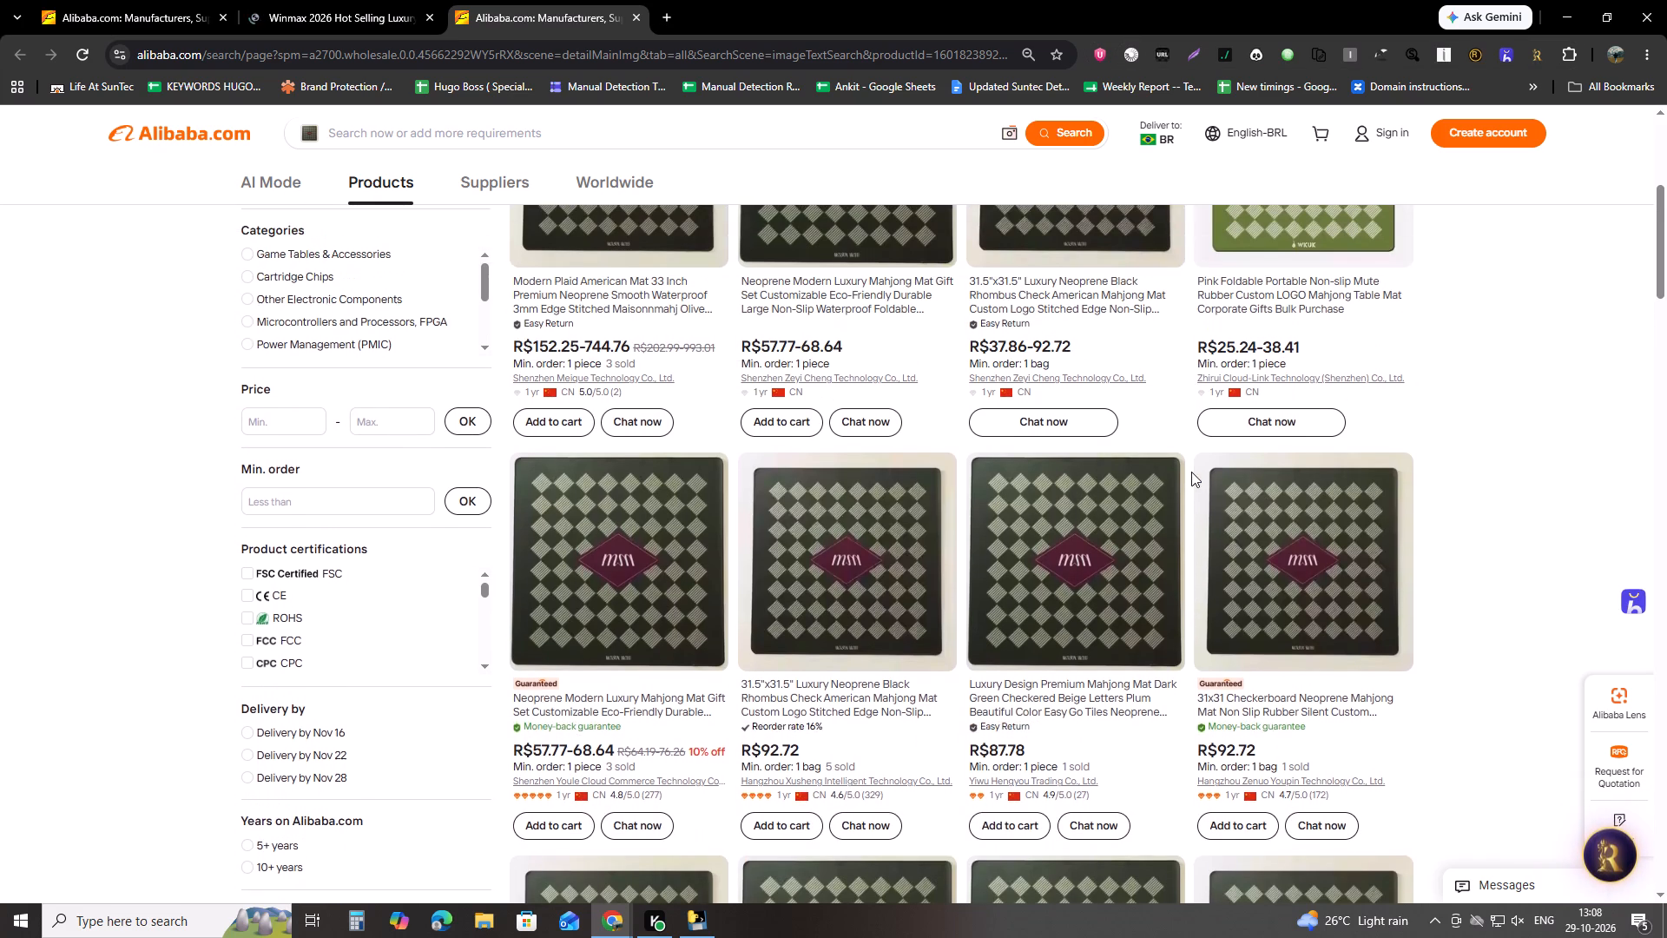
{"action": "scroll", "coordinate": [1191, 472], "scroll_direction": "up", "scroll_amount": 3}
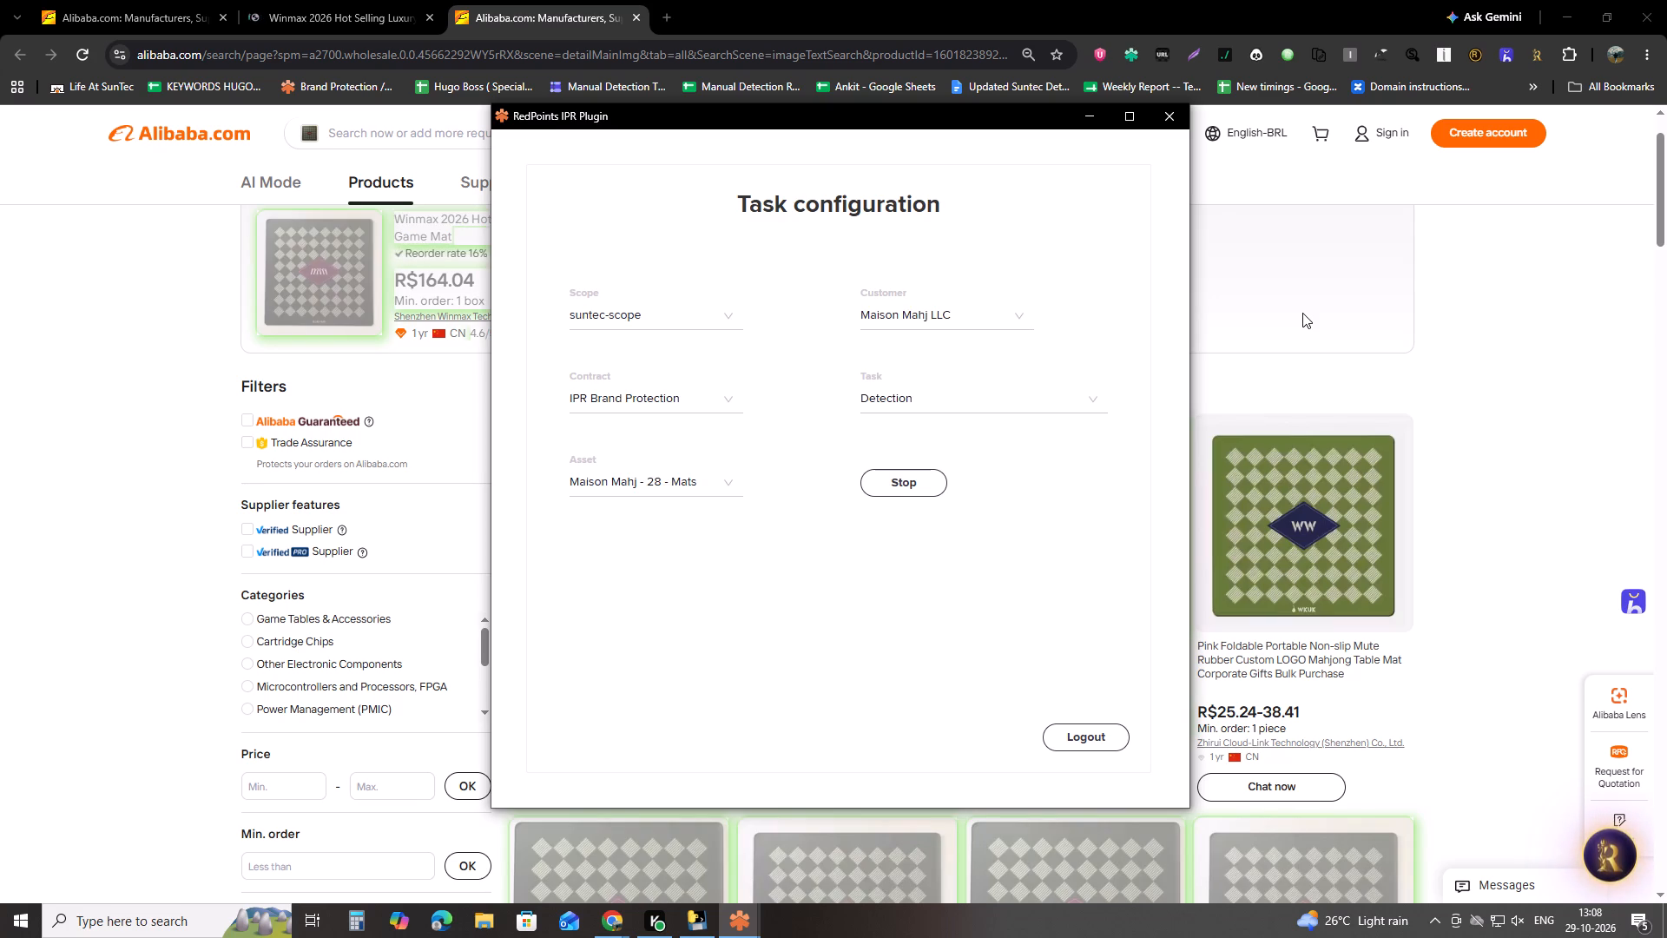
{"action": "key", "text": "alt+Tab"}
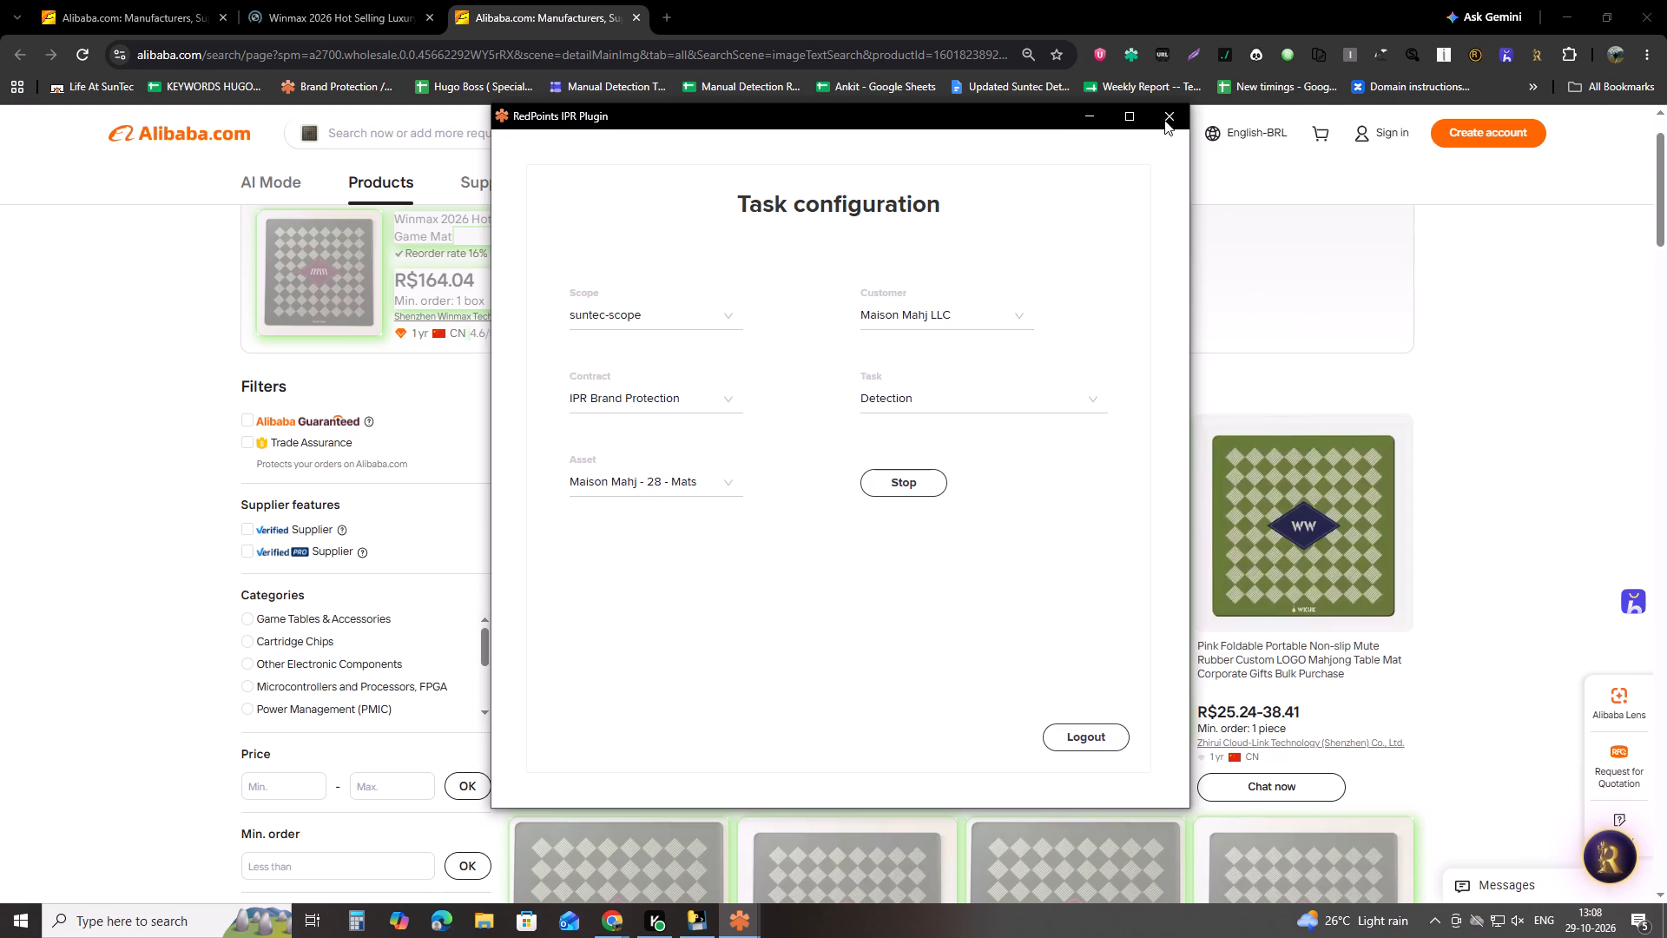
{"action": "left_click", "coordinate": [1077, 117]}
{"action": "left_click", "coordinate": [1165, 116]}
Look through the first page of similar mahjong mat results, opening the Luxury Modern Four-Player Mahjong Table listing separately.
{"action": "scroll", "coordinate": [1046, 396], "scroll_direction": "down", "scroll_amount": 5}
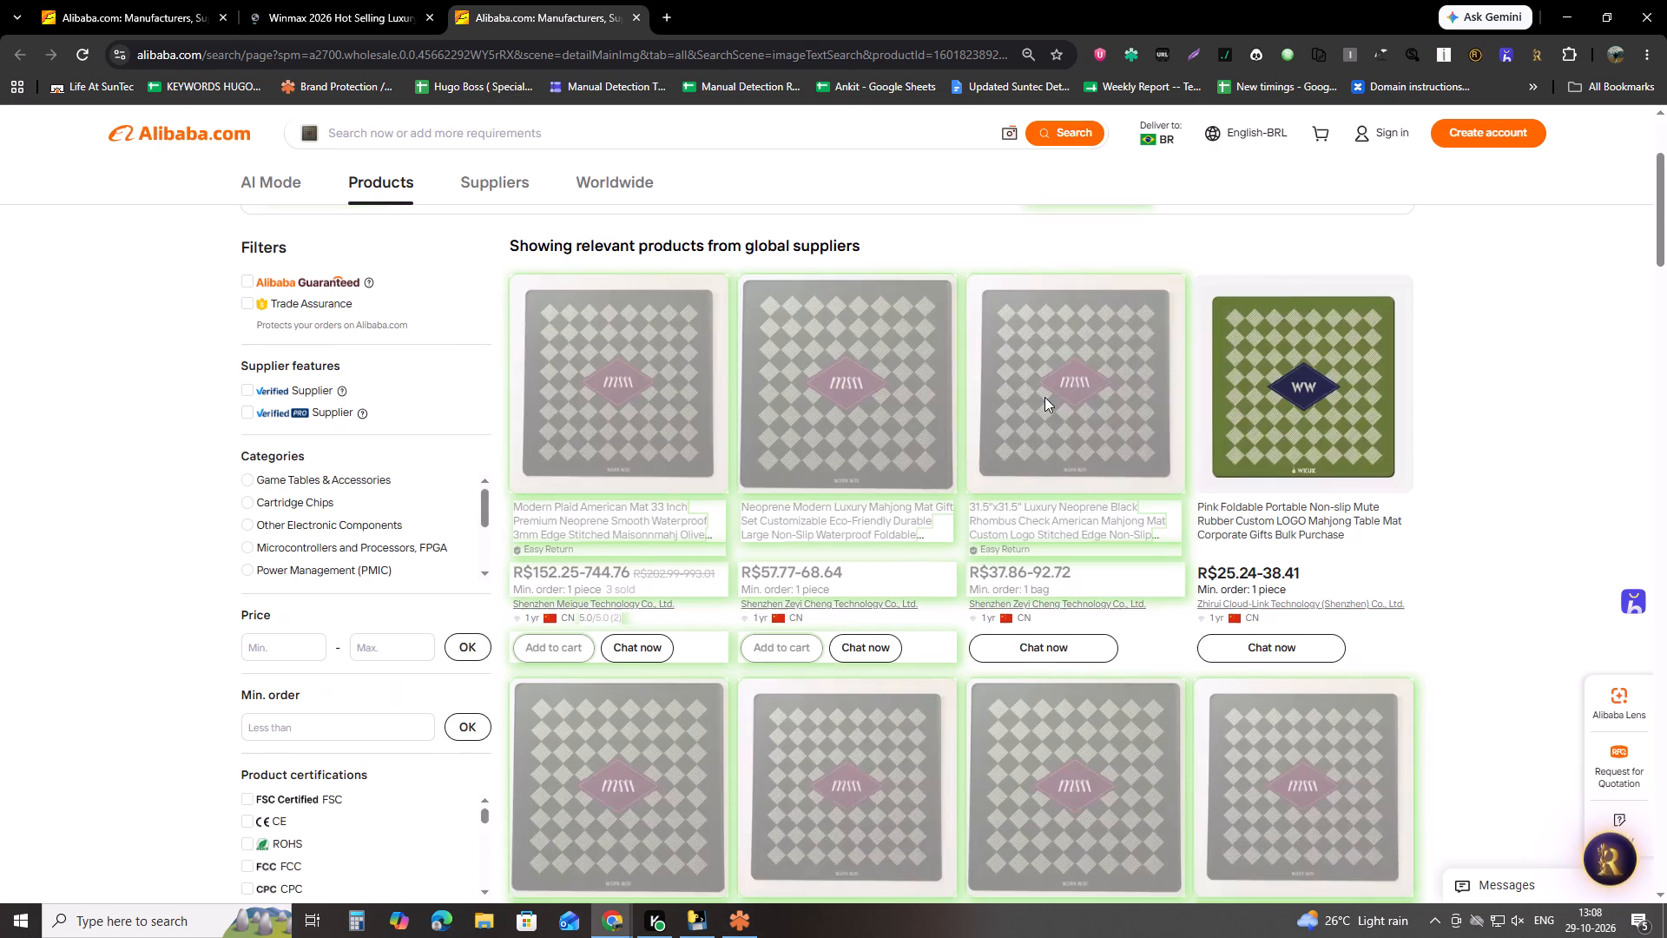
{"action": "scroll", "coordinate": [1044, 397], "scroll_direction": "down", "scroll_amount": 17}
{"action": "left_click", "coordinate": [1086, 265], "text": "ctrl"}
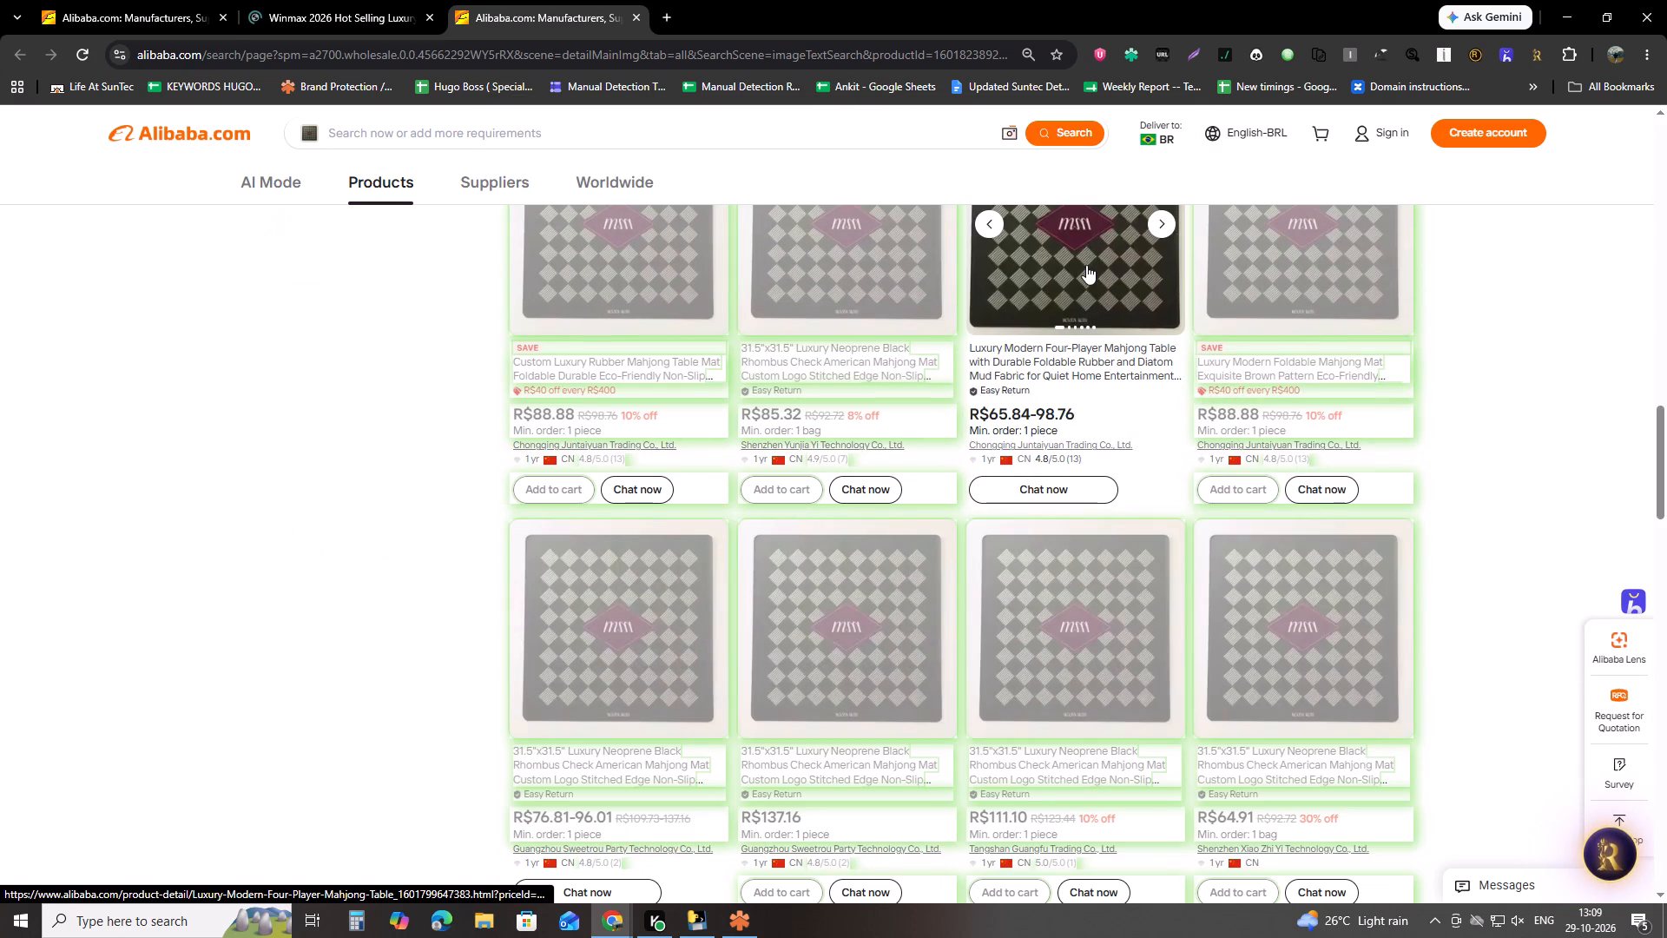
{"action": "scroll", "coordinate": [1013, 314], "scroll_direction": "down", "scroll_amount": 12}
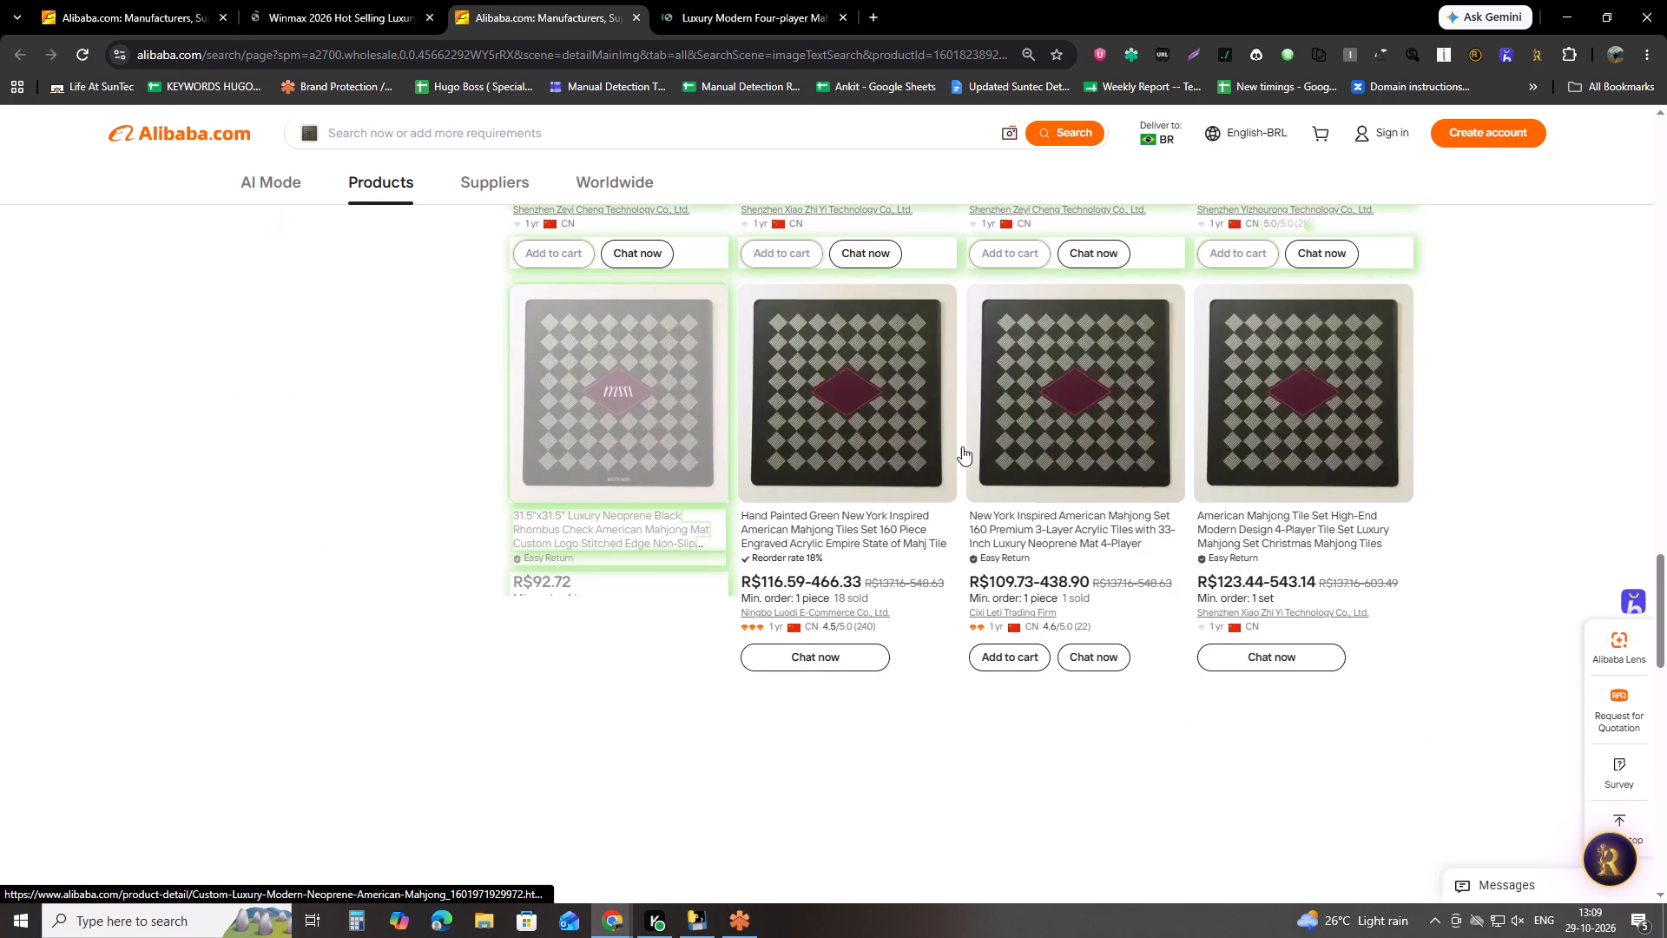
{"action": "scroll", "coordinate": [892, 474], "scroll_direction": "down", "scroll_amount": 4}
{"action": "scroll", "coordinate": [1044, 476], "scroll_direction": "down", "scroll_amount": 15}
{"action": "scroll", "coordinate": [965, 482], "scroll_direction": "down", "scroll_amount": 6}
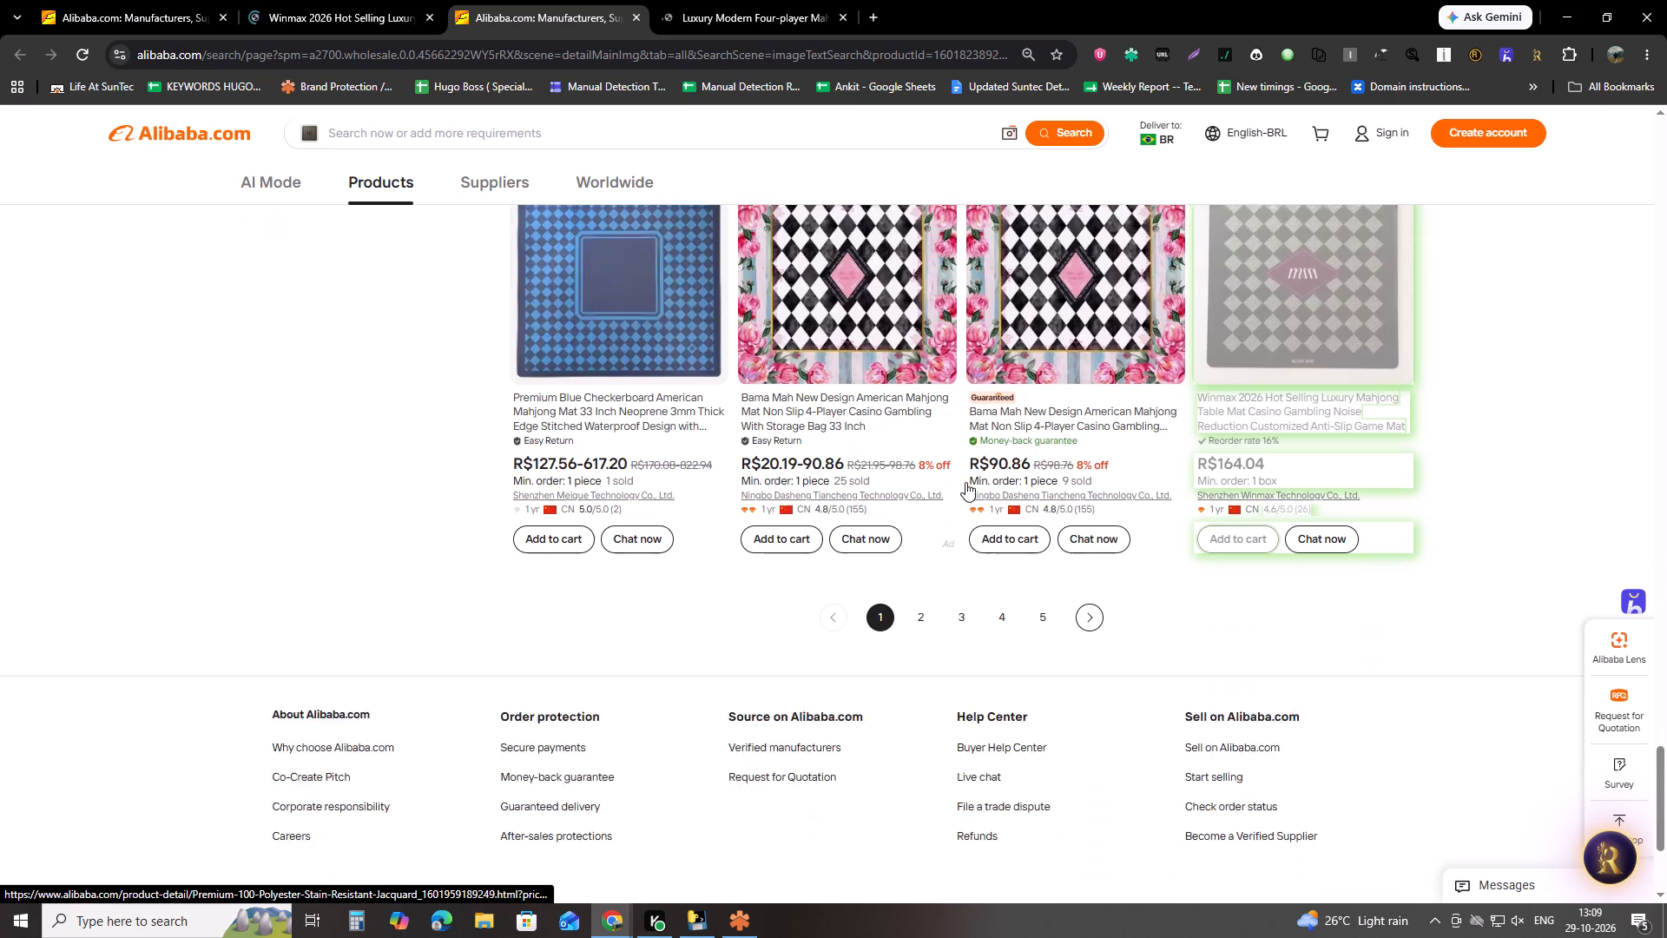
{"action": "scroll", "coordinate": [965, 482], "scroll_direction": "up", "scroll_amount": 5}
Close the similar-products results page, leaving the Luxury Modern Four-Player Mahjong Table listing open.
{"action": "left_click", "coordinate": [393, 0]}
{"action": "left_click_drag", "start_coordinate": [526, 0], "coordinate": [364, 0]}
{"action": "left_click", "coordinate": [546, 0]}
{"action": "left_click", "coordinate": [737, 0]}
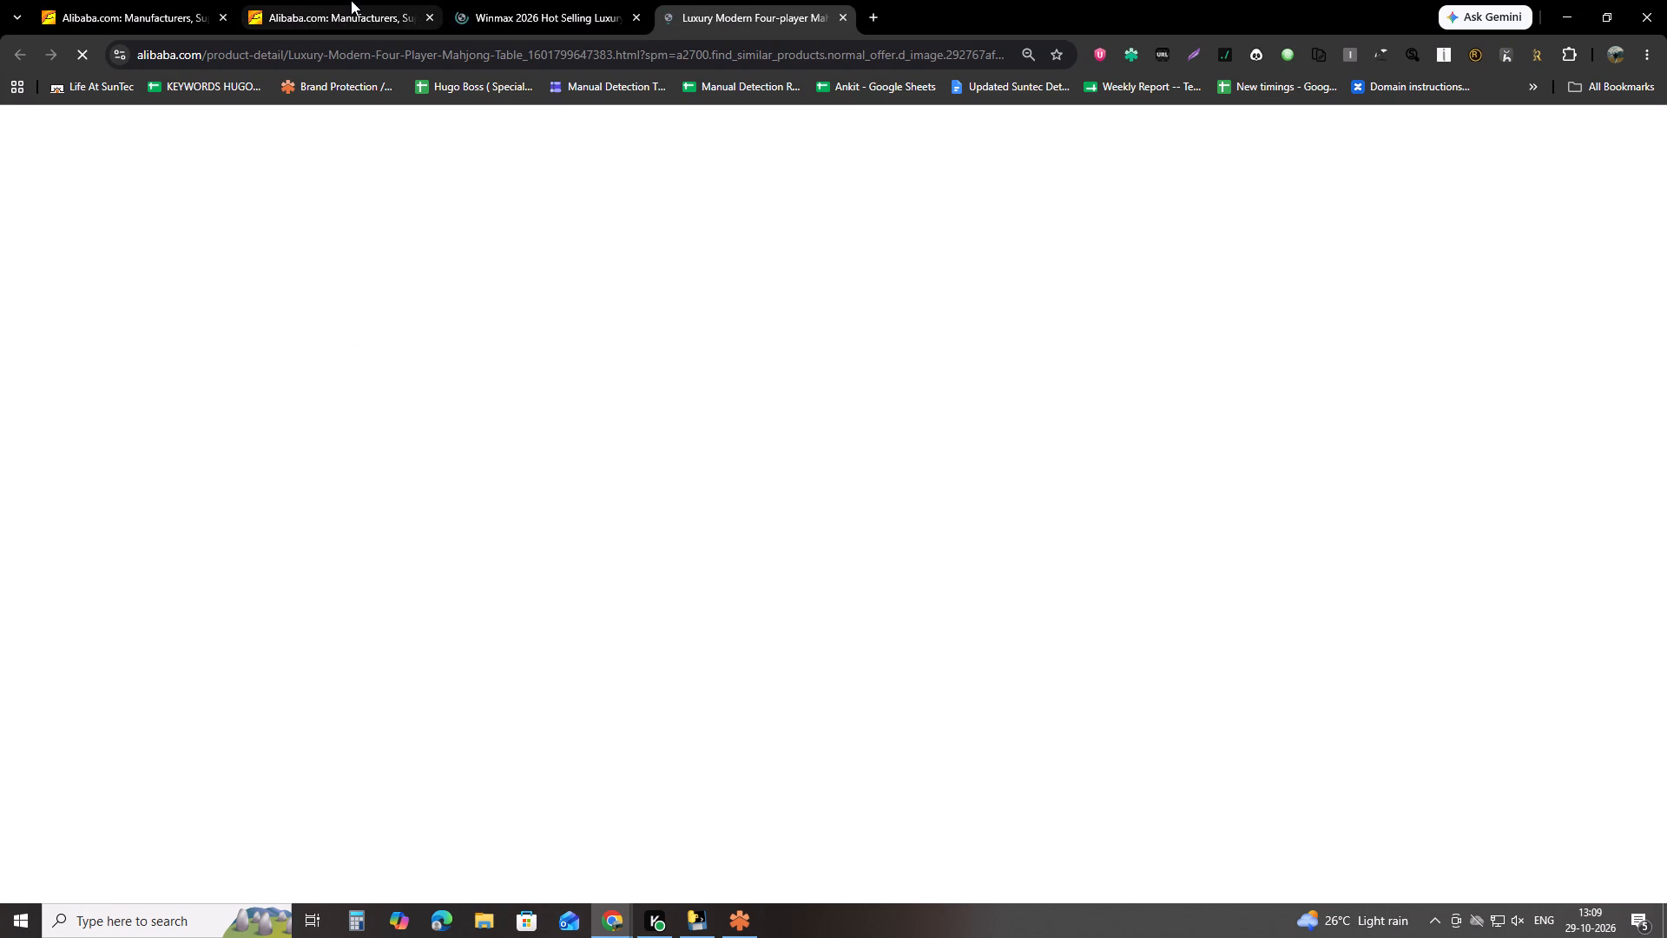
{"action": "left_click", "coordinate": [351, 0]}
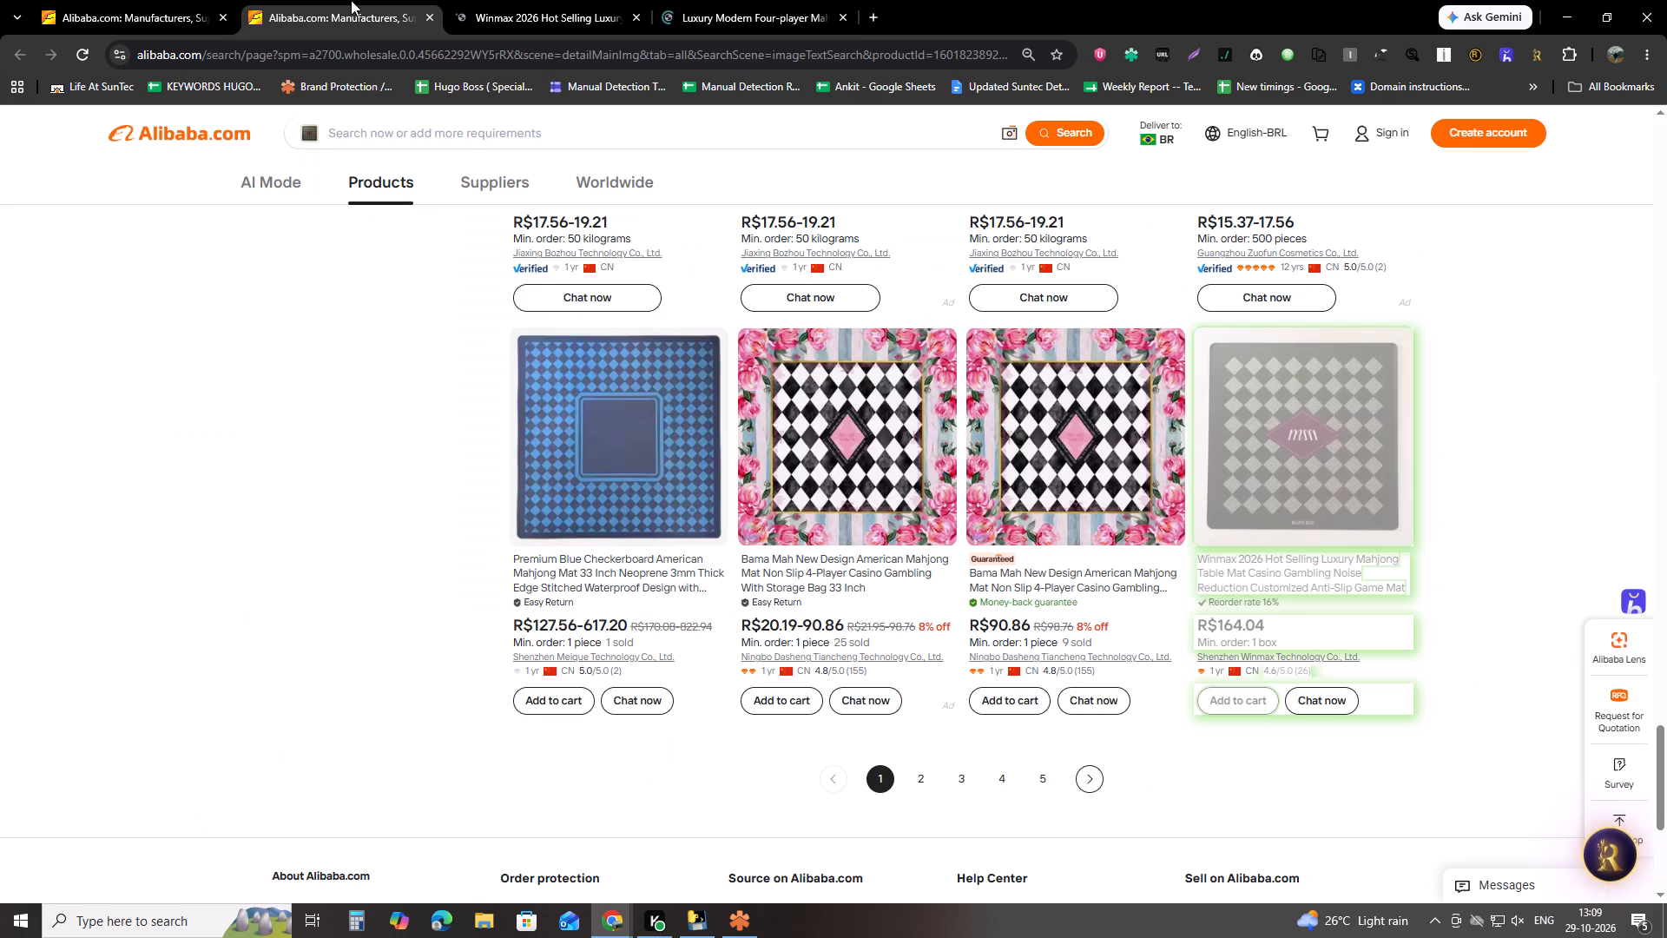
{"action": "middle_click", "coordinate": [351, 0]}
Switch to the Red Points backoffice, close the open image details, and look over Maison Mahj LLC's official mat images.
{"action": "key", "text": "alt+Tab"}
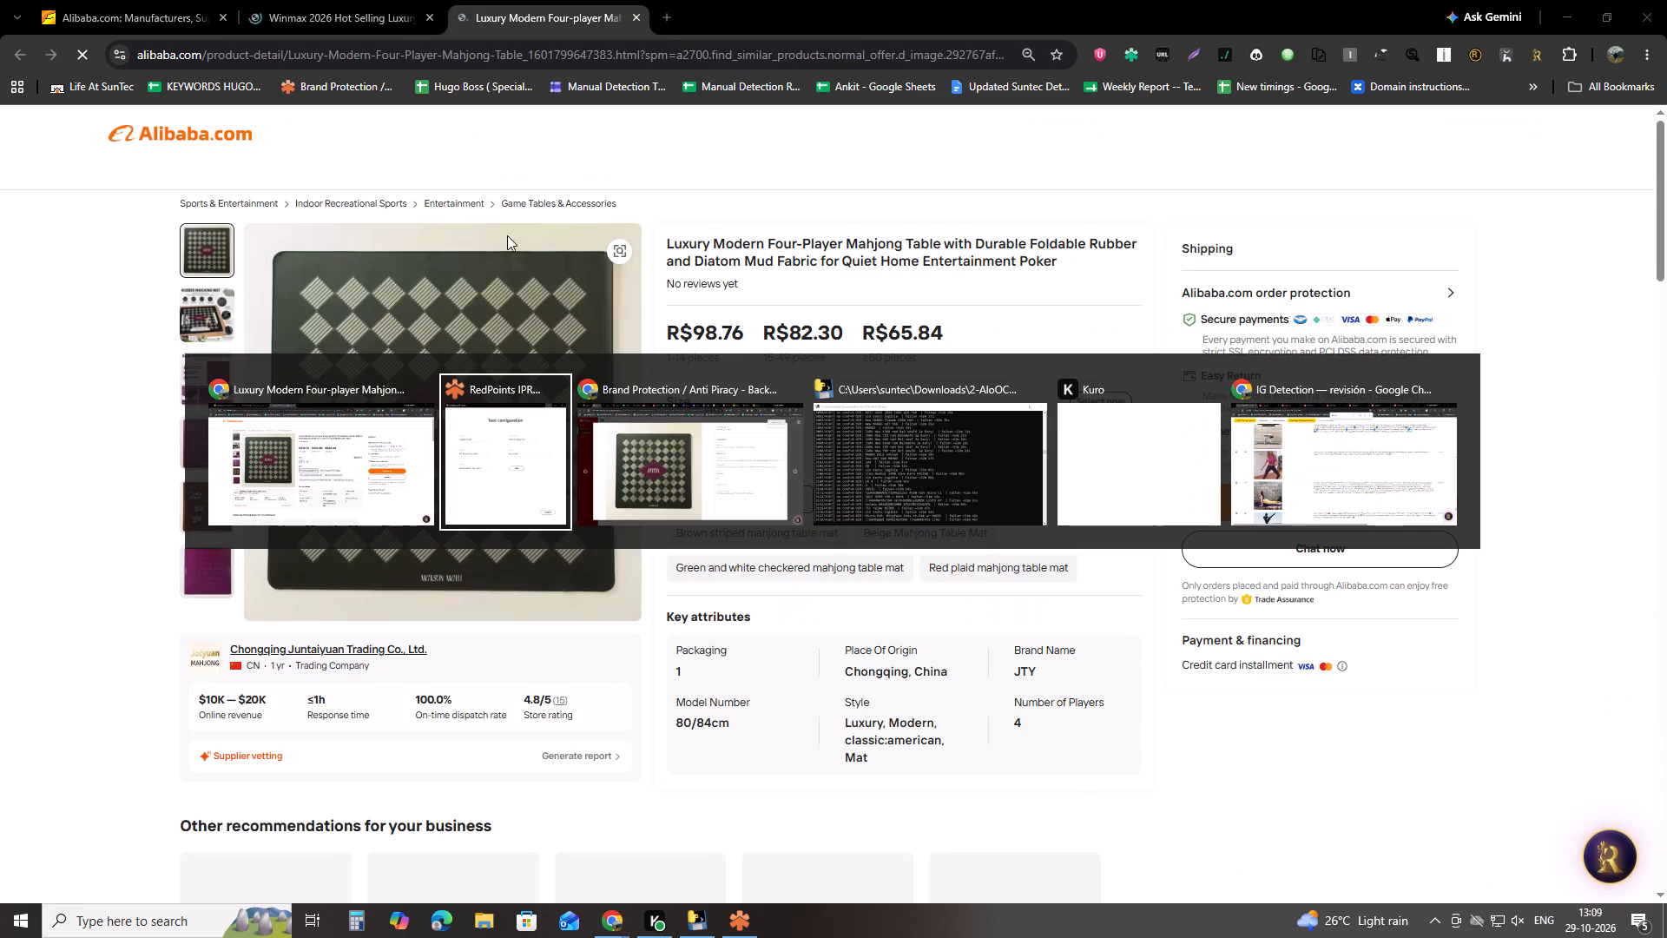
{"action": "key", "text": "alt+Tab"}
{"action": "left_click", "coordinate": [1631, 141]}
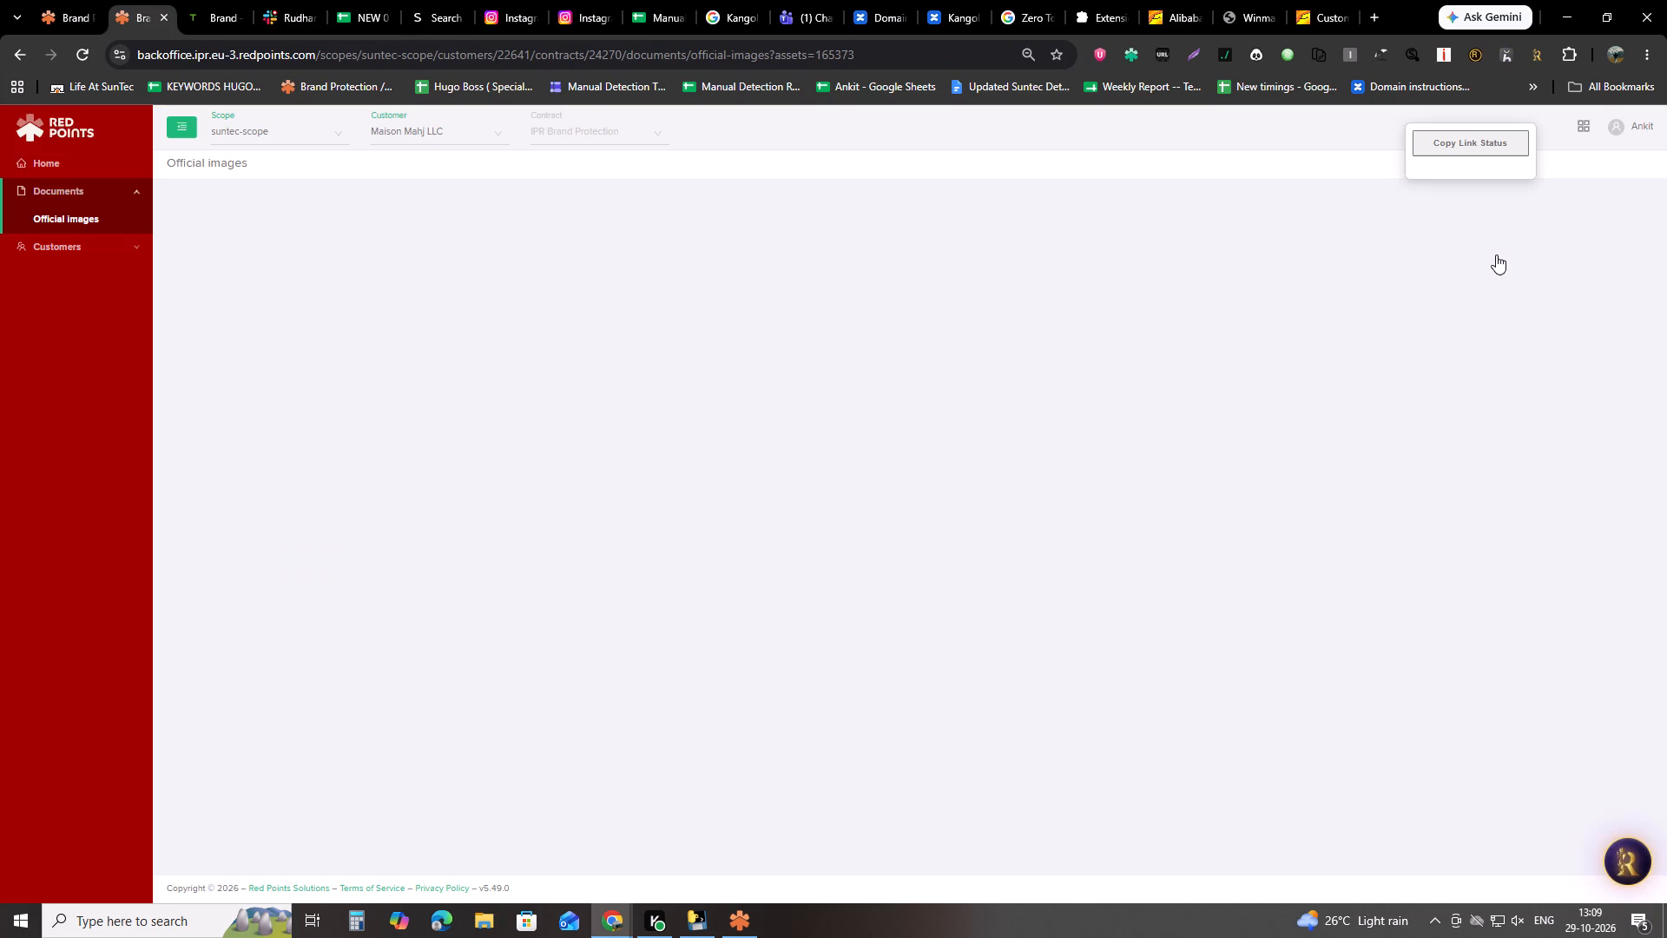
{"action": "scroll", "coordinate": [795, 753], "scroll_direction": "down", "scroll_amount": 5}
{"action": "scroll", "coordinate": [646, 649], "scroll_direction": "down", "scroll_amount": 3}
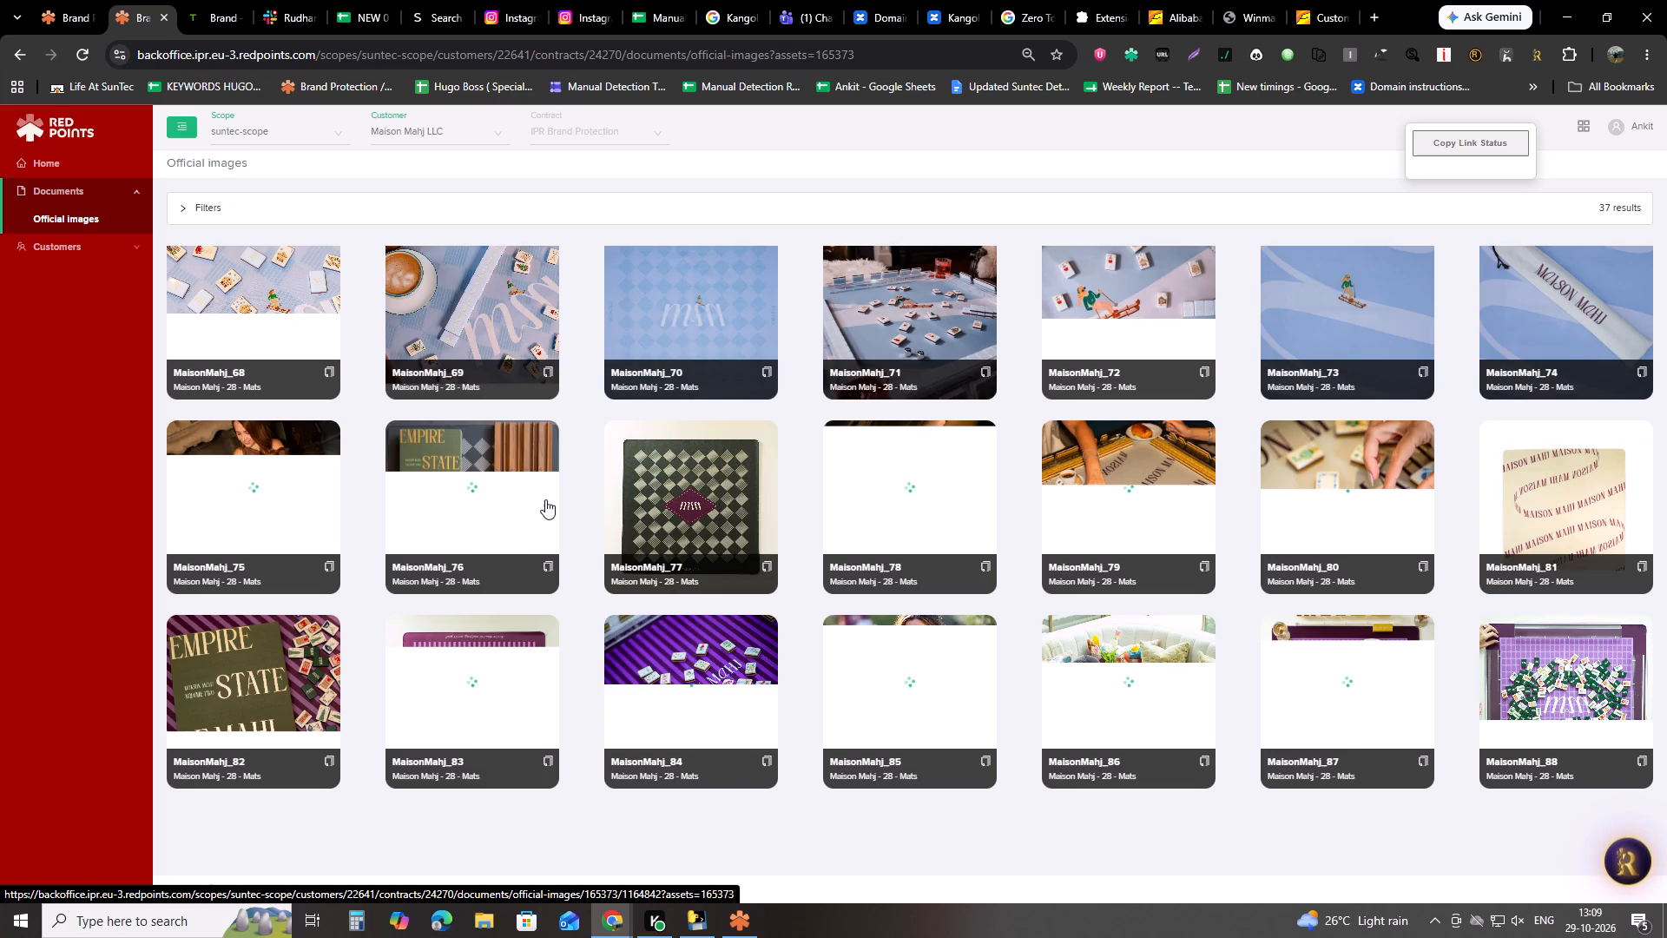
{"action": "scroll", "coordinate": [674, 623], "scroll_direction": "up", "scroll_amount": 1}
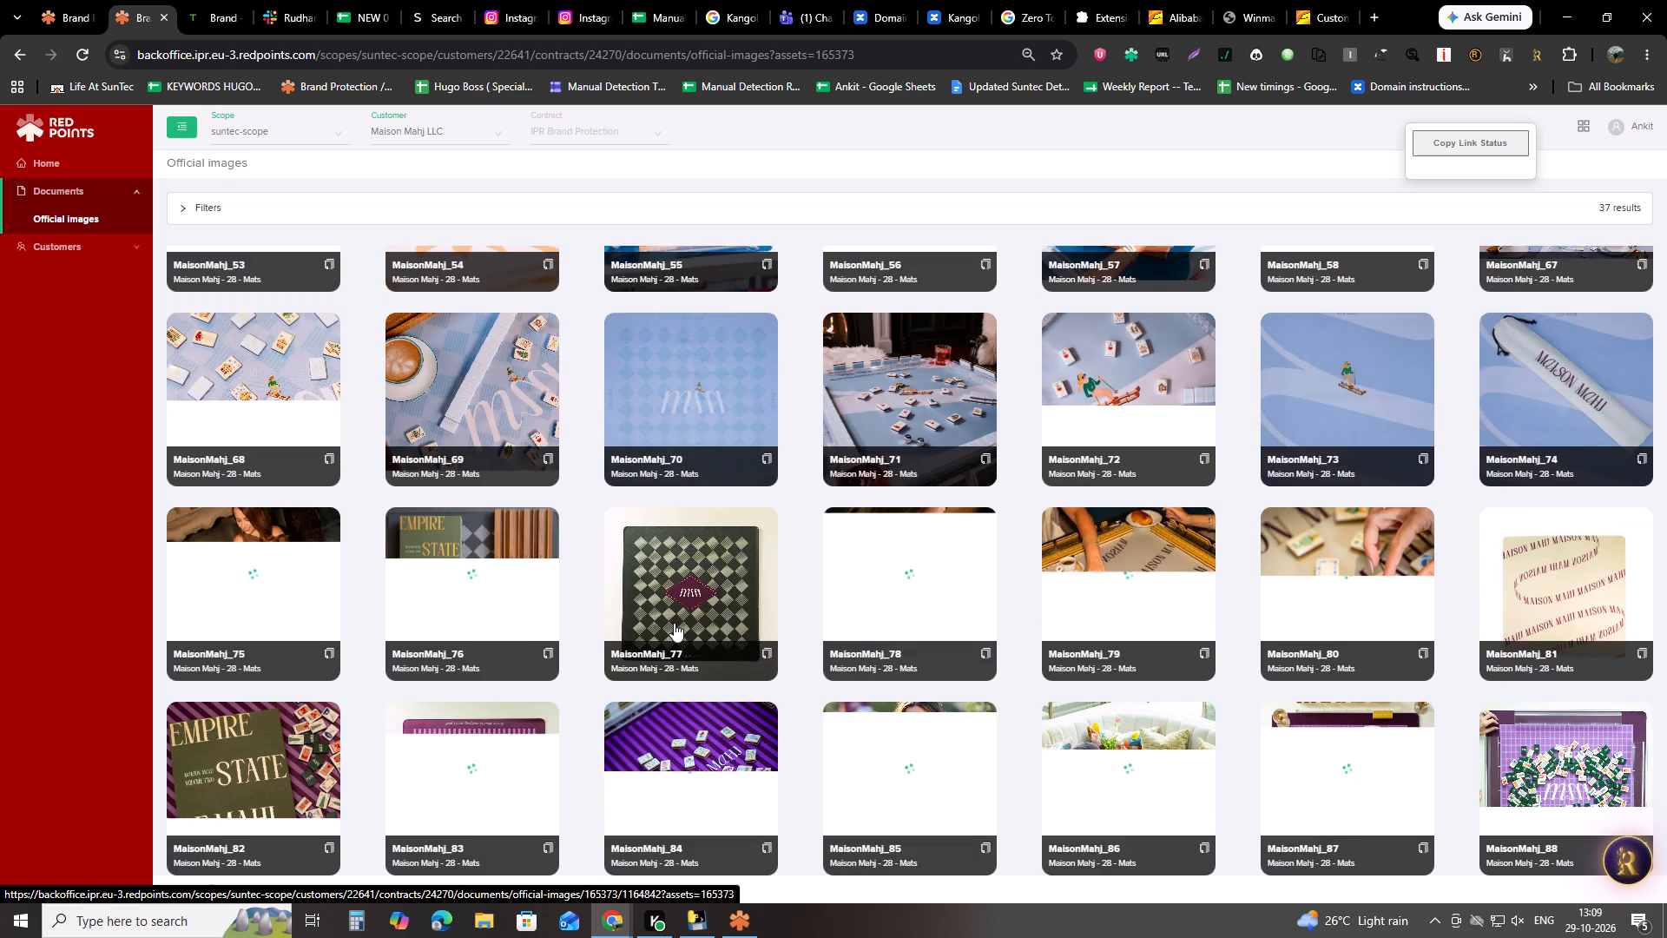
{"action": "scroll", "coordinate": [674, 623], "scroll_direction": "up", "scroll_amount": 1}
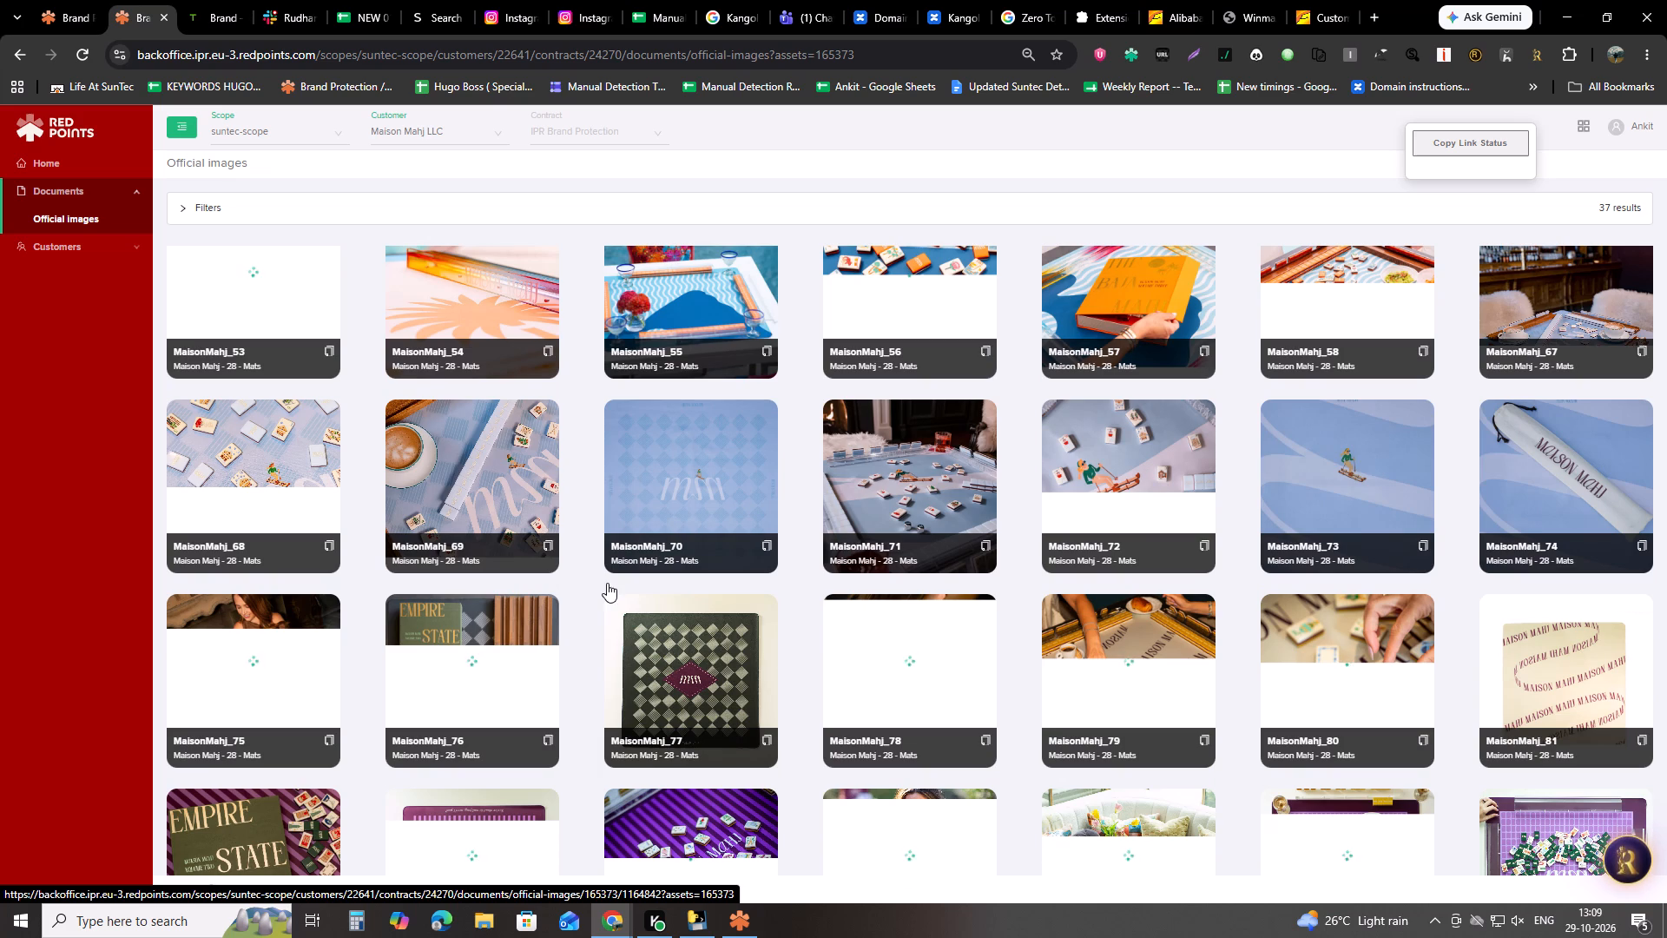
{"action": "scroll", "coordinate": [557, 603], "scroll_direction": "down", "scroll_amount": 2}
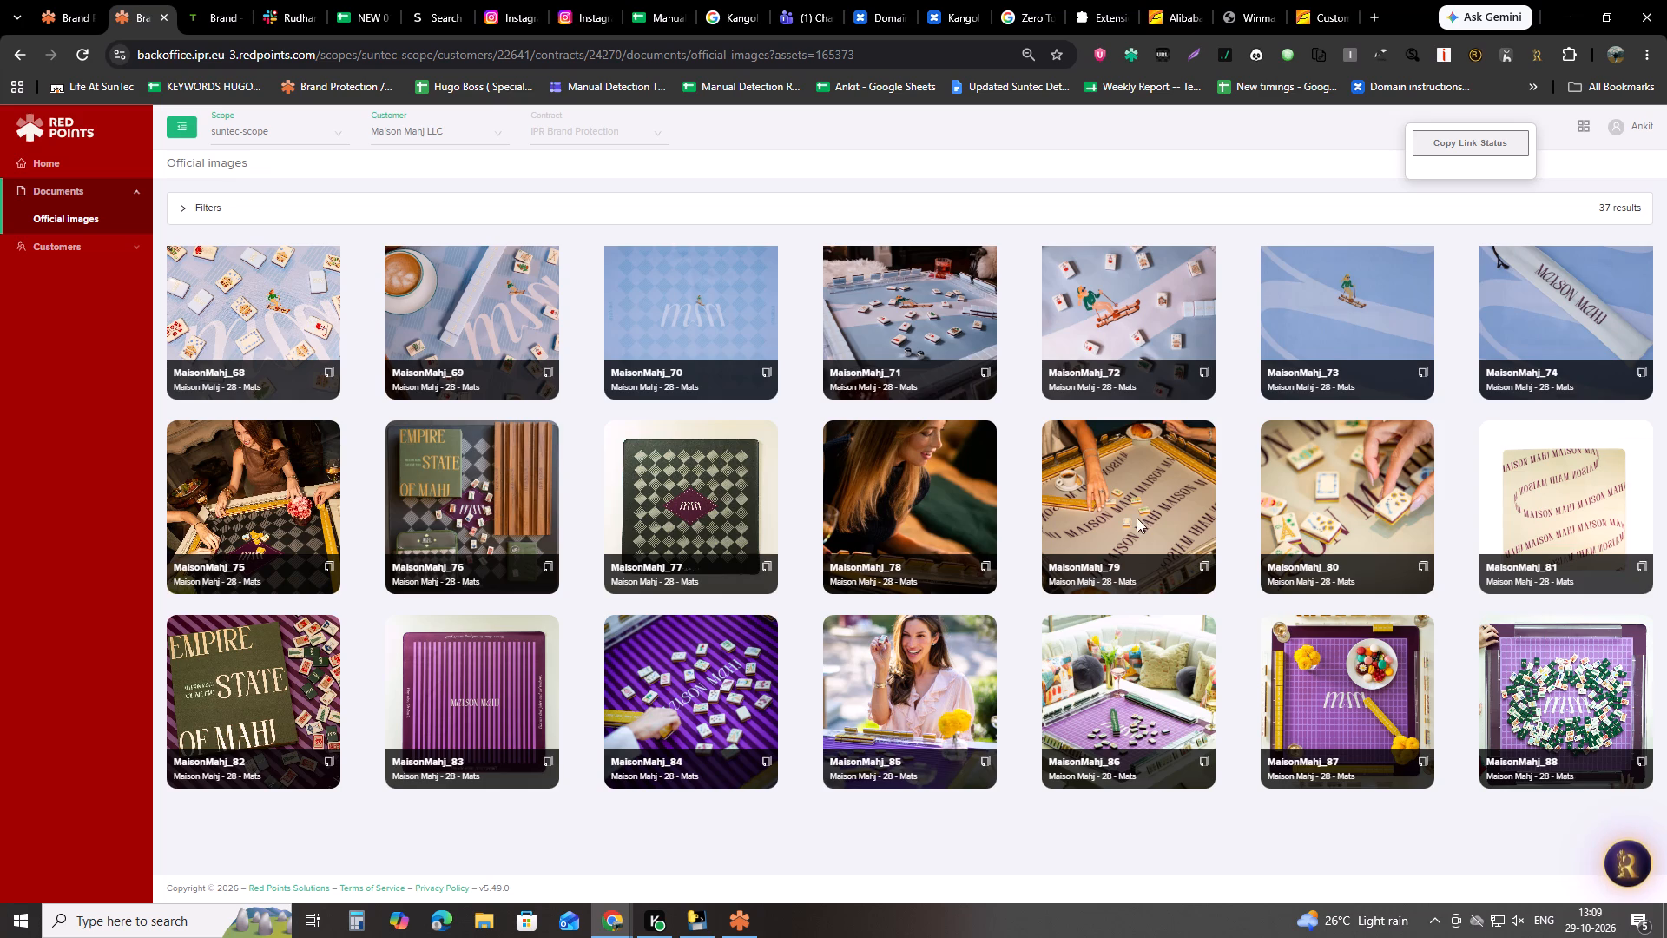
View official image MaisonMahj_80 with its details, and return to the Maison Mahj official images.
{"action": "left_click", "coordinate": [1366, 499]}
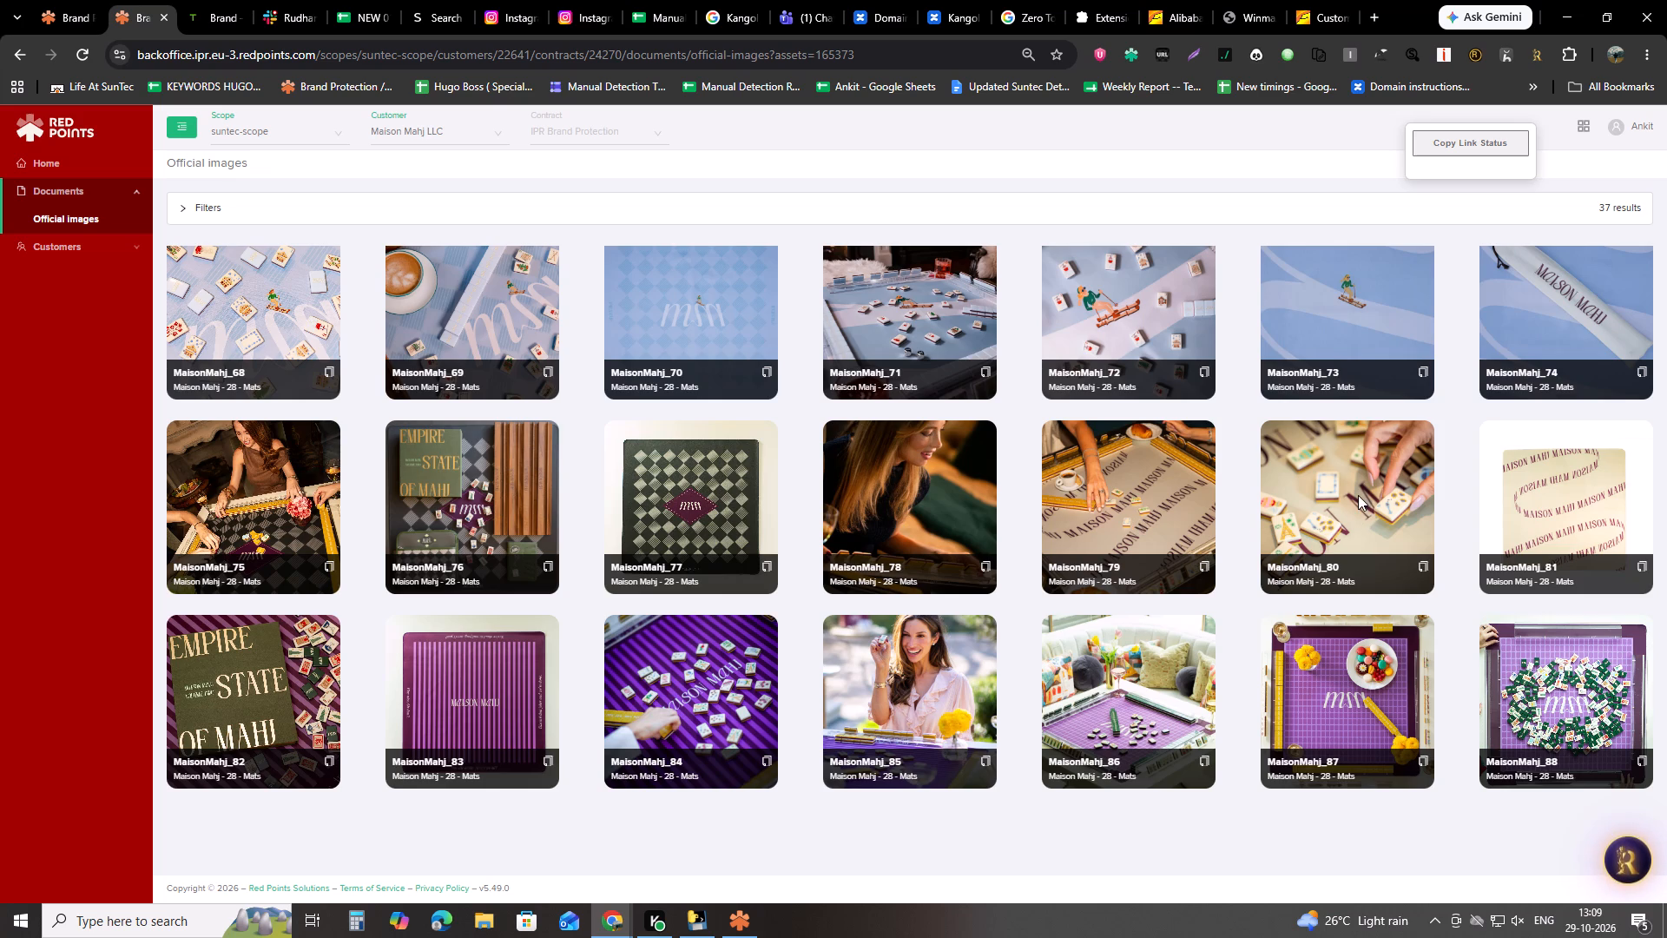
{"action": "left_click", "coordinate": [1358, 495]}
{"action": "scroll", "coordinate": [1352, 519], "scroll_direction": "down", "scroll_amount": 3}
{"action": "scroll", "coordinate": [1352, 521], "scroll_direction": "up", "scroll_amount": 4}
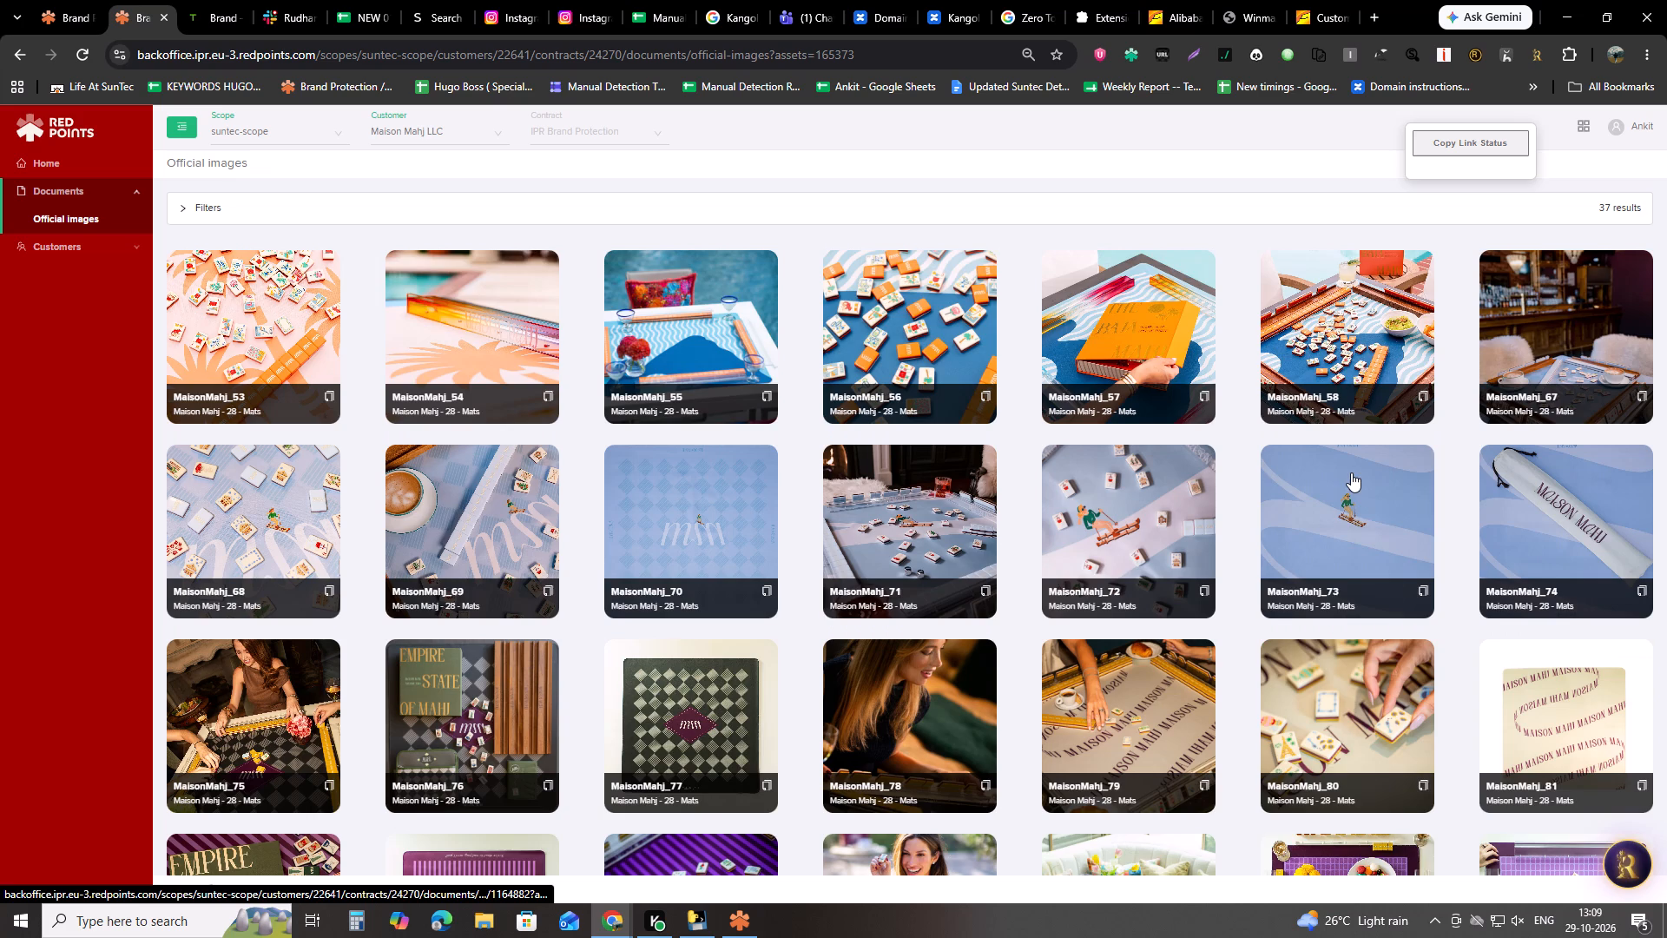
{"action": "scroll", "coordinate": [1373, 686], "scroll_direction": "down", "scroll_amount": 1}
{"action": "left_click", "coordinate": [1372, 617]}
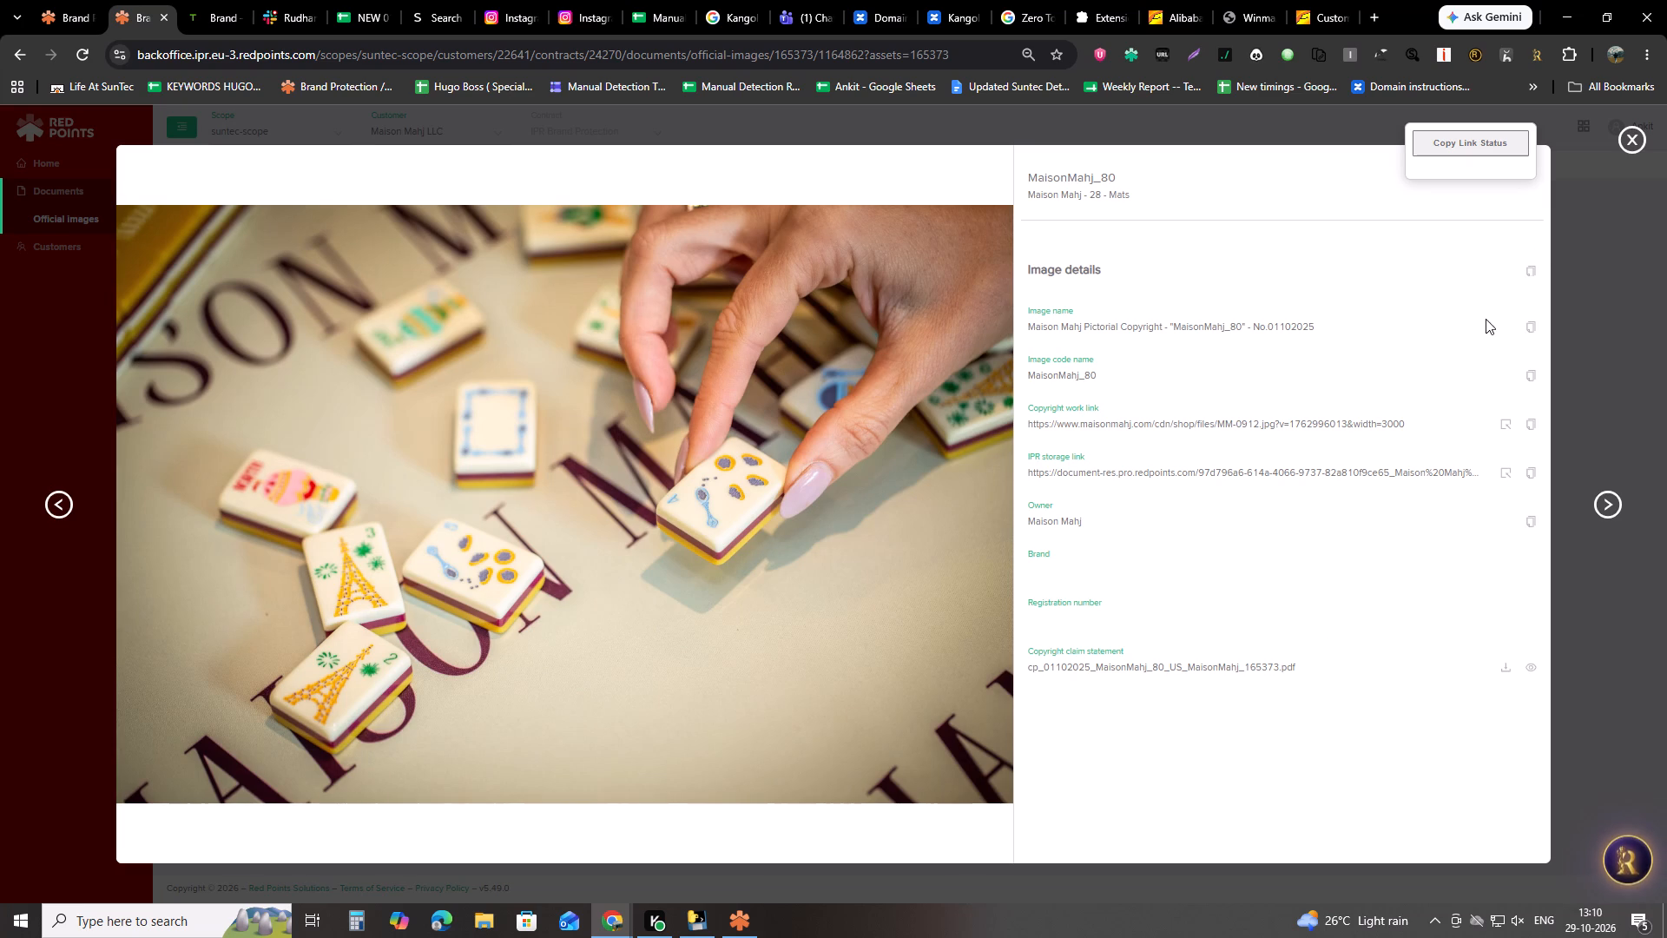
{"action": "left_click", "coordinate": [1625, 144]}
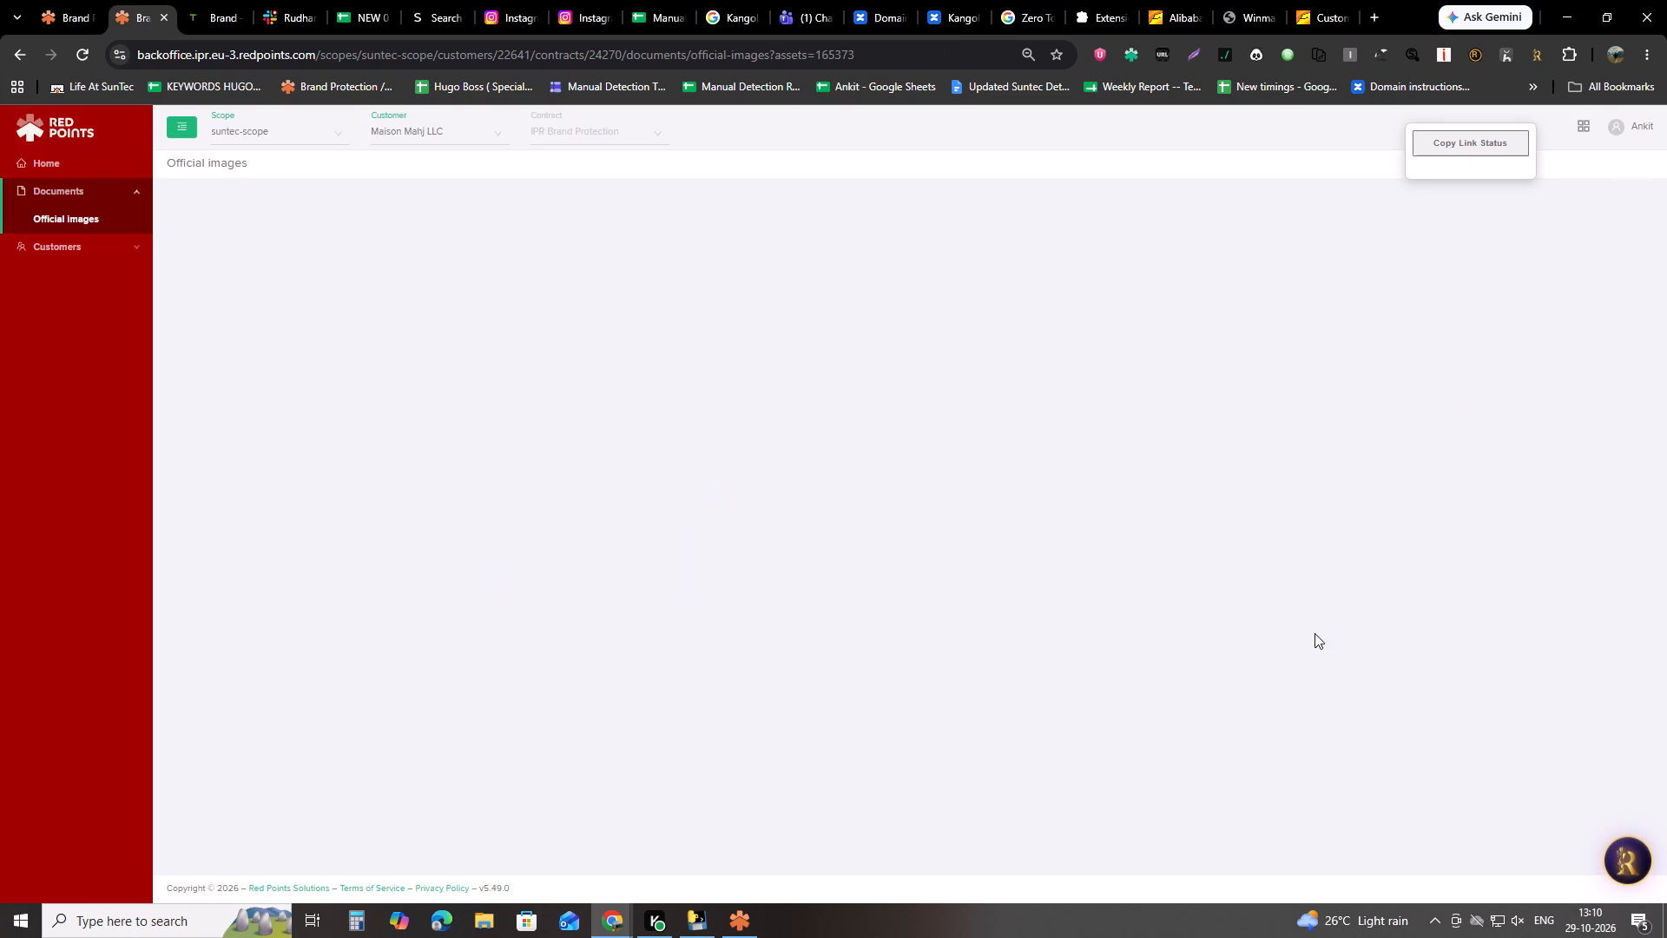
{"action": "scroll", "coordinate": [1367, 734], "scroll_direction": "down", "scroll_amount": 4}
Switch to File Explorer and start Disk Cleanup from the properties of Local Disk (C:).
{"action": "key", "text": "super+r"}
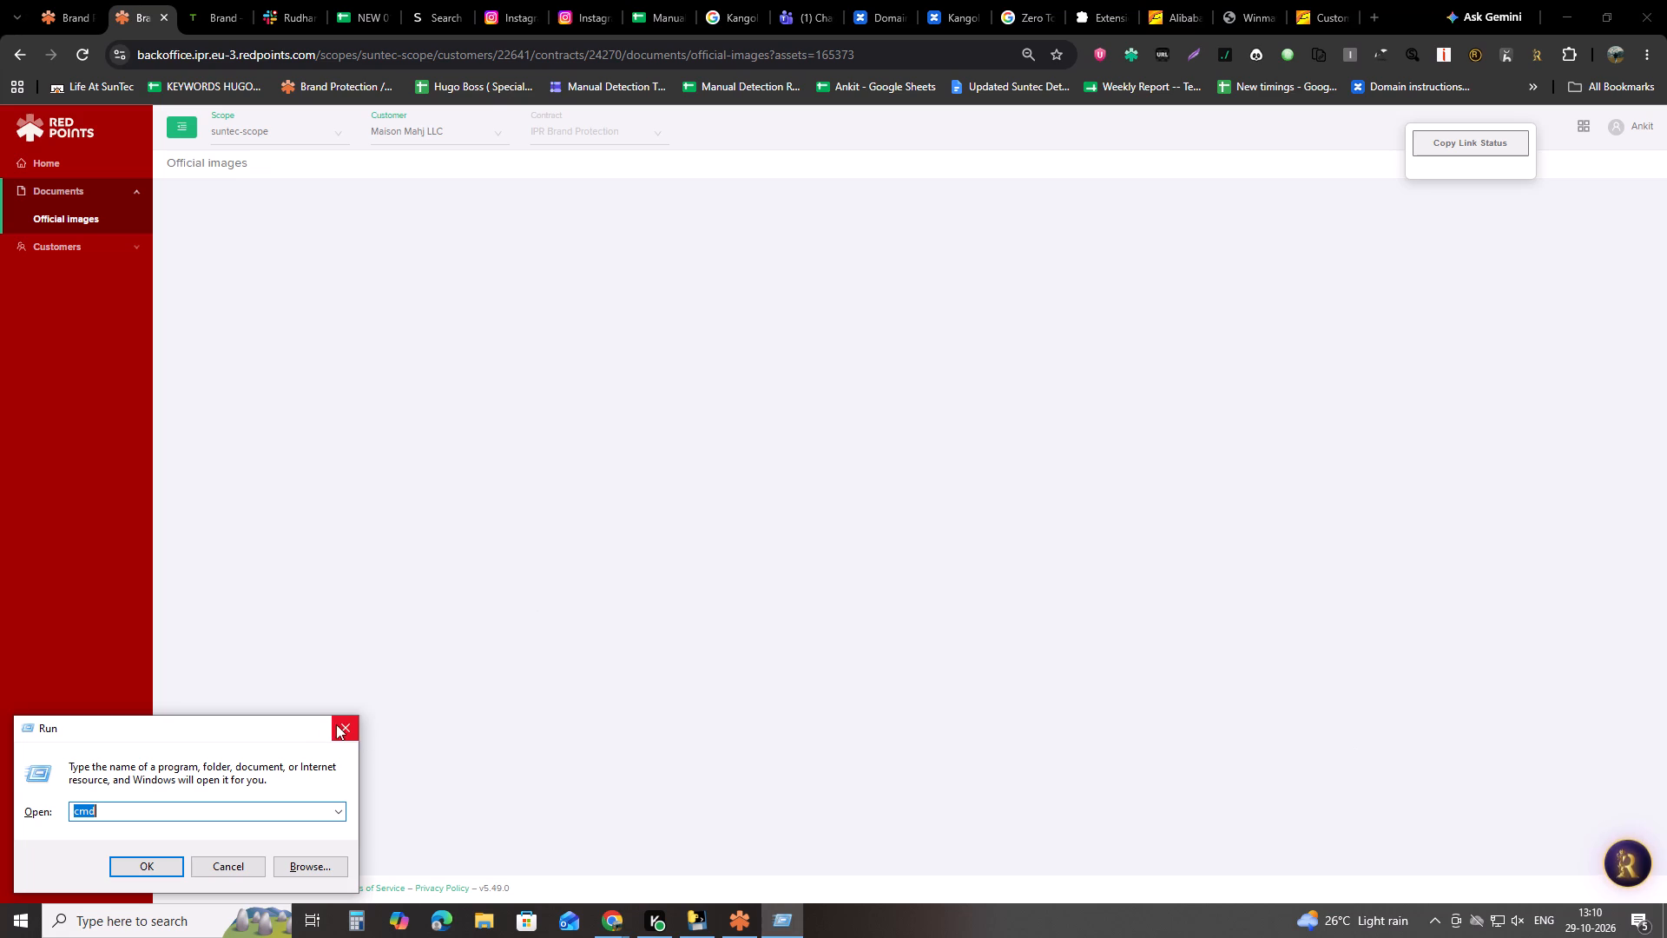
{"action": "left_click", "coordinate": [351, 725]}
{"action": "left_click", "coordinate": [465, 924]}
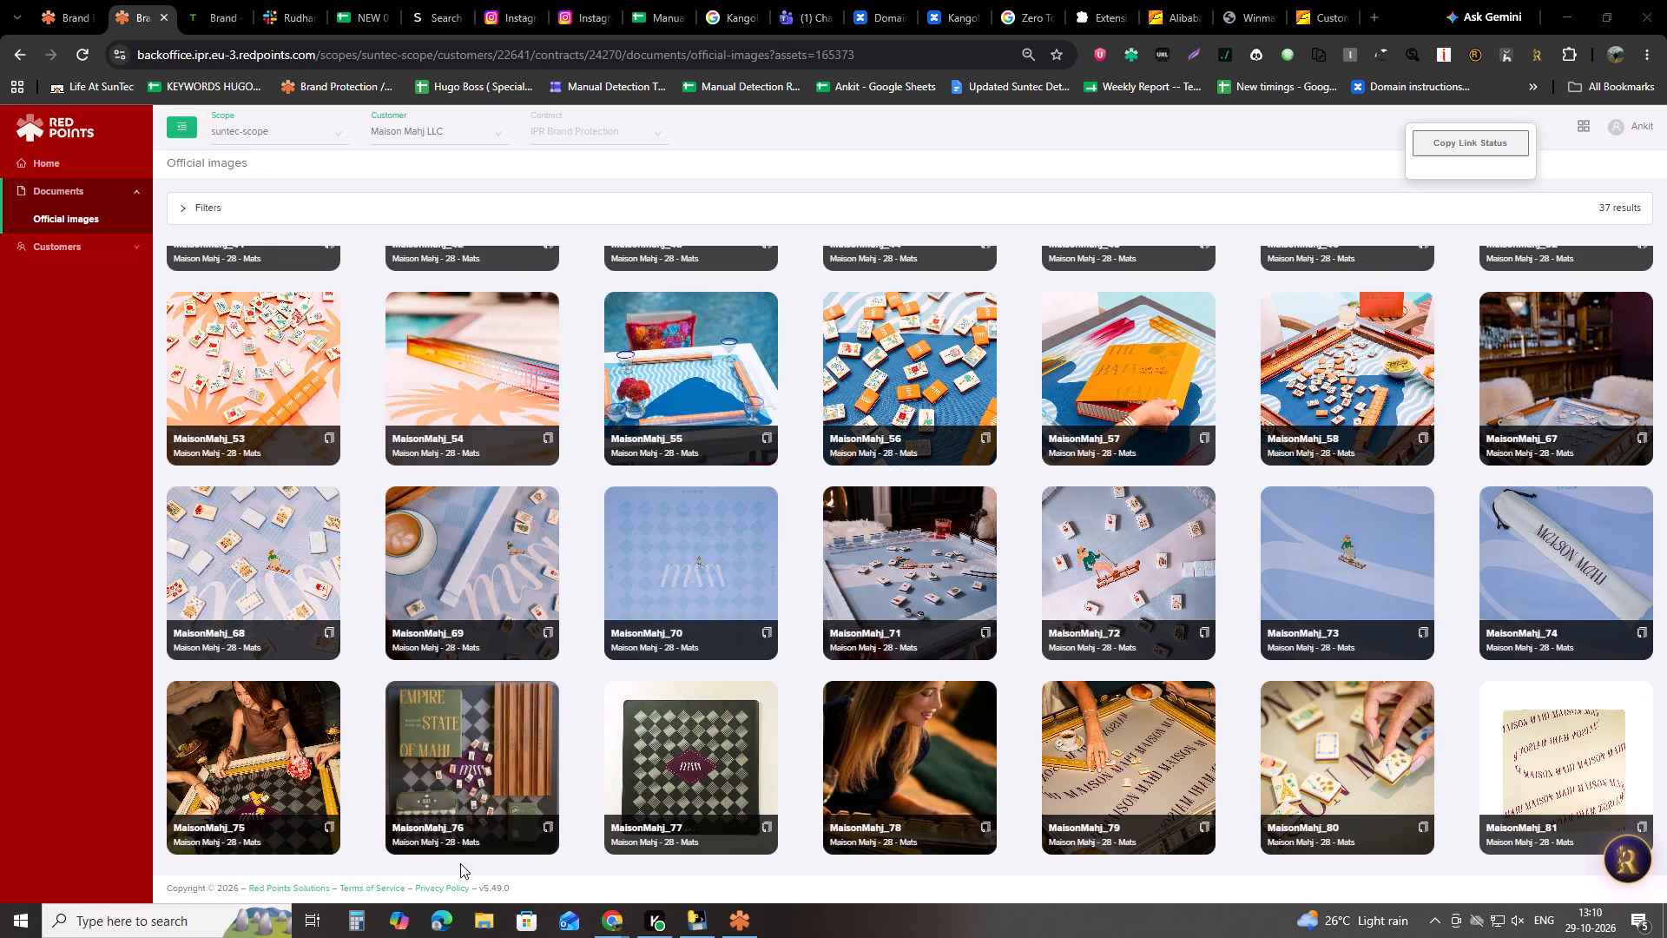
{"action": "left_click", "coordinate": [460, 540]}
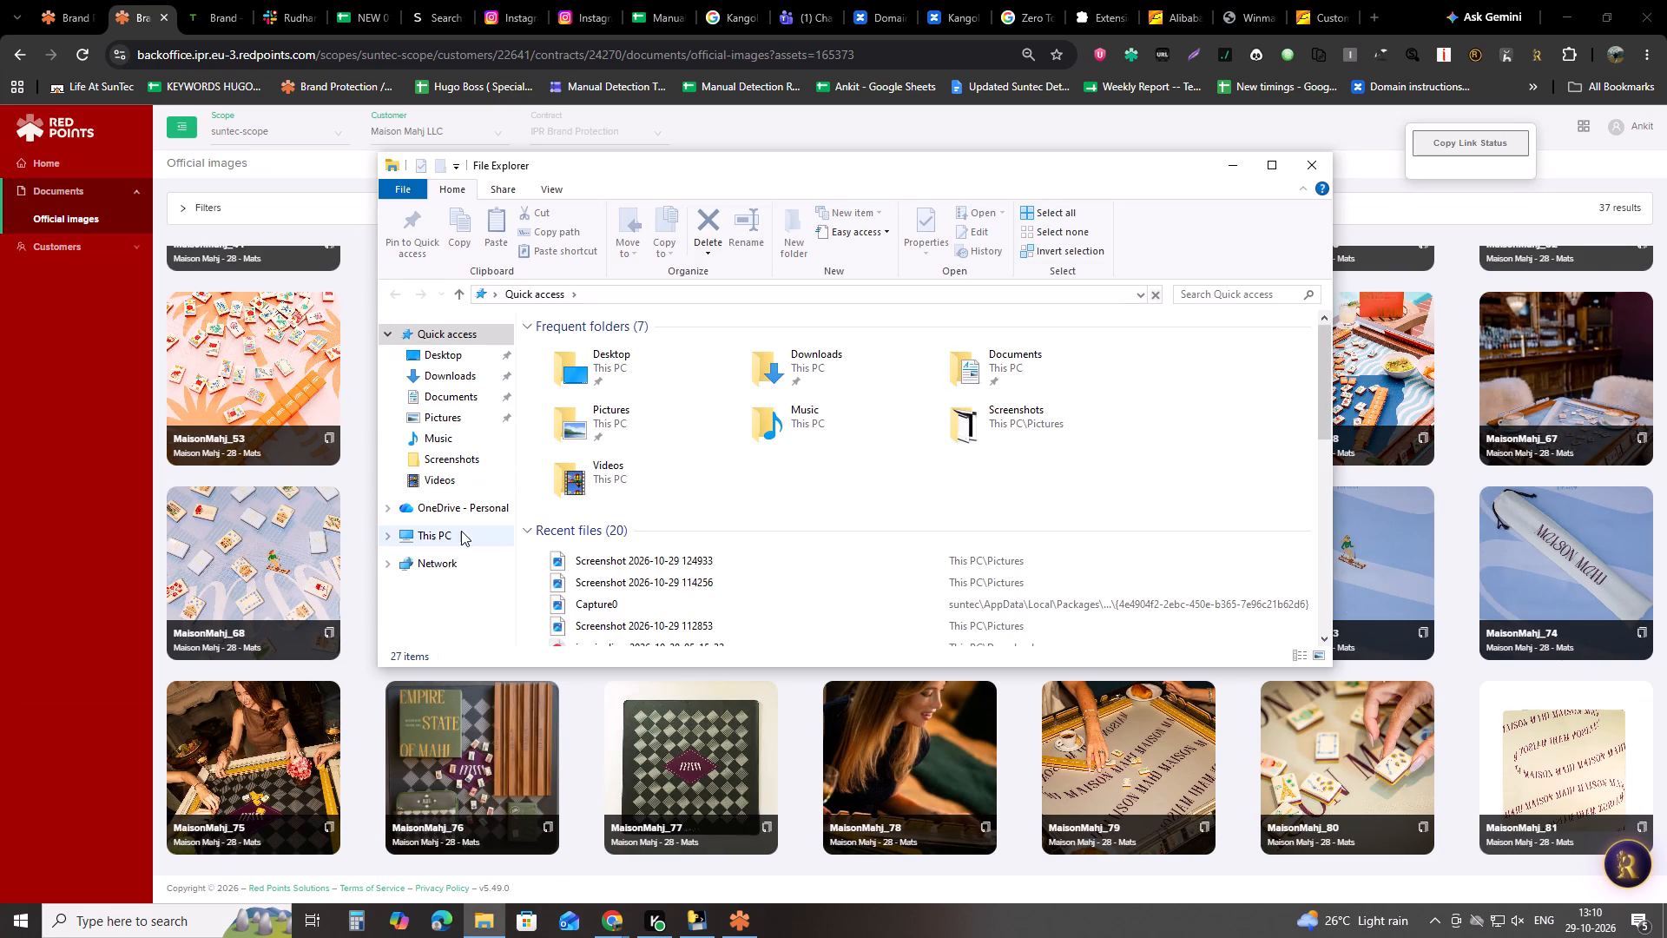
{"action": "right_click", "coordinate": [643, 538]}
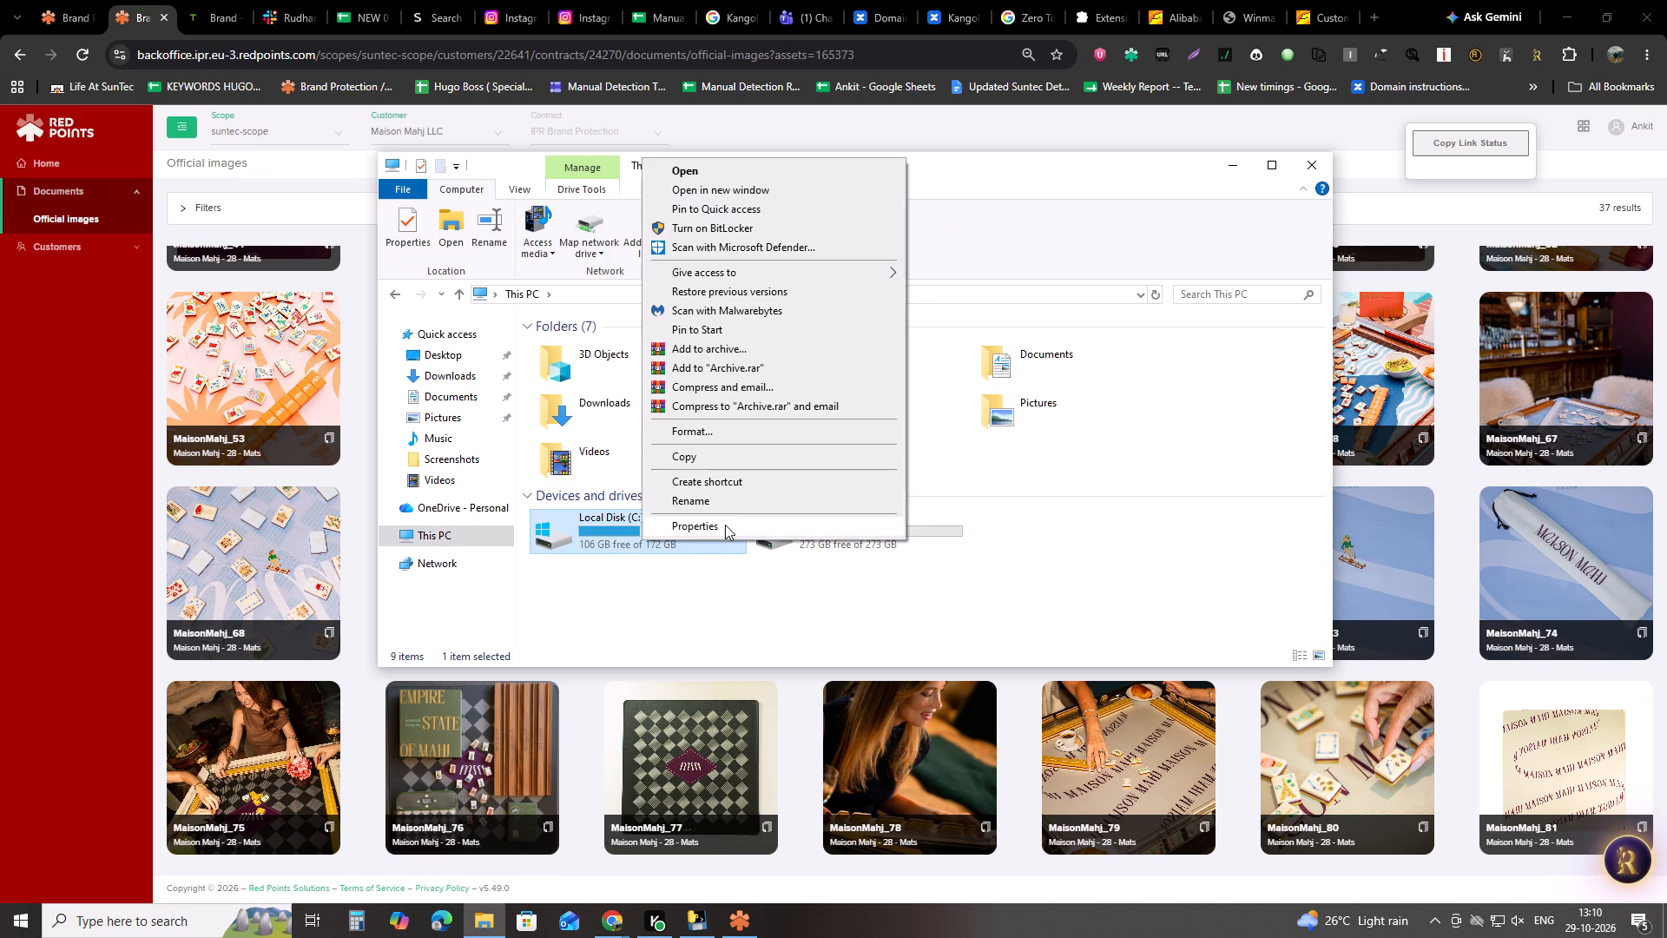
{"action": "left_click", "coordinate": [725, 525]}
{"action": "left_click", "coordinate": [948, 750]}
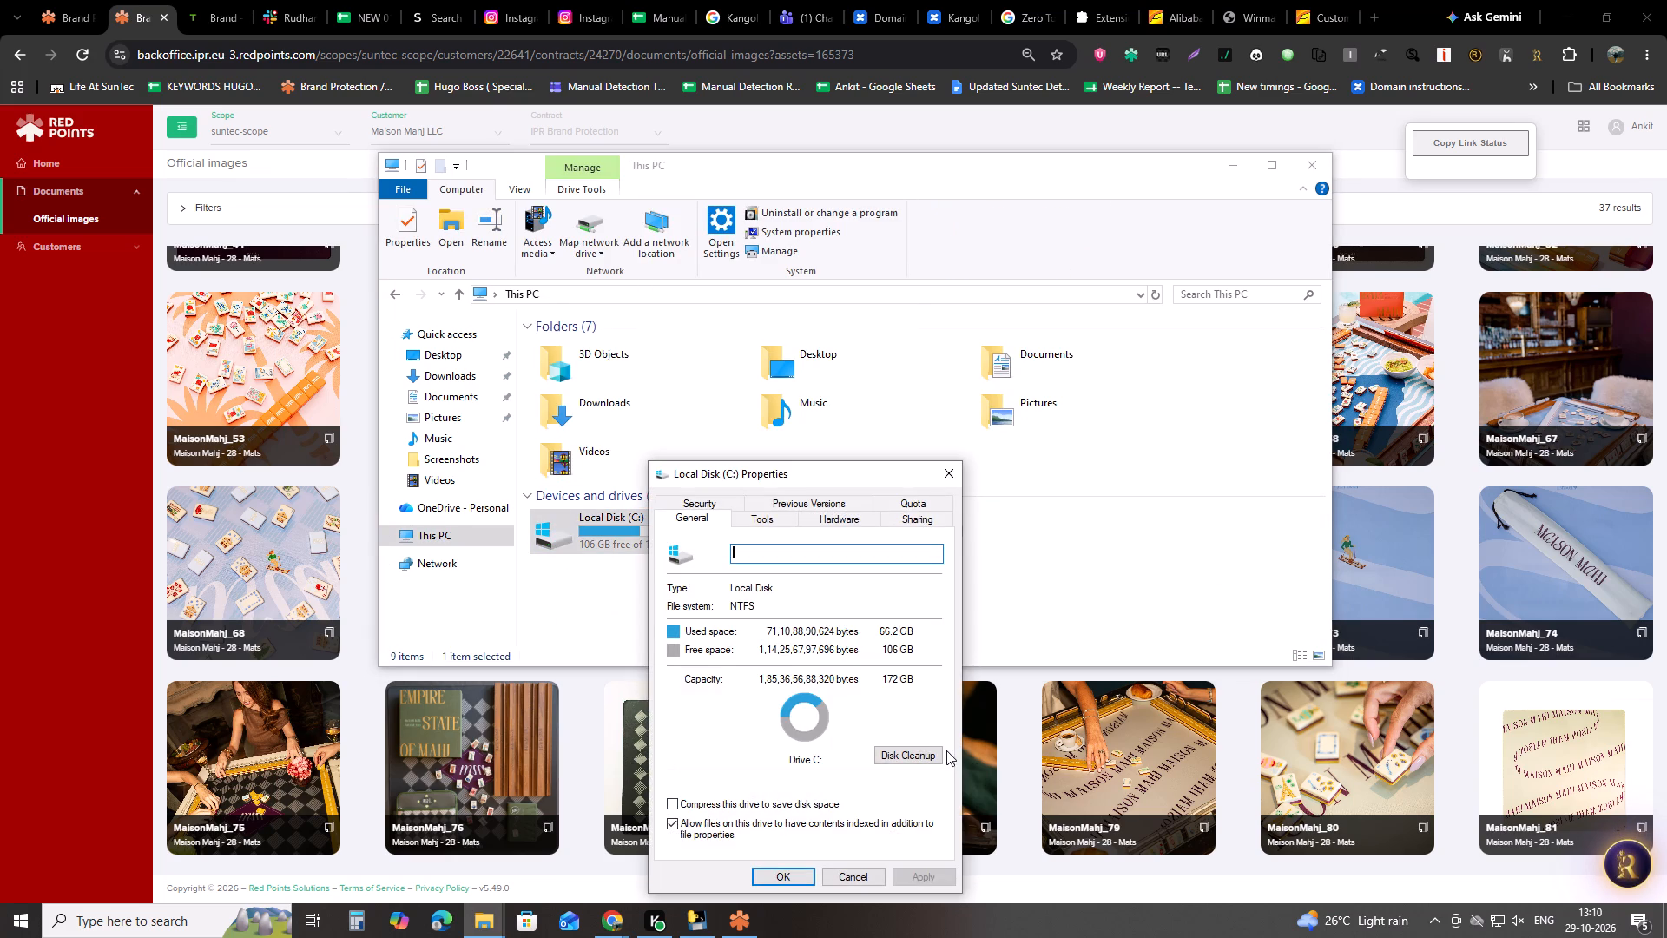
{"action": "left_click", "coordinate": [914, 753]}
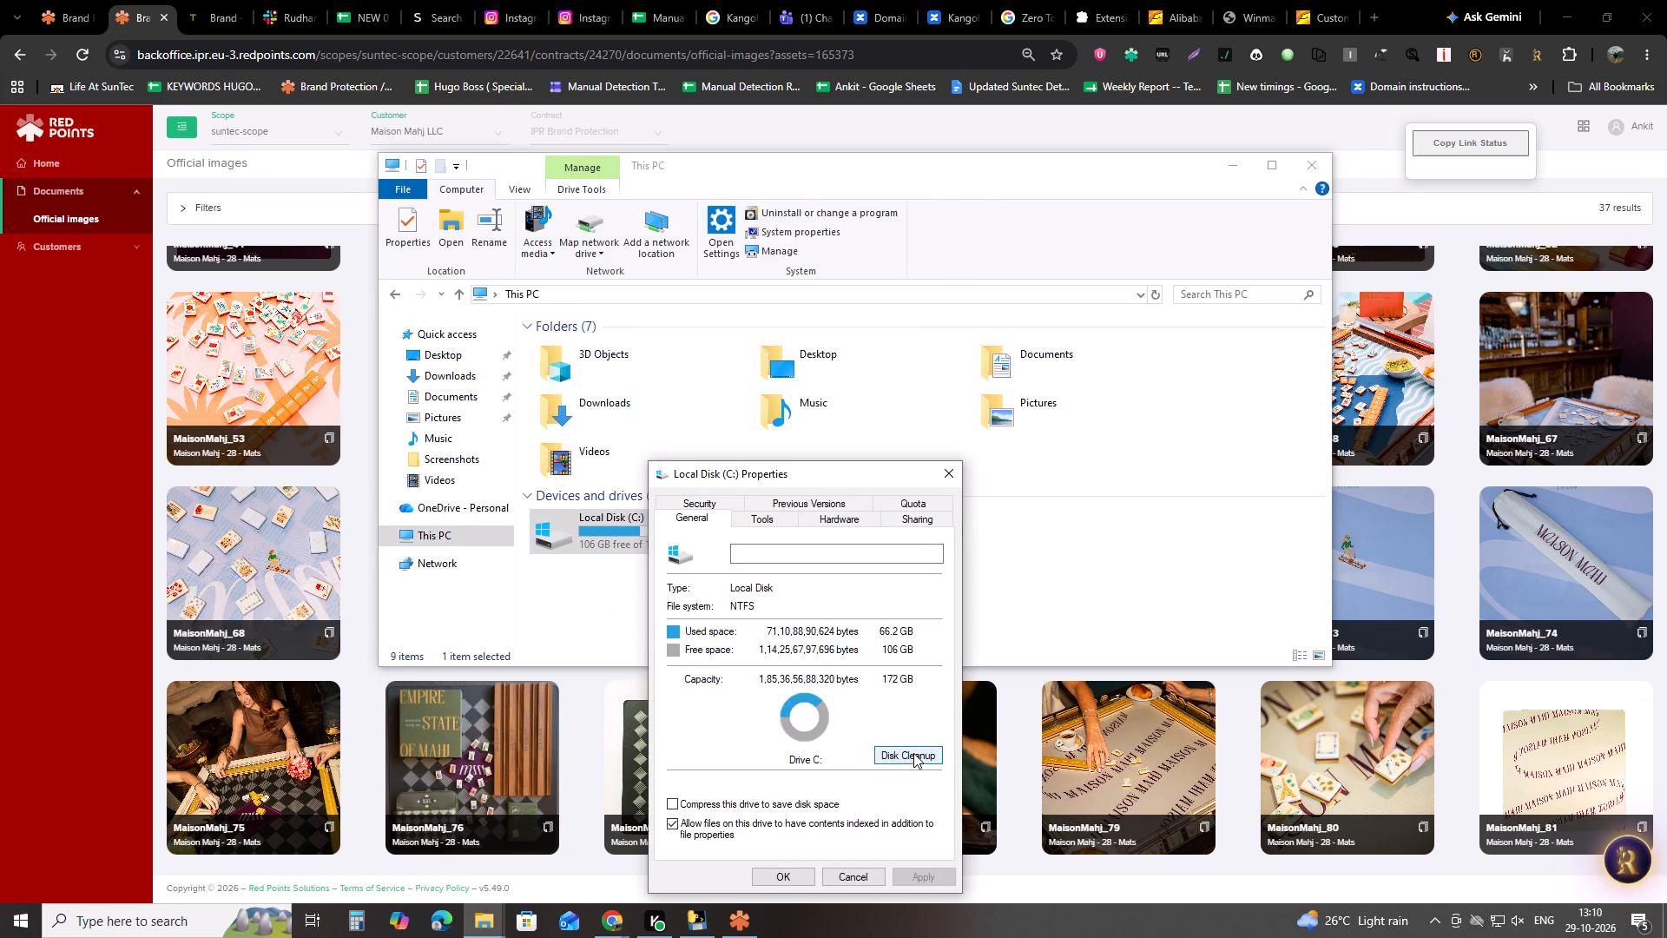
{"action": "left_click_drag", "start_coordinate": [913, 753], "coordinate": [890, 501]}
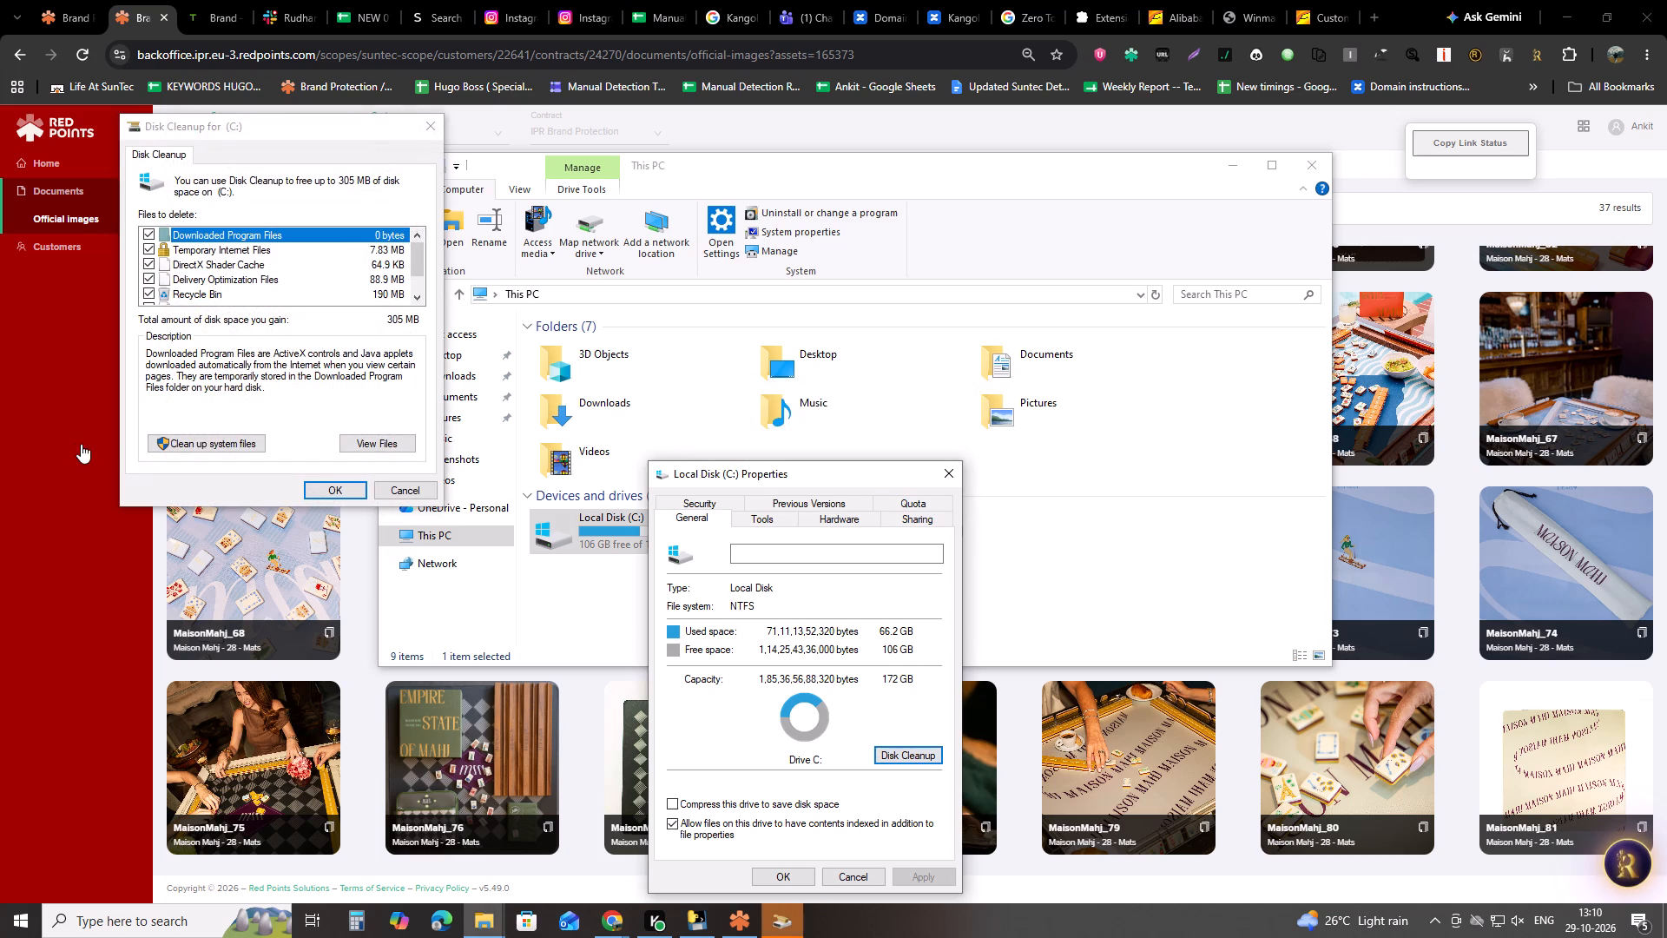
Include system files in the Disk Cleanup scan of drive C: and run the cleanup.
{"action": "left_click", "coordinate": [201, 435]}
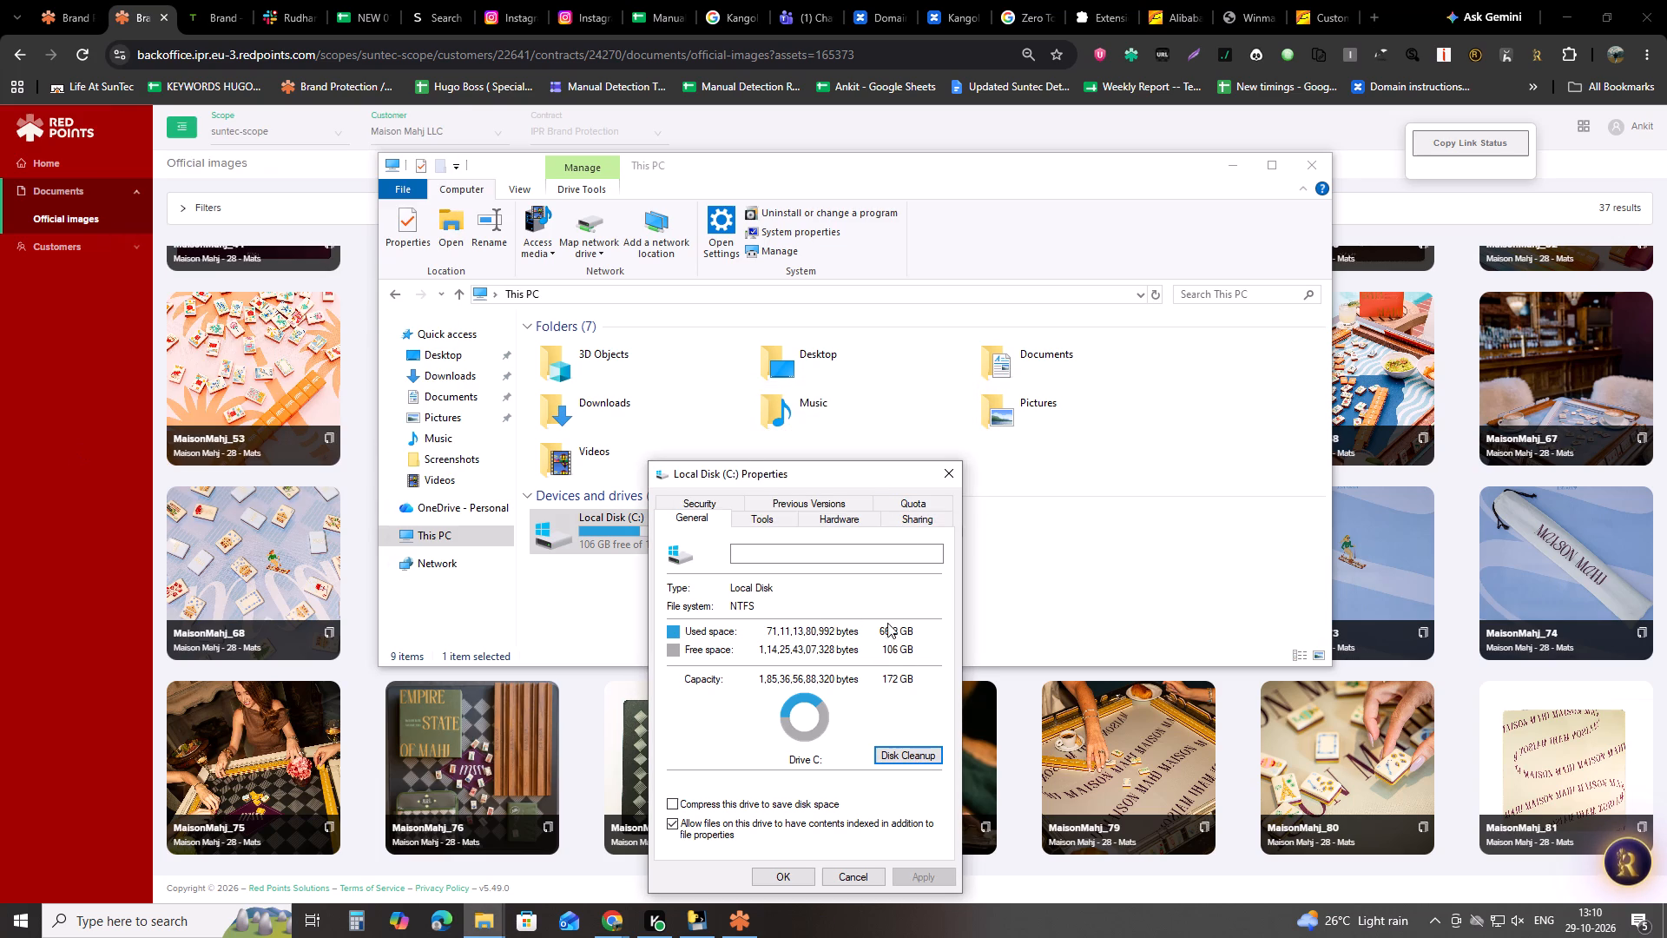
{"action": "left_click_drag", "start_coordinate": [902, 474], "coordinate": [824, 593]}
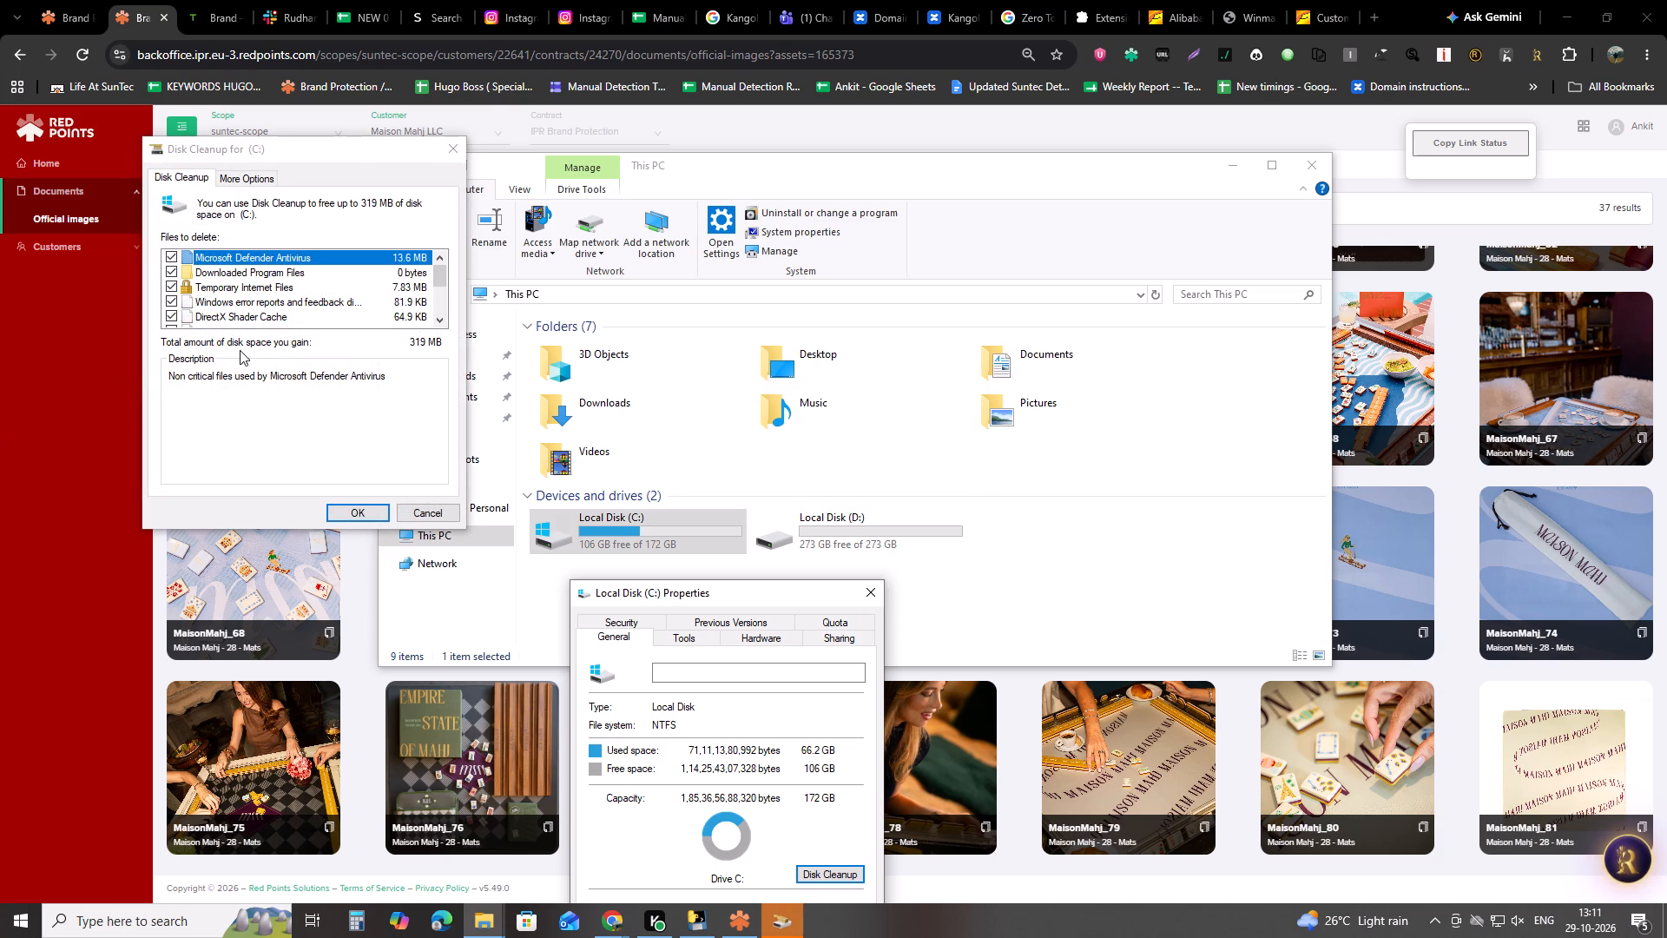
{"action": "scroll", "coordinate": [240, 348], "scroll_direction": "down", "scroll_amount": 14}
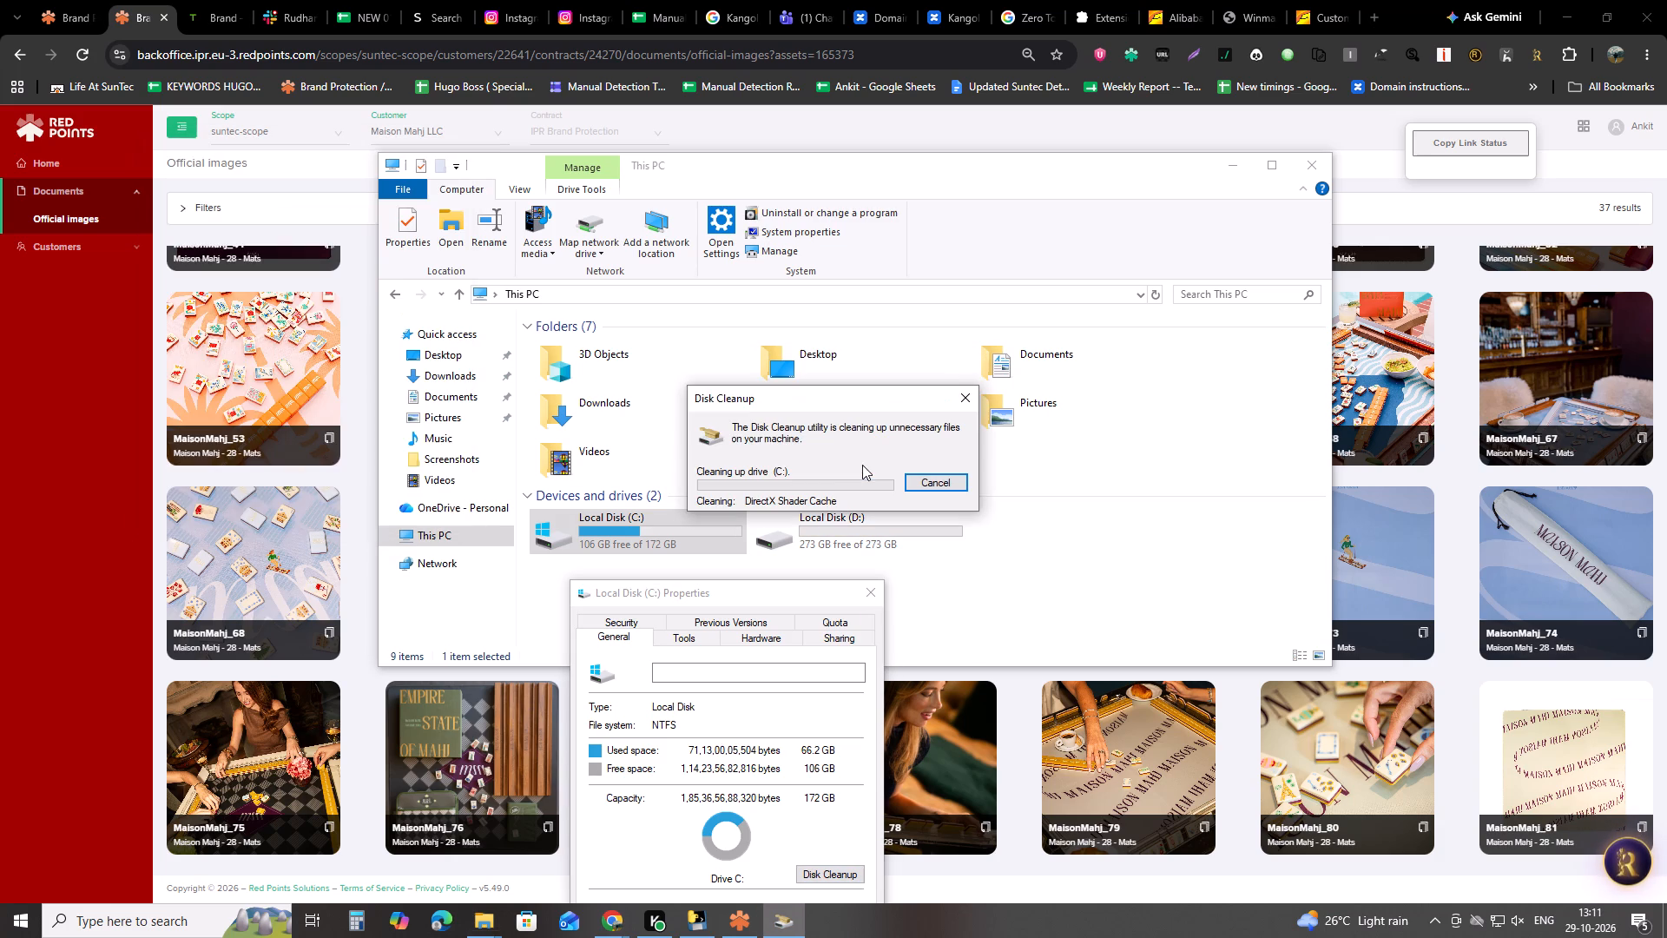
Close the Local Disk (C:) properties and the This PC window while Disk Cleanup runs.
{"action": "left_click", "coordinate": [873, 591]}
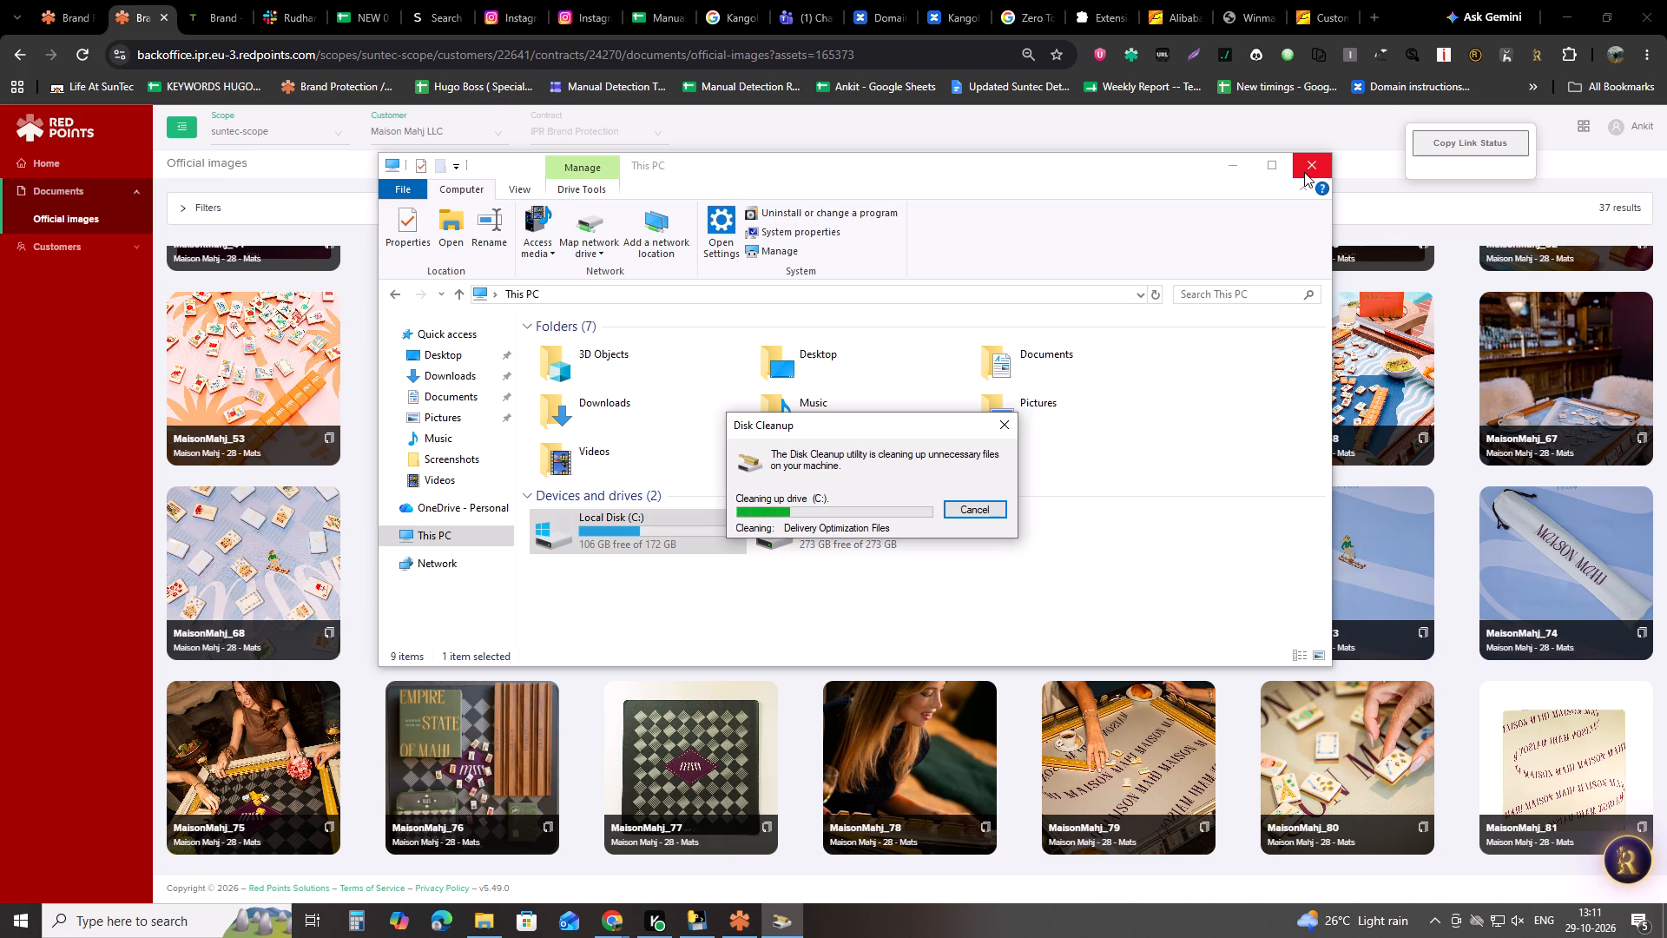
{"action": "left_click", "coordinate": [1304, 172]}
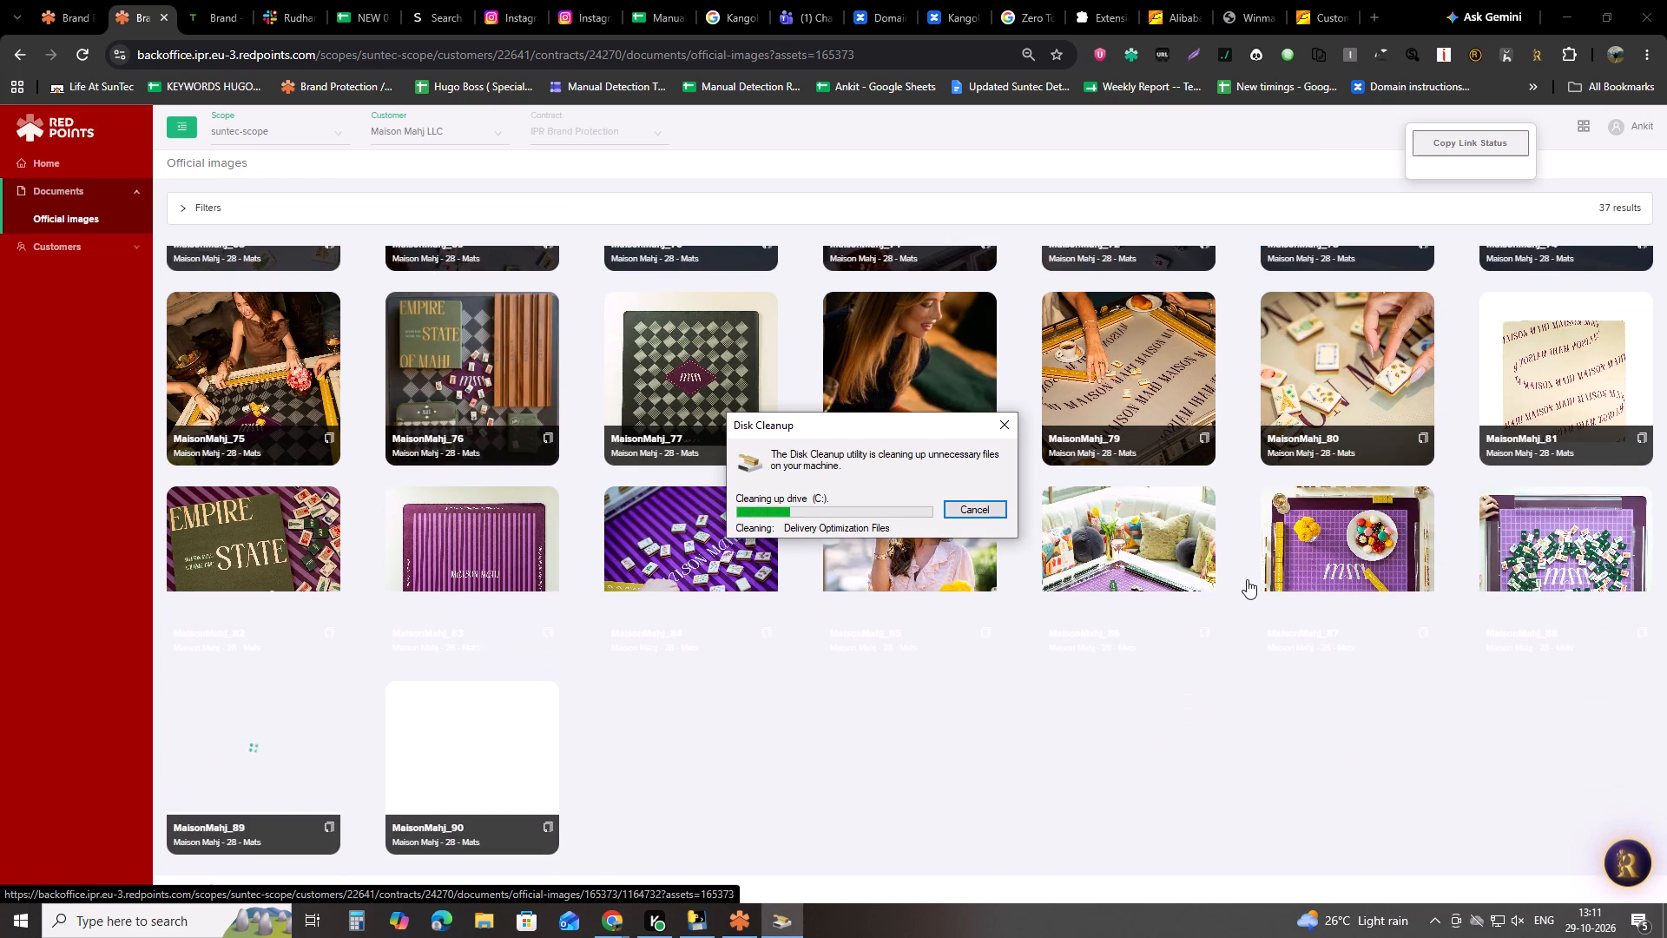
View official image MaisonMahj_87 with its details, and return to the Maison Mahj official images.
{"action": "left_click", "coordinate": [1359, 565]}
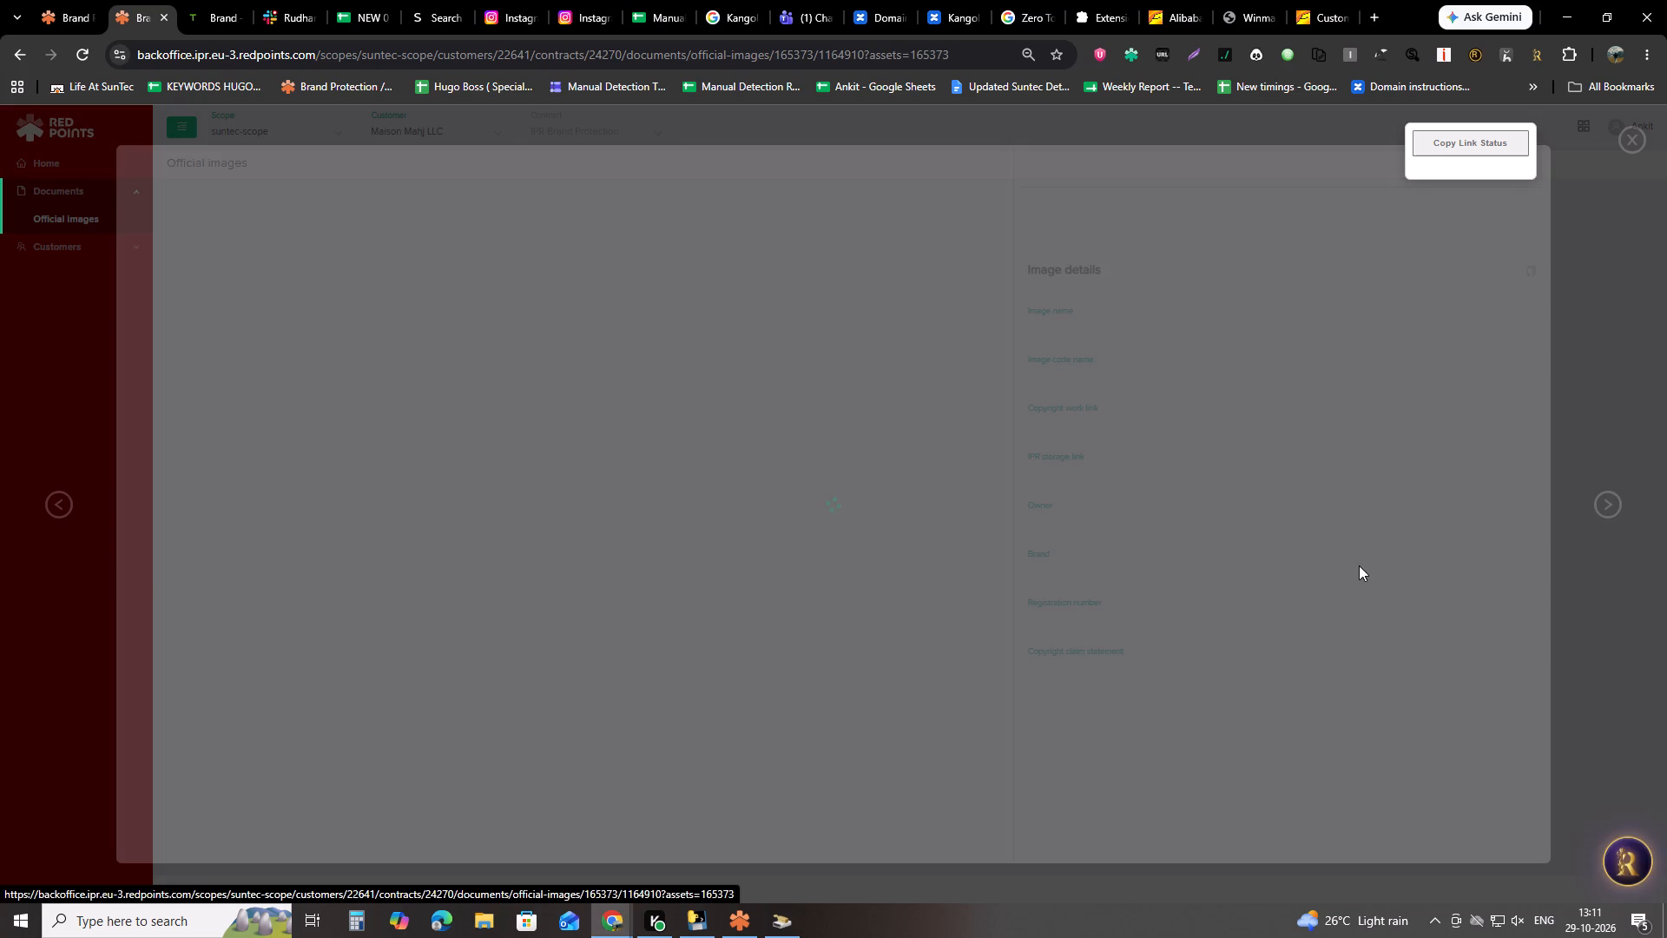
{"action": "key", "text": "Escape"}
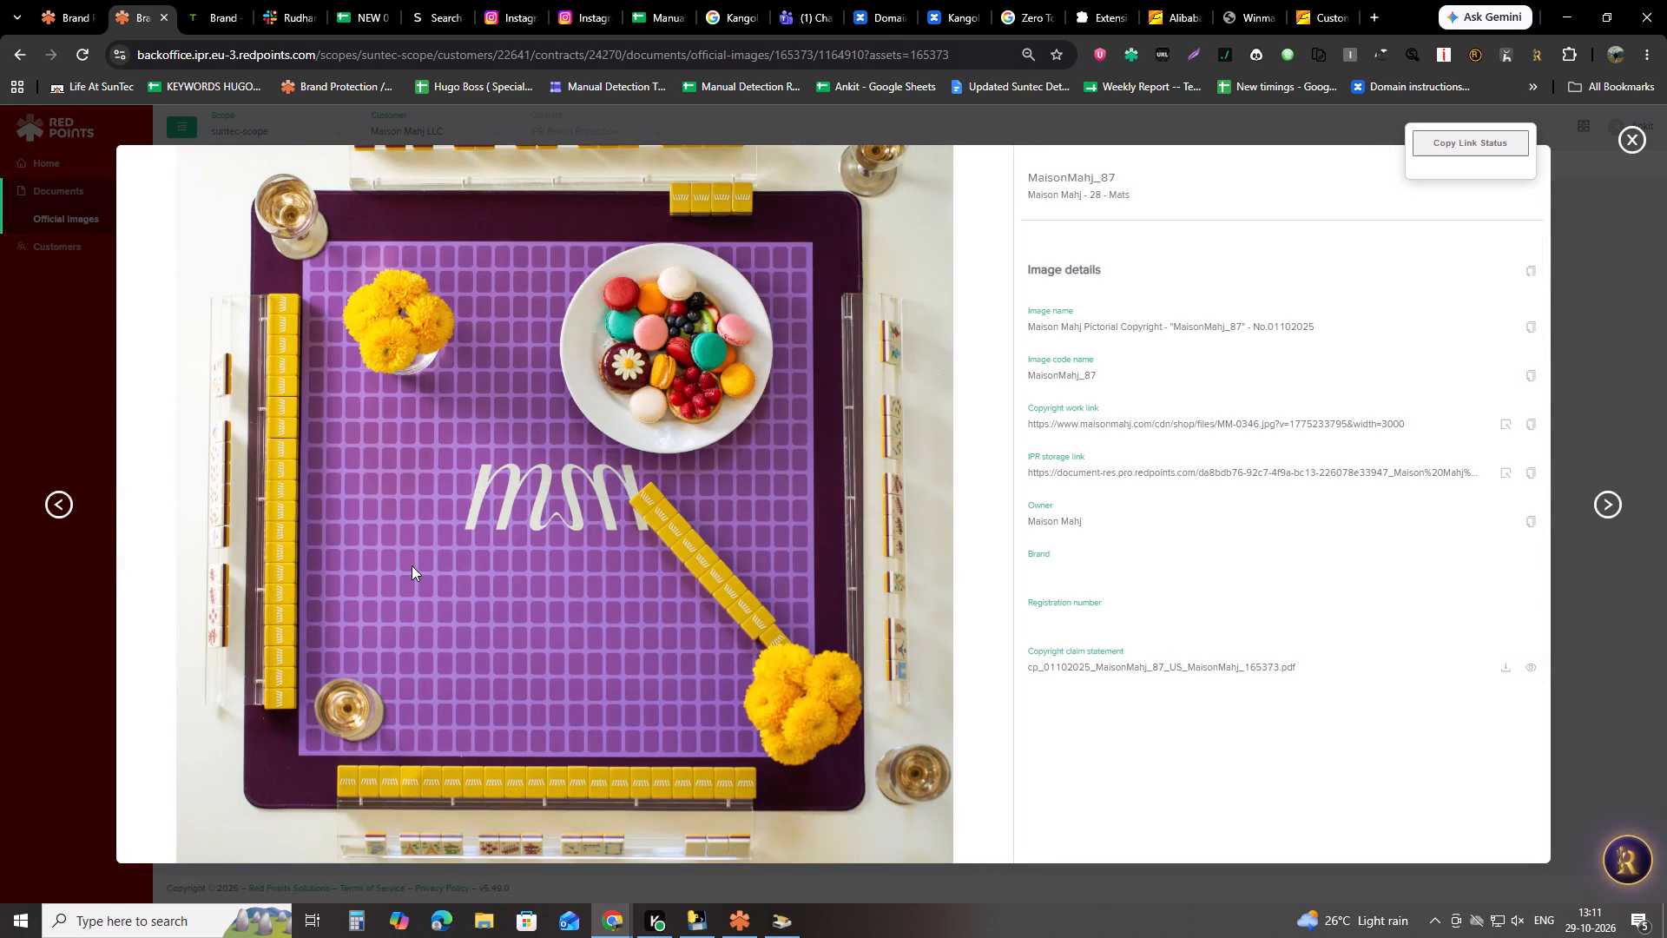
{"action": "key", "text": "Escape"}
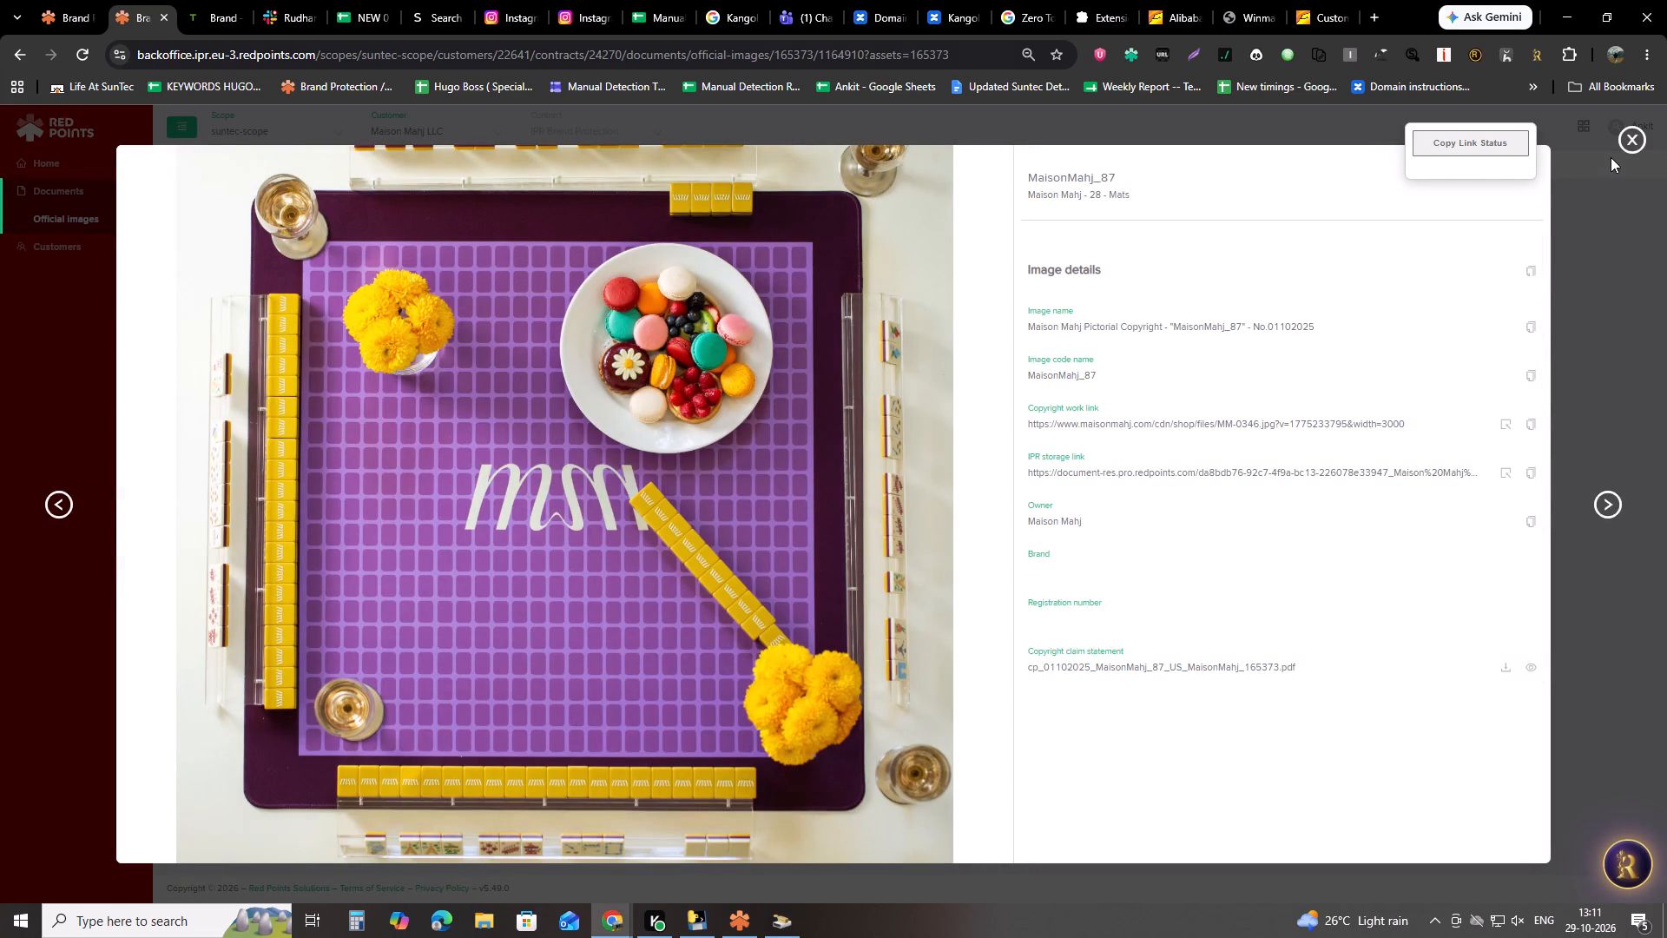
{"action": "left_click", "coordinate": [1628, 141]}
Open official image MaisonMahj_90, the purple grid mat at the end of the Maison Mahj official images.
{"action": "scroll", "coordinate": [481, 690], "scroll_direction": "down", "scroll_amount": 3}
{"action": "scroll", "coordinate": [322, 737], "scroll_direction": "down", "scroll_amount": 2}
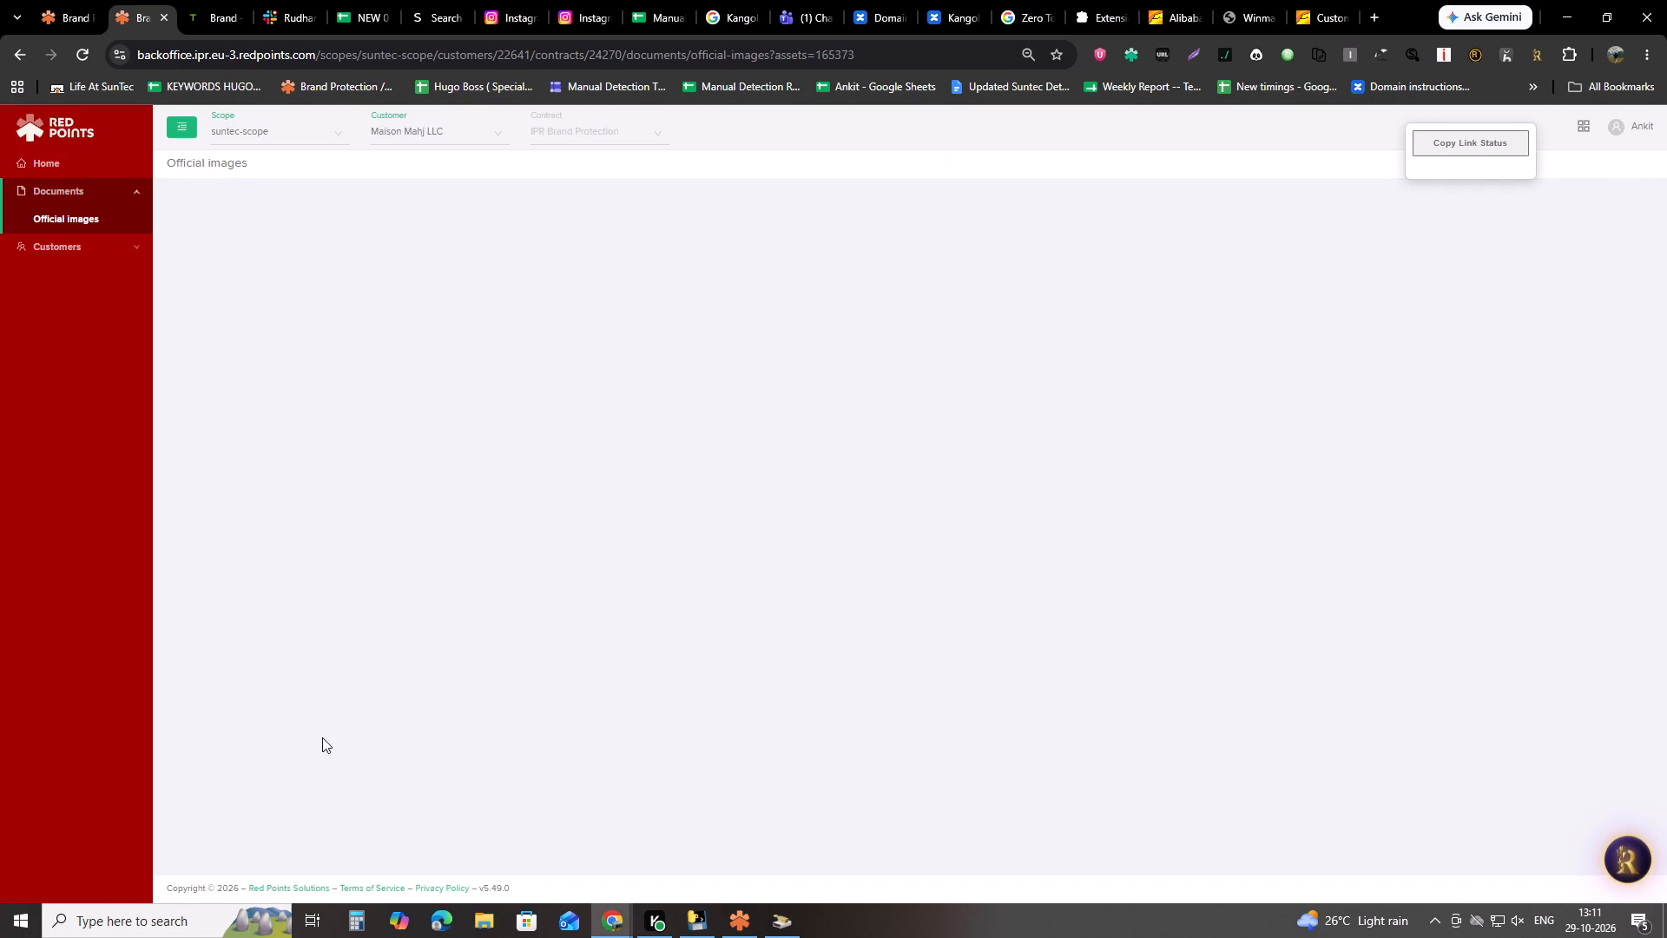
{"action": "scroll", "coordinate": [322, 737], "scroll_direction": "down", "scroll_amount": 6}
{"action": "scroll", "coordinate": [408, 713], "scroll_direction": "down", "scroll_amount": 8}
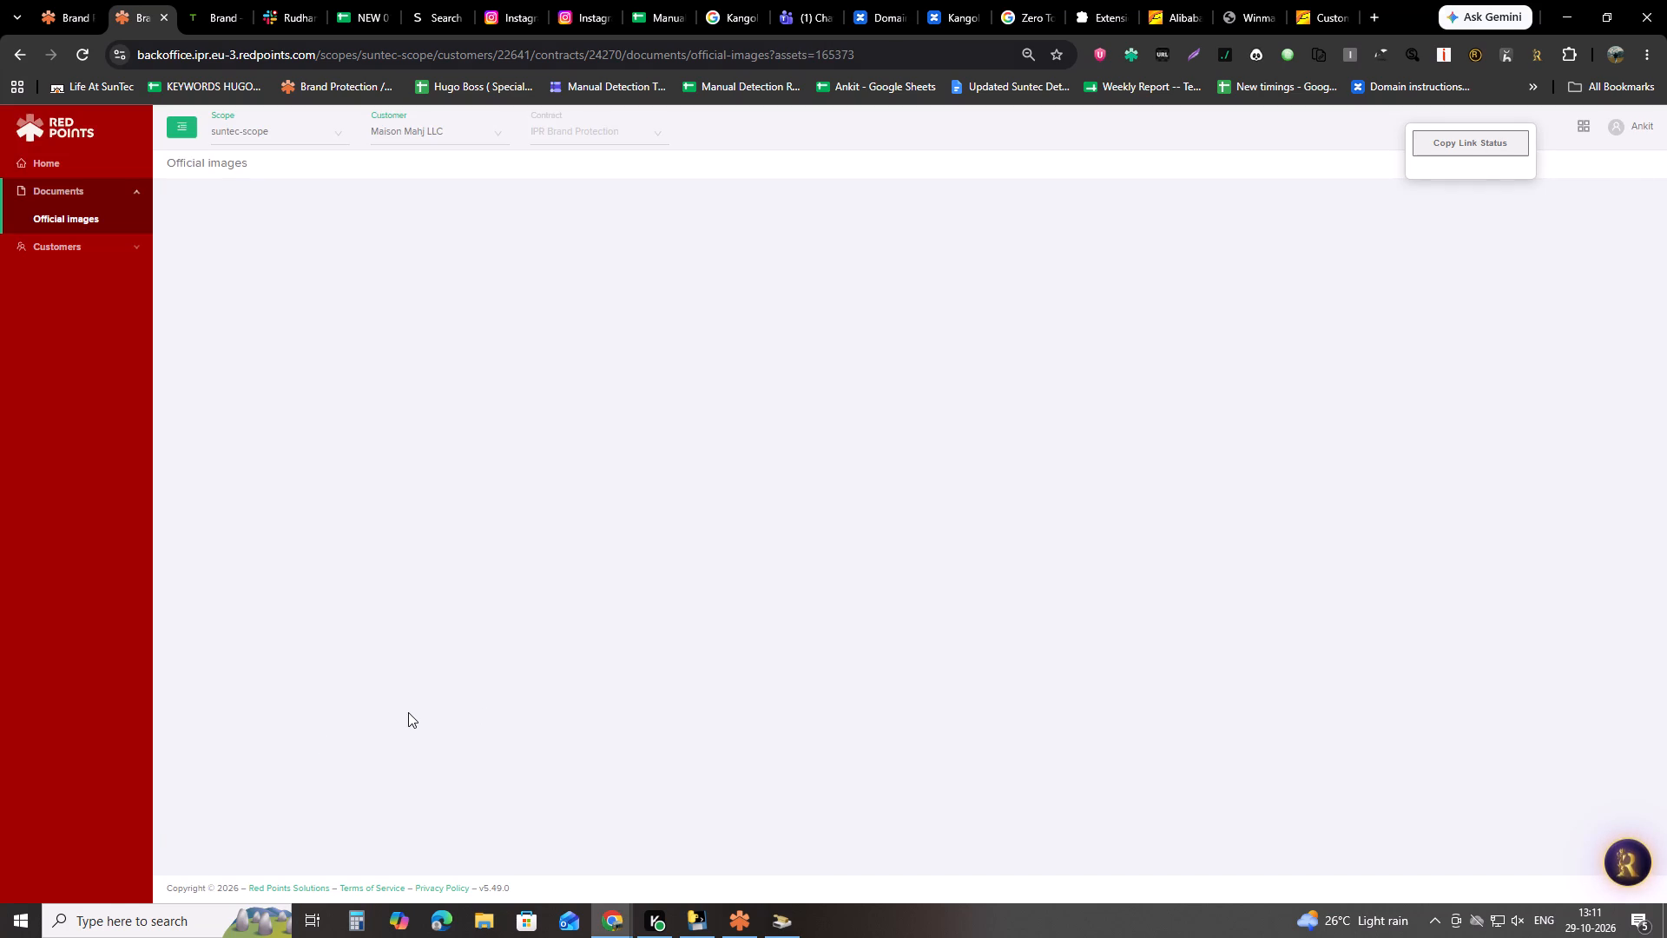
{"action": "scroll", "coordinate": [408, 712], "scroll_direction": "down", "scroll_amount": 8}
{"action": "scroll", "coordinate": [182, 644], "scroll_direction": "down", "scroll_amount": 3}
{"action": "scroll", "coordinate": [182, 644], "scroll_direction": "up", "scroll_amount": 4}
{"action": "scroll", "coordinate": [182, 644], "scroll_direction": "down", "scroll_amount": 5}
{"action": "scroll", "coordinate": [182, 644], "scroll_direction": "up", "scroll_amount": 5}
{"action": "scroll", "coordinate": [182, 644], "scroll_direction": "down", "scroll_amount": 14}
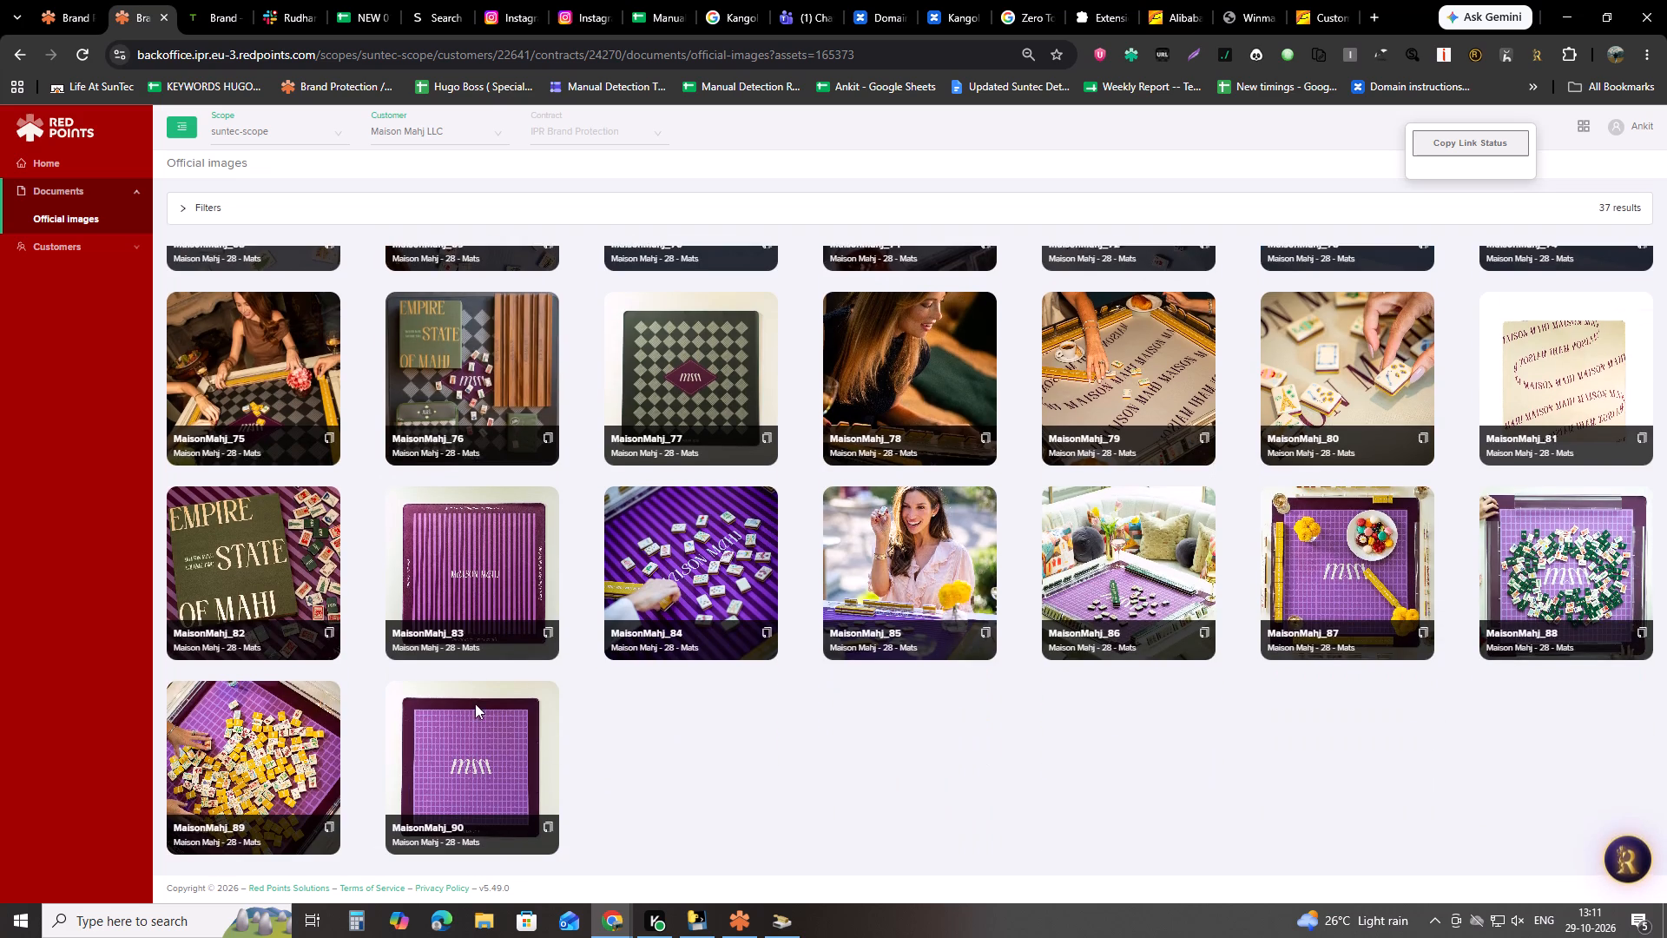
{"action": "left_click", "coordinate": [428, 781]}
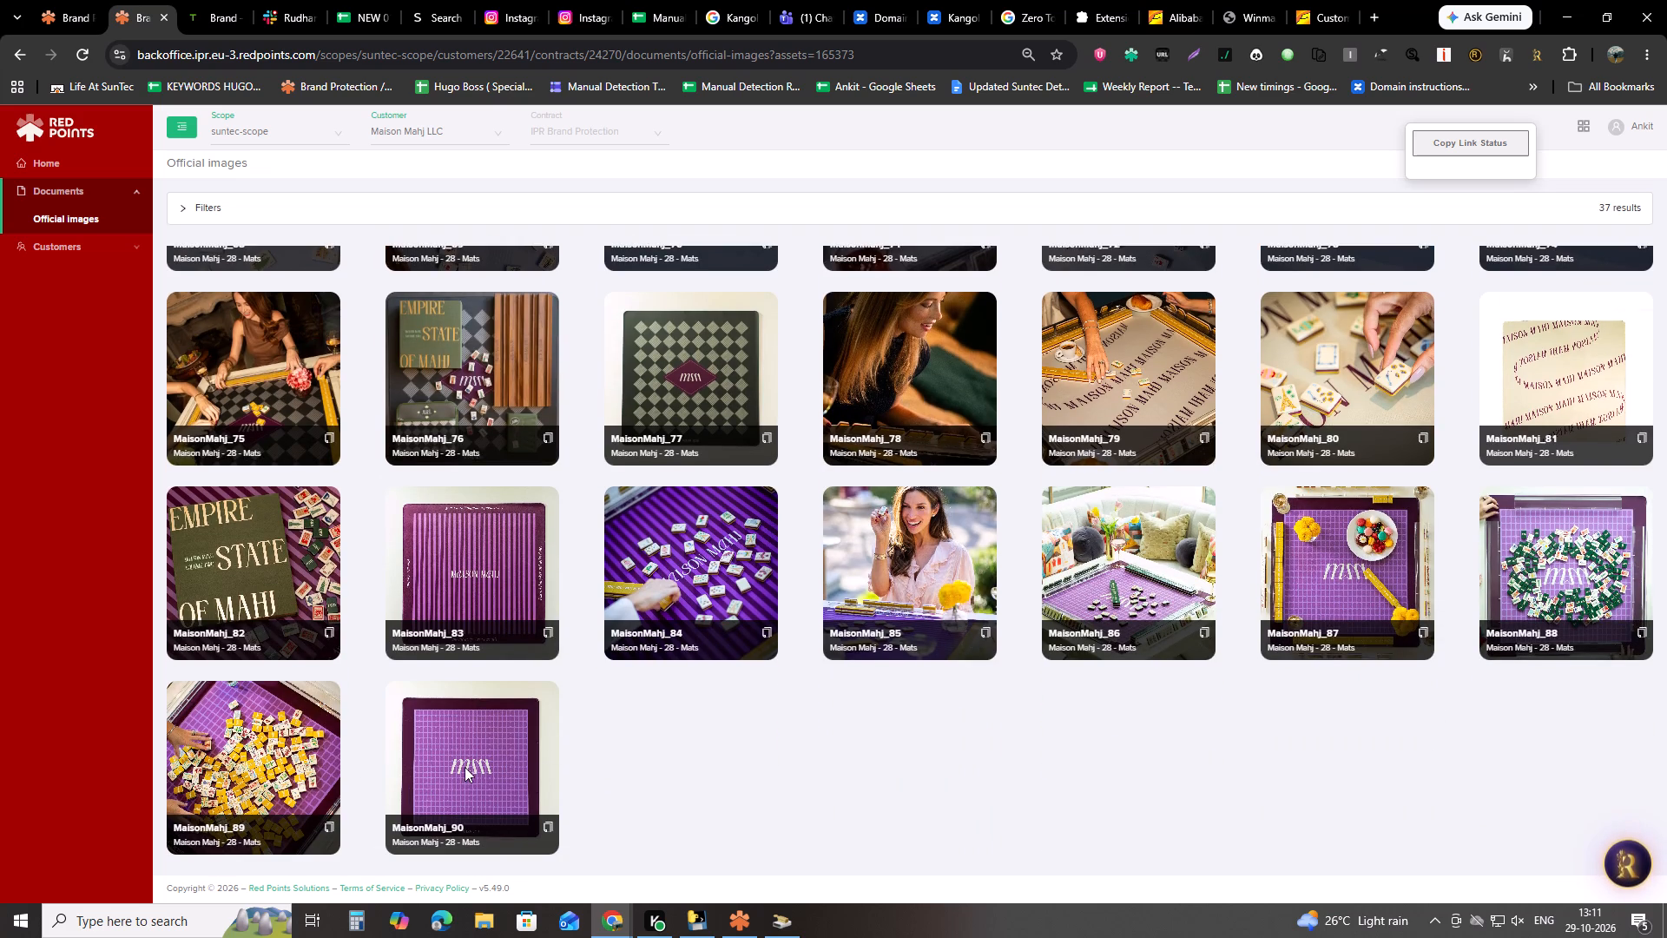
{"action": "left_click", "coordinate": [465, 767]}
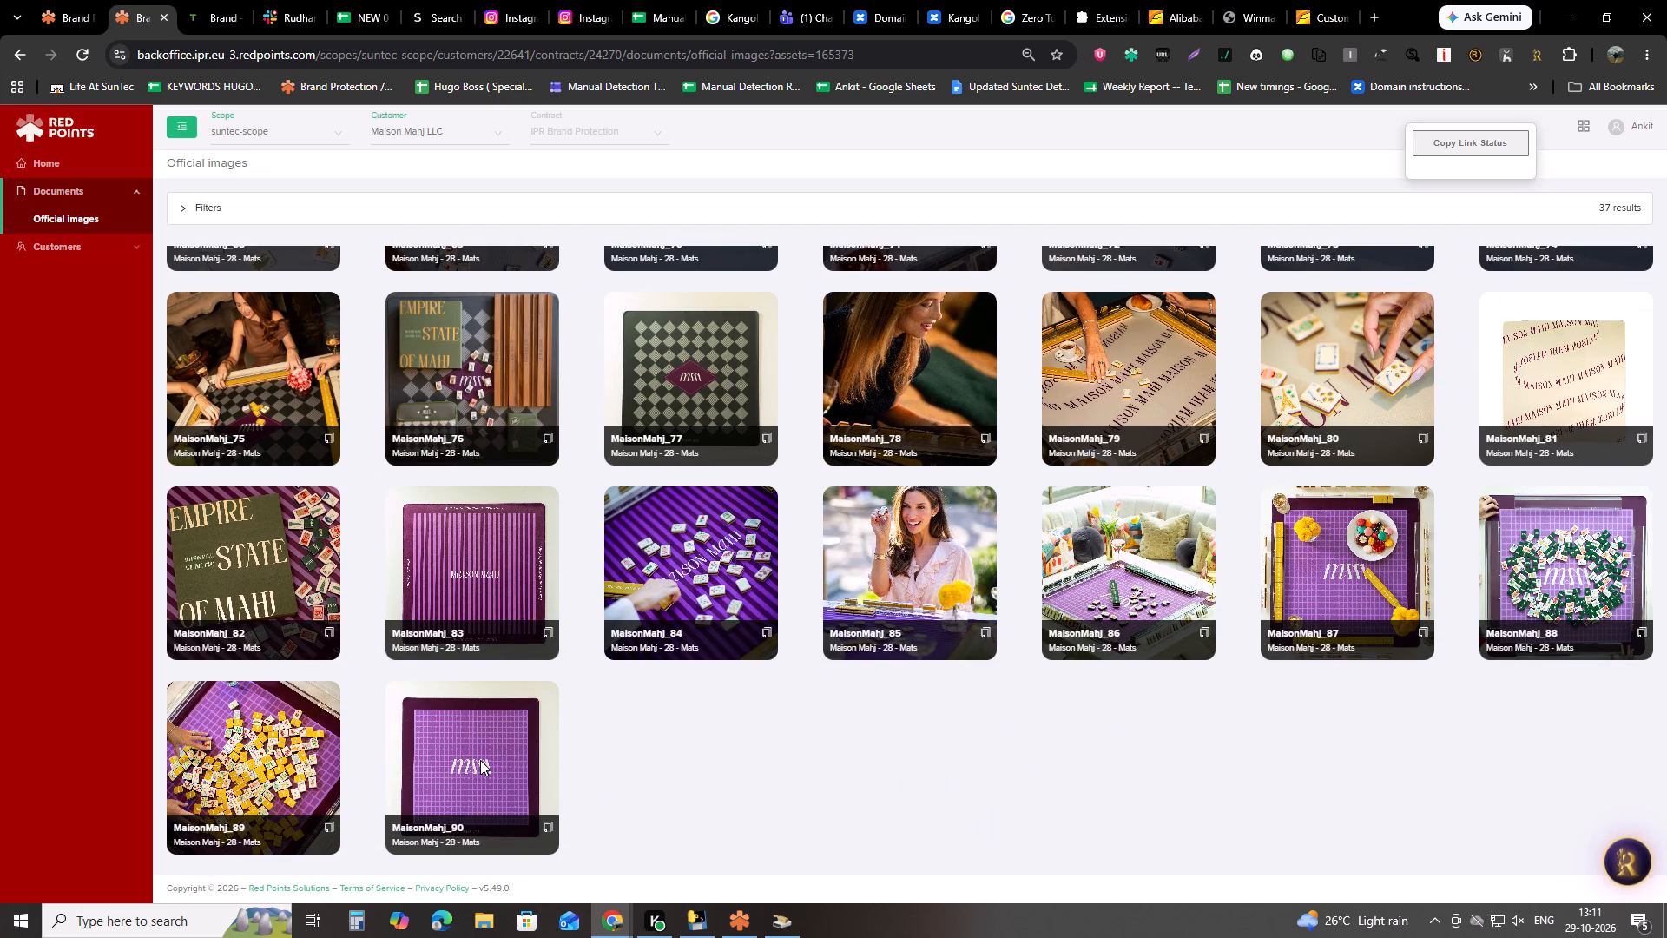
{"action": "left_click", "coordinate": [480, 760]}
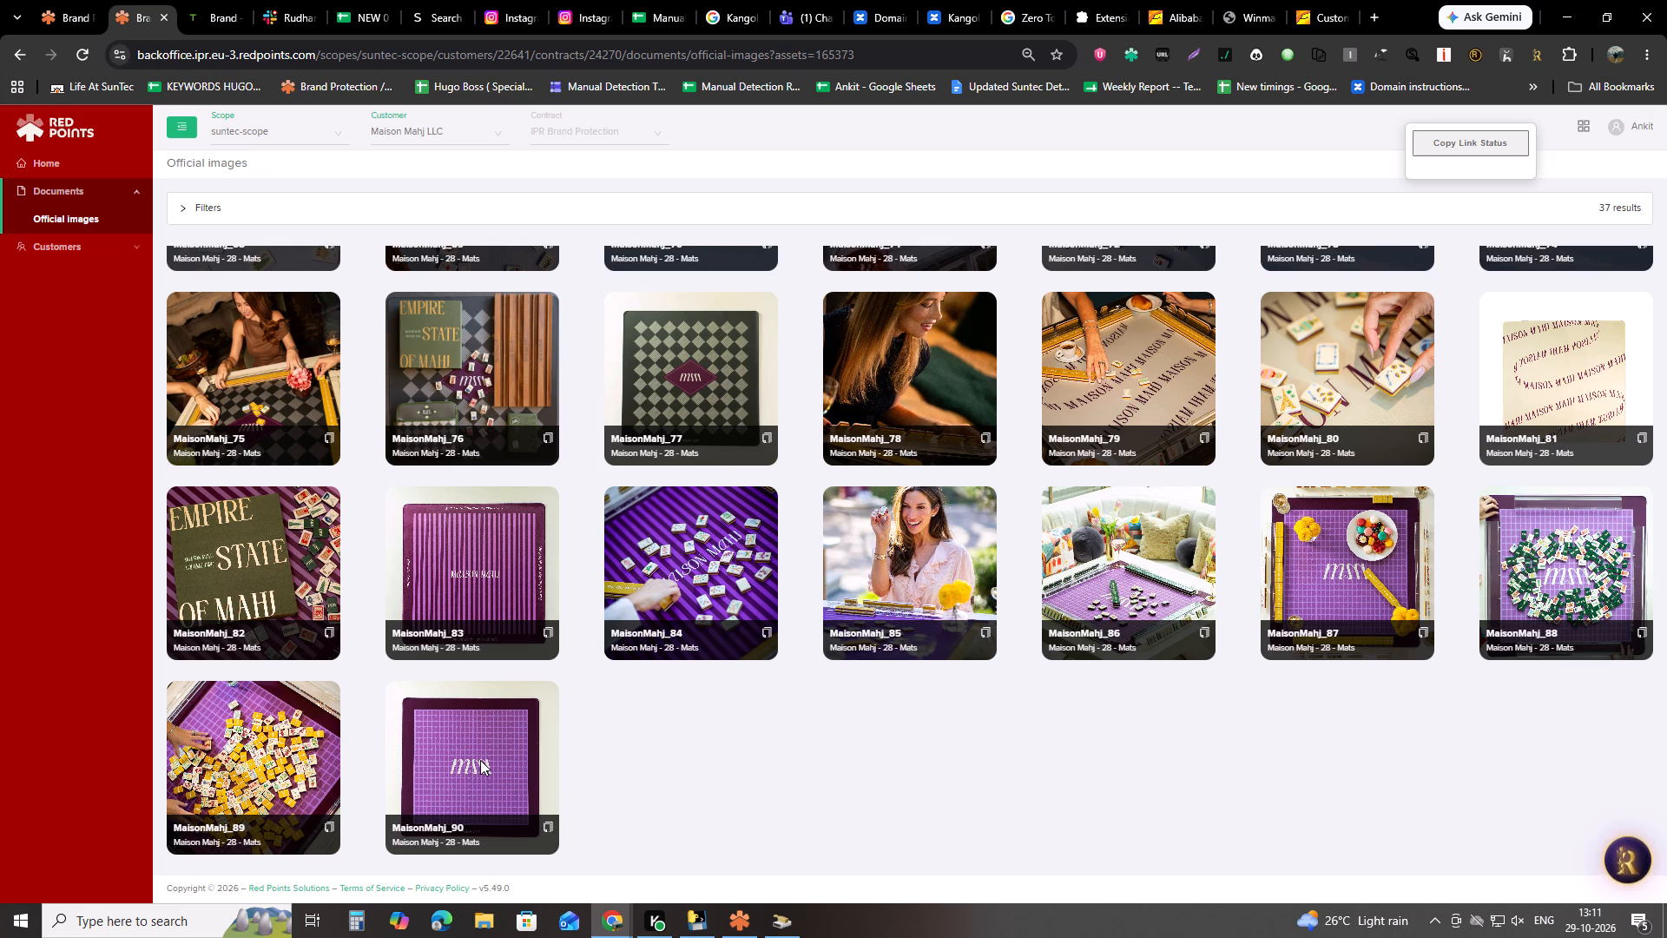
{"action": "double_click", "coordinate": [423, 744]}
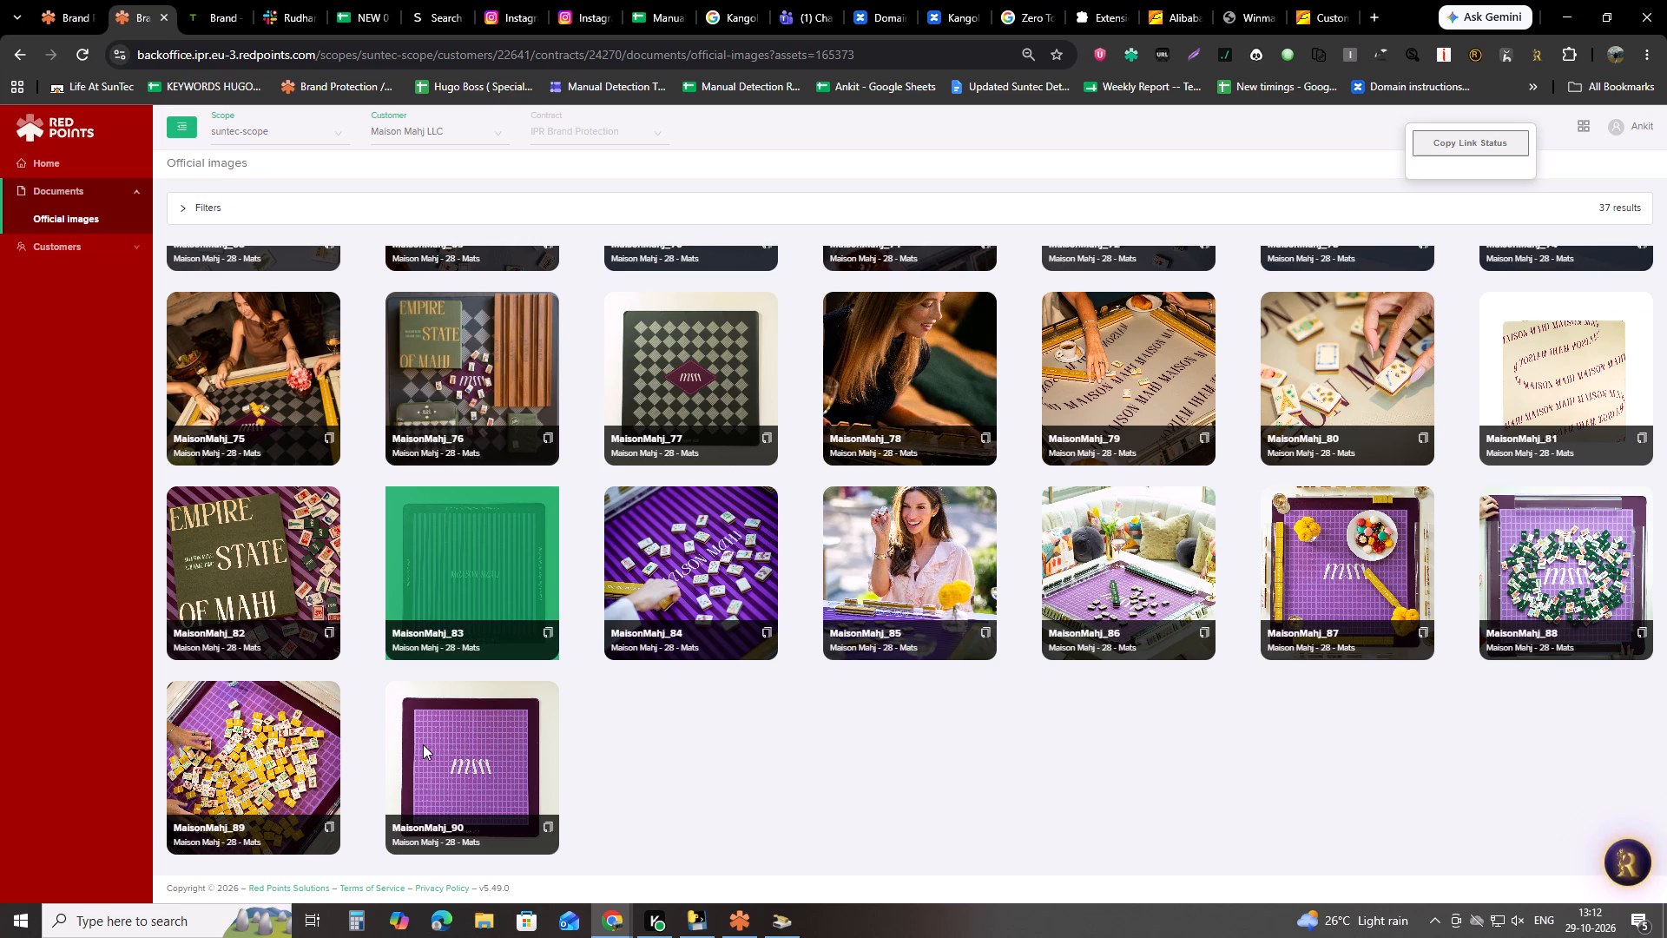
{"action": "left_click", "coordinate": [517, 763]}
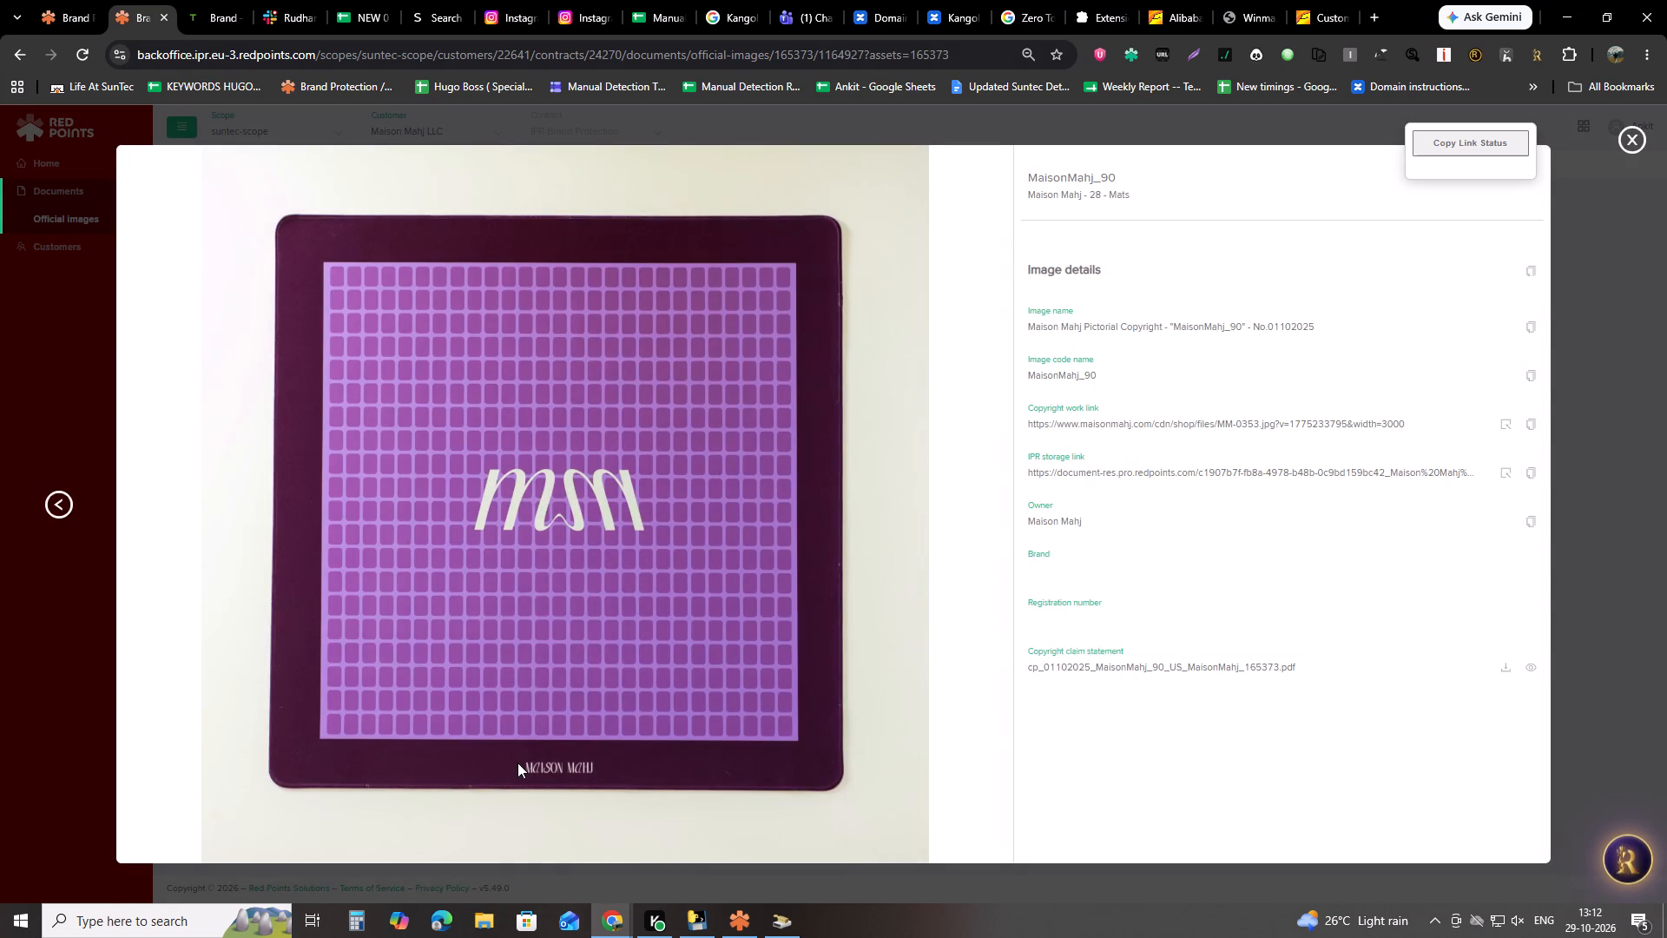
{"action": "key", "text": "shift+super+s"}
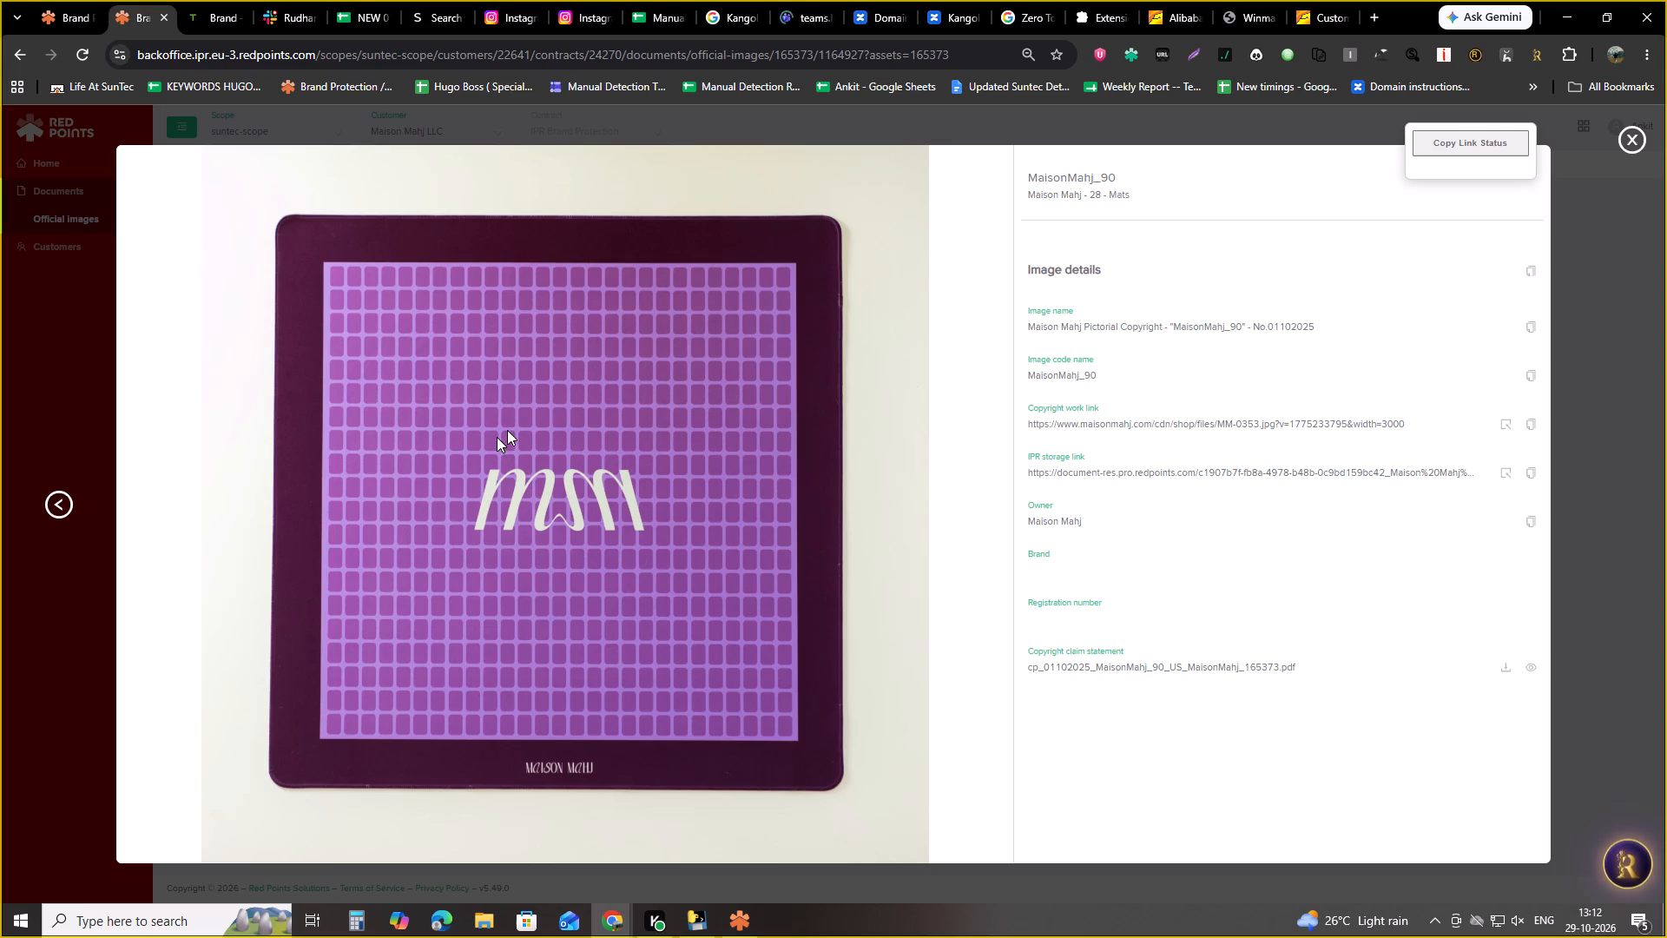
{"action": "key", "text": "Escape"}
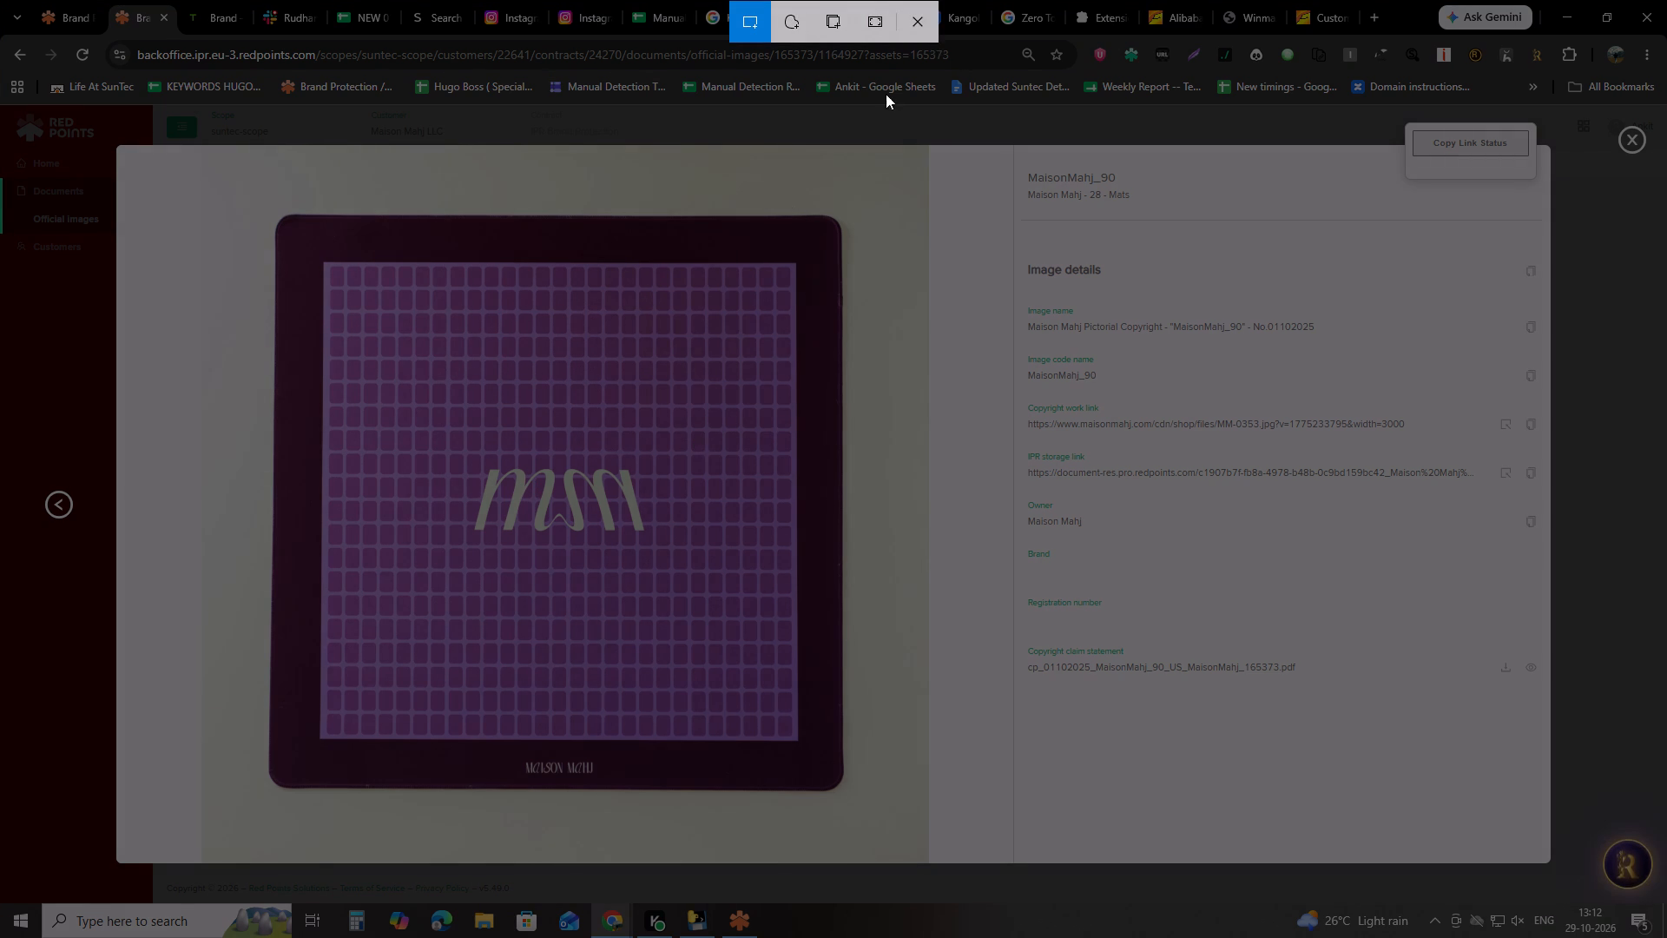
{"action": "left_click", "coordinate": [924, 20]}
Run an Alibaba image search with the MaisonMahj_90 mat picture, and reload the results page.
{"action": "left_click_drag", "start_coordinate": [580, 466], "coordinate": [836, 493]}
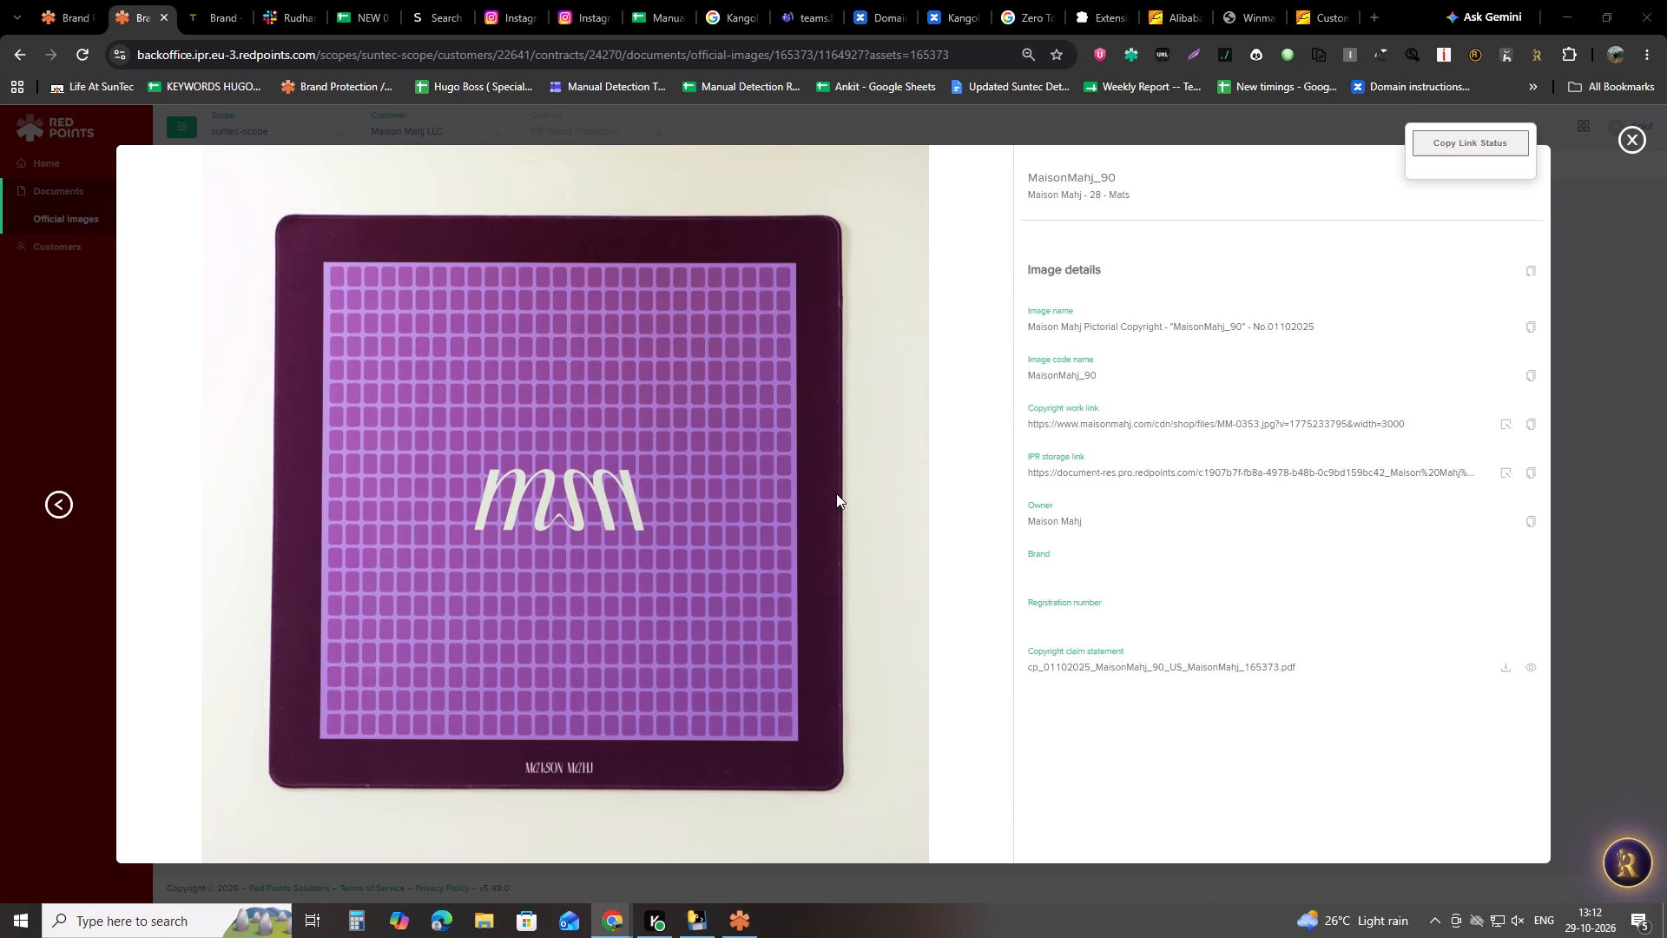
{"action": "left_click_drag", "start_coordinate": [836, 493], "coordinate": [965, 353]}
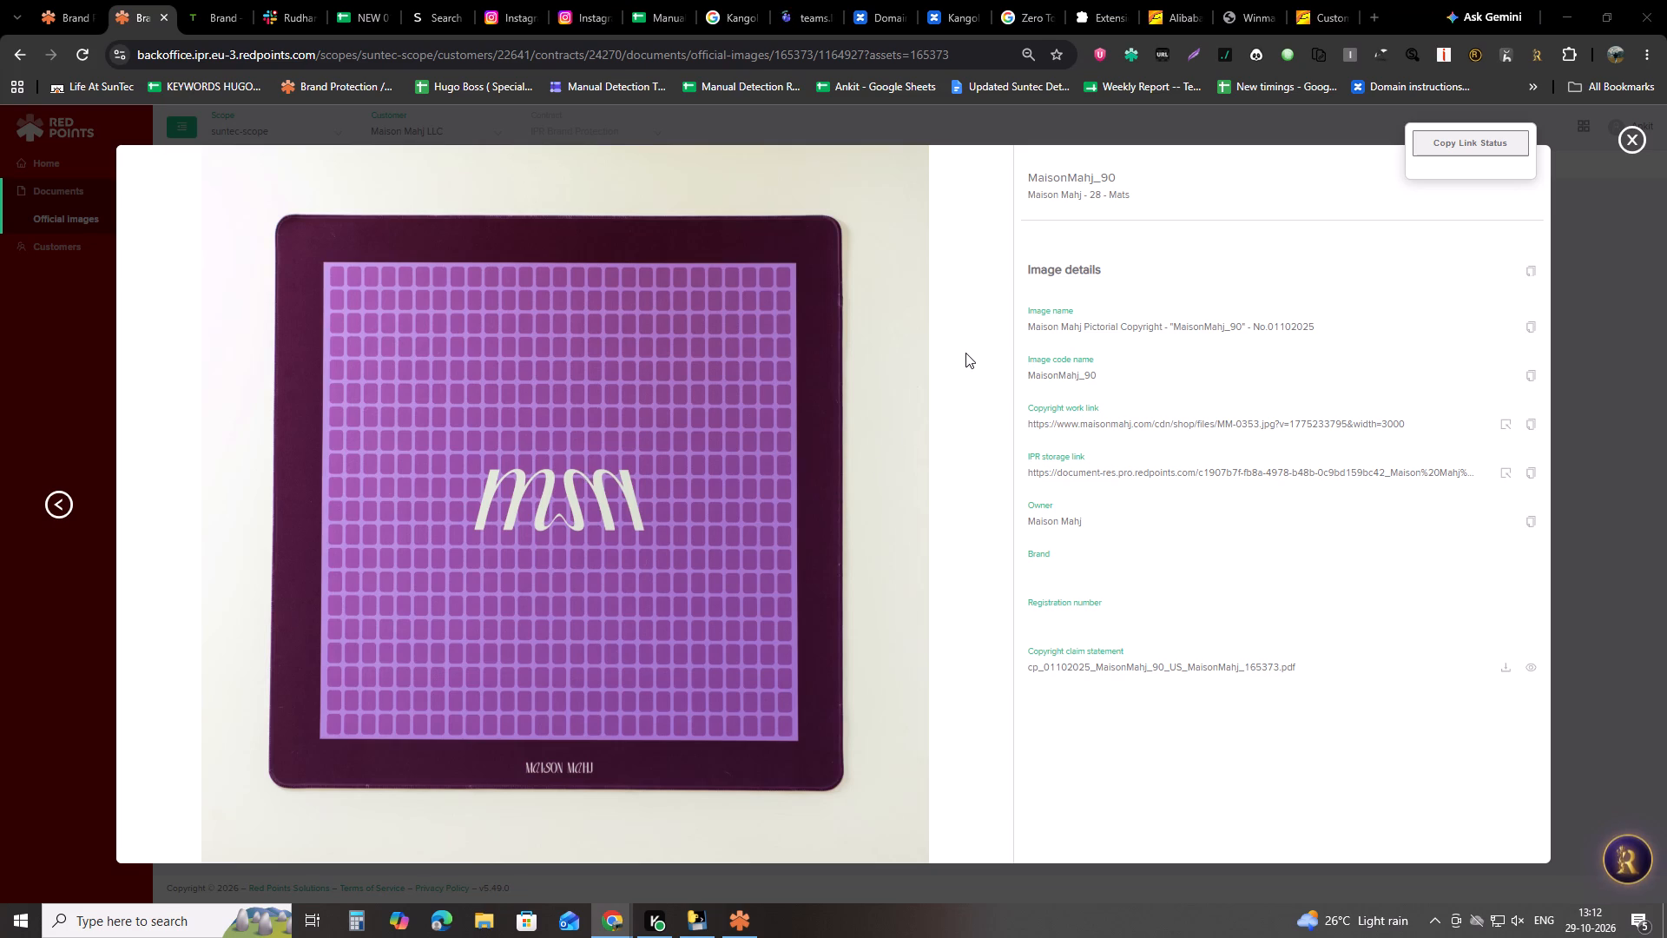
{"action": "left_click_drag", "start_coordinate": [965, 353], "coordinate": [781, 434]}
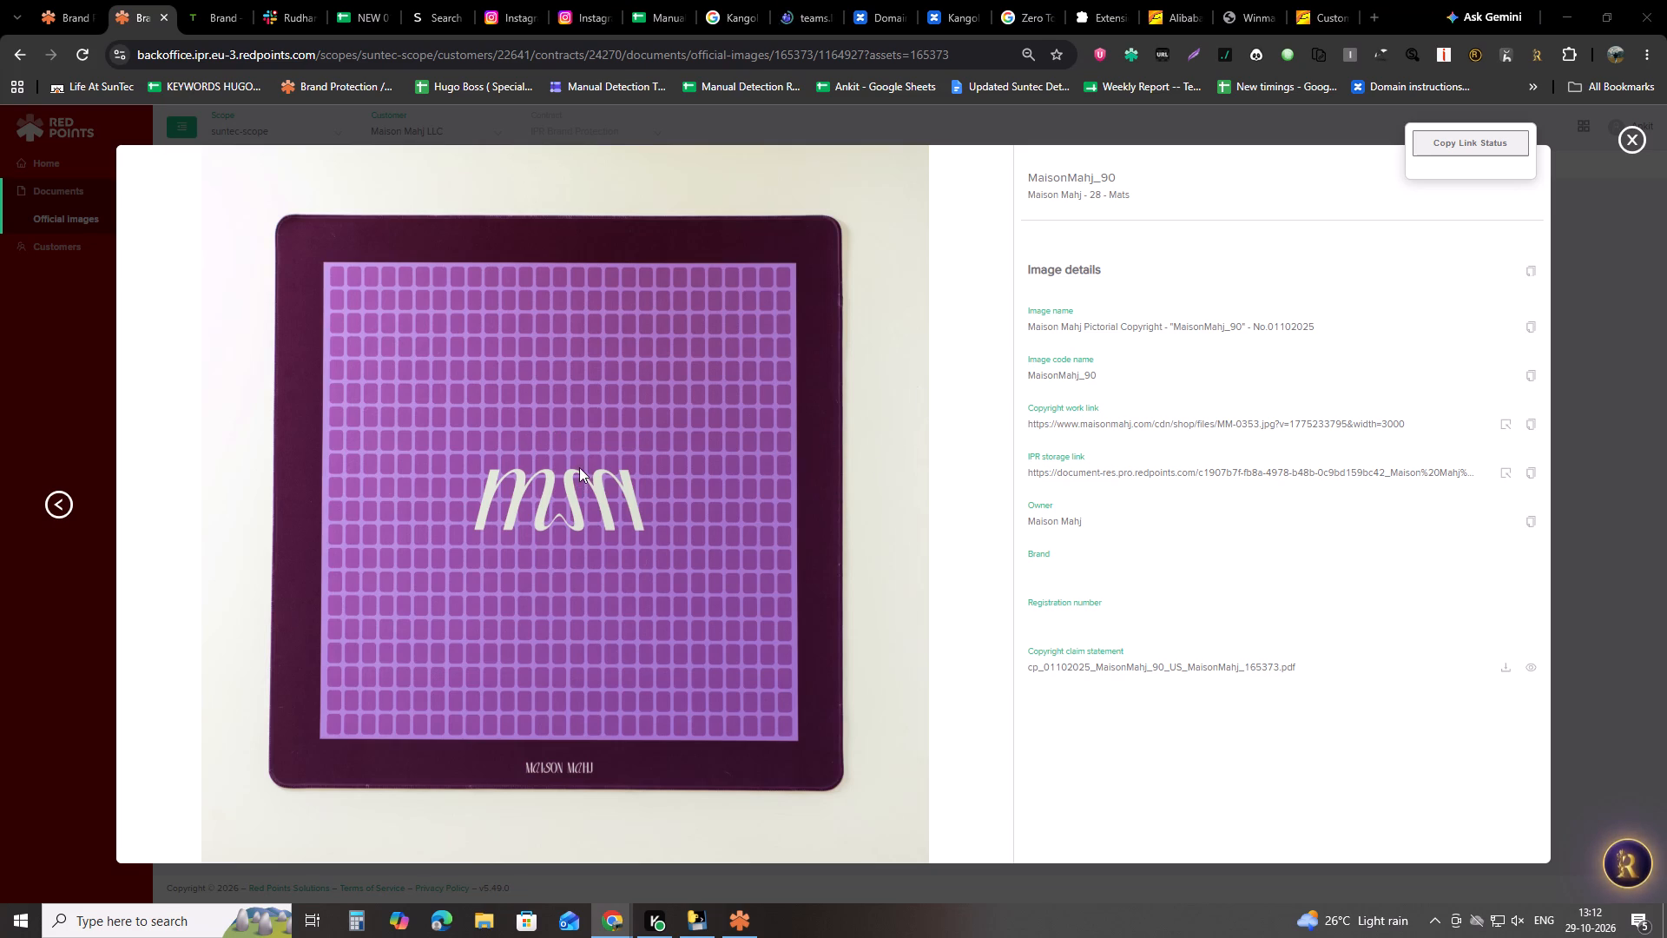
{"action": "left_click_drag", "start_coordinate": [575, 451], "coordinate": [589, 496]}
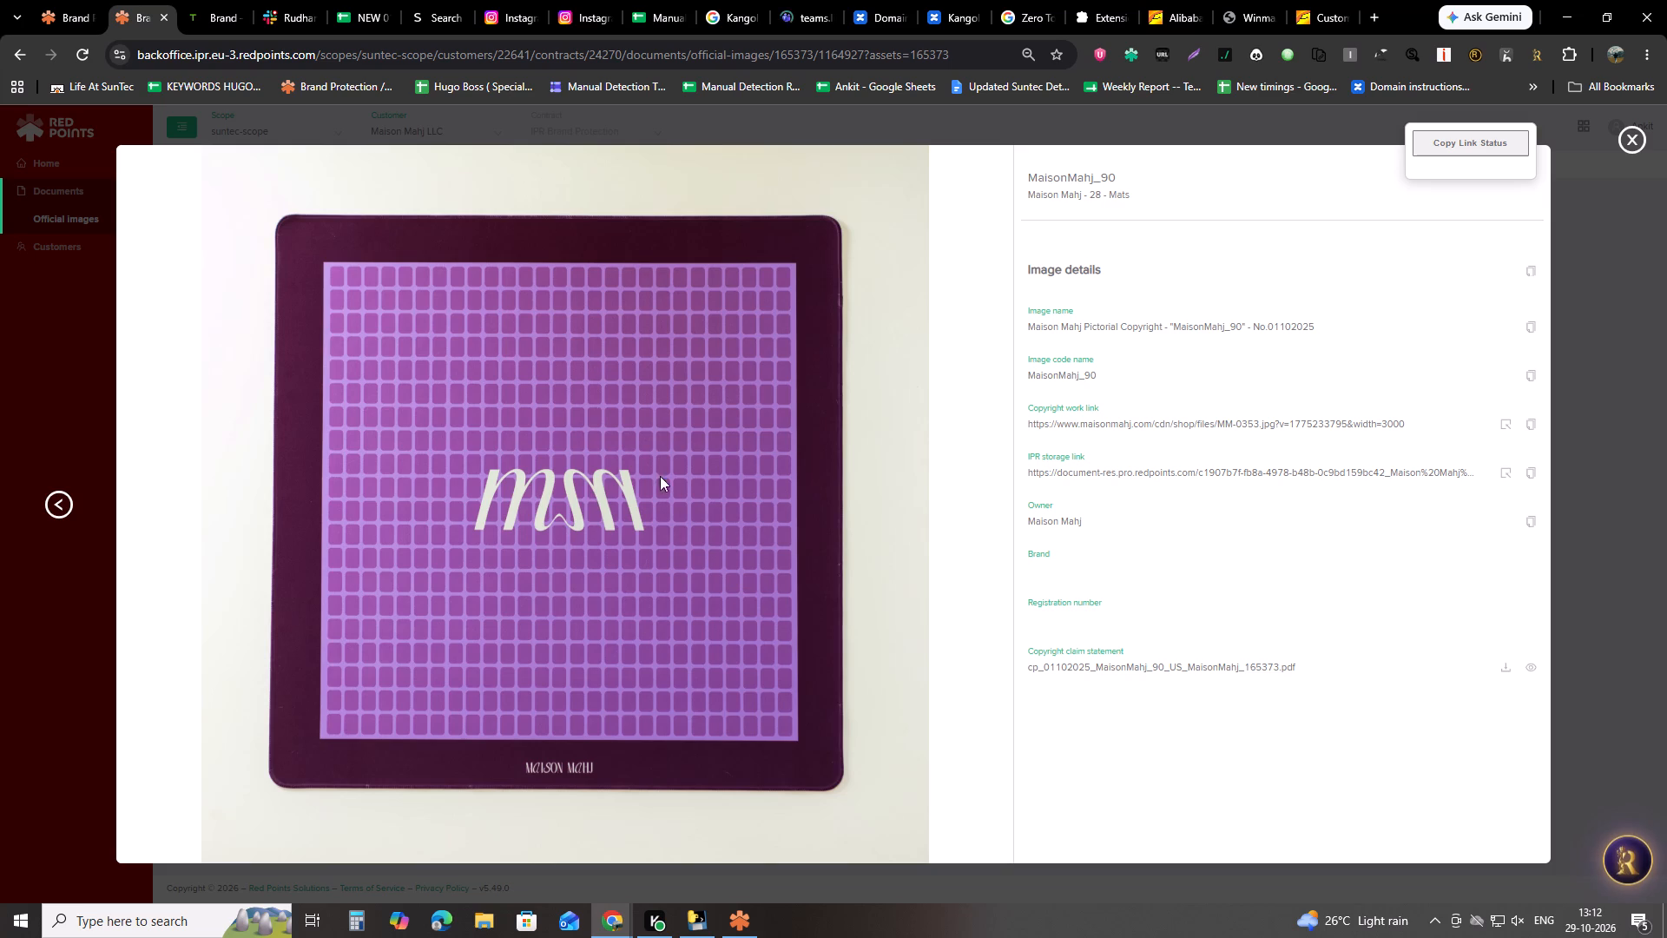
{"action": "left_click_drag", "start_coordinate": [616, 367], "coordinate": [1111, 342]}
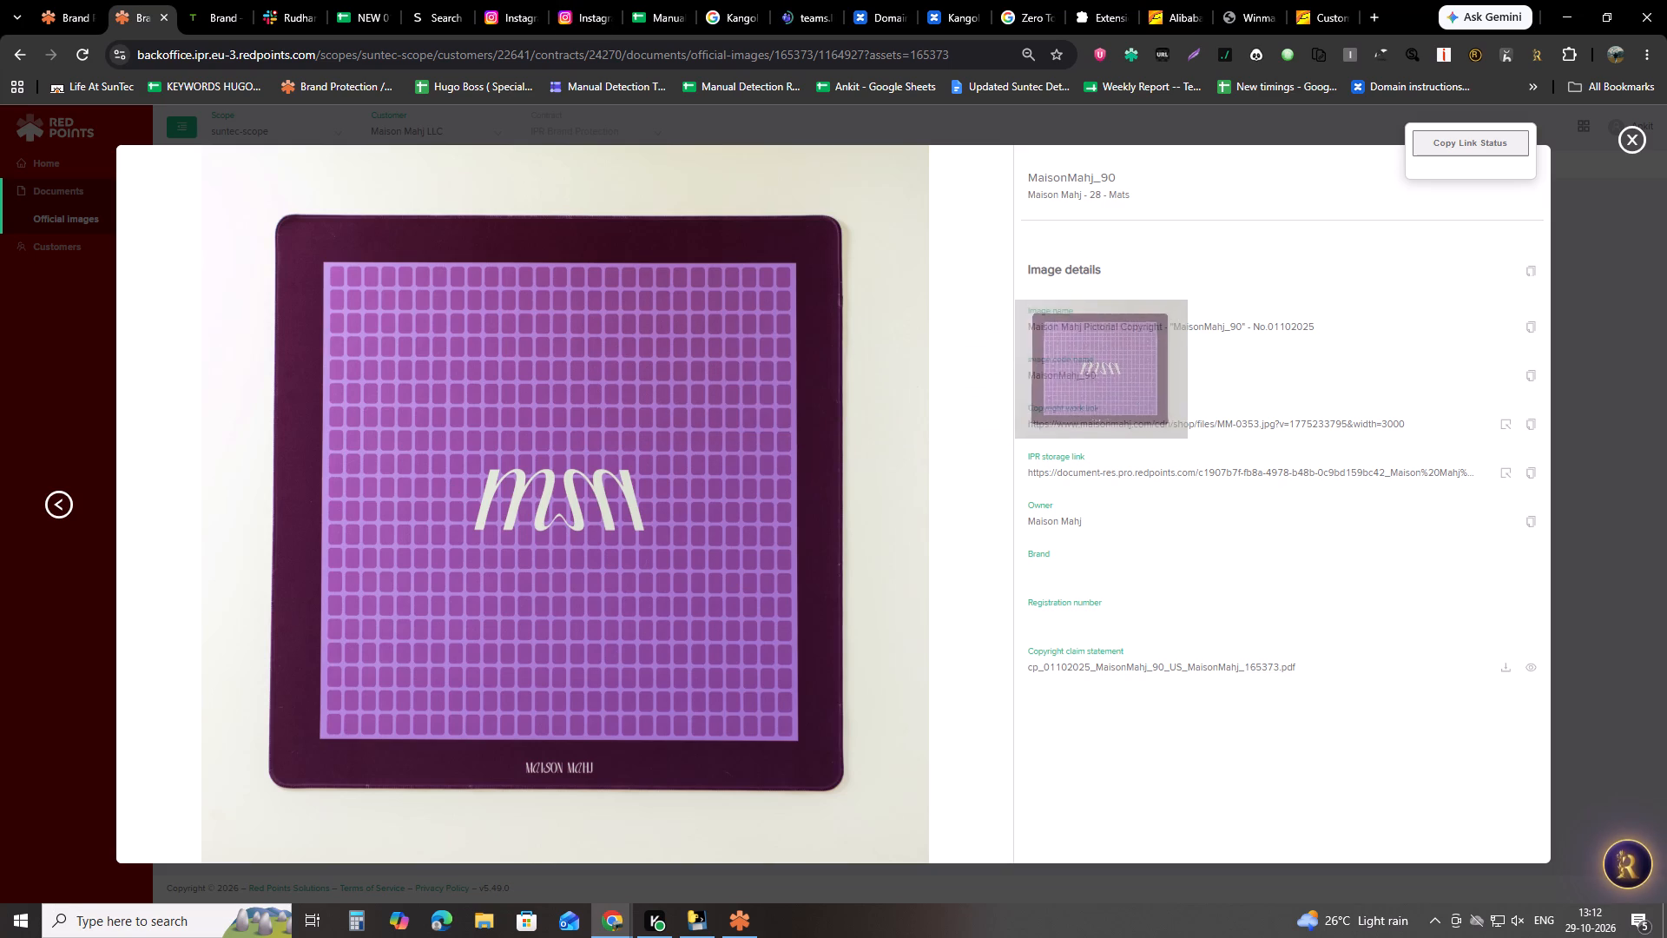
{"action": "left_click_drag", "start_coordinate": [1111, 342], "coordinate": [1327, 0]}
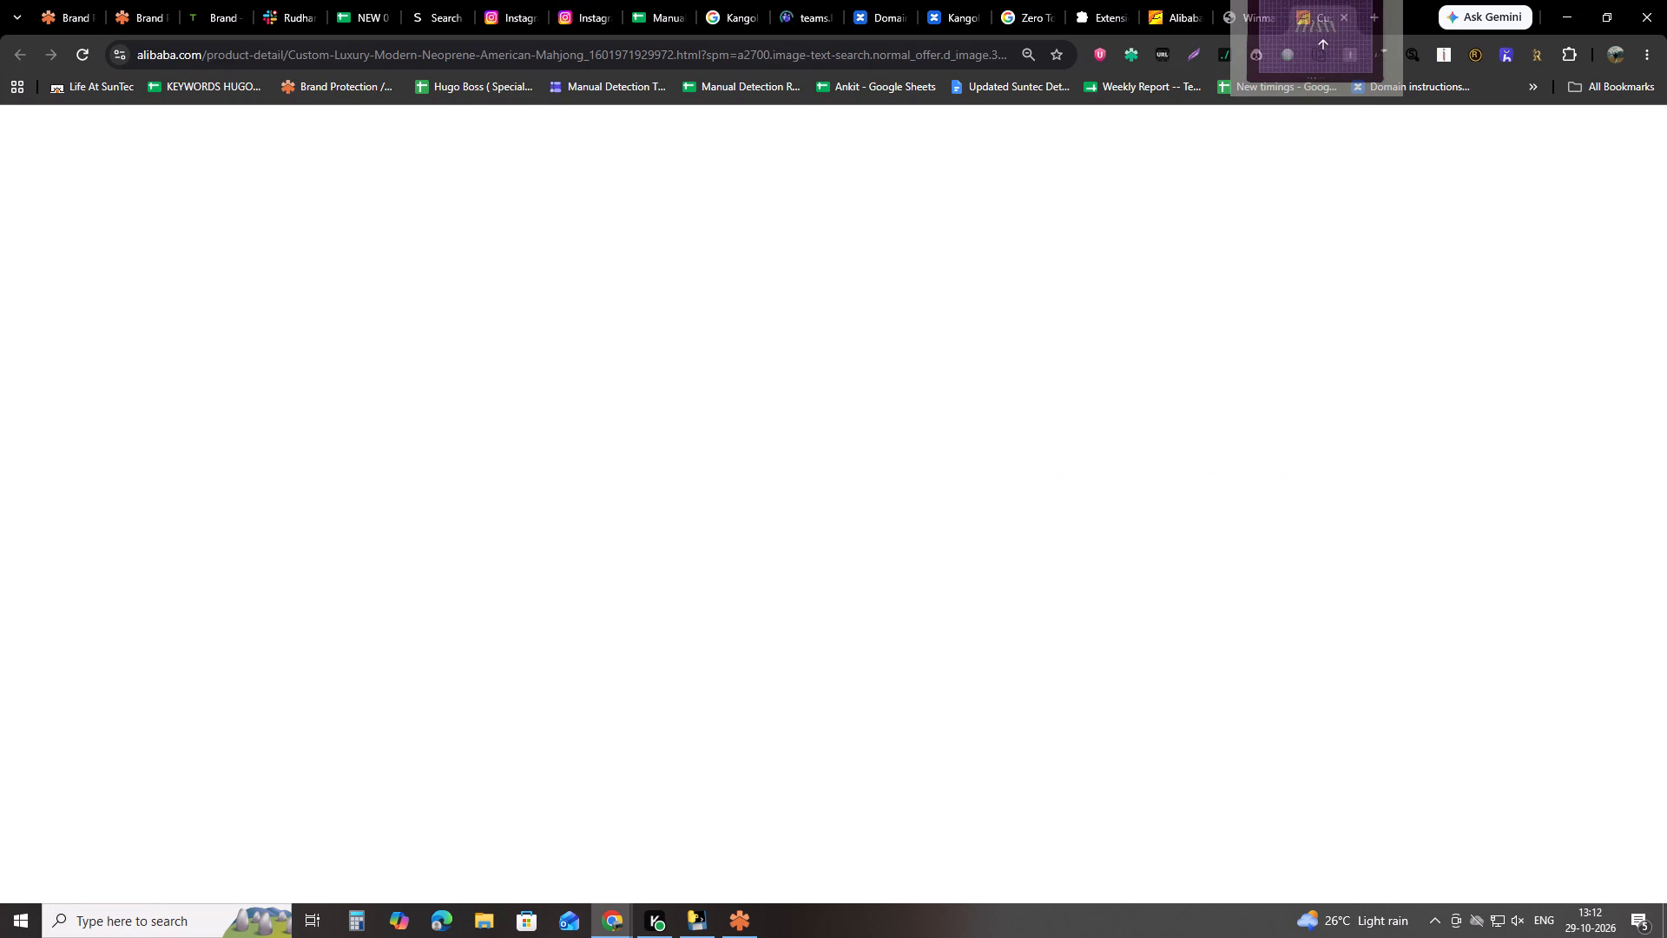
{"action": "left_click_drag", "start_coordinate": [1327, 0], "coordinate": [1189, 0]}
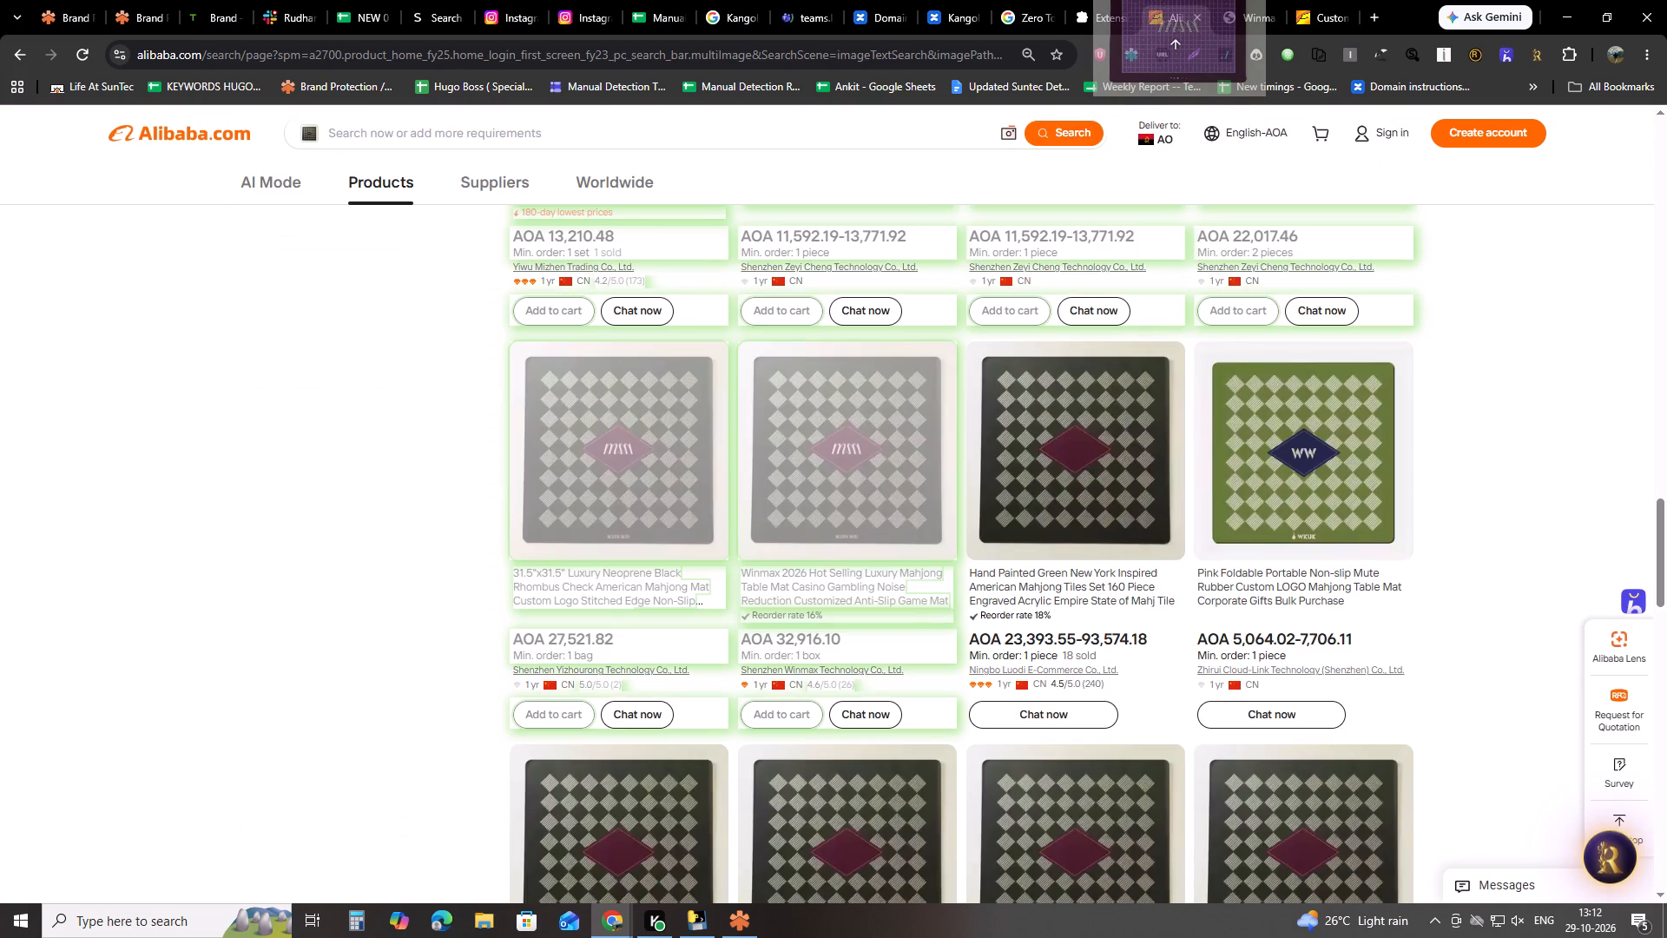
{"action": "left_click_drag", "start_coordinate": [1189, 0], "coordinate": [533, 210]}
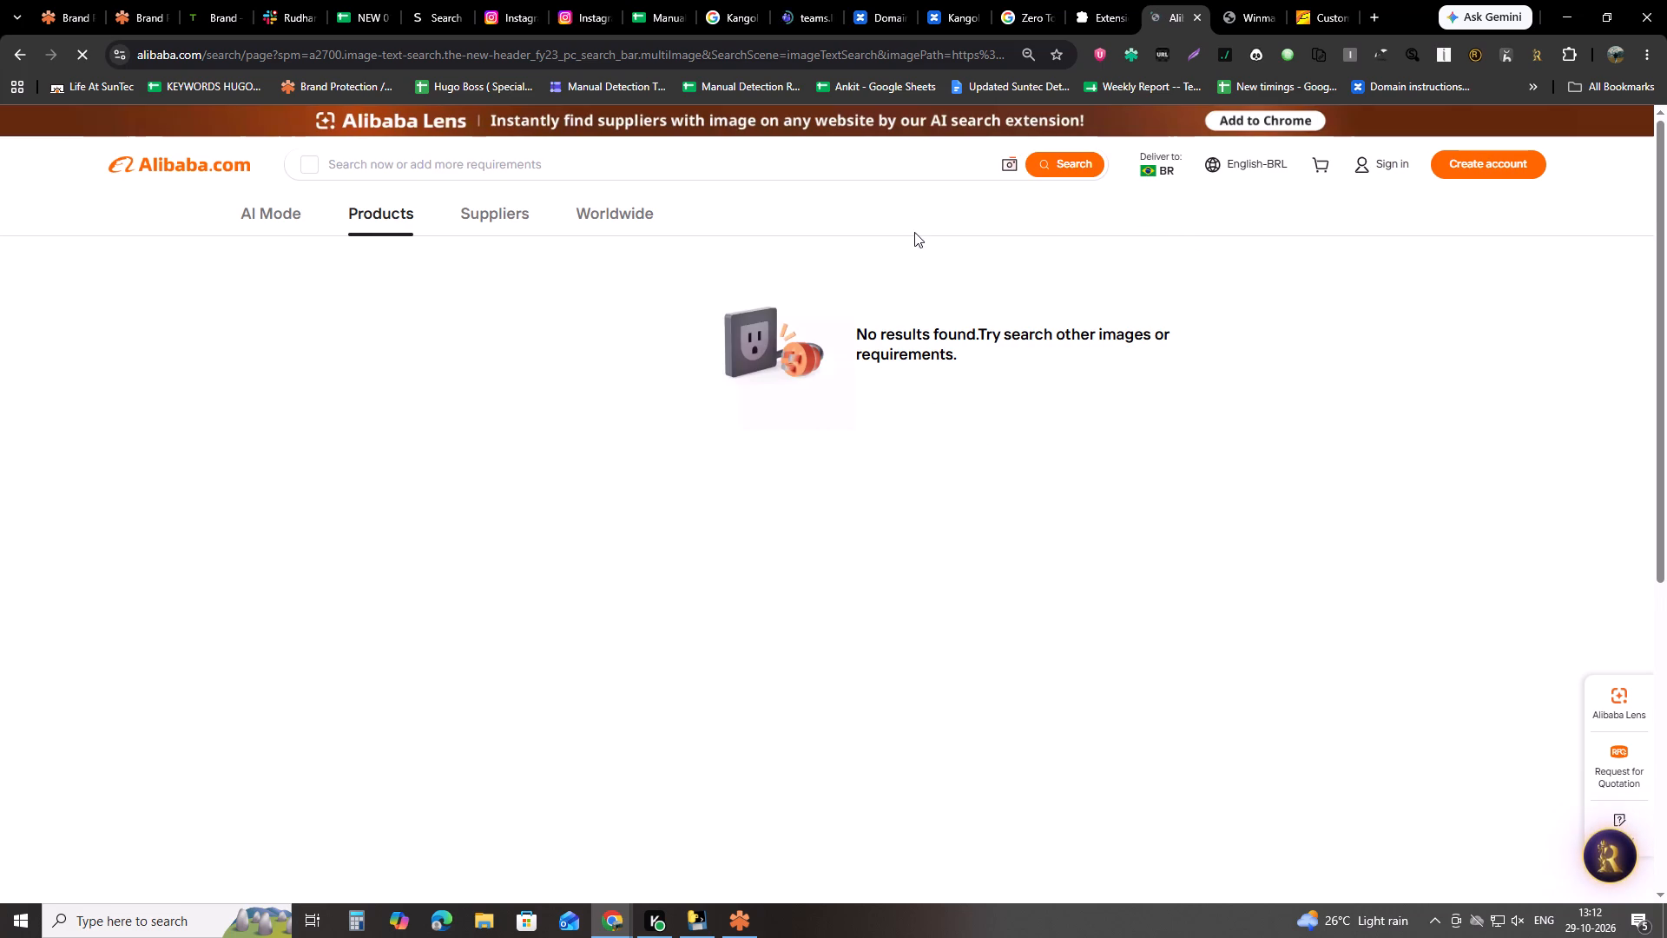
{"action": "left_click", "coordinate": [87, 61]}
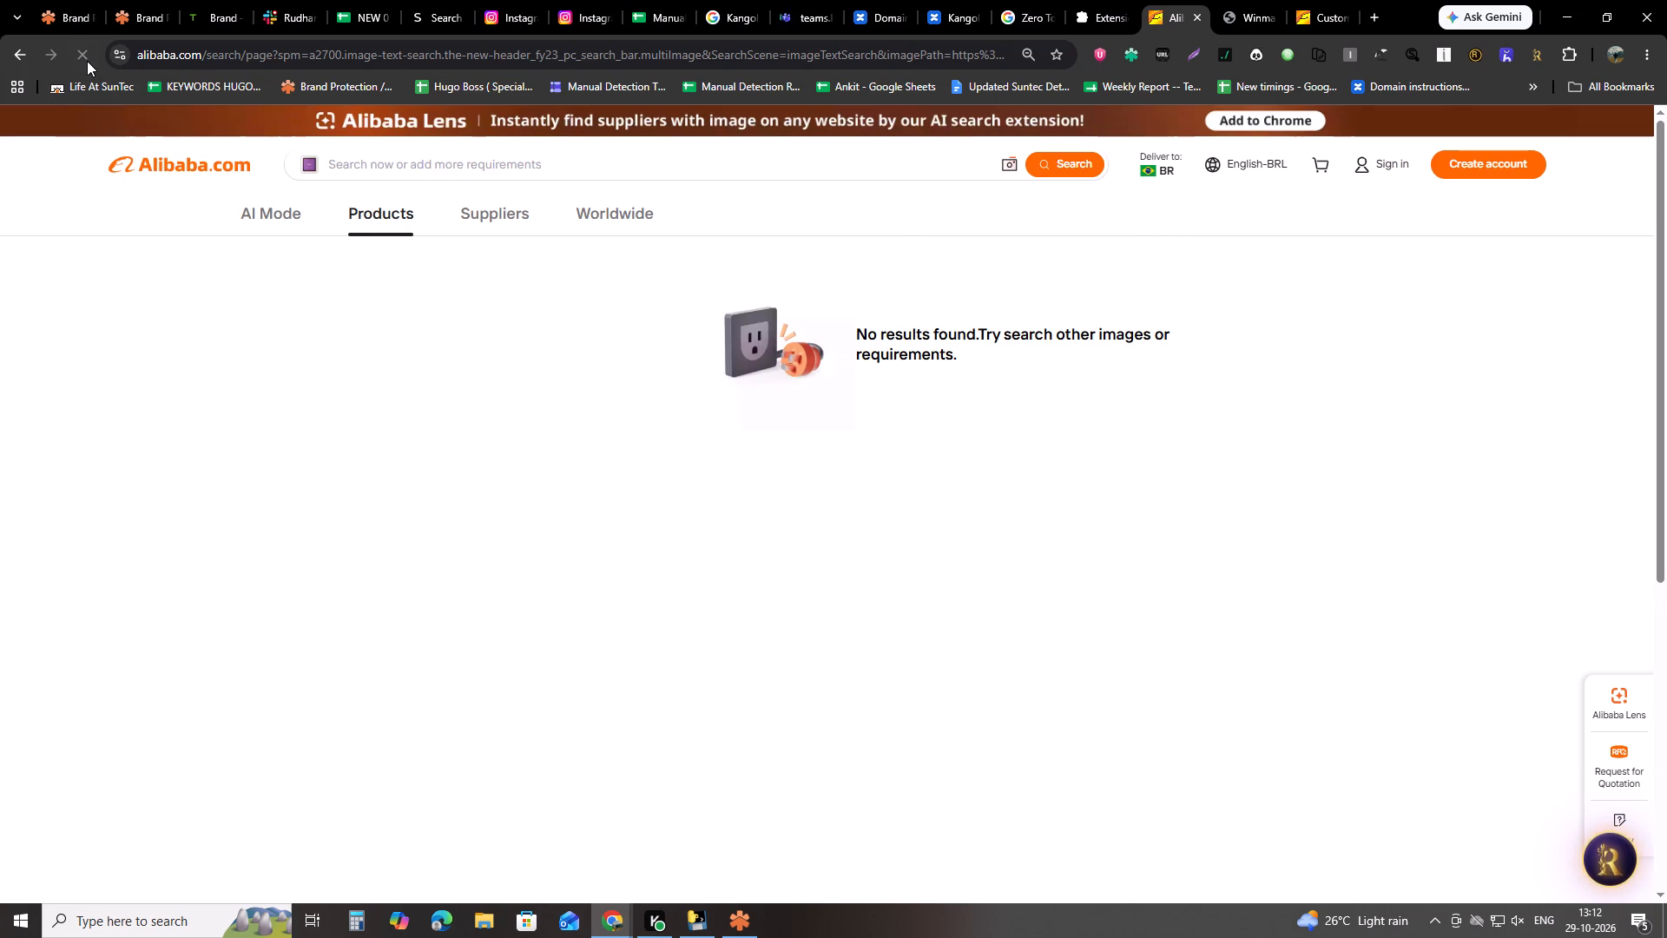
{"action": "left_click", "coordinate": [87, 61]}
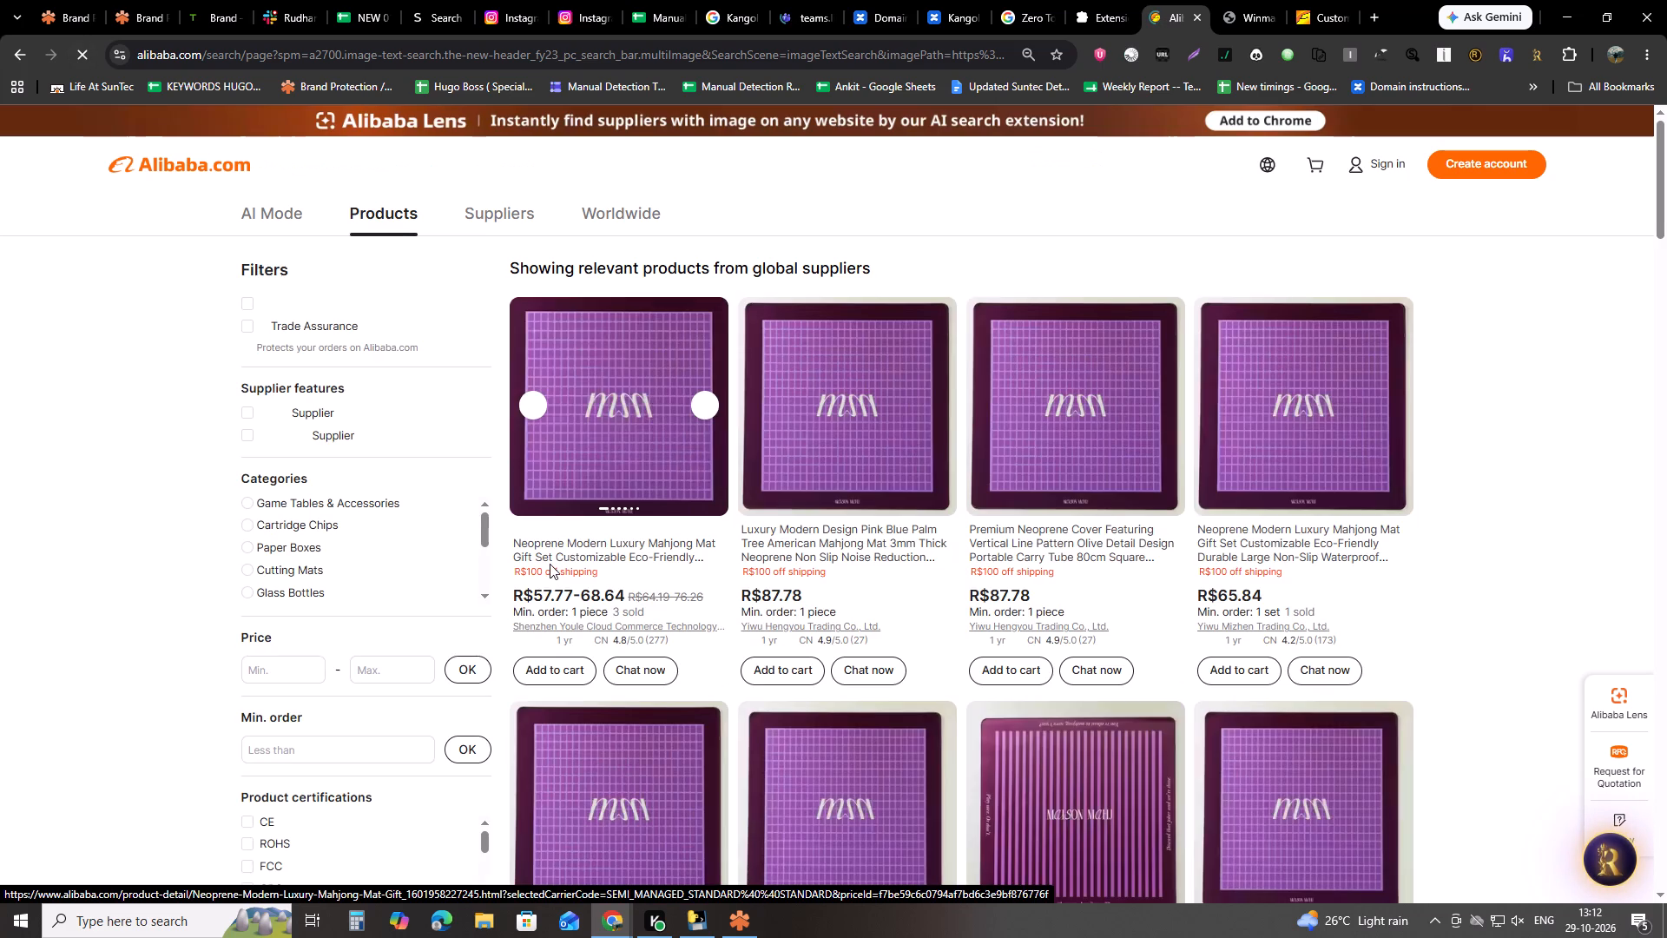
Look through the Alibaba image search results for listings matching the purple Maison Mahj grid mat.
{"action": "scroll", "coordinate": [779, 506], "scroll_direction": "down", "scroll_amount": 5}
{"action": "scroll", "coordinate": [780, 507], "scroll_direction": "up", "scroll_amount": 5}
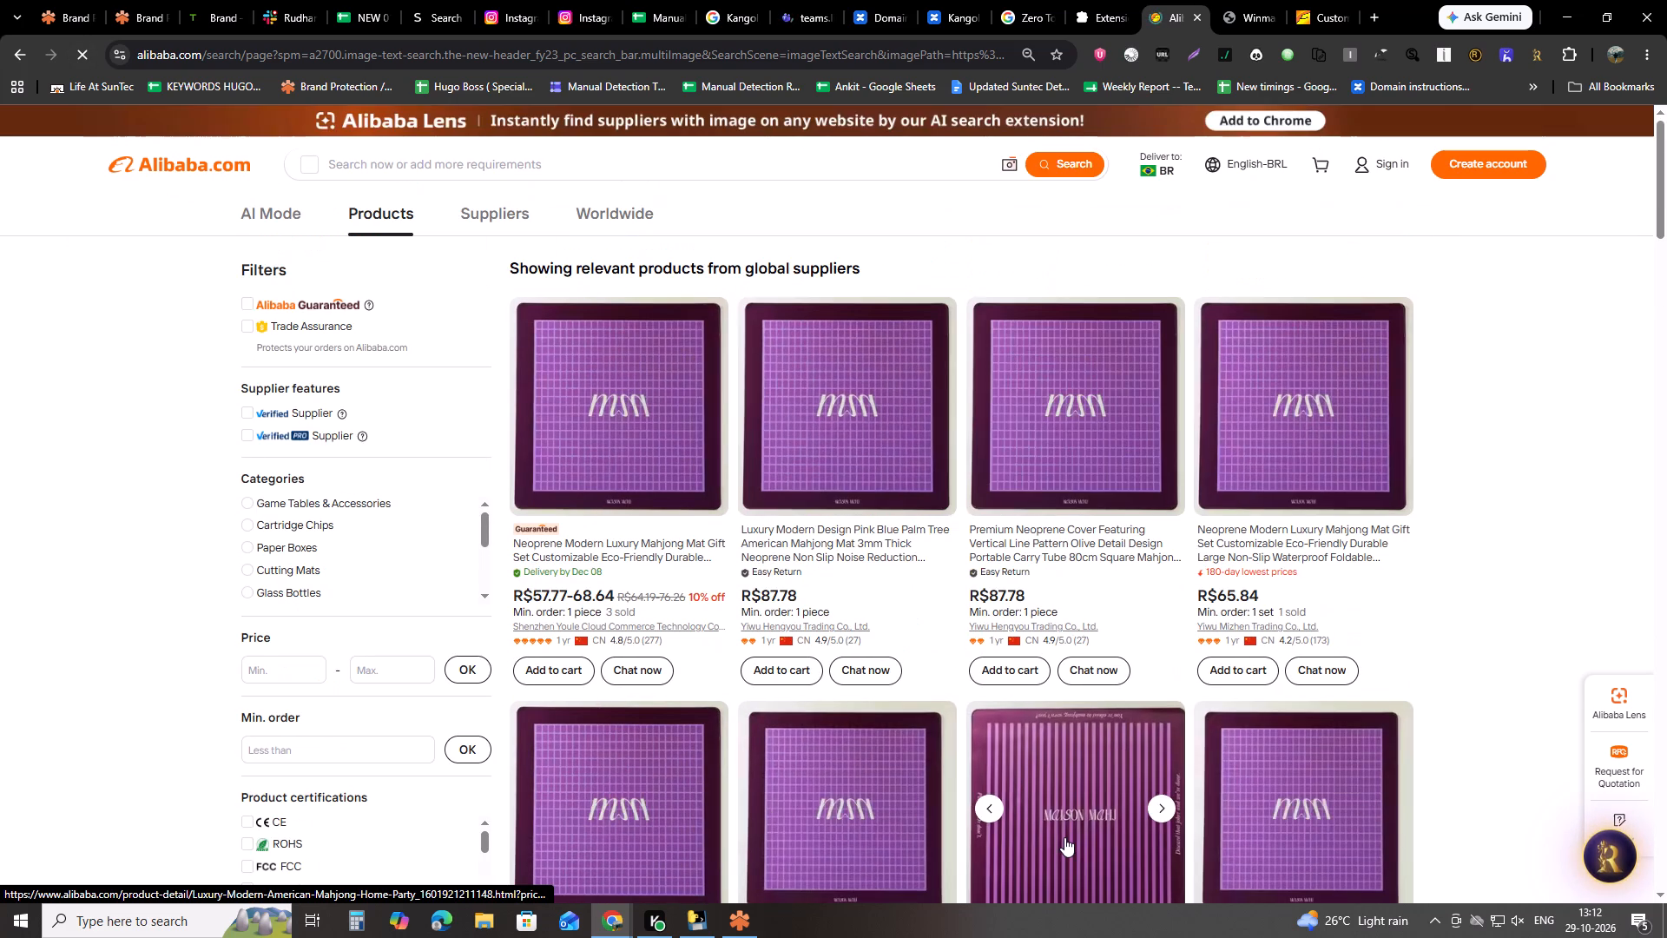
{"action": "scroll", "coordinate": [1124, 819], "scroll_direction": "down", "scroll_amount": 2}
{"action": "scroll", "coordinate": [1101, 714], "scroll_direction": "down", "scroll_amount": 3}
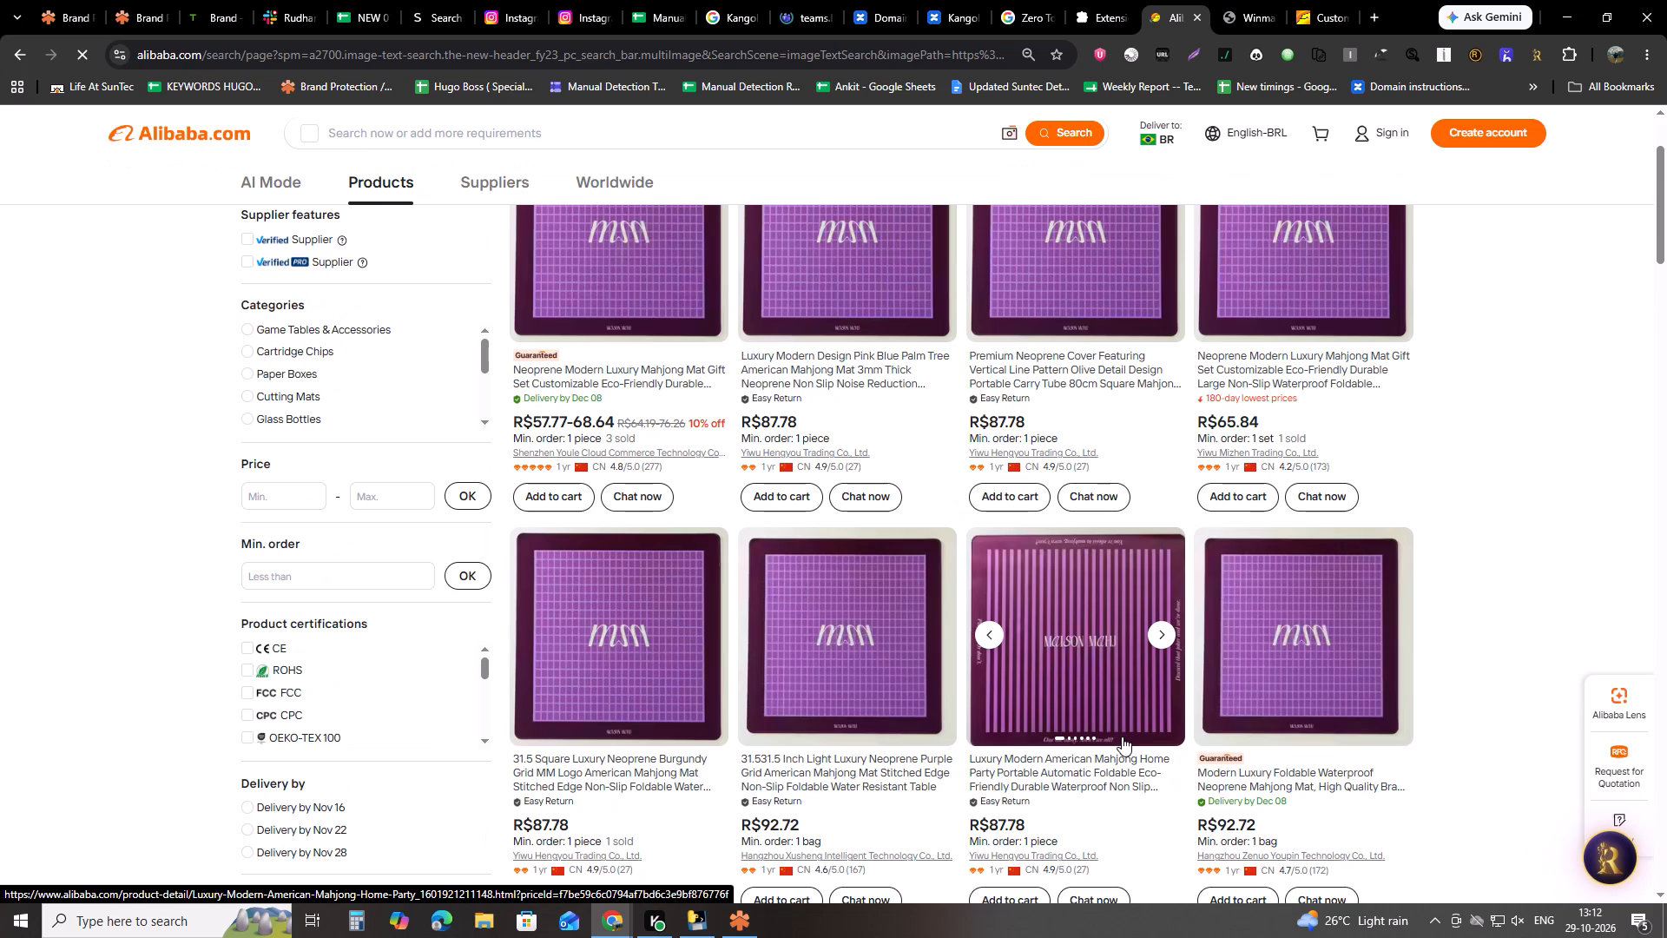
{"action": "scroll", "coordinate": [1122, 737], "scroll_direction": "down", "scroll_amount": 1}
{"action": "scroll", "coordinate": [1032, 639], "scroll_direction": "down", "scroll_amount": 4}
{"action": "scroll", "coordinate": [1025, 624], "scroll_direction": "up", "scroll_amount": 1}
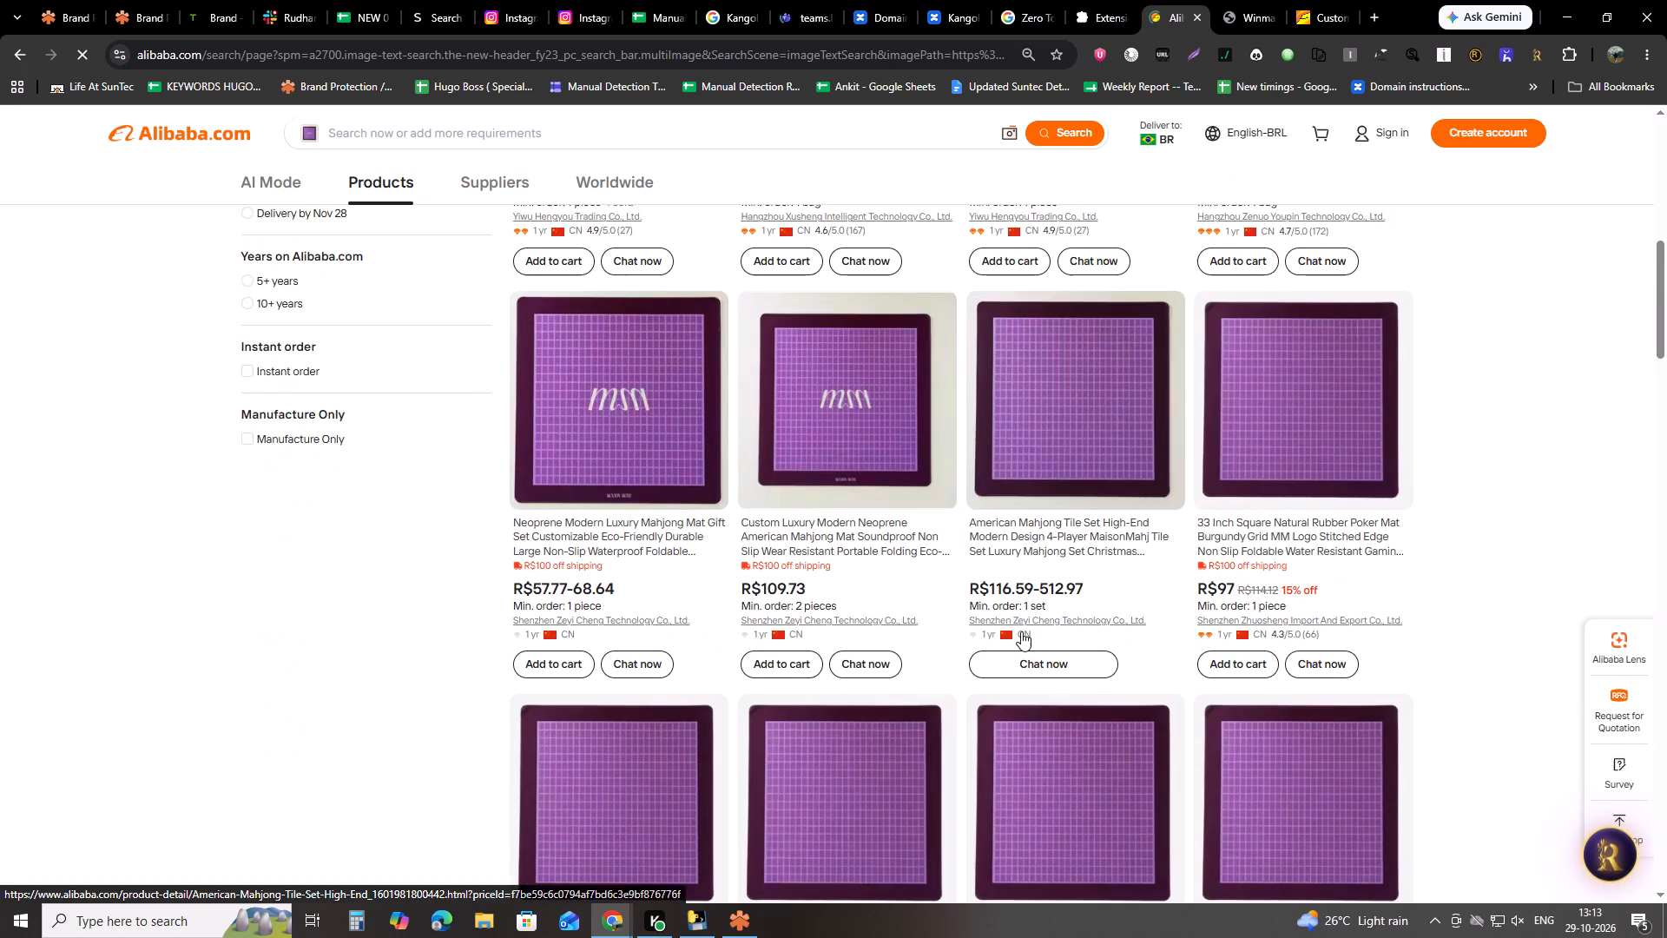
{"action": "scroll", "coordinate": [970, 602], "scroll_direction": "up", "scroll_amount": 10}
{"action": "scroll", "coordinate": [873, 685], "scroll_direction": "up", "scroll_amount": 6}
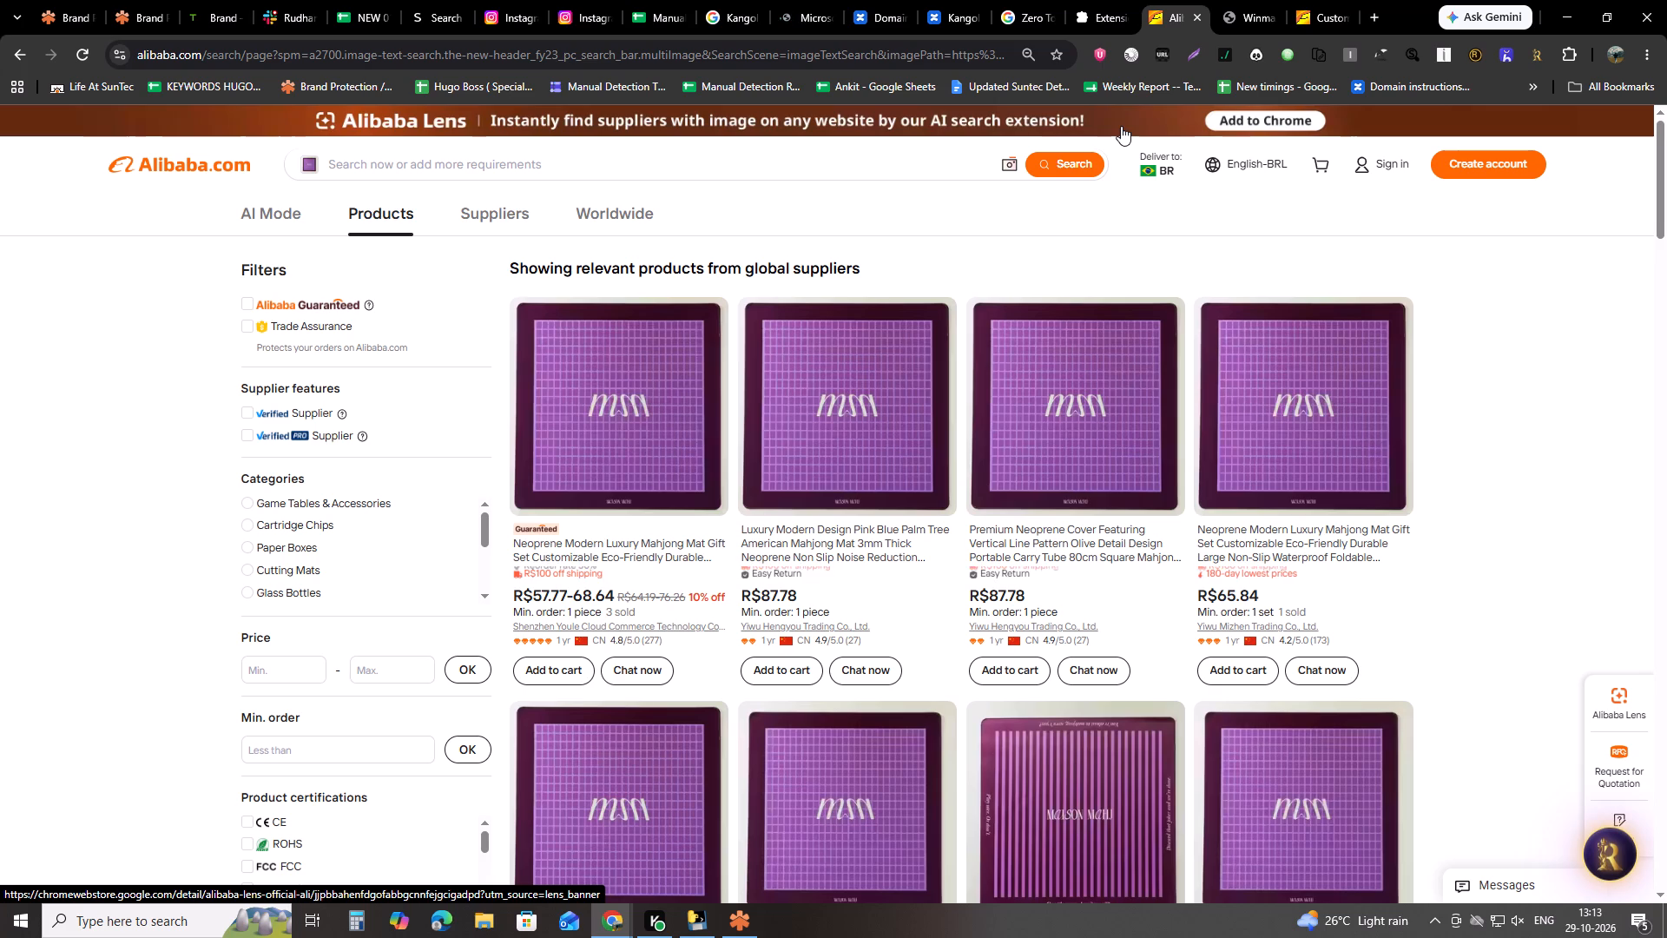
Move the Alibaba purple mat results page to the browser window containing the Luxury Modern Four-player Mahjong Table listing.
{"action": "left_click", "coordinate": [1132, 50]}
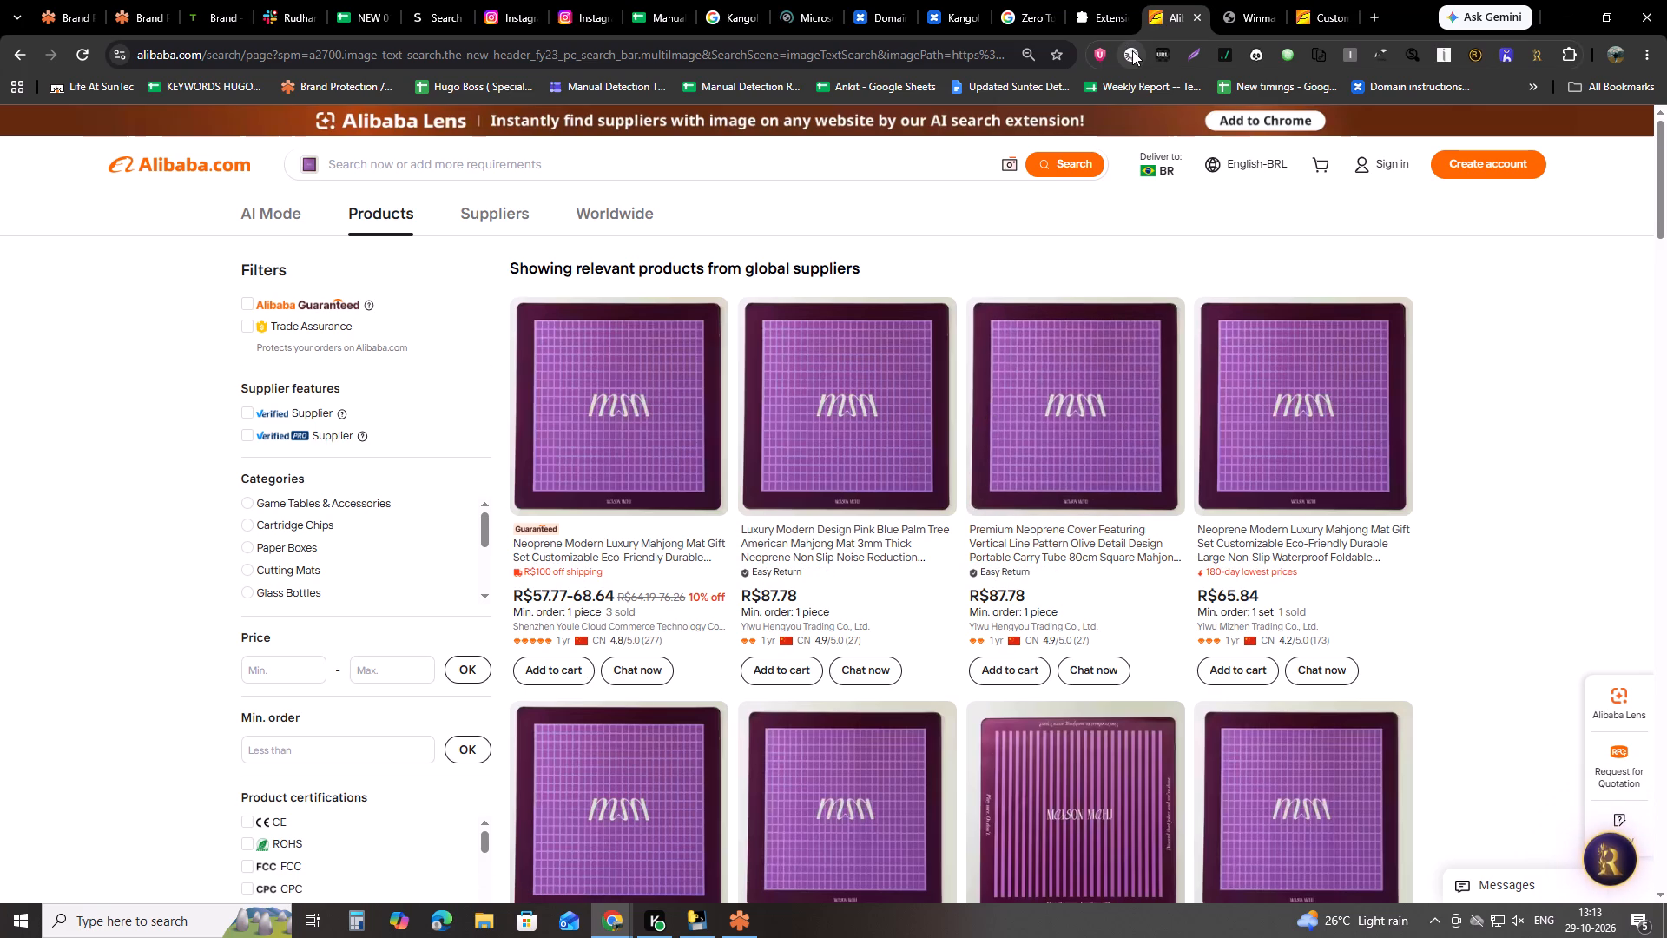
{"action": "right_click", "coordinate": [1176, 0]}
{"action": "left_click", "coordinate": [1242, 100]}
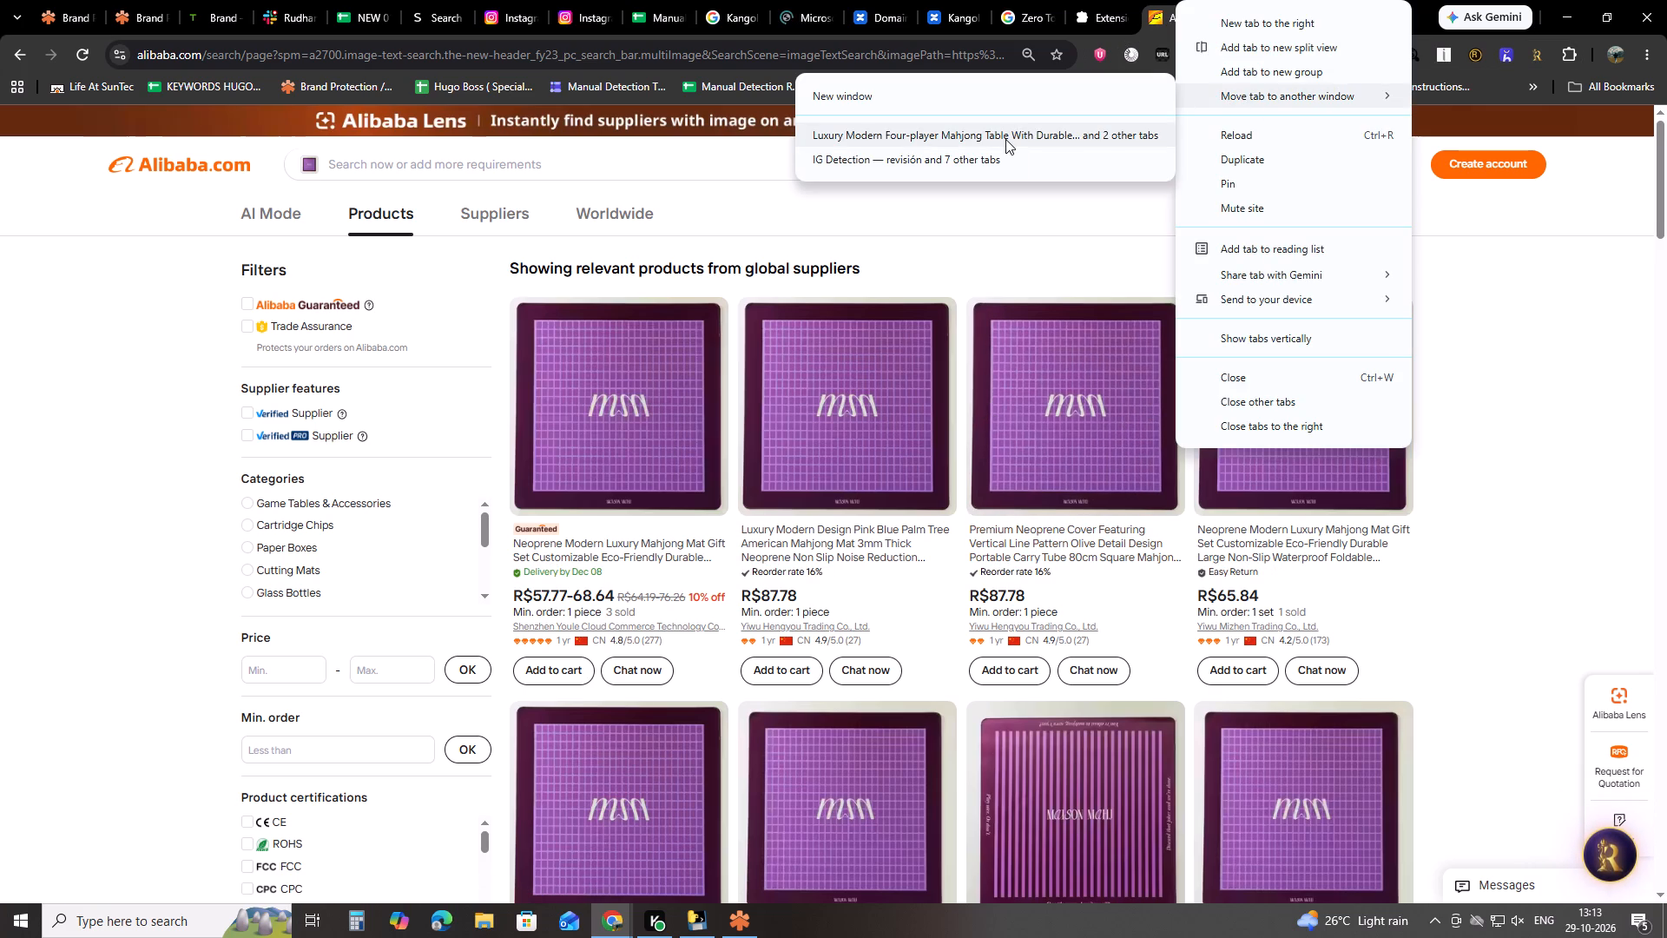
{"action": "left_click", "coordinate": [1005, 139]}
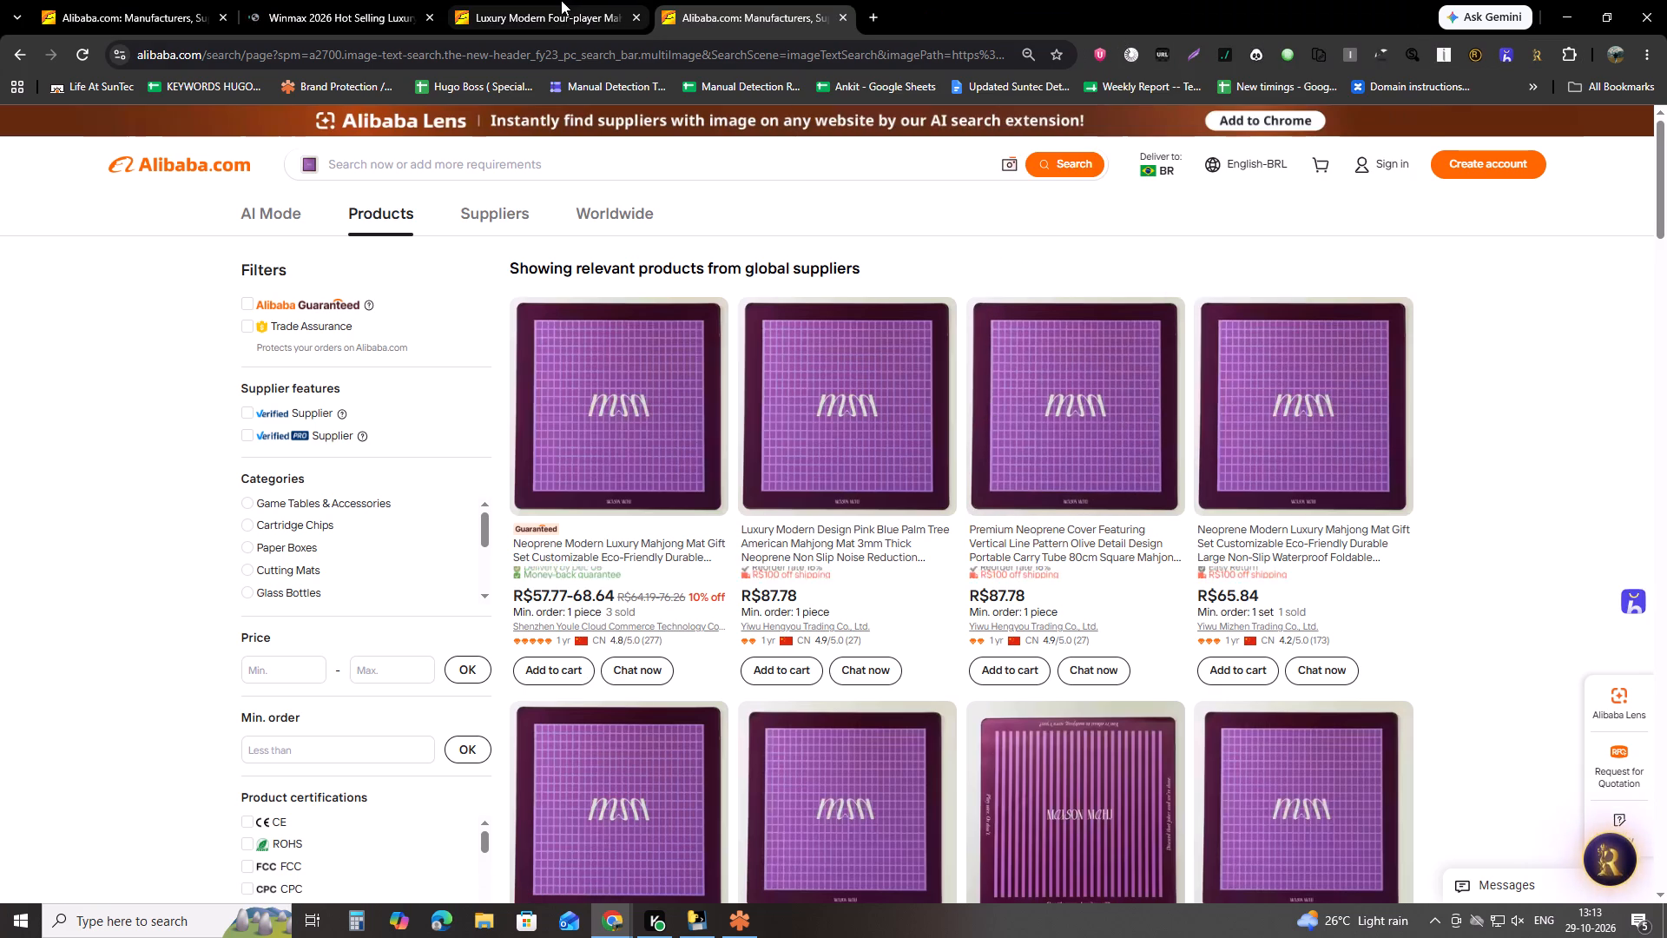
Check the other open Alibaba pages, close the old checkered mat search results, and return to the purple mat results.
{"action": "left_click", "coordinate": [561, 0]}
{"action": "left_click", "coordinate": [409, 0]}
{"action": "left_click", "coordinate": [185, 0]}
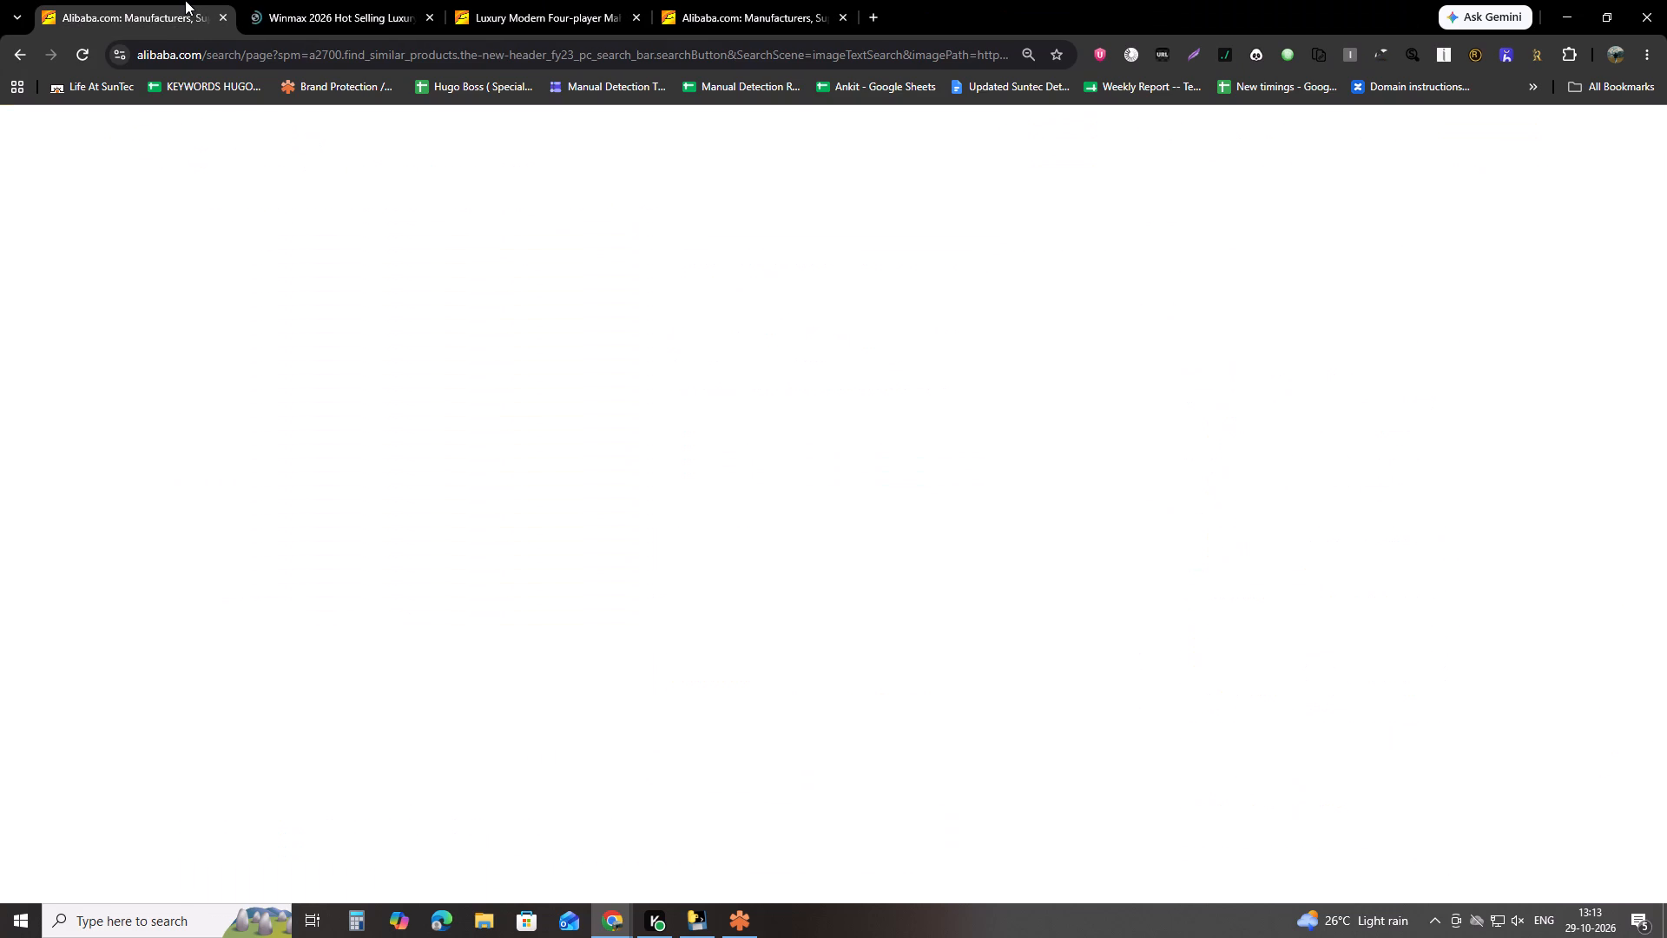
{"action": "middle_click", "coordinate": [185, 0]}
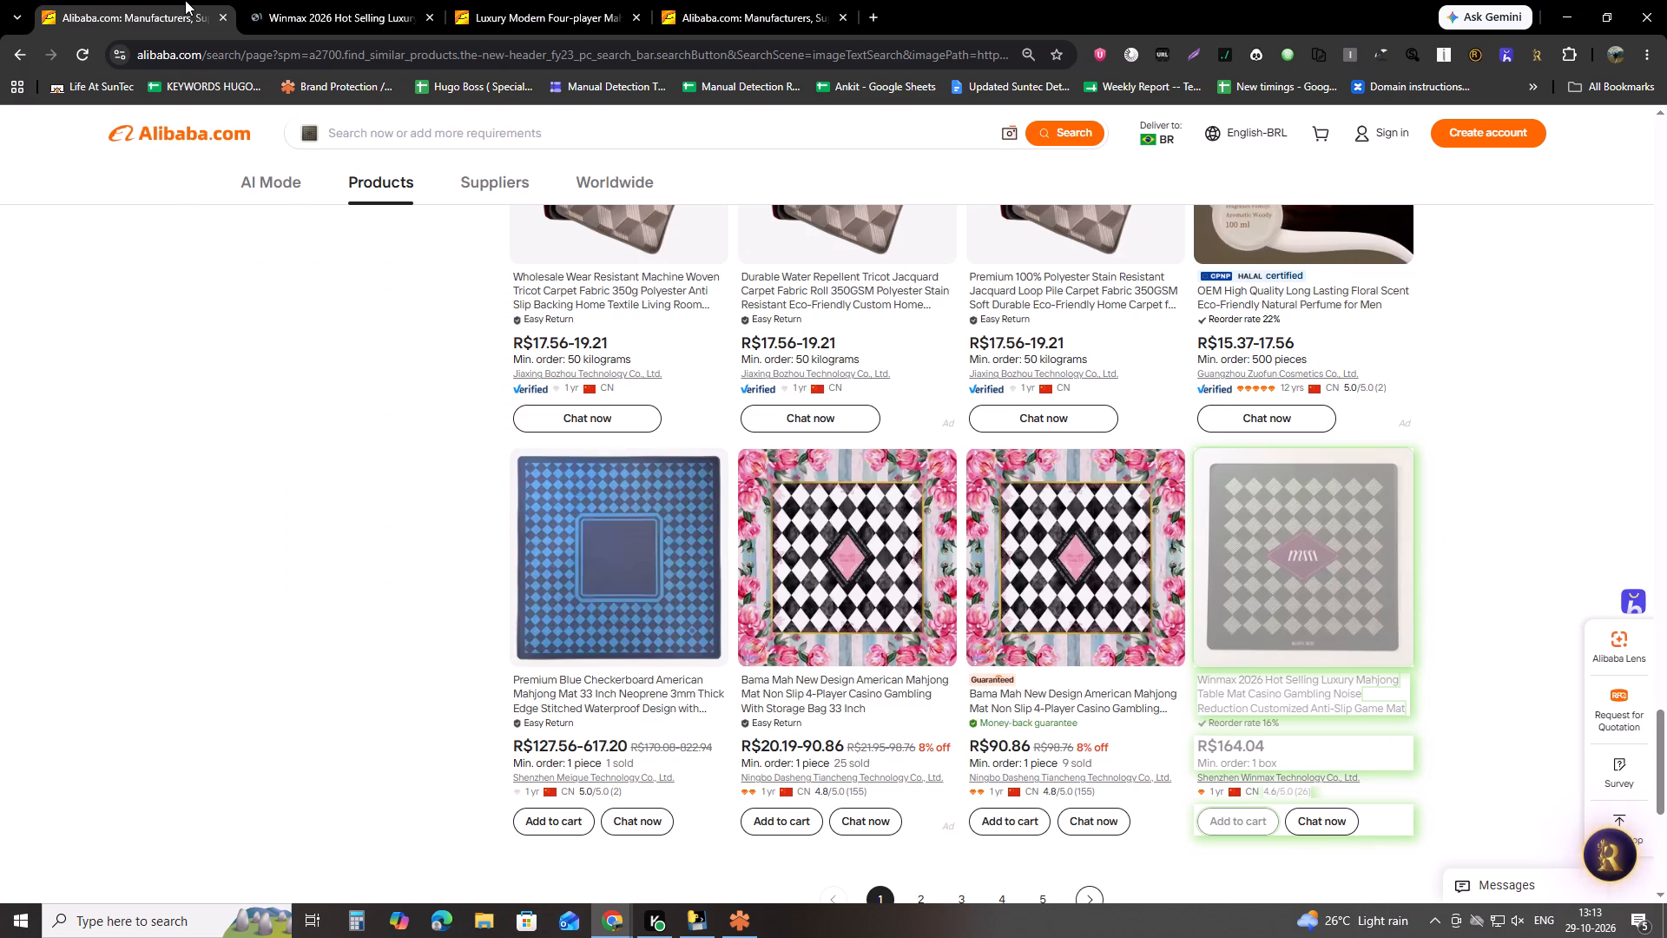
{"action": "left_click", "coordinate": [583, 0]}
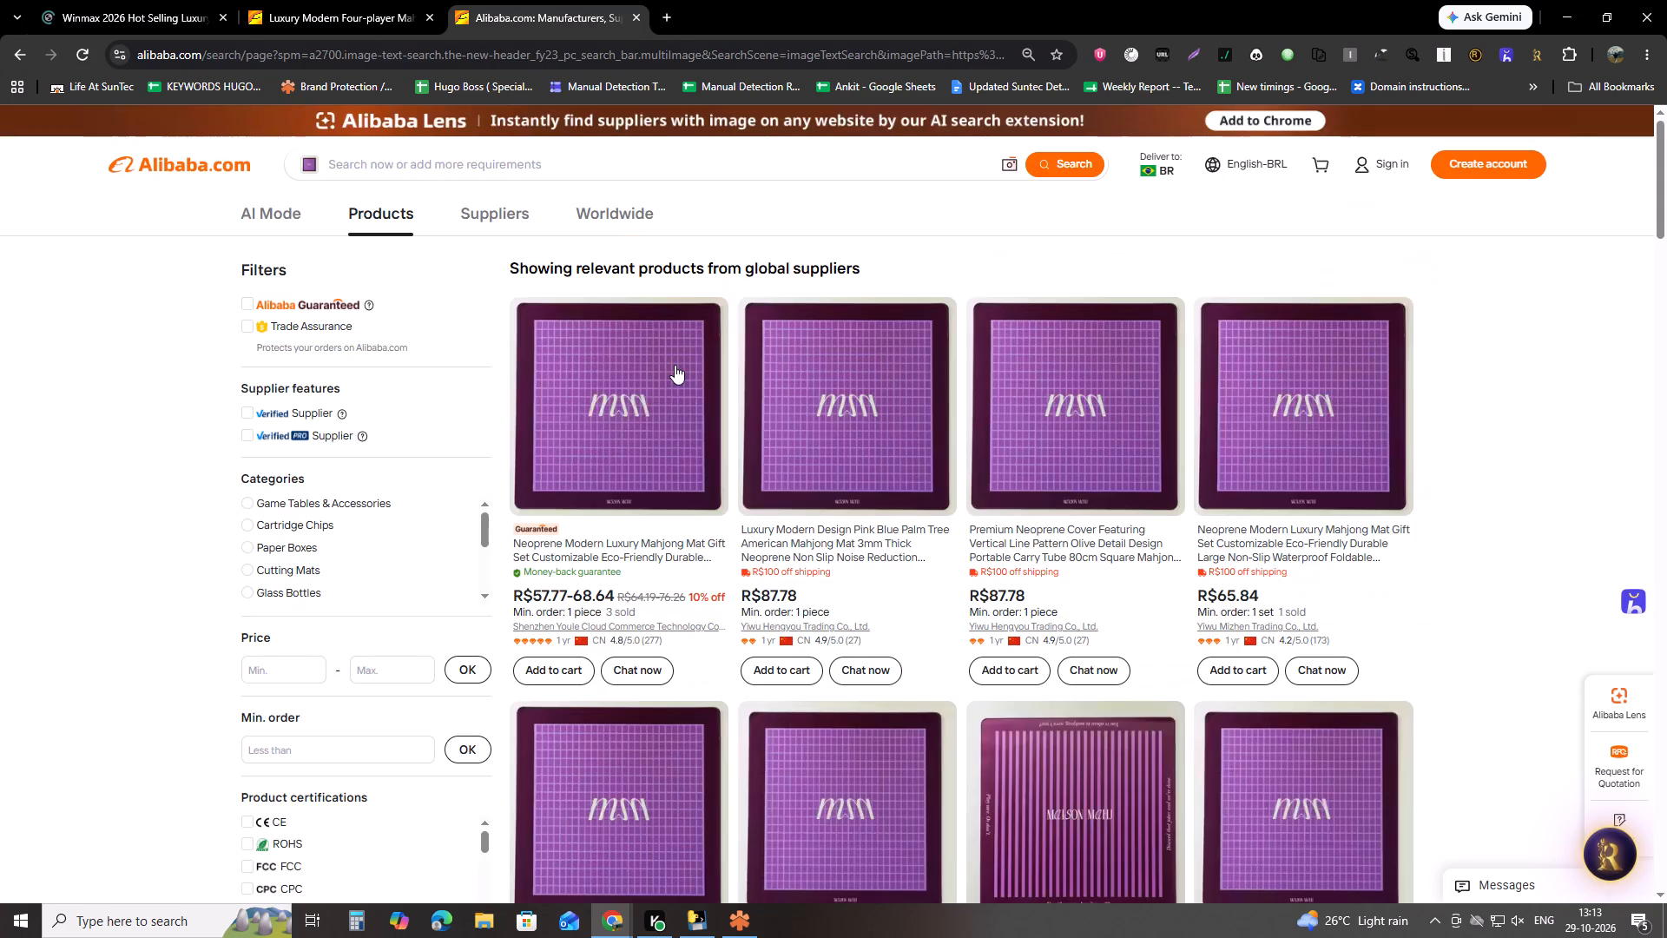
Start the RedPoints plugin on the purple mat image search results page.
{"action": "left_click", "coordinate": [1127, 54]}
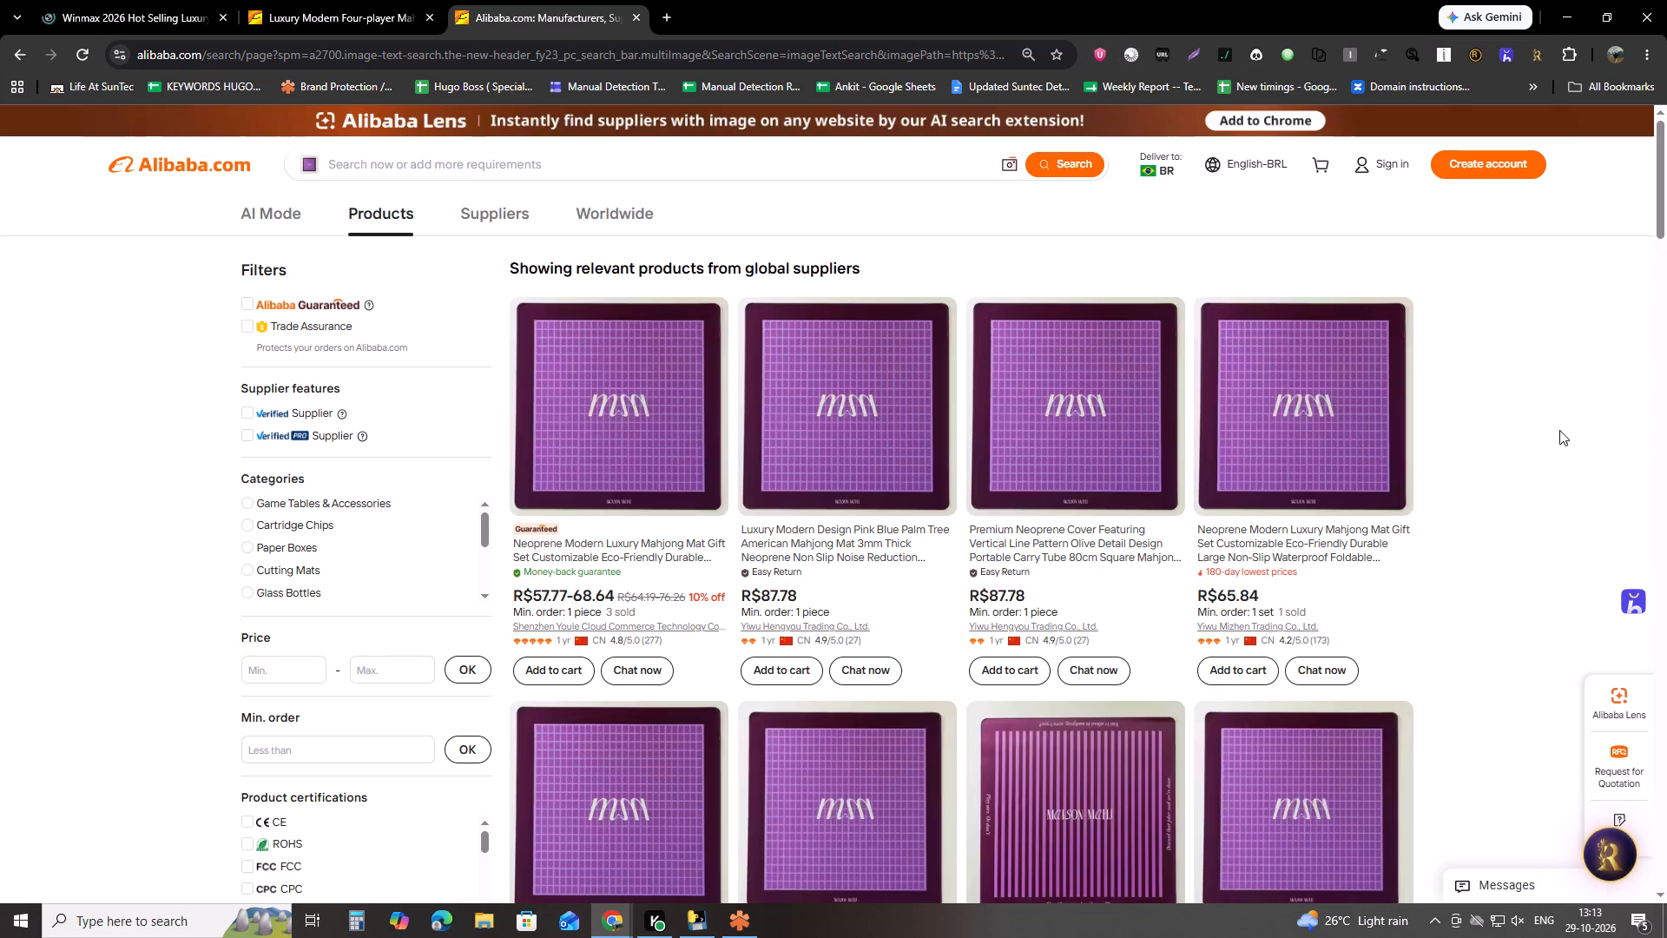
Open the first result, the Neoprene Modern Luxury Mahjong Mat Gift Set listing, and display its purple grid mat photo.
{"action": "scroll", "coordinate": [1559, 430], "scroll_direction": "down", "scroll_amount": 1}
{"action": "left_click", "coordinate": [667, 357], "text": "ctrl"}
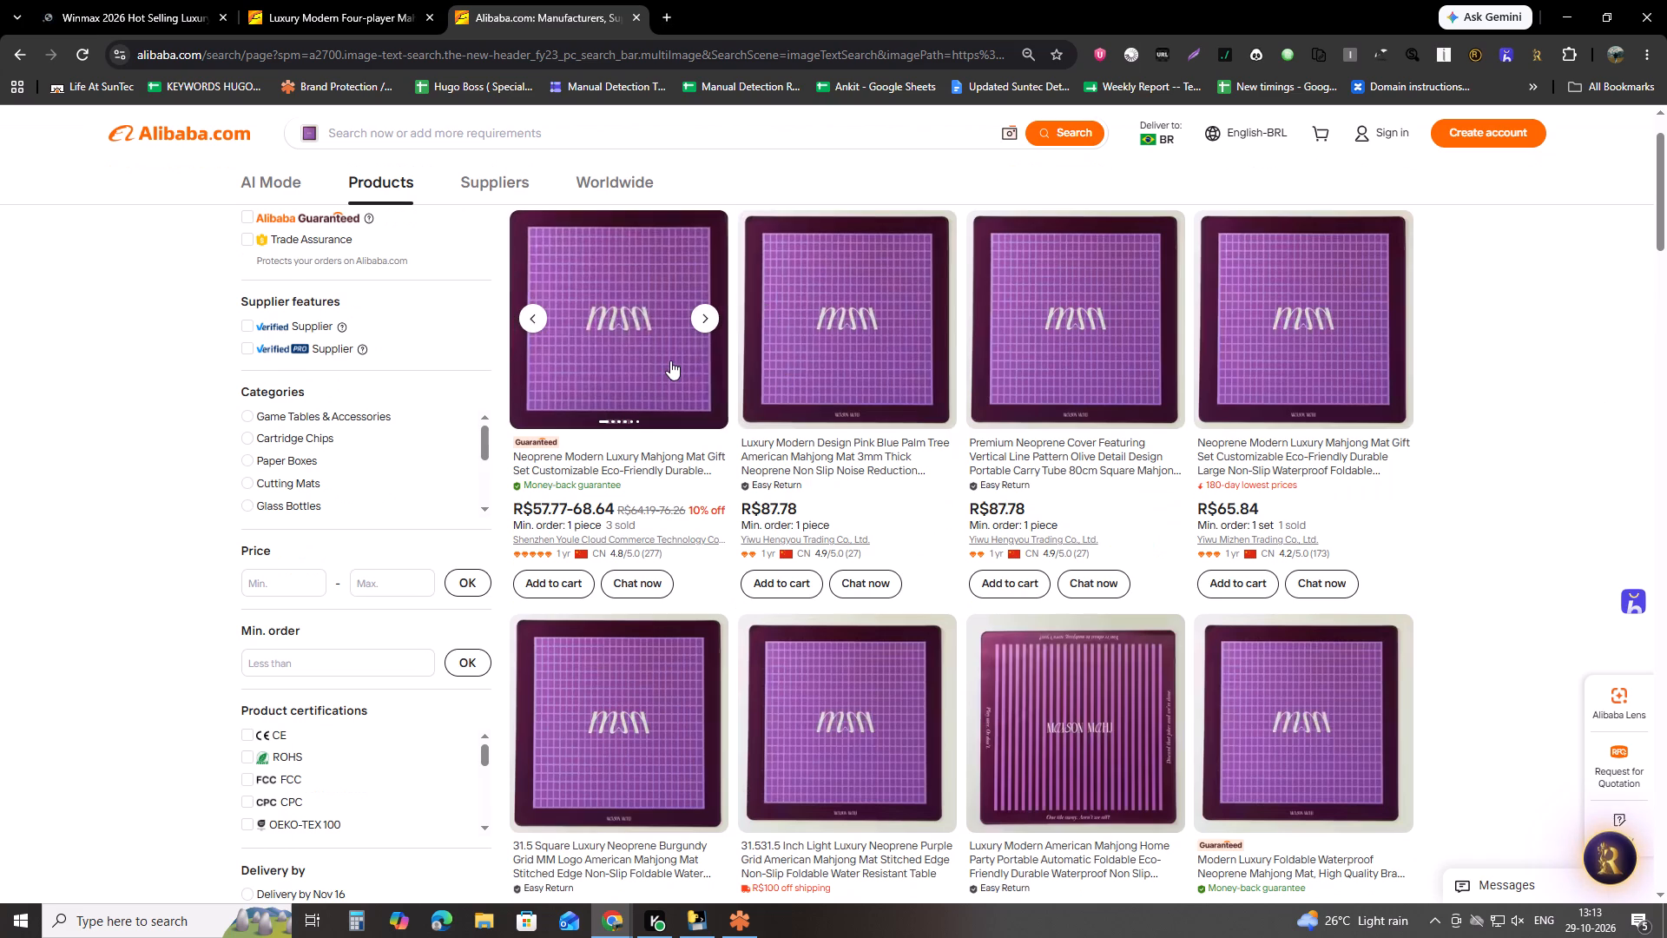
{"action": "left_click", "coordinate": [722, 0]}
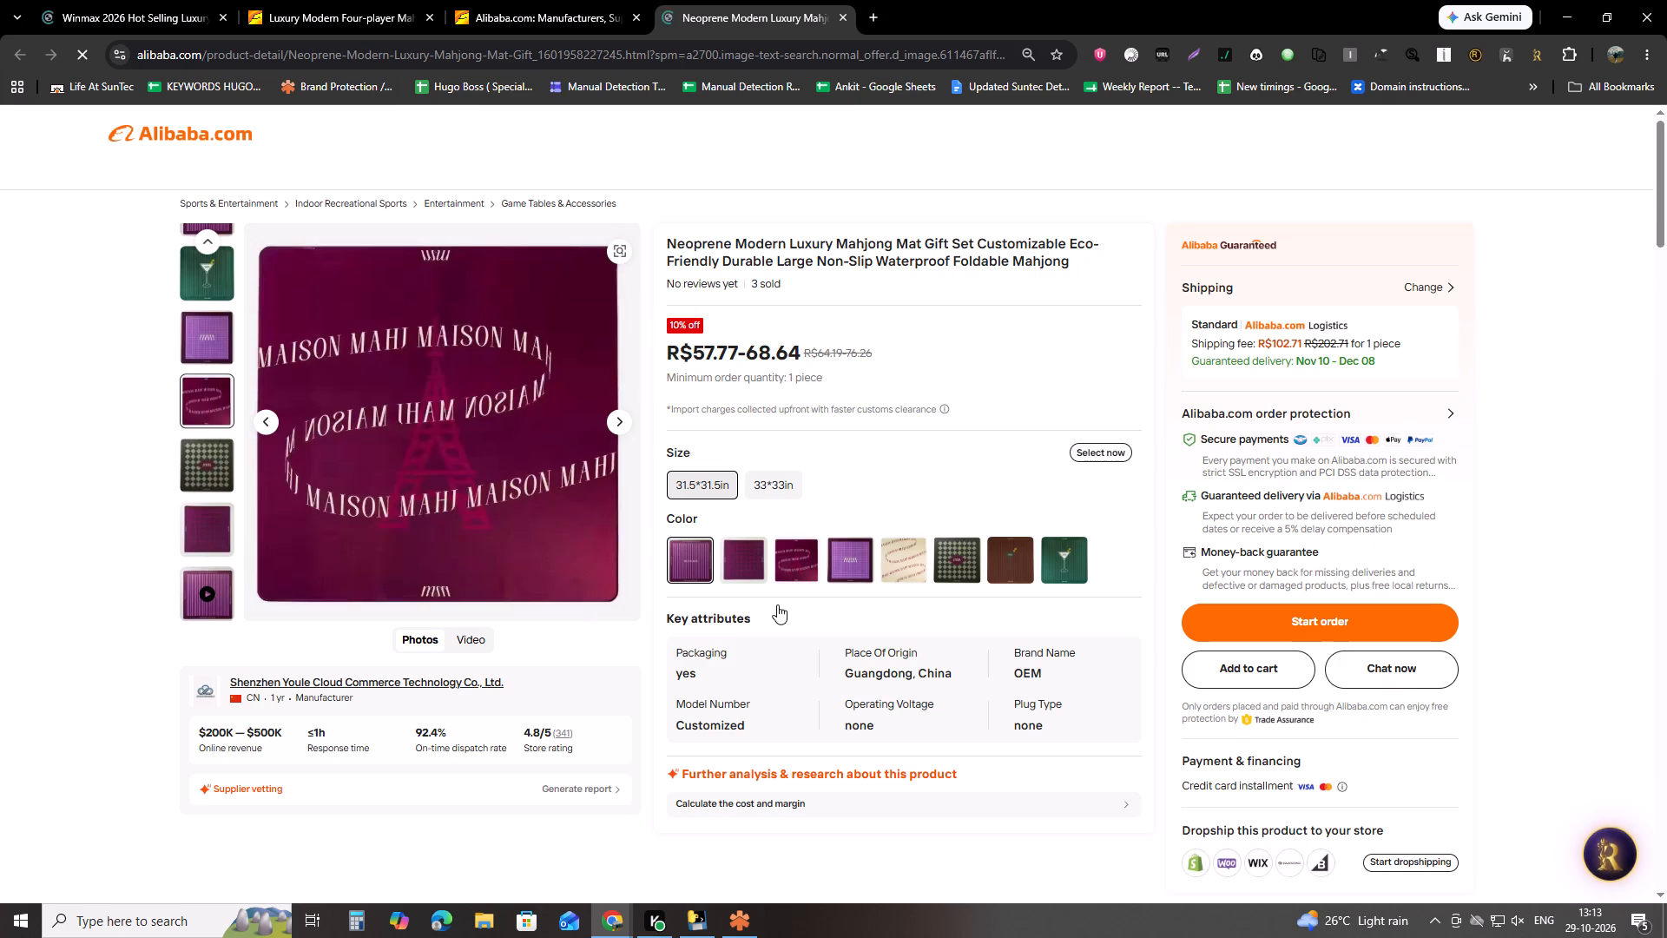
{"action": "left_click", "coordinate": [843, 565]}
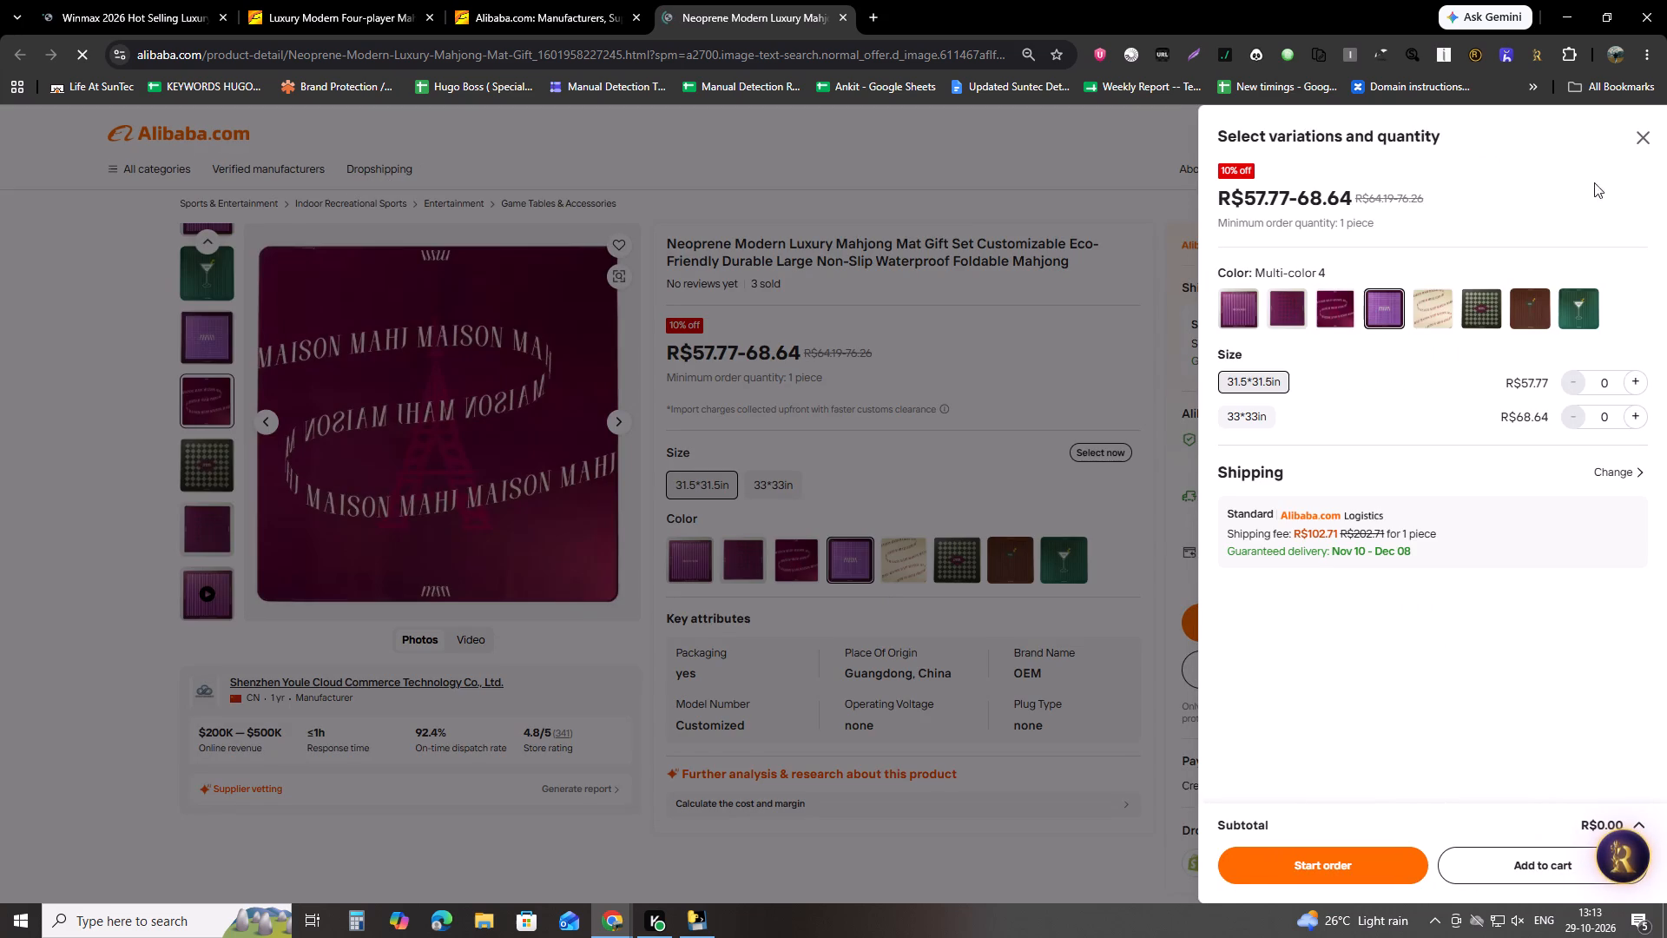
{"action": "left_click", "coordinate": [1657, 142]}
{"action": "left_click", "coordinate": [1650, 137]}
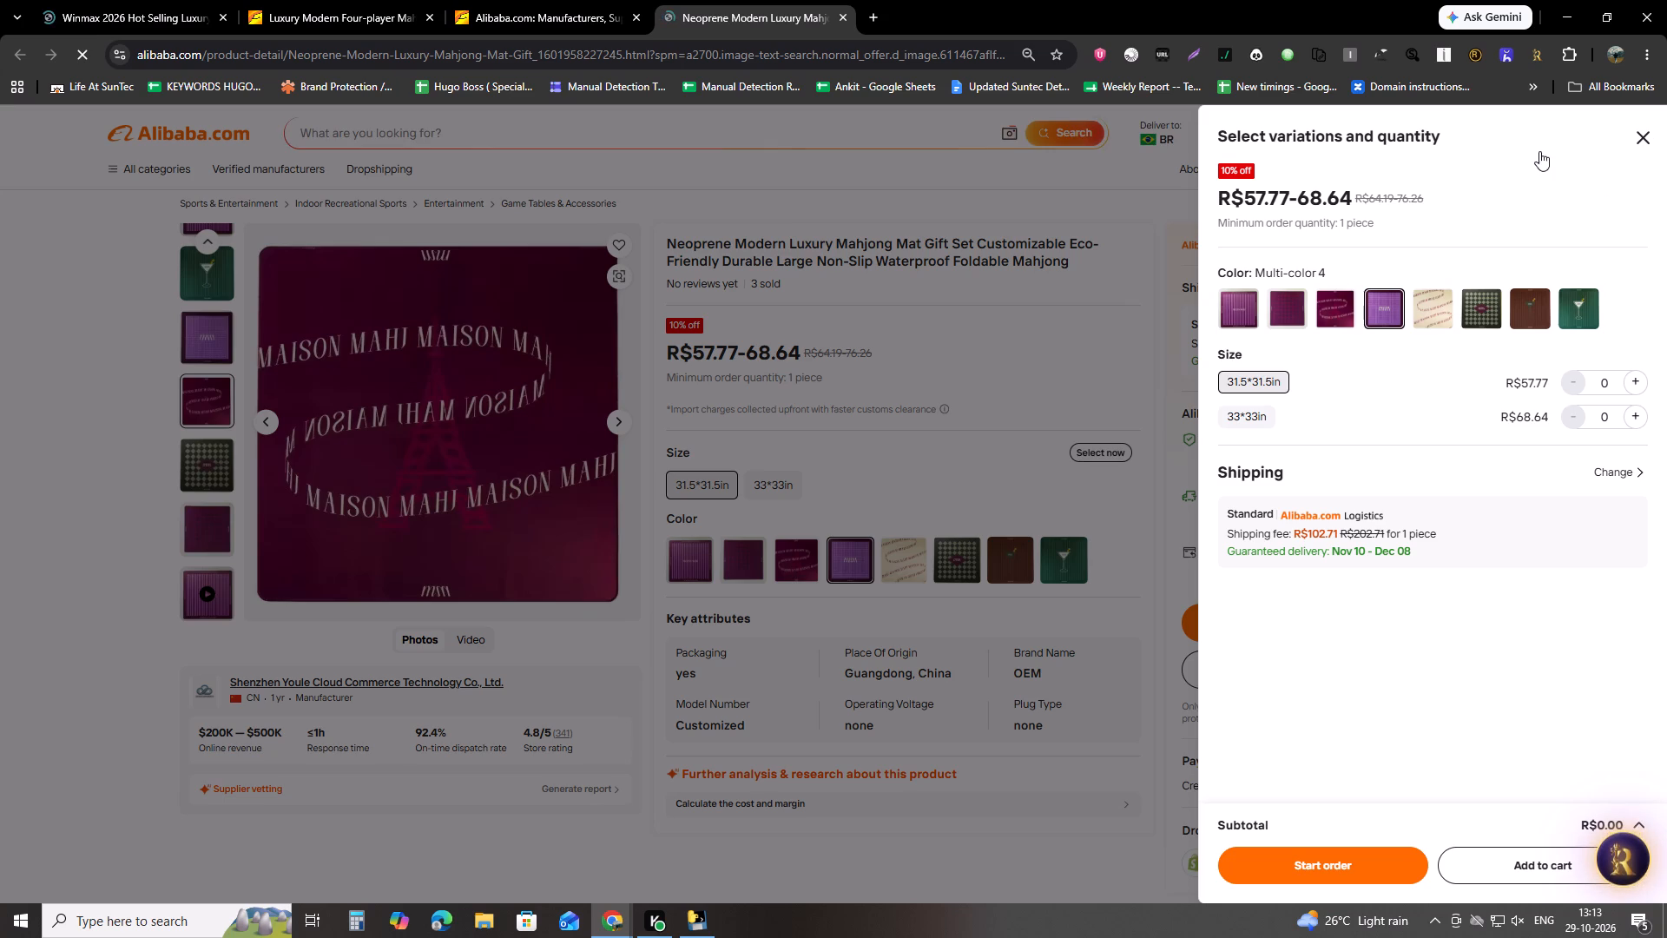
{"action": "left_click", "coordinate": [216, 335]}
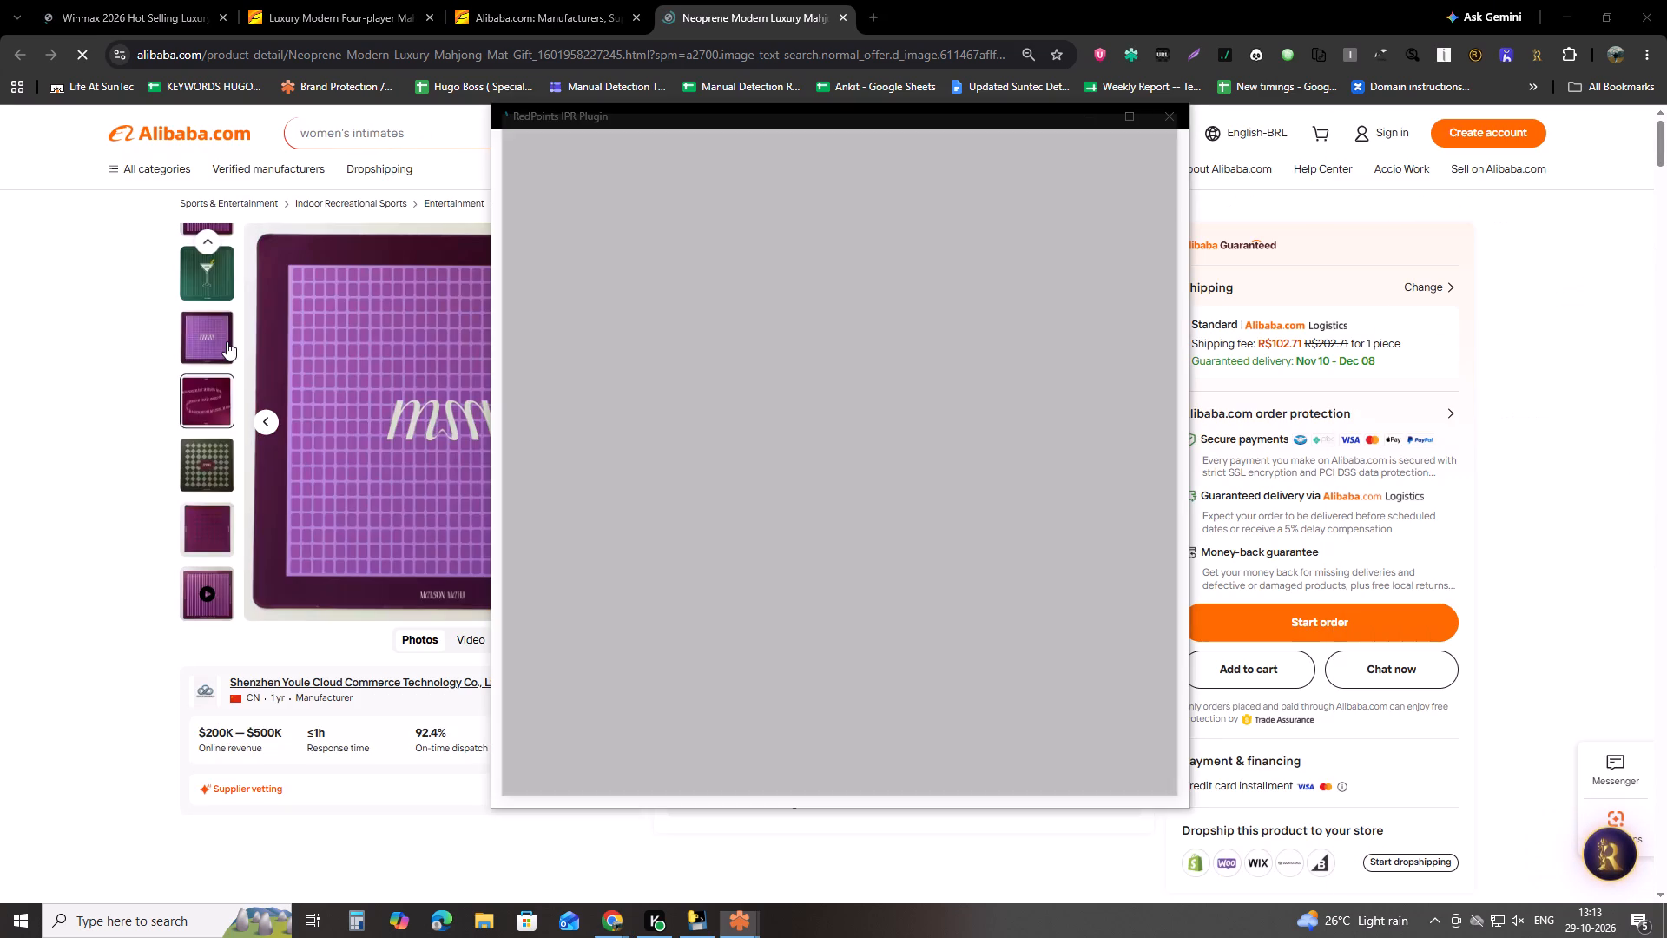
Reposition the RedPoints IPR Plugin window over the mahjong mat listing and minimize it.
{"action": "left_click_drag", "start_coordinate": [990, 109], "coordinate": [753, 334]}
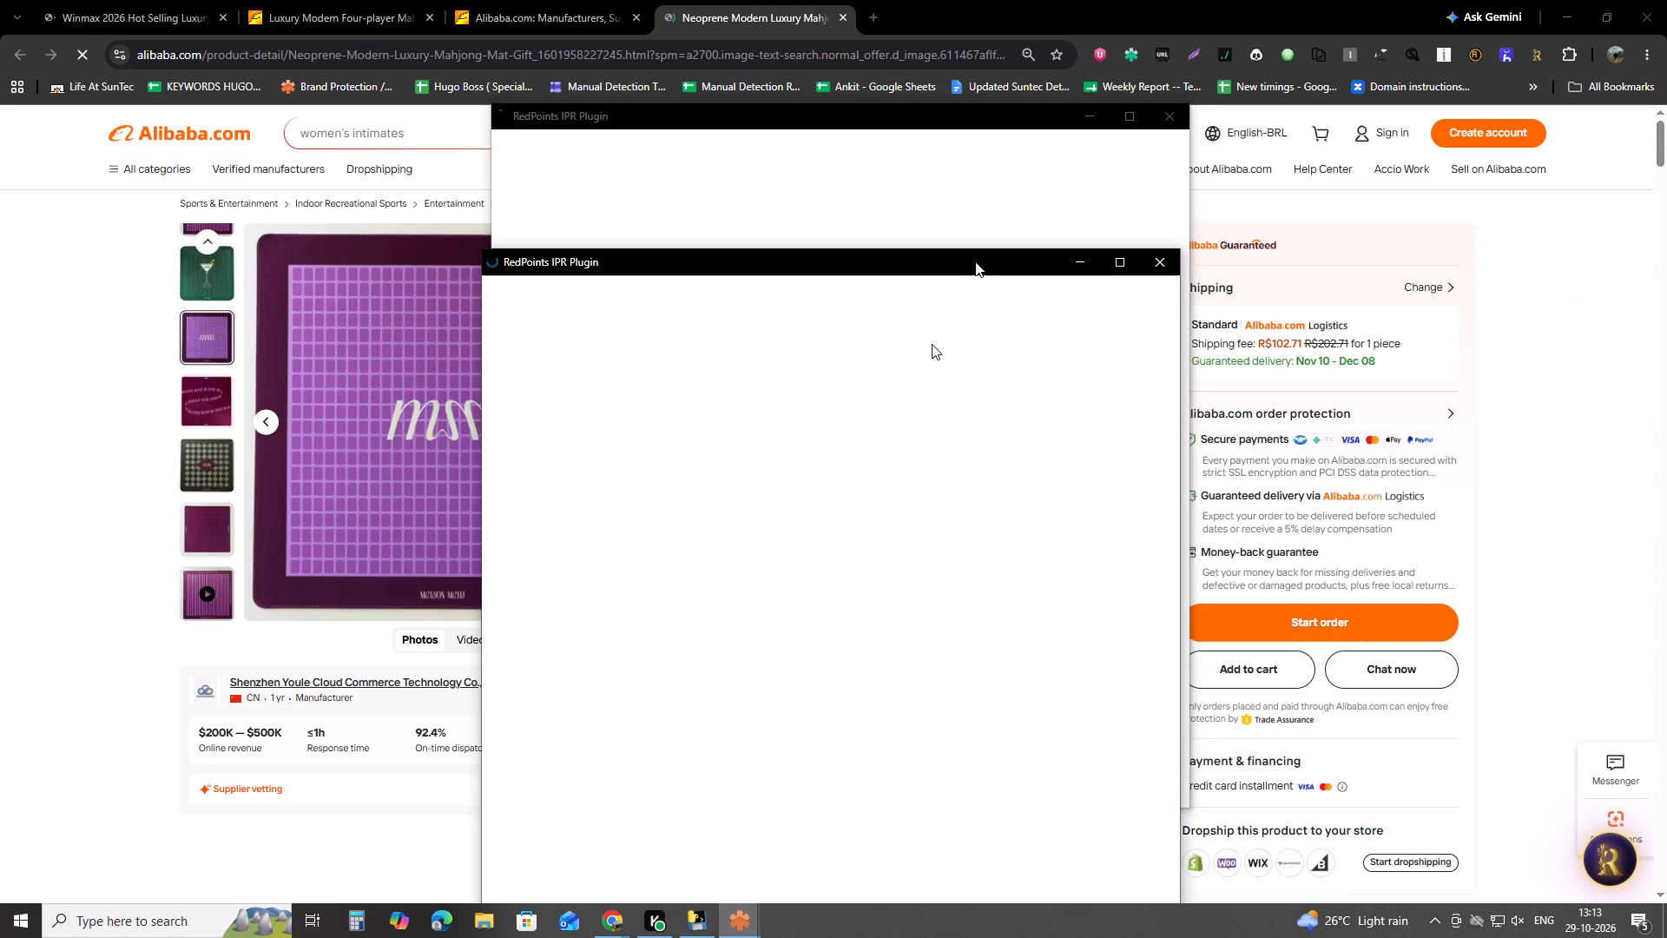
{"action": "left_click", "coordinate": [931, 343]}
{"action": "left_click_drag", "start_coordinate": [880, 121], "coordinate": [723, 277]}
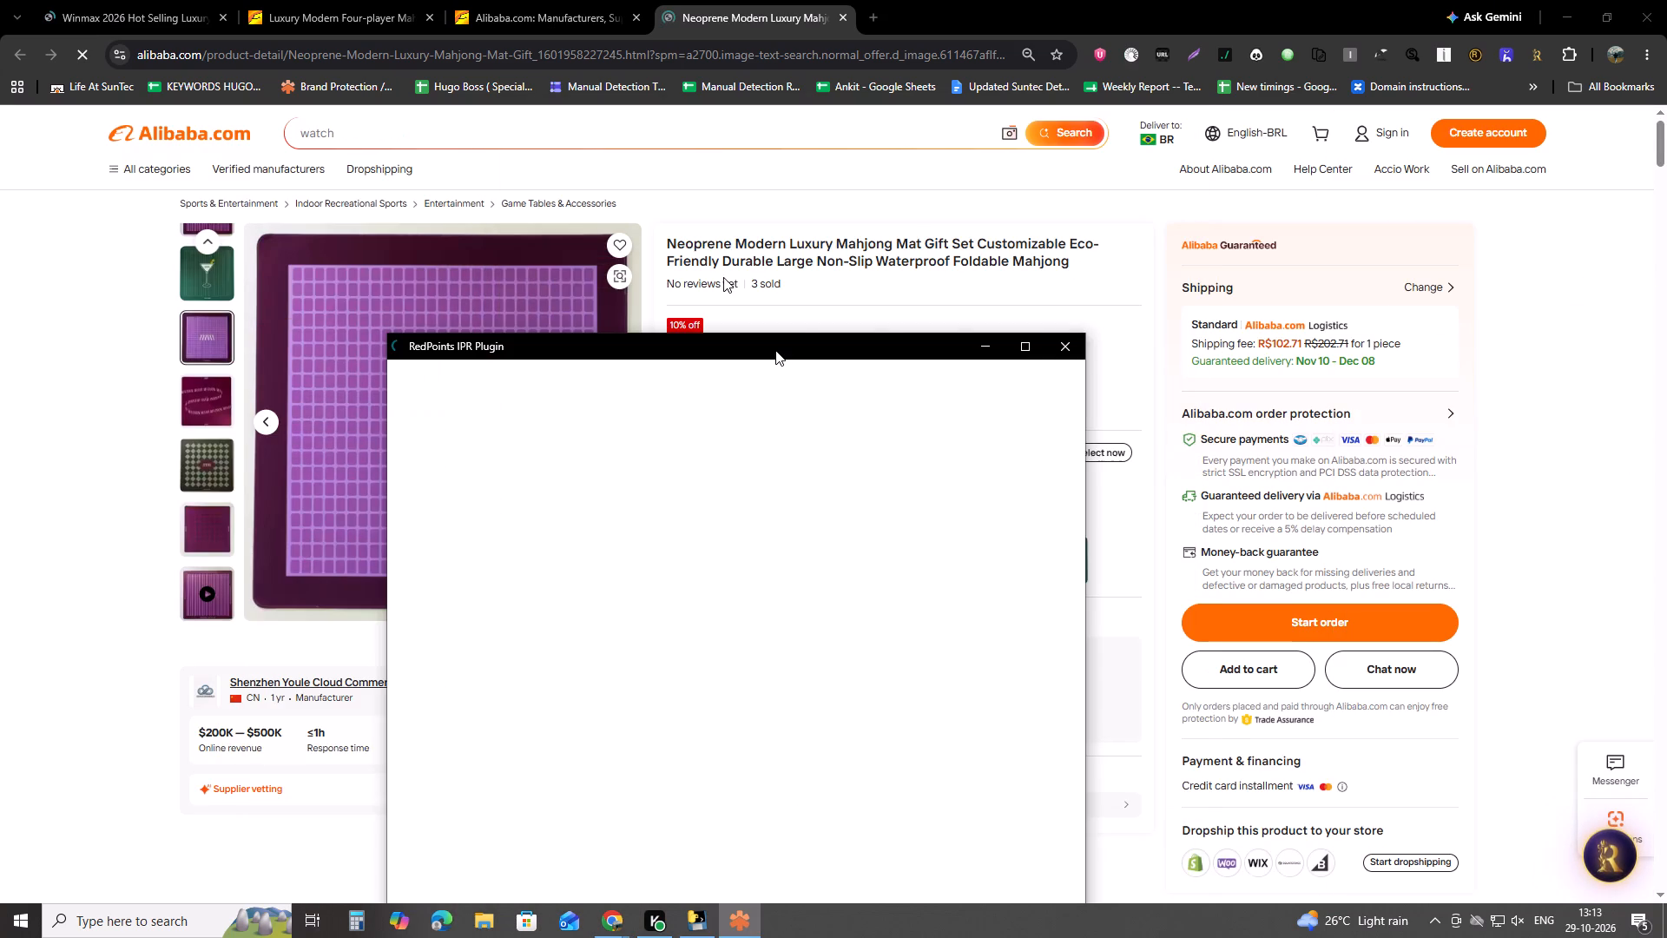
{"action": "left_click_drag", "start_coordinate": [723, 277], "coordinate": [867, 267]}
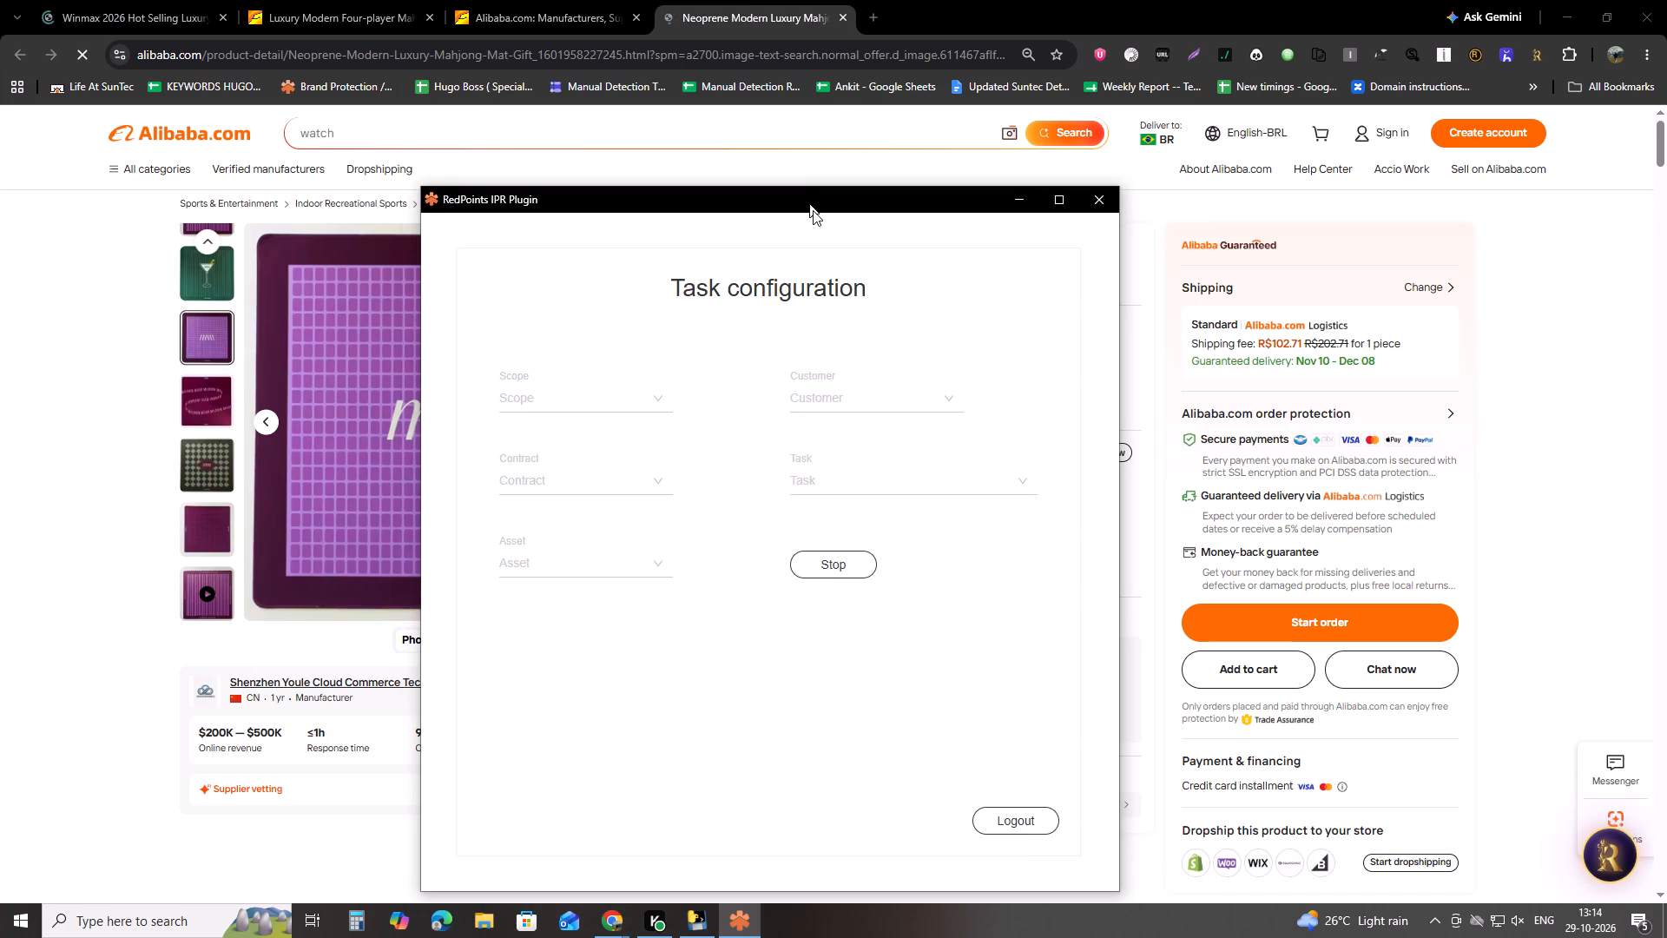
{"action": "left_click", "coordinate": [908, 562]}
{"action": "left_click", "coordinate": [908, 555]}
{"action": "double_click", "coordinate": [908, 545]}
{"action": "triple_click", "coordinate": [905, 534]}
{"action": "triple_click", "coordinate": [902, 538]}
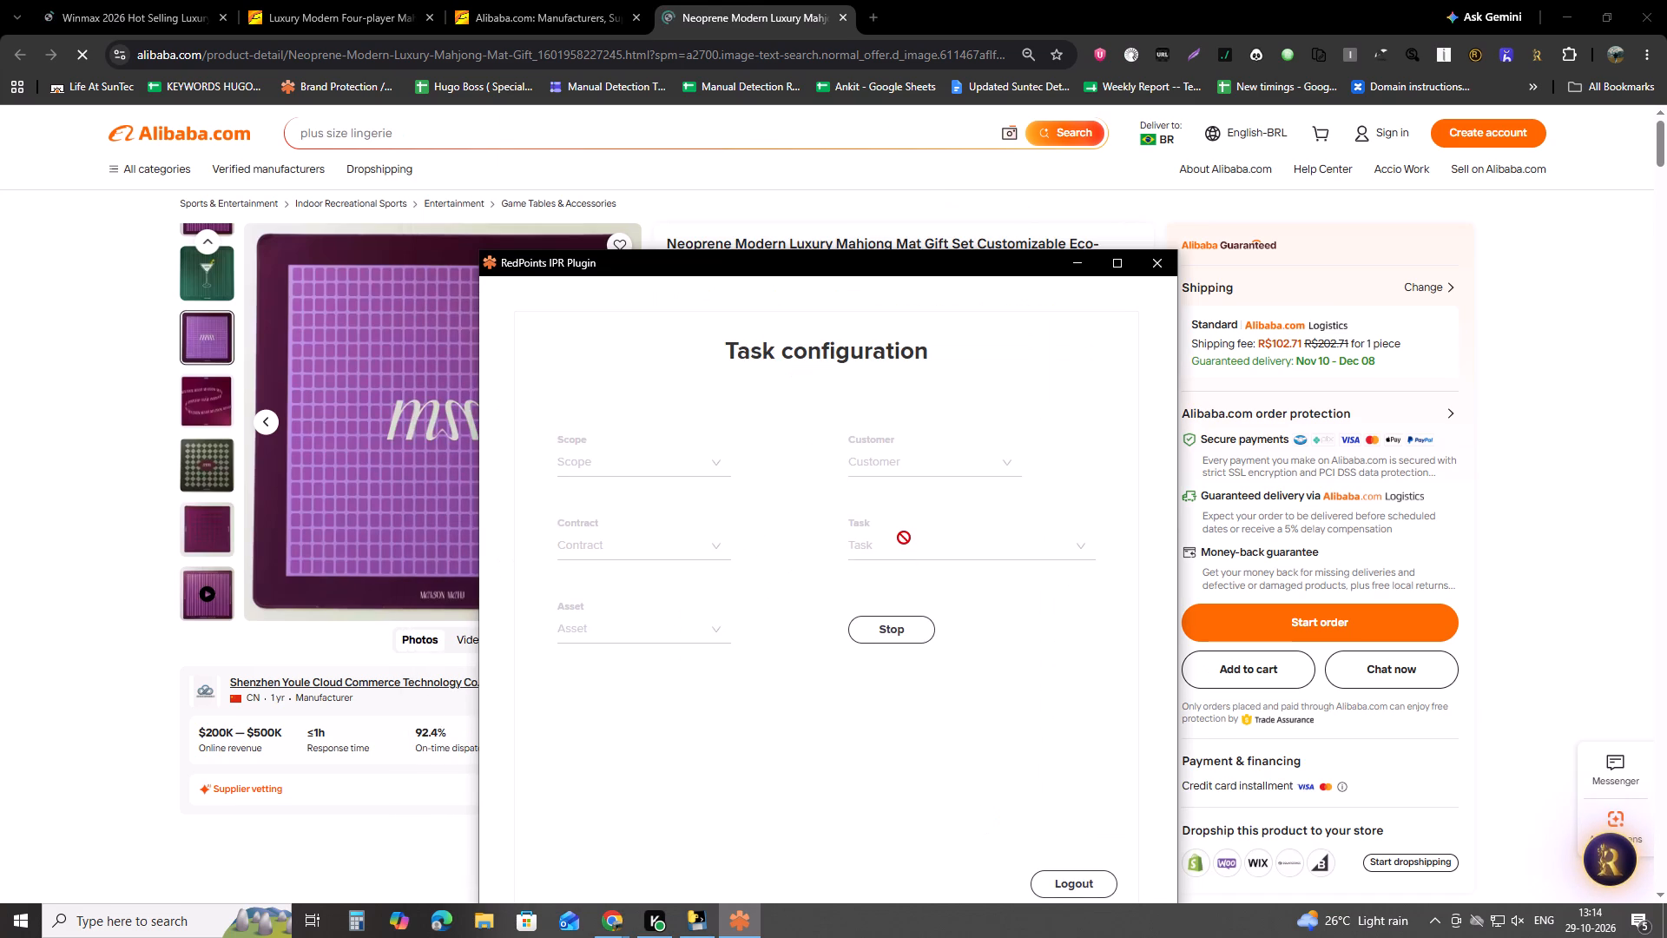
{"action": "triple_click", "coordinate": [906, 535]}
{"action": "left_click", "coordinate": [1071, 262]}
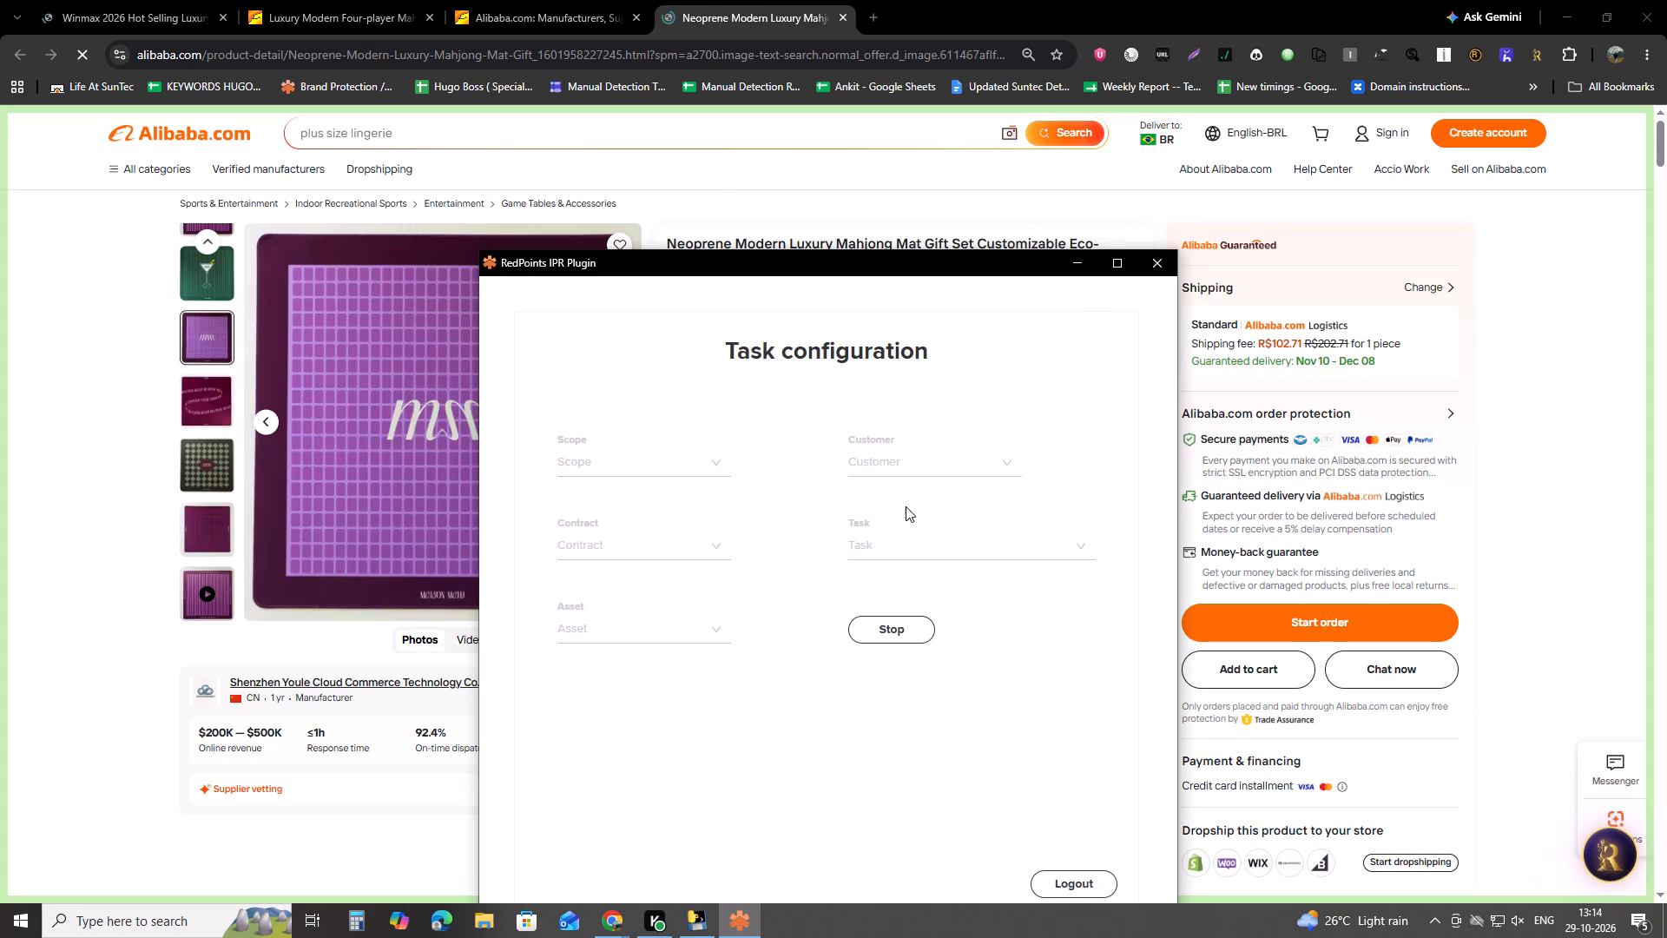
Run an Alibaba image search from the listing's purple grid mat photo, close the listing, and bring up the new results.
{"action": "left_click", "coordinate": [629, 271]}
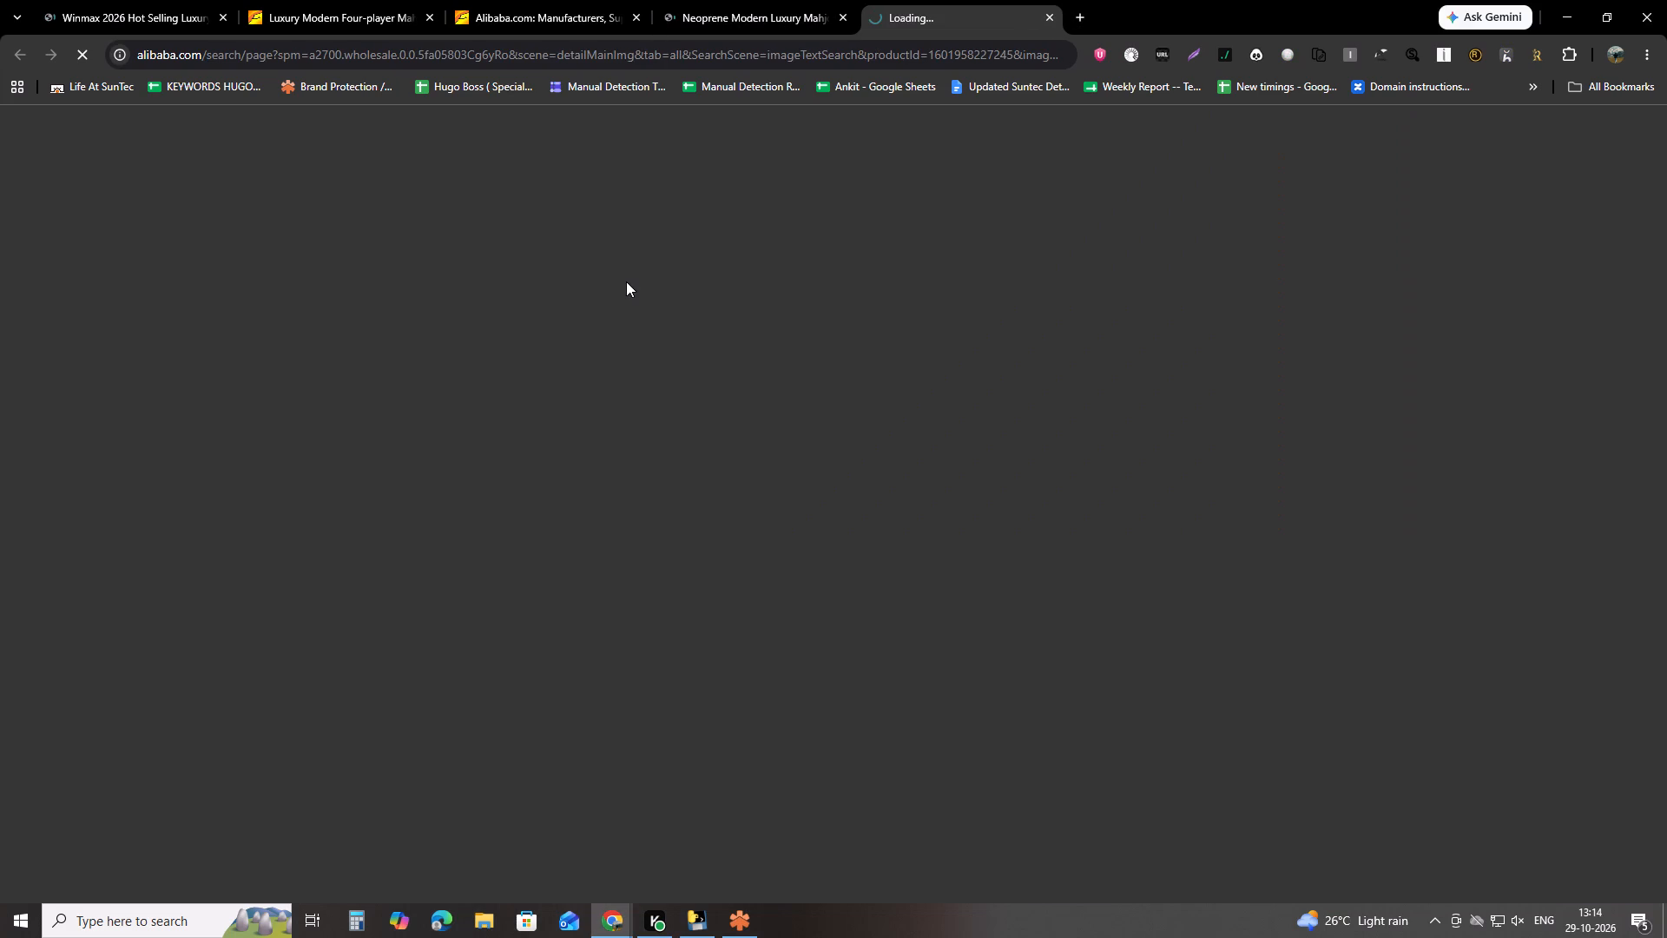
{"action": "middle_click", "coordinate": [751, 13]}
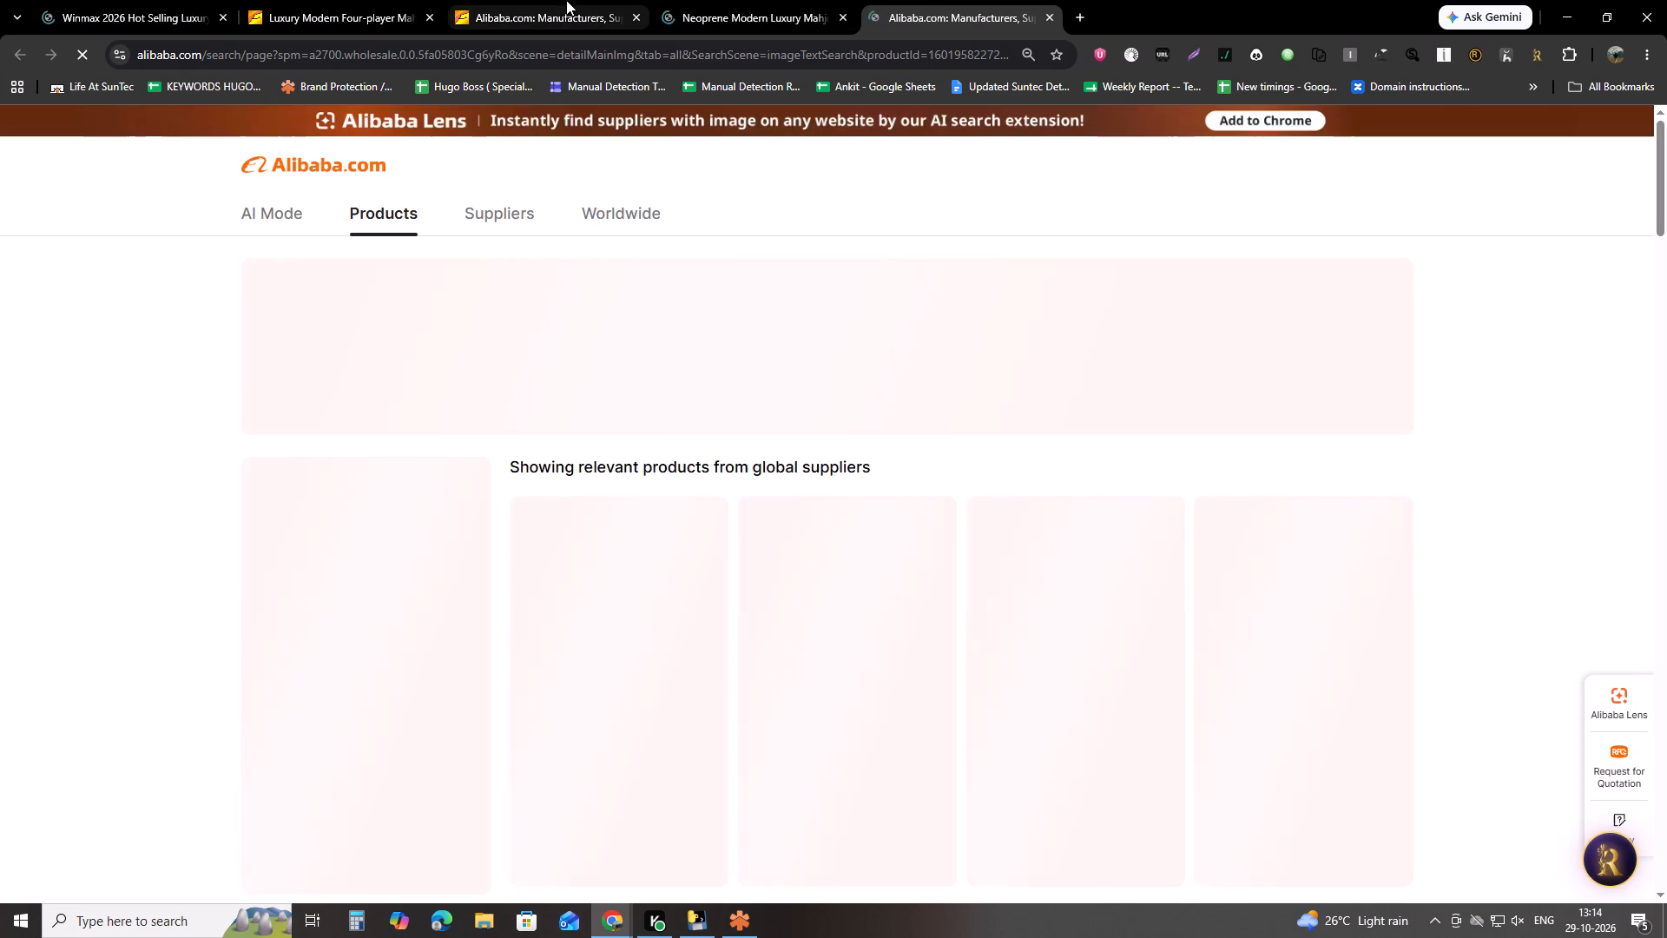
{"action": "left_click", "coordinate": [566, 0]}
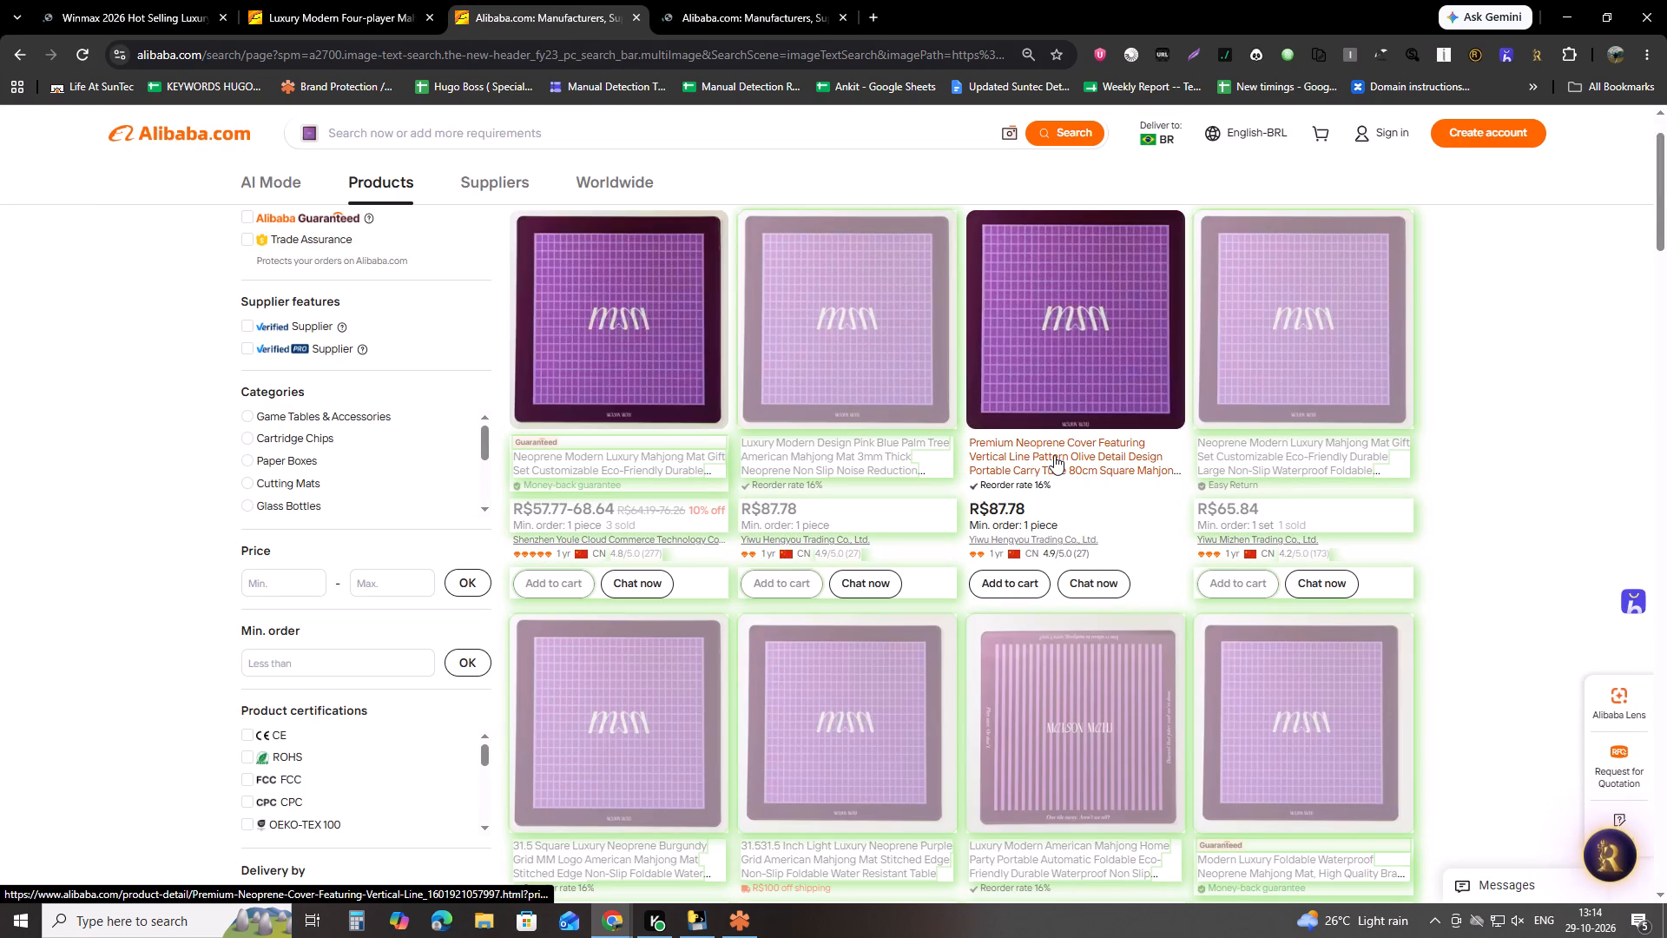
{"action": "left_click", "coordinate": [782, 0]}
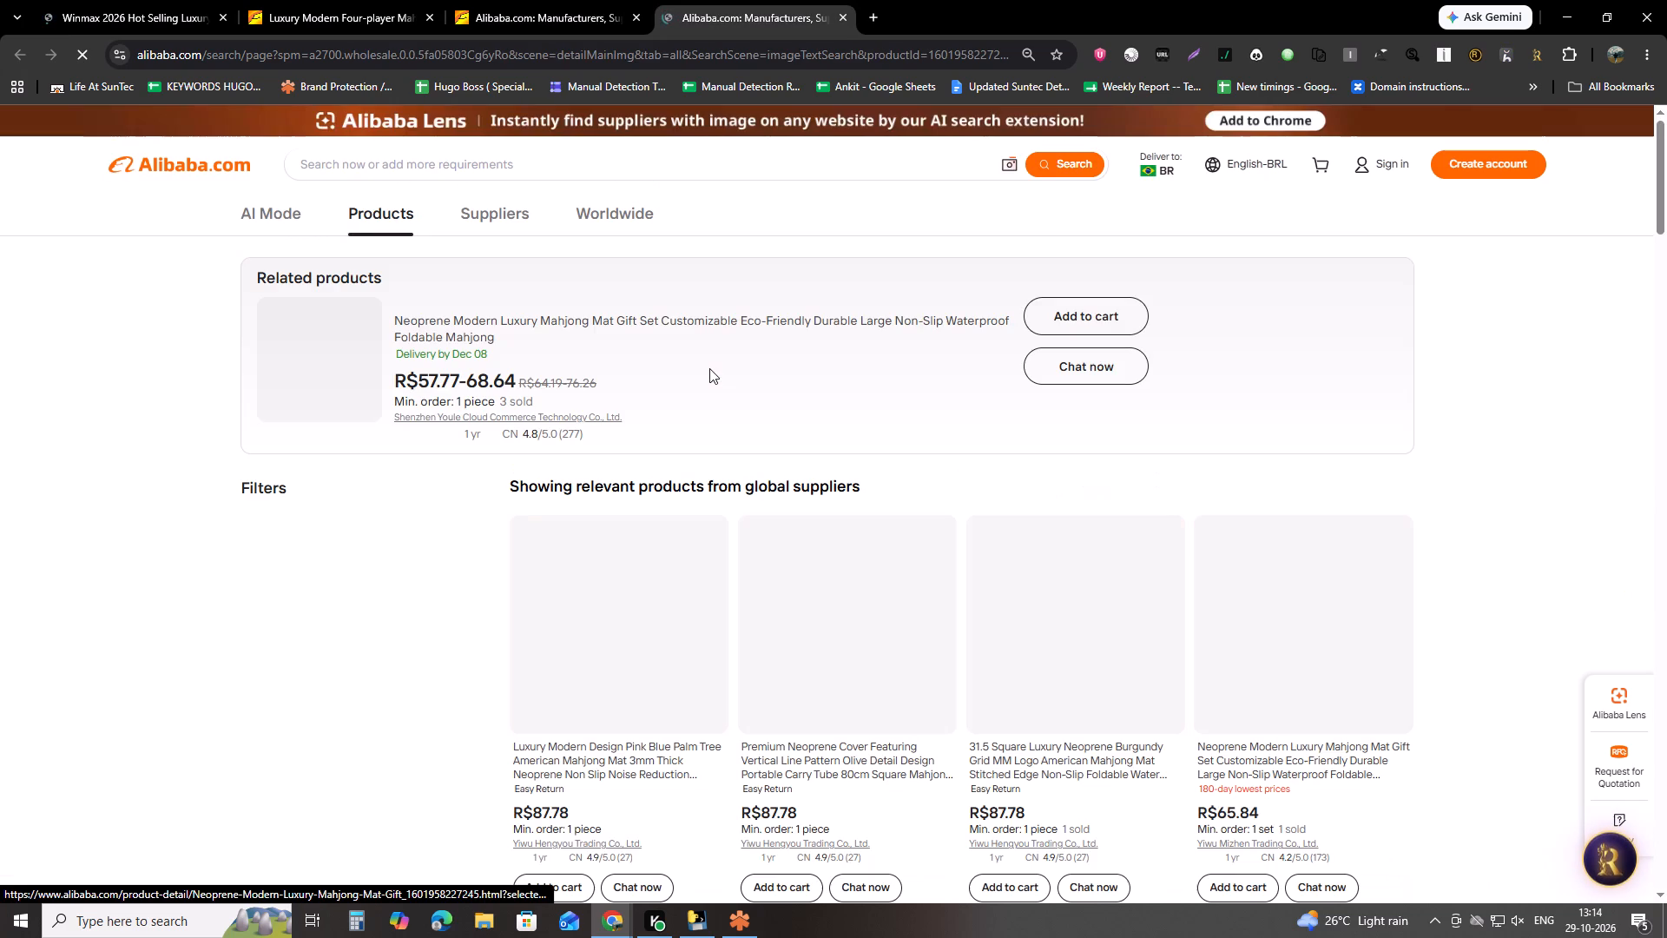
Look through the new image search results for listings matching the purple Maison Mahj grid mat.
{"action": "scroll", "coordinate": [813, 422], "scroll_direction": "down", "scroll_amount": 4}
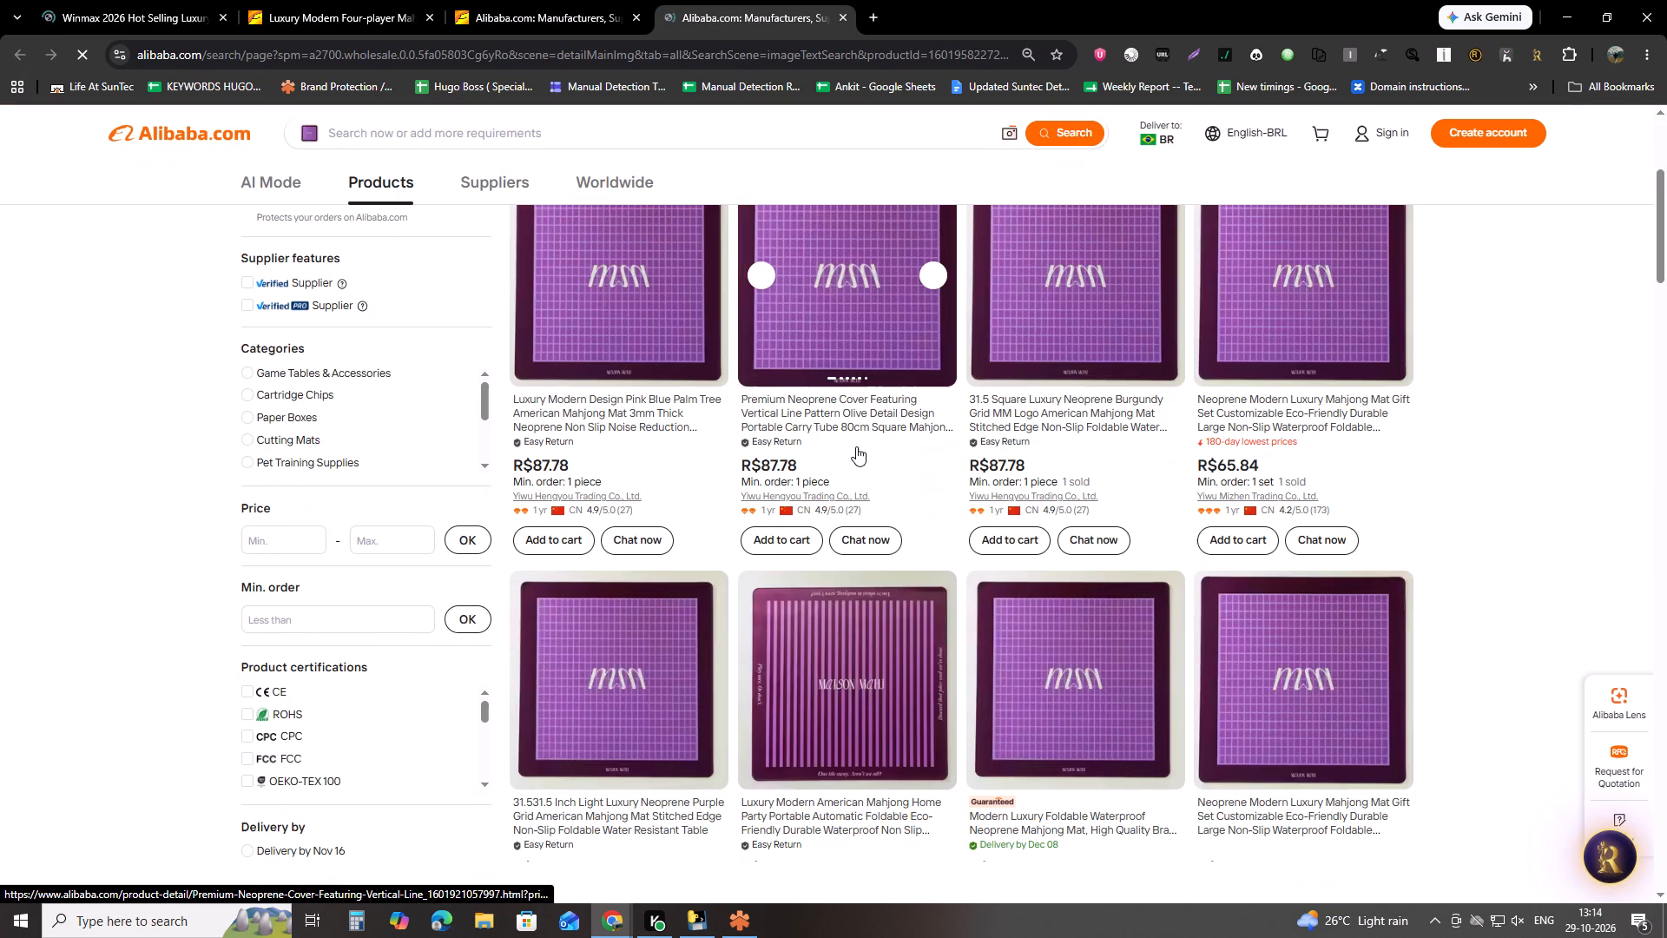
{"action": "scroll", "coordinate": [856, 446], "scroll_direction": "down", "scroll_amount": 9}
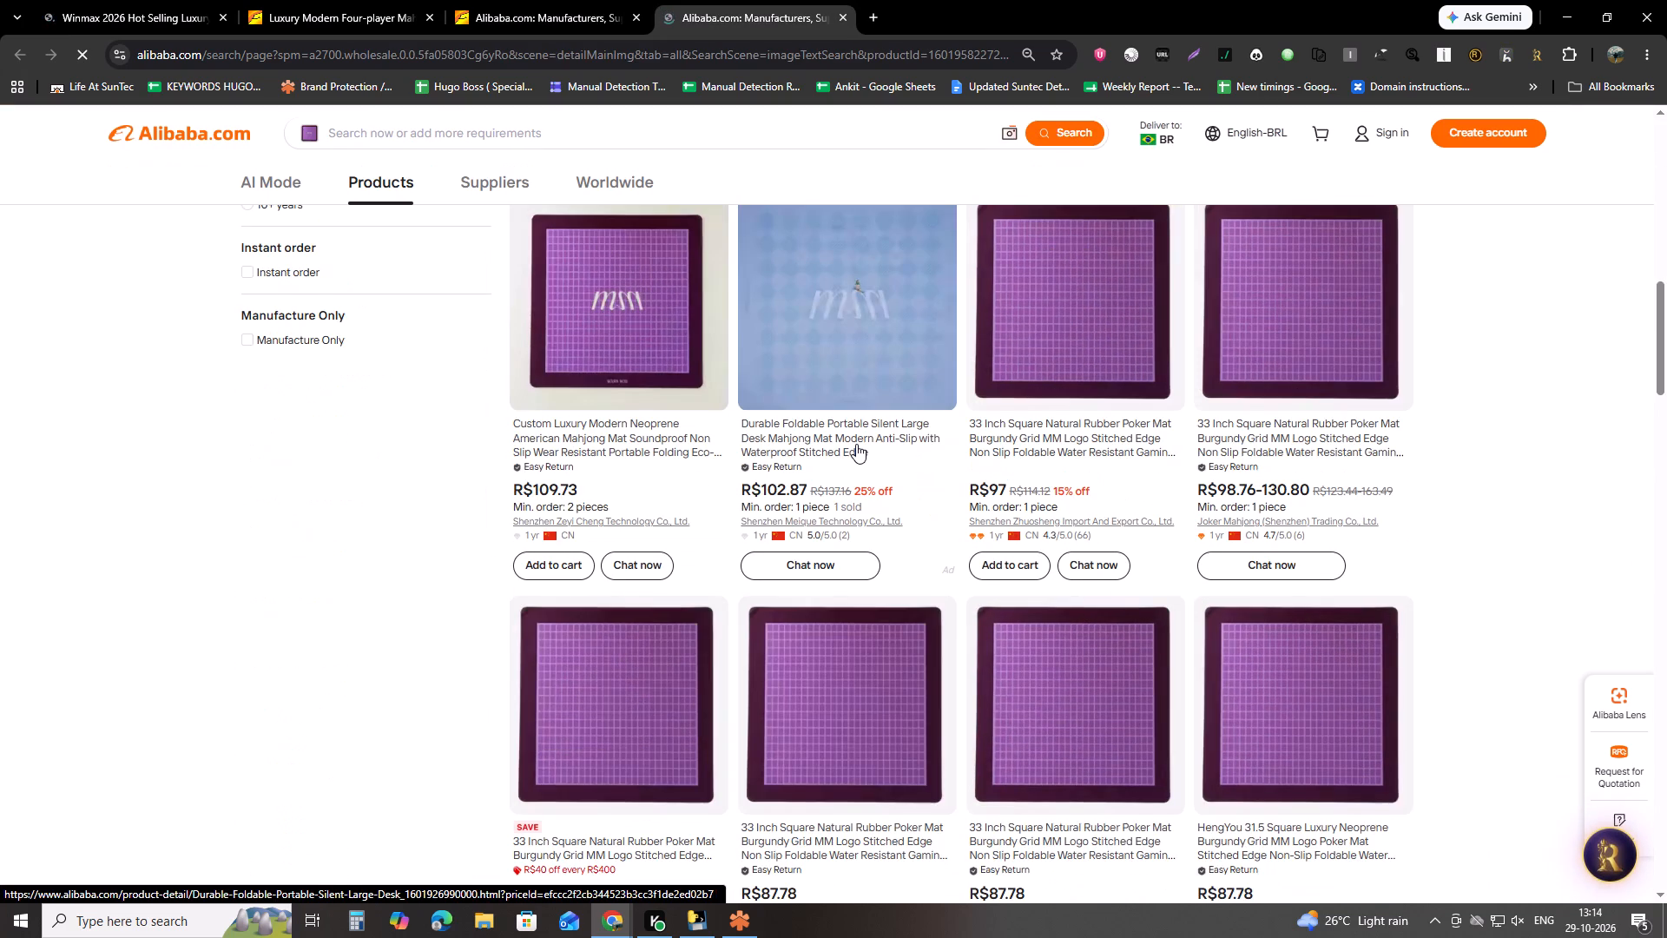
{"action": "scroll", "coordinate": [856, 444], "scroll_direction": "up", "scroll_amount": 14}
{"action": "scroll", "coordinate": [856, 444], "scroll_direction": "down", "scroll_amount": 2}
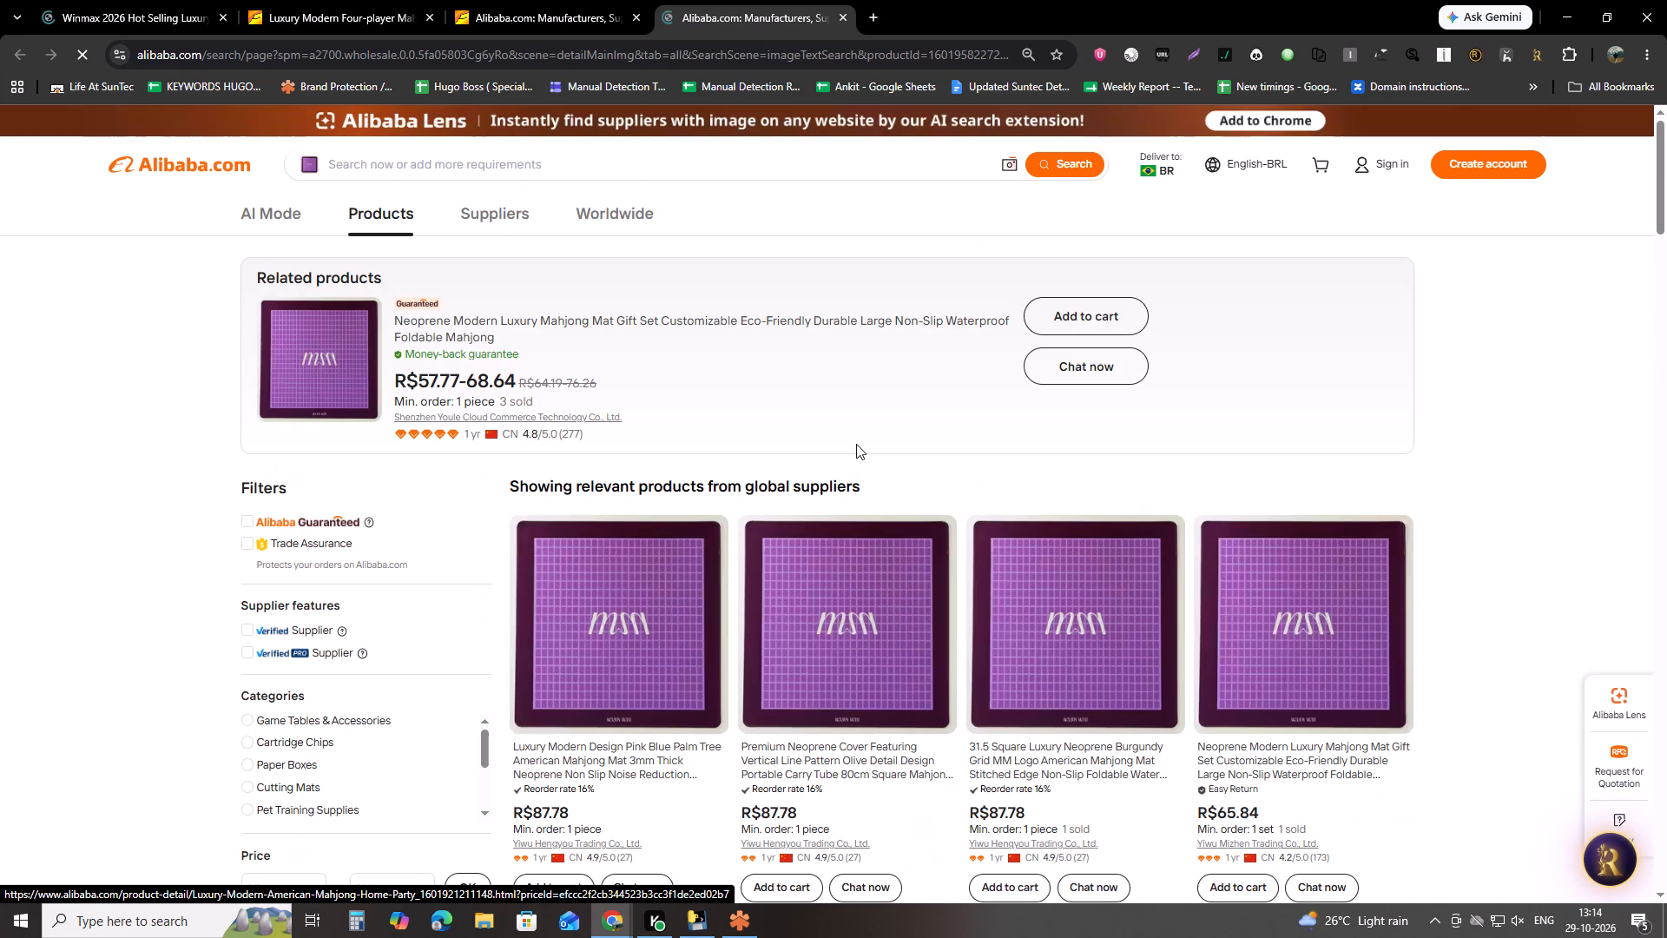
{"action": "scroll", "coordinate": [856, 444], "scroll_direction": "down", "scroll_amount": 1}
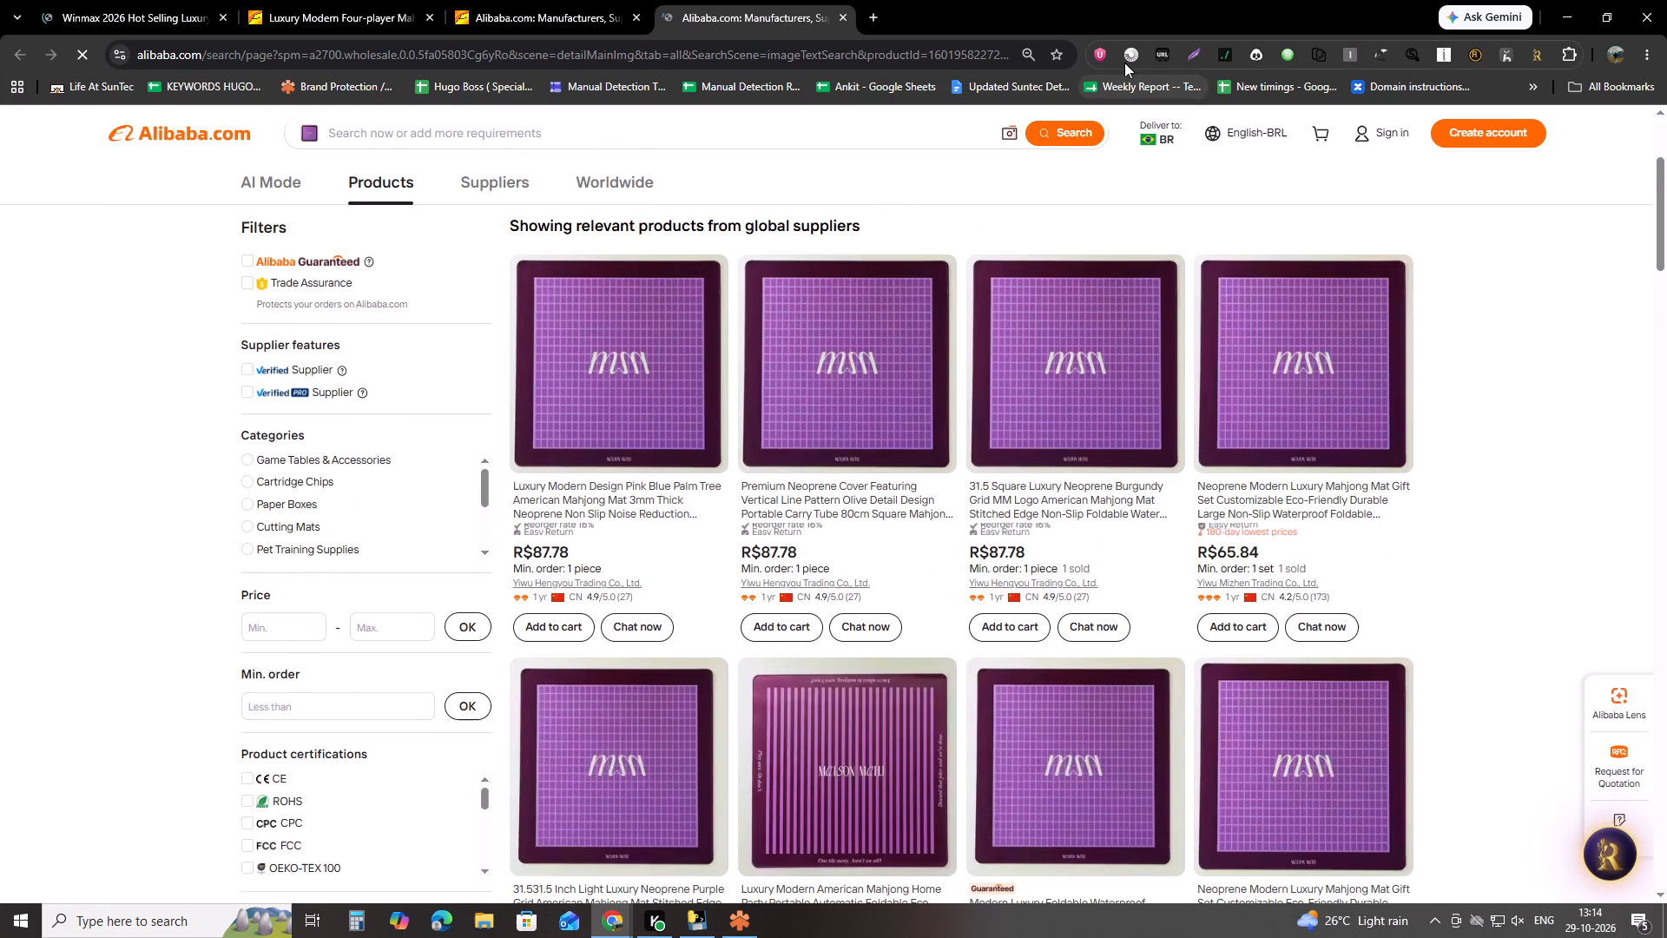
Relaunch the RedPoints plugin on the new image search results and move its window clear of the first listings.
{"action": "left_click", "coordinate": [748, 923]}
{"action": "left_click_drag", "start_coordinate": [873, 258], "coordinate": [874, 277]}
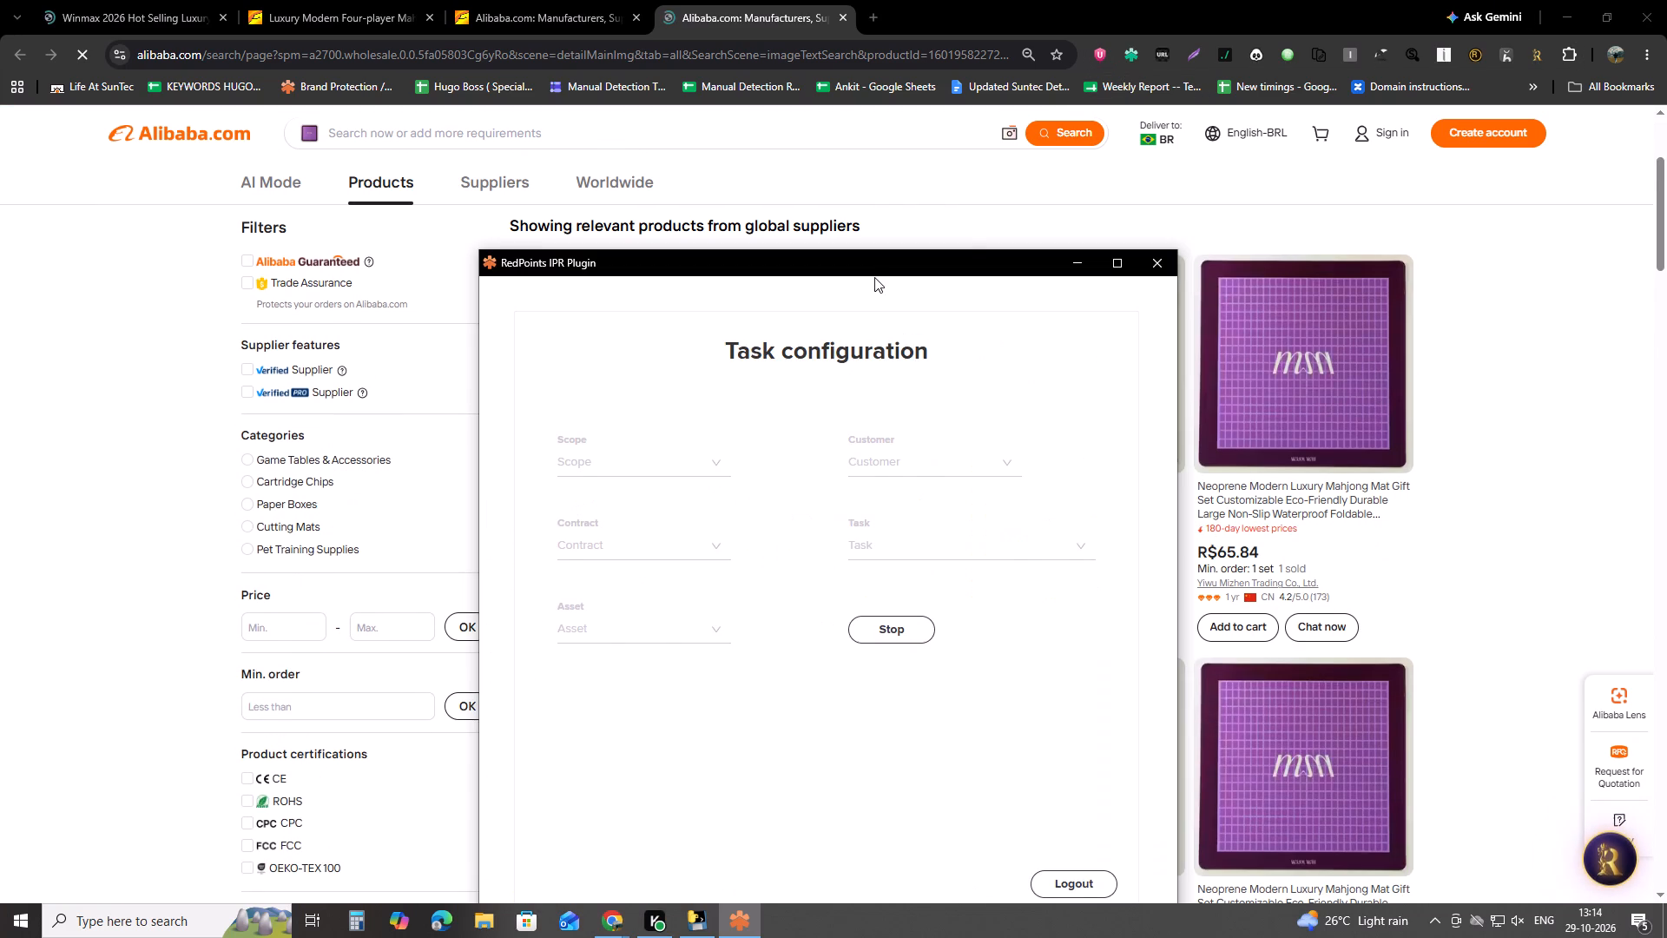
{"action": "left_click_drag", "start_coordinate": [874, 277], "coordinate": [1114, 286]}
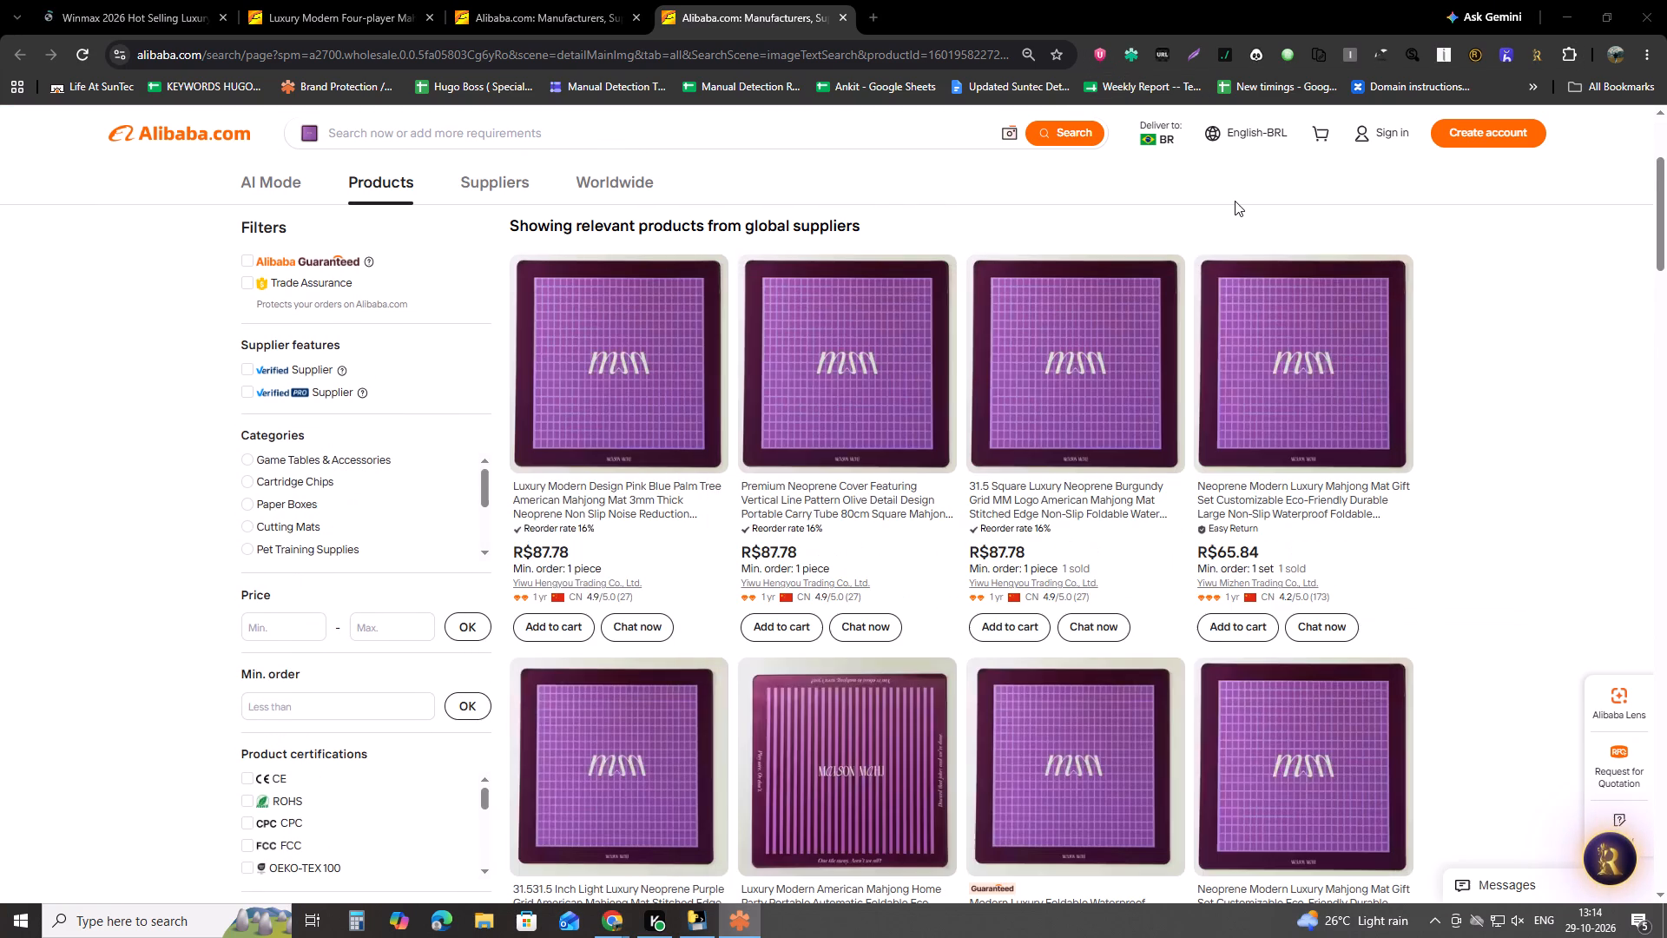
{"action": "left_click", "coordinate": [1235, 201]}
{"action": "left_click", "coordinate": [1142, 54]}
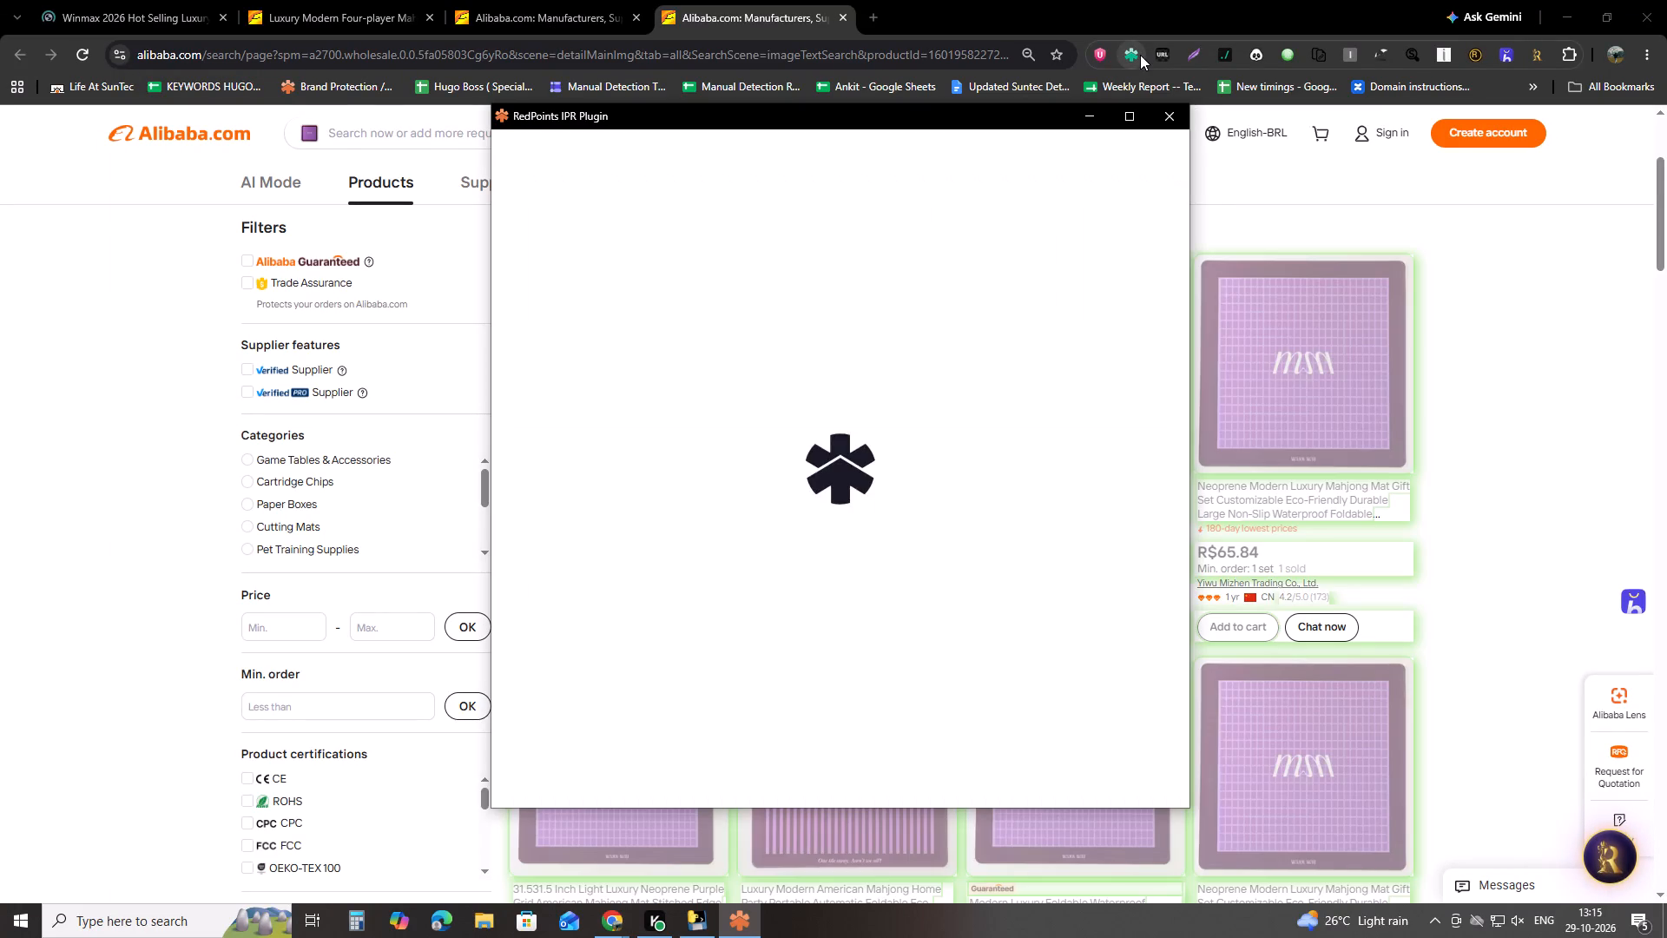
{"action": "left_click_drag", "start_coordinate": [1023, 119], "coordinate": [1578, 412]}
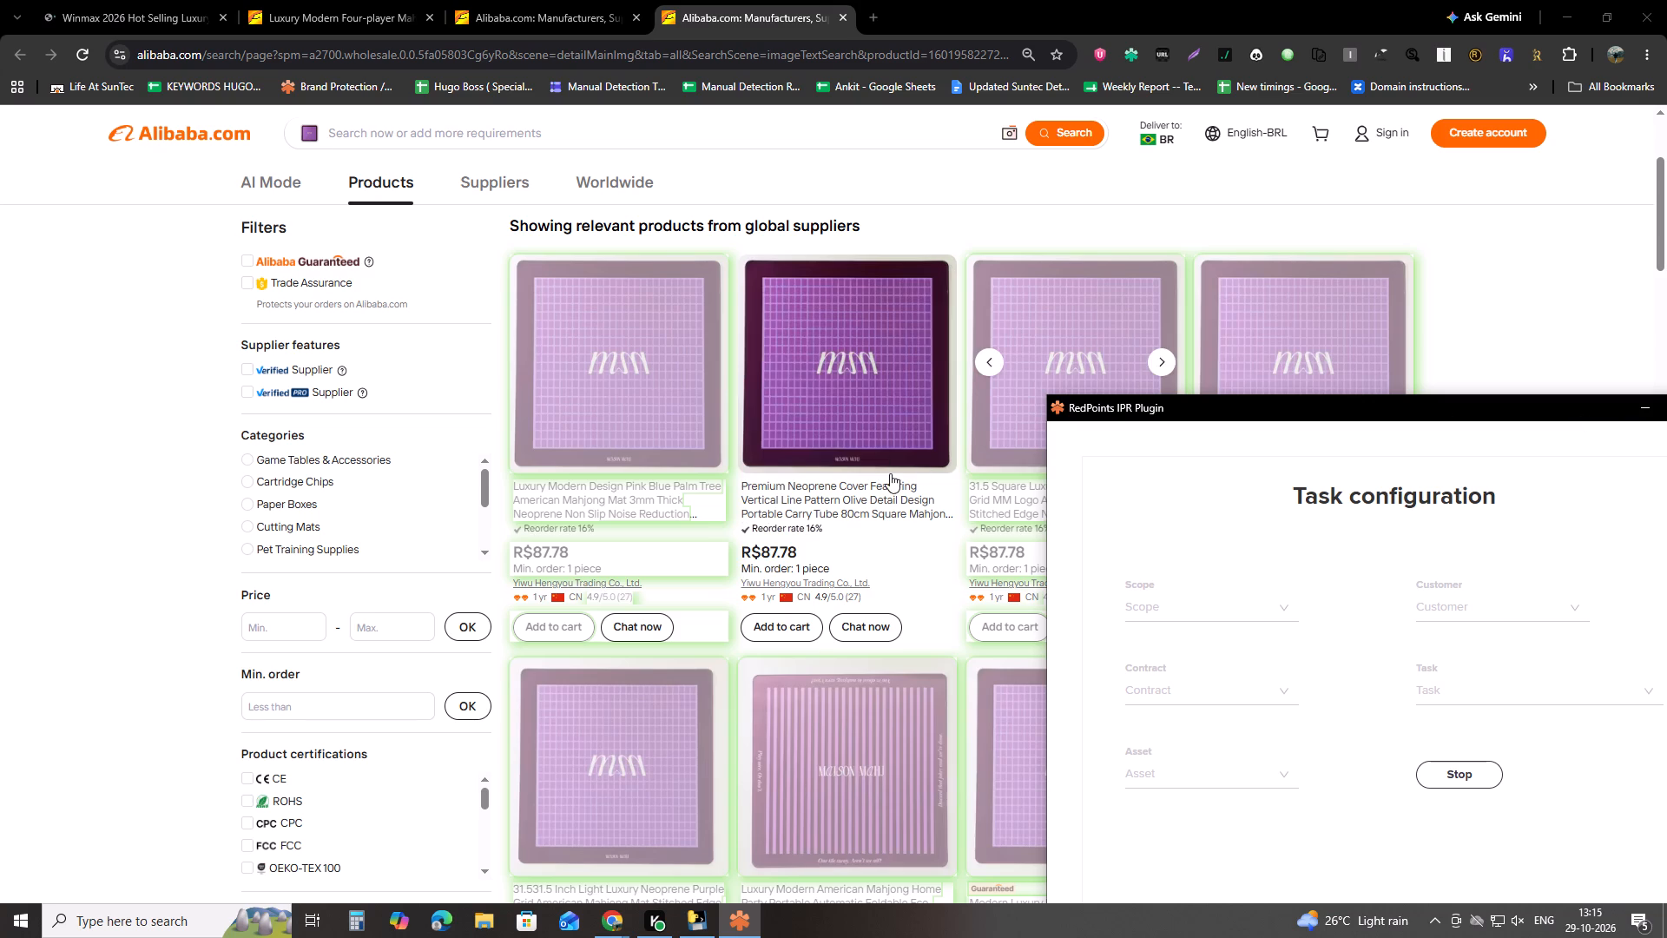
Open the unmarked Premium Neoprene Cover and New Cobalt Blue Flower Market mahjong mat listings from the new results.
{"action": "left_click", "coordinate": [847, 486], "text": "ctrl"}
{"action": "scroll", "coordinate": [847, 486], "scroll_direction": "down", "scroll_amount": 11}
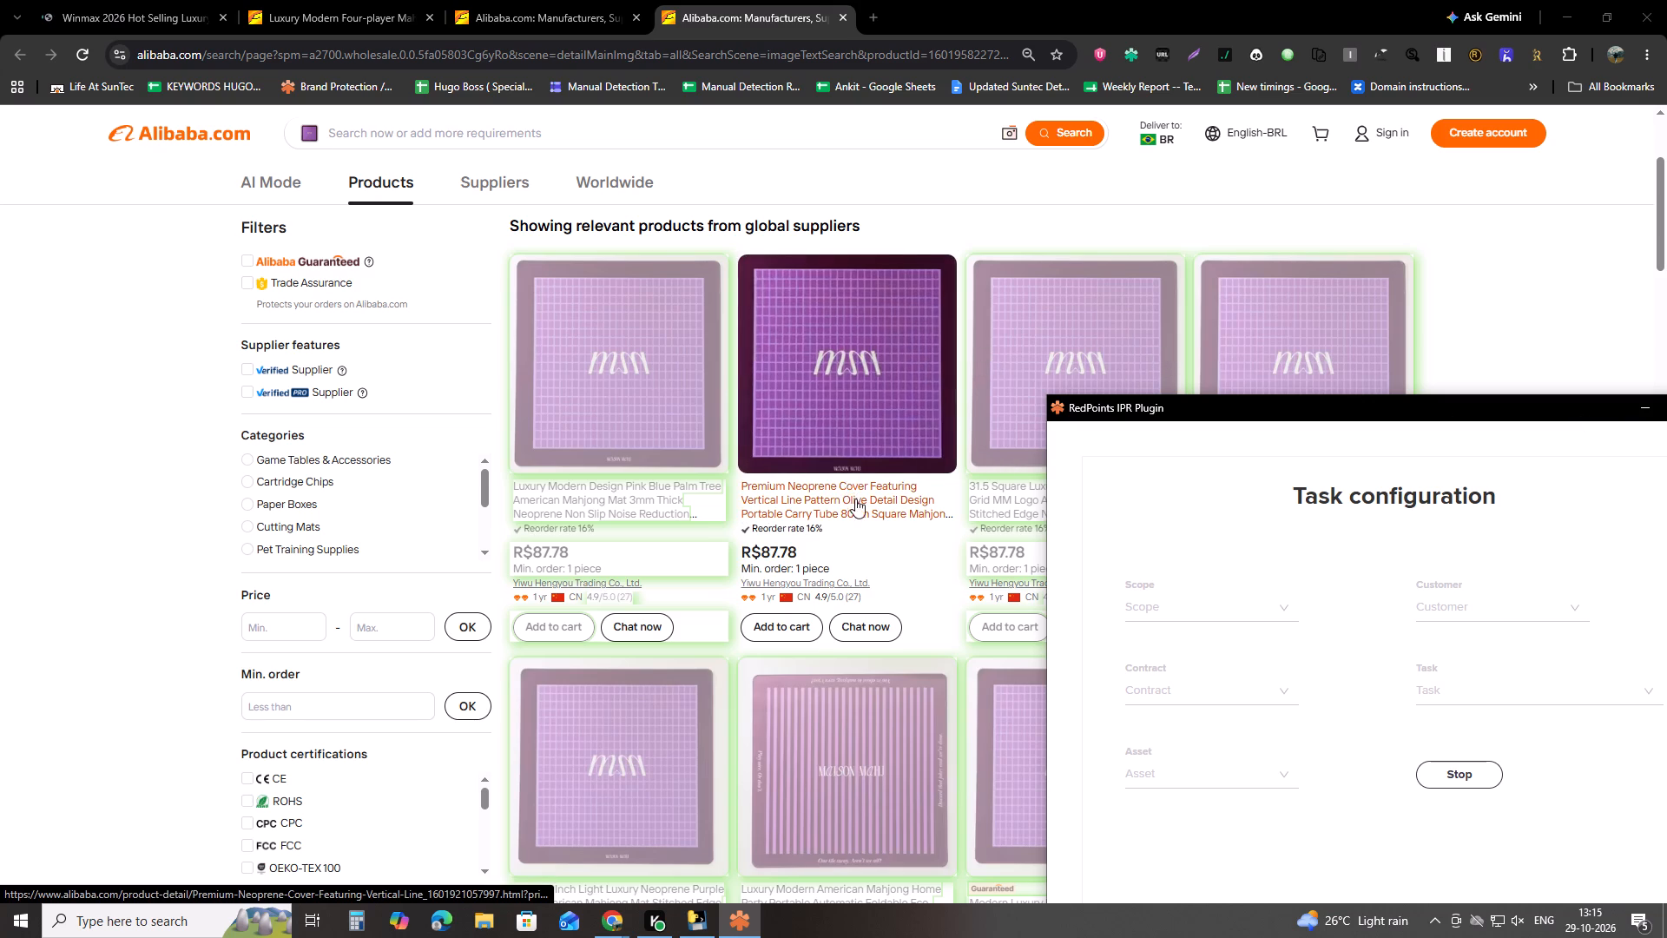
{"action": "scroll", "coordinate": [978, 455], "scroll_direction": "down", "scroll_amount": 5}
{"action": "scroll", "coordinate": [906, 511], "scroll_direction": "down", "scroll_amount": 5}
{"action": "scroll", "coordinate": [906, 511], "scroll_direction": "up", "scroll_amount": 4}
{"action": "scroll", "coordinate": [906, 511], "scroll_direction": "down", "scroll_amount": 4}
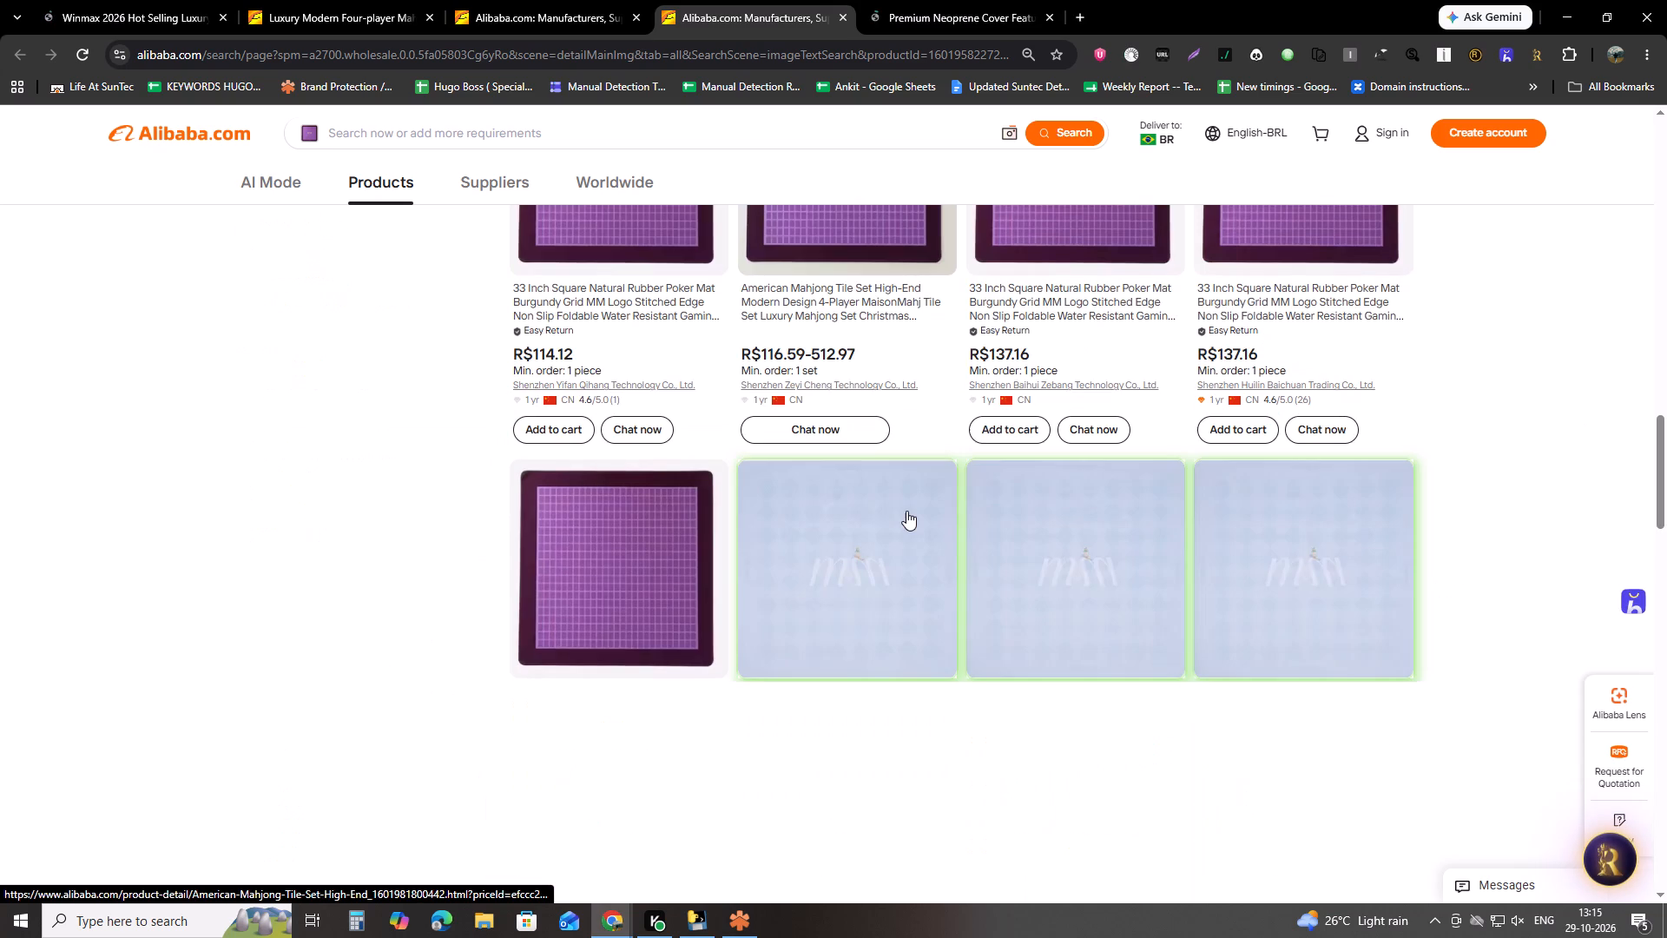
{"action": "scroll", "coordinate": [865, 565], "scroll_direction": "down", "scroll_amount": 9}
{"action": "scroll", "coordinate": [865, 565], "scroll_direction": "up", "scroll_amount": 3}
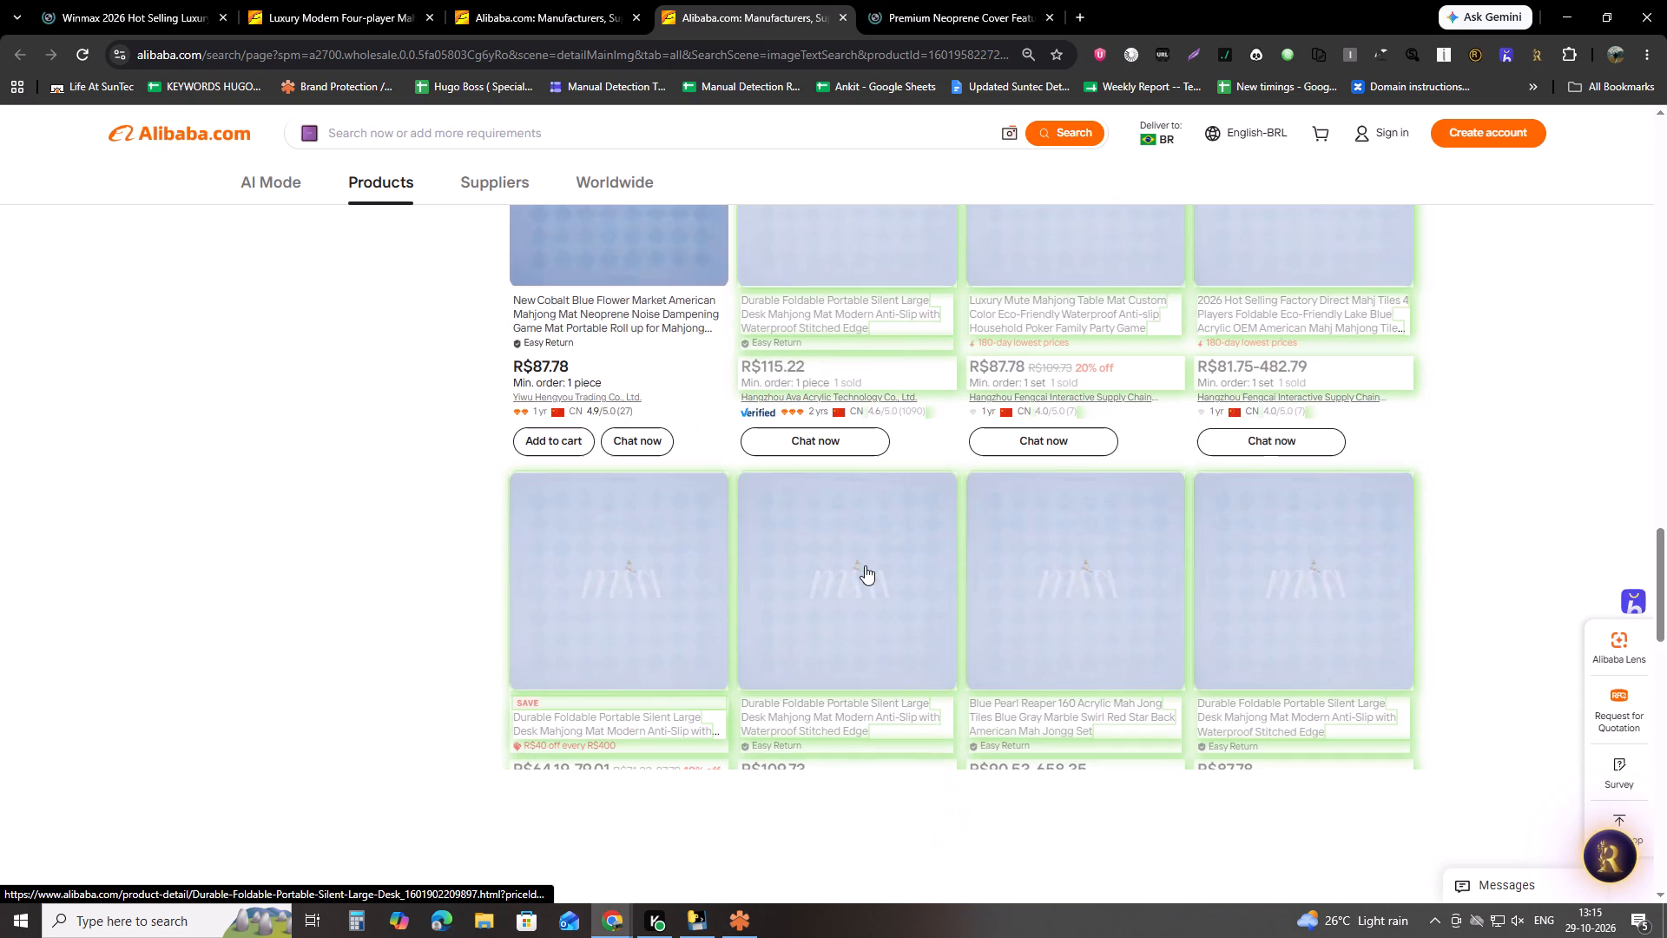
{"action": "left_click", "coordinate": [684, 560], "text": "ctrl"}
Scan the rest of the new image search results for mat listings not yet marked by the plugin.
{"action": "scroll", "coordinate": [832, 537], "scroll_direction": "down", "scroll_amount": 12}
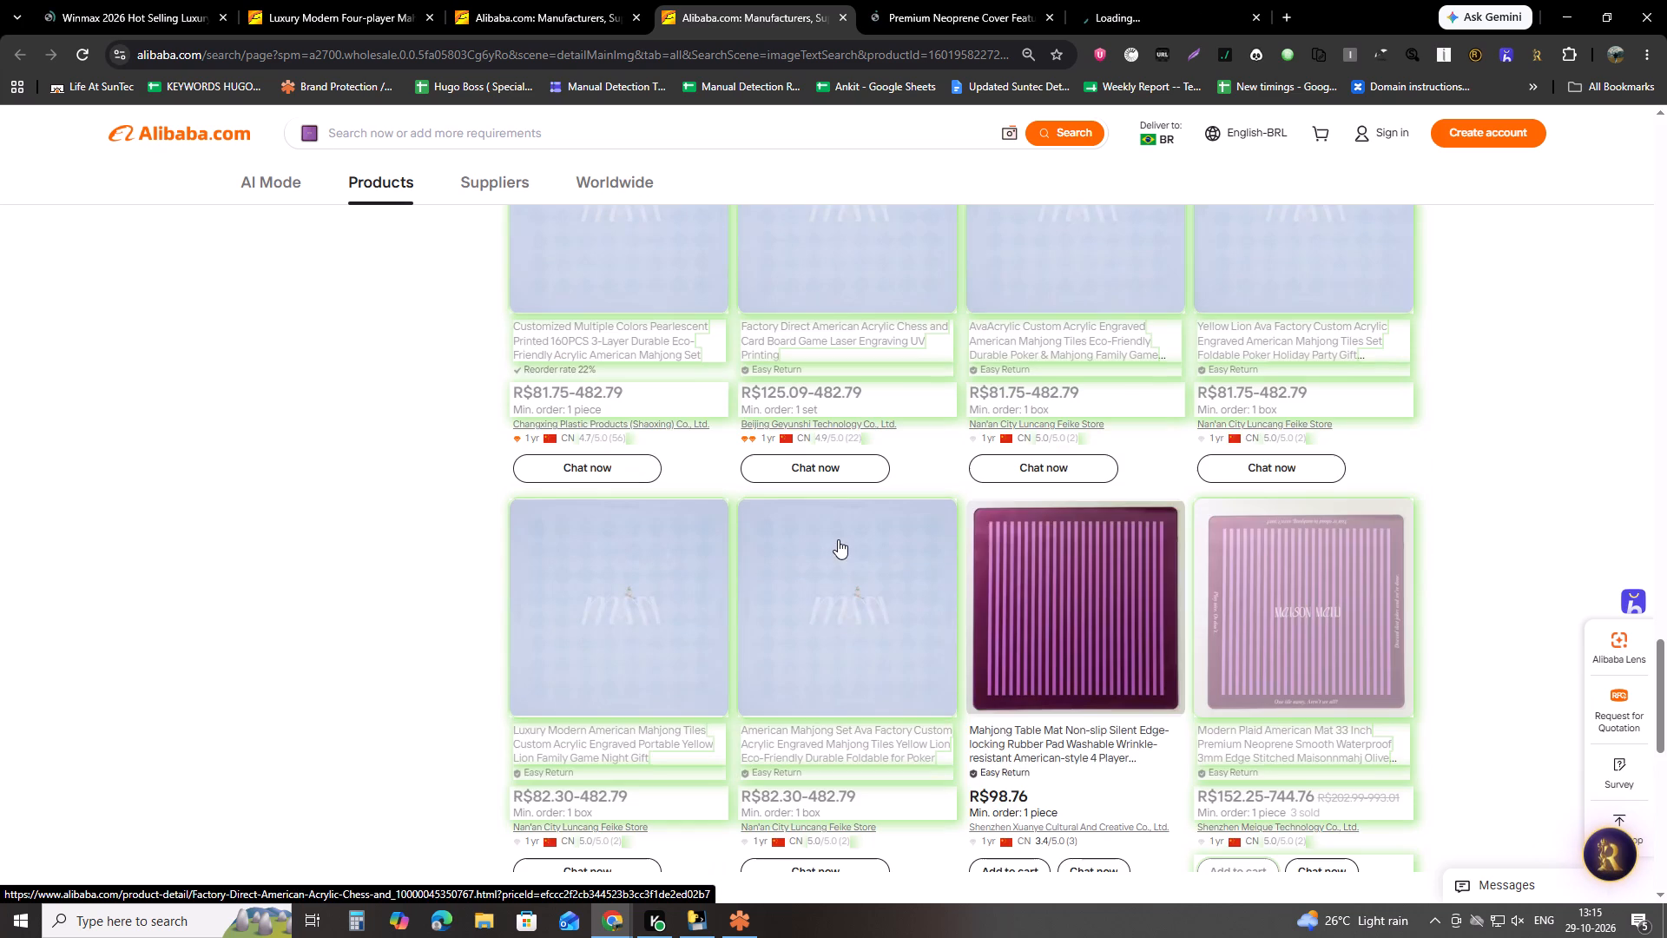
{"action": "scroll", "coordinate": [838, 539], "scroll_direction": "down", "scroll_amount": 4}
{"action": "scroll", "coordinate": [1015, 464], "scroll_direction": "down", "scroll_amount": 4}
{"action": "scroll", "coordinate": [670, 488], "scroll_direction": "down", "scroll_amount": 4}
{"action": "scroll", "coordinate": [1004, 510], "scroll_direction": "down", "scroll_amount": 5}
{"action": "scroll", "coordinate": [1098, 525], "scroll_direction": "up", "scroll_amount": 20}
{"action": "scroll", "coordinate": [1098, 525], "scroll_direction": "up", "scroll_amount": 20}
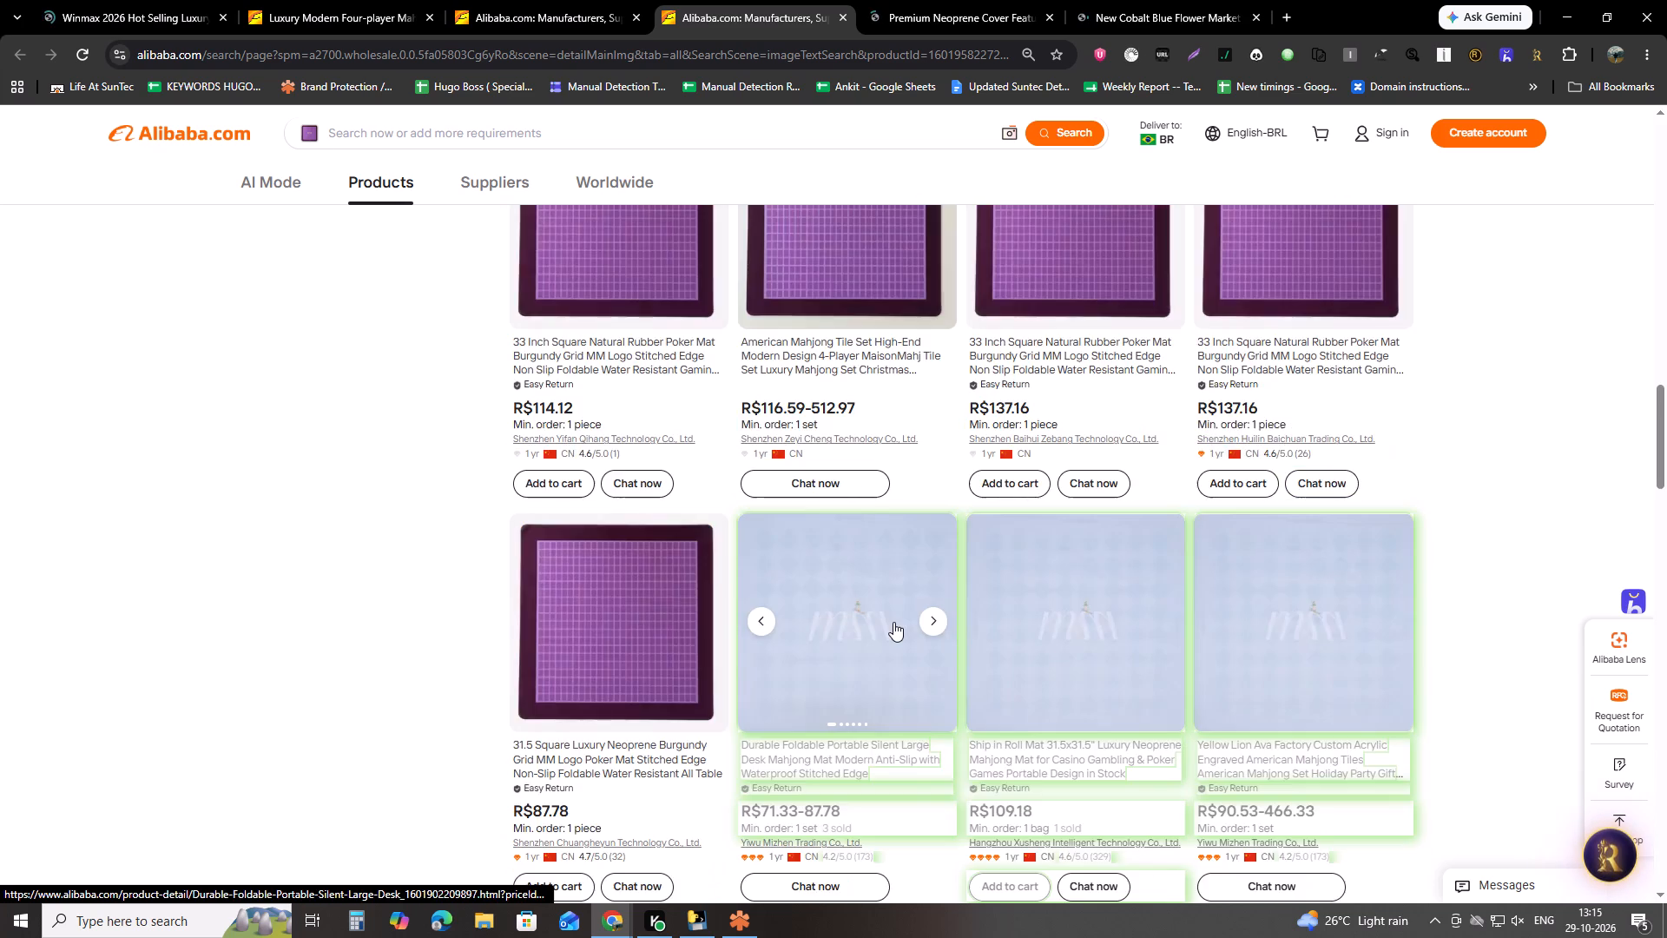
{"action": "scroll", "coordinate": [893, 622], "scroll_direction": "up", "scroll_amount": 20}
{"action": "scroll", "coordinate": [862, 661], "scroll_direction": "down", "scroll_amount": 2}
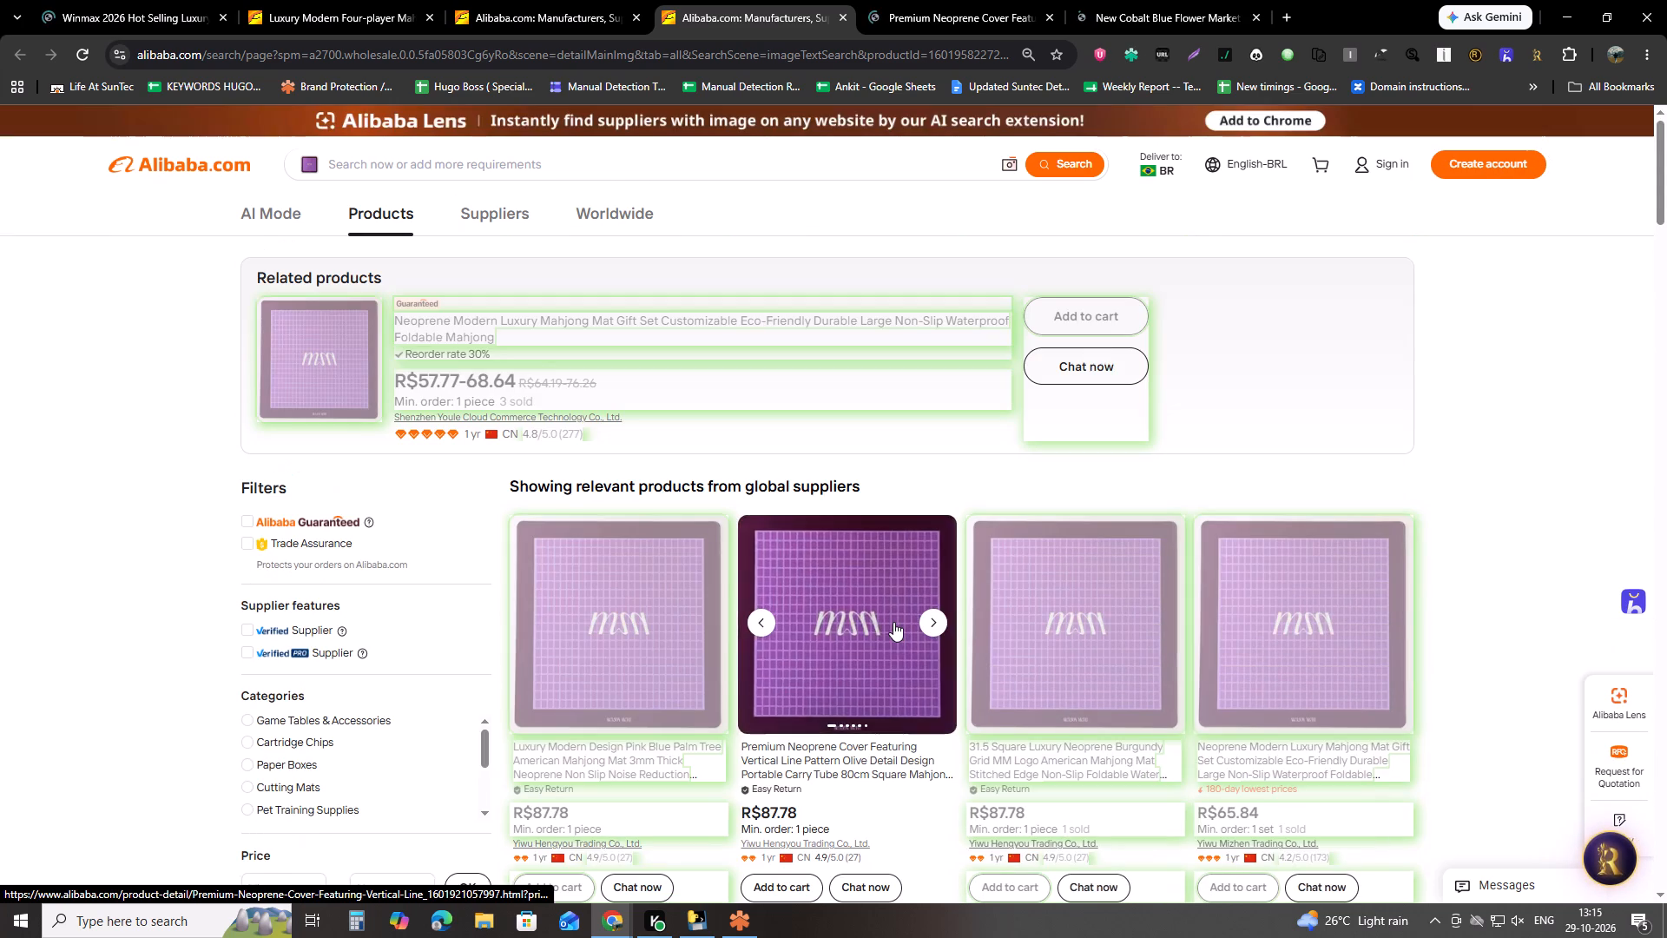
Move the two purple mat results pages ahead of the Winmax and Luxury Modern Four-player listing pages.
{"action": "left_click_drag", "start_coordinate": [751, 0], "coordinate": [217, 0]}
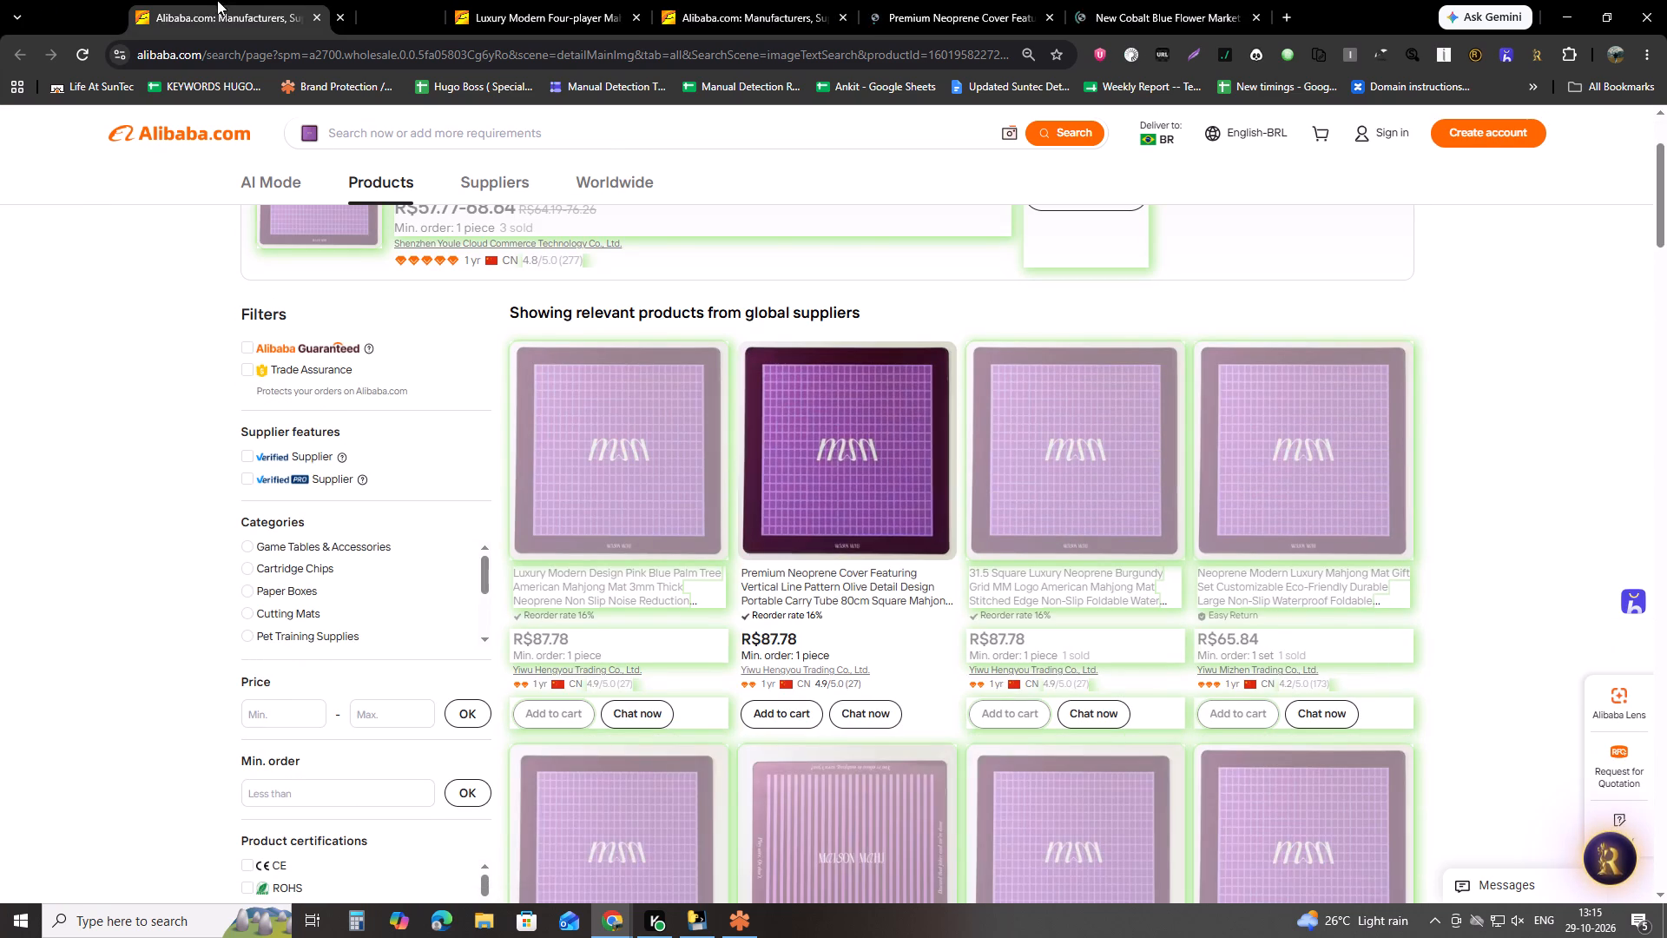
{"action": "left_click", "coordinate": [359, 0]}
{"action": "key", "text": "ctrl+Tab"}
{"action": "key", "text": "ctrl+Tab"}
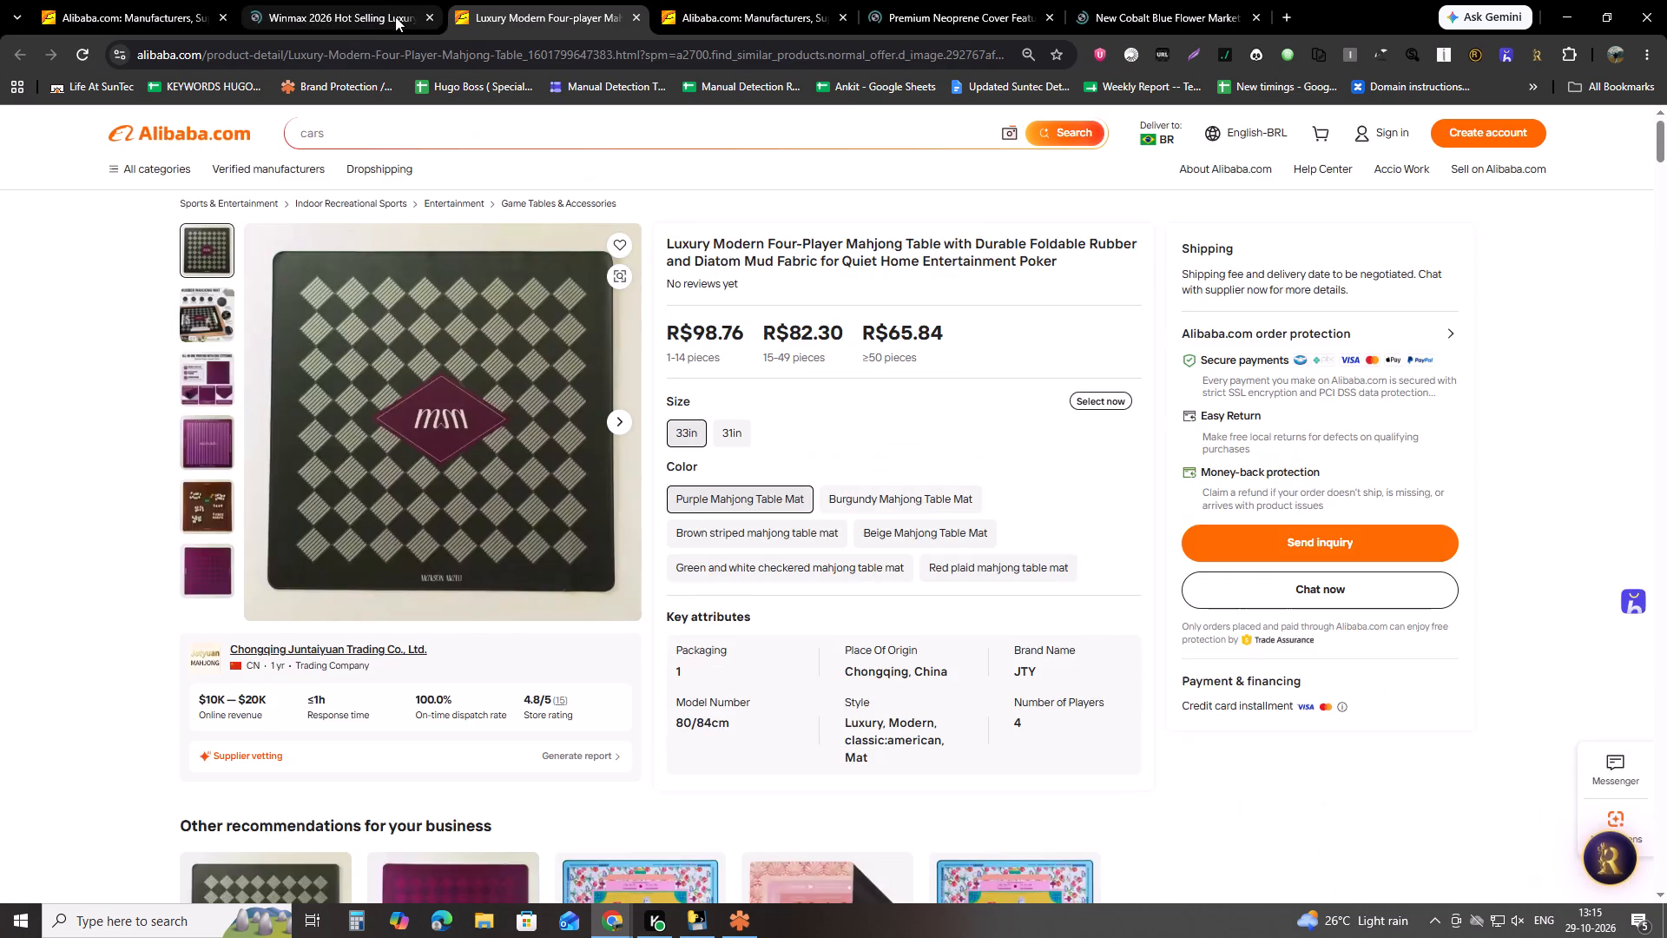
{"action": "left_click_drag", "start_coordinate": [764, 0], "coordinate": [603, 0]}
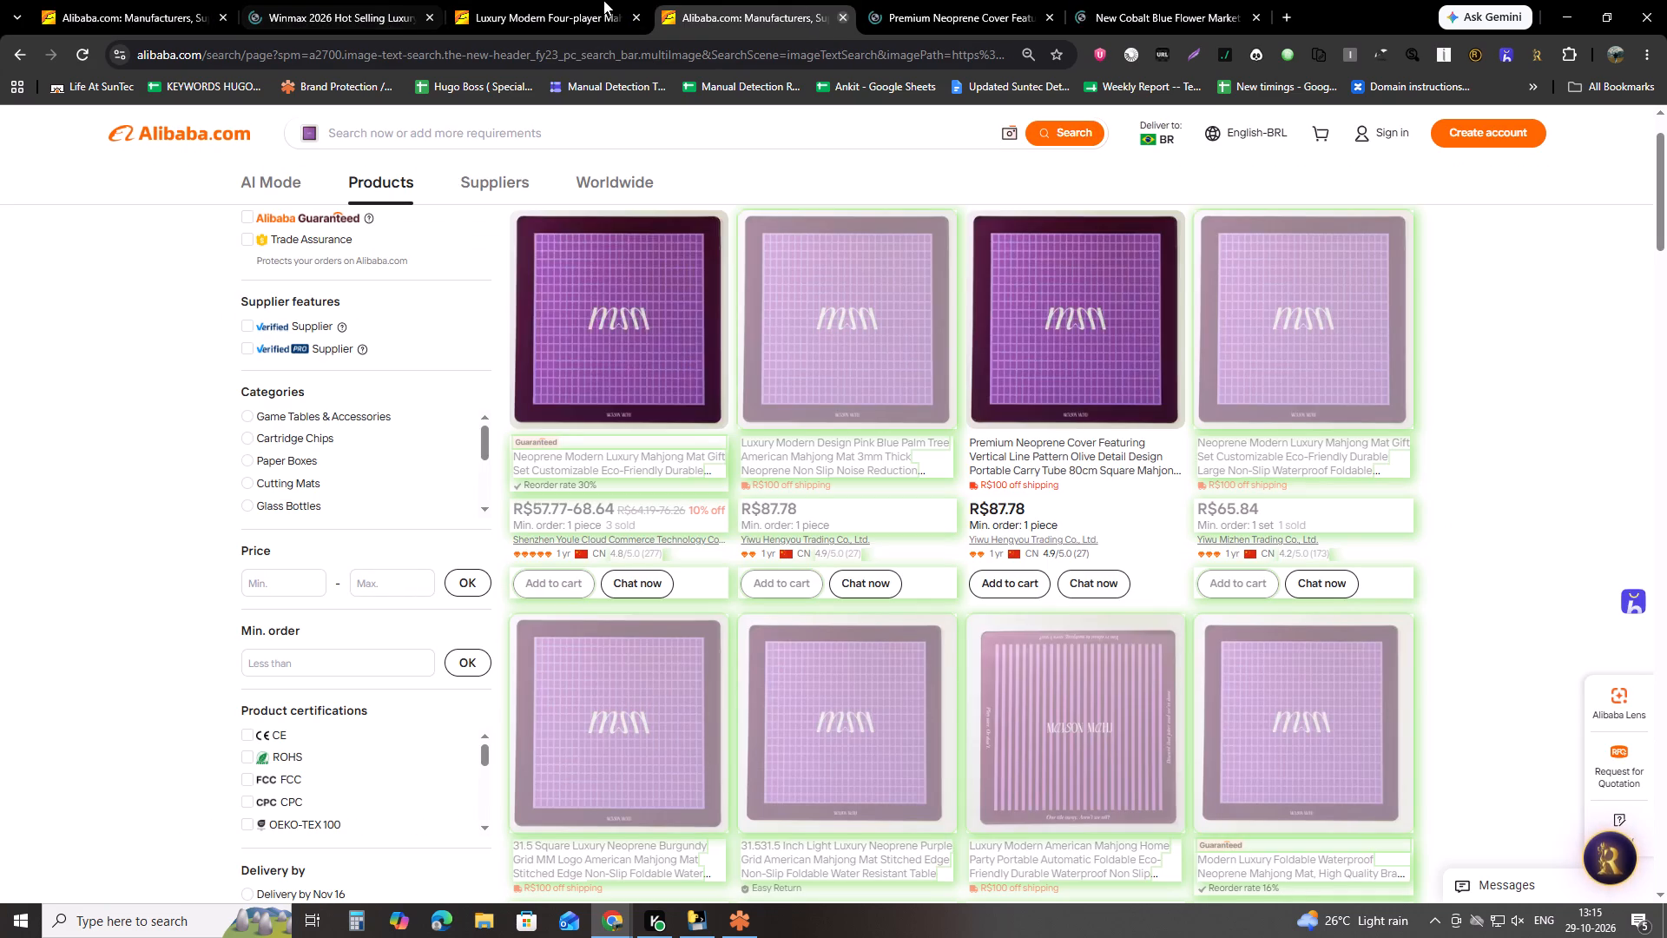
{"action": "left_click_drag", "start_coordinate": [603, 0], "coordinate": [379, 1]}
Scan the second purple mat image search results page to its end for mat listings not yet marked by the plugin.
{"action": "key", "text": "ctrl+Tab"}
{"action": "key", "text": "ctrl+Tab"}
{"action": "key", "text": "ctrl+Tab"}
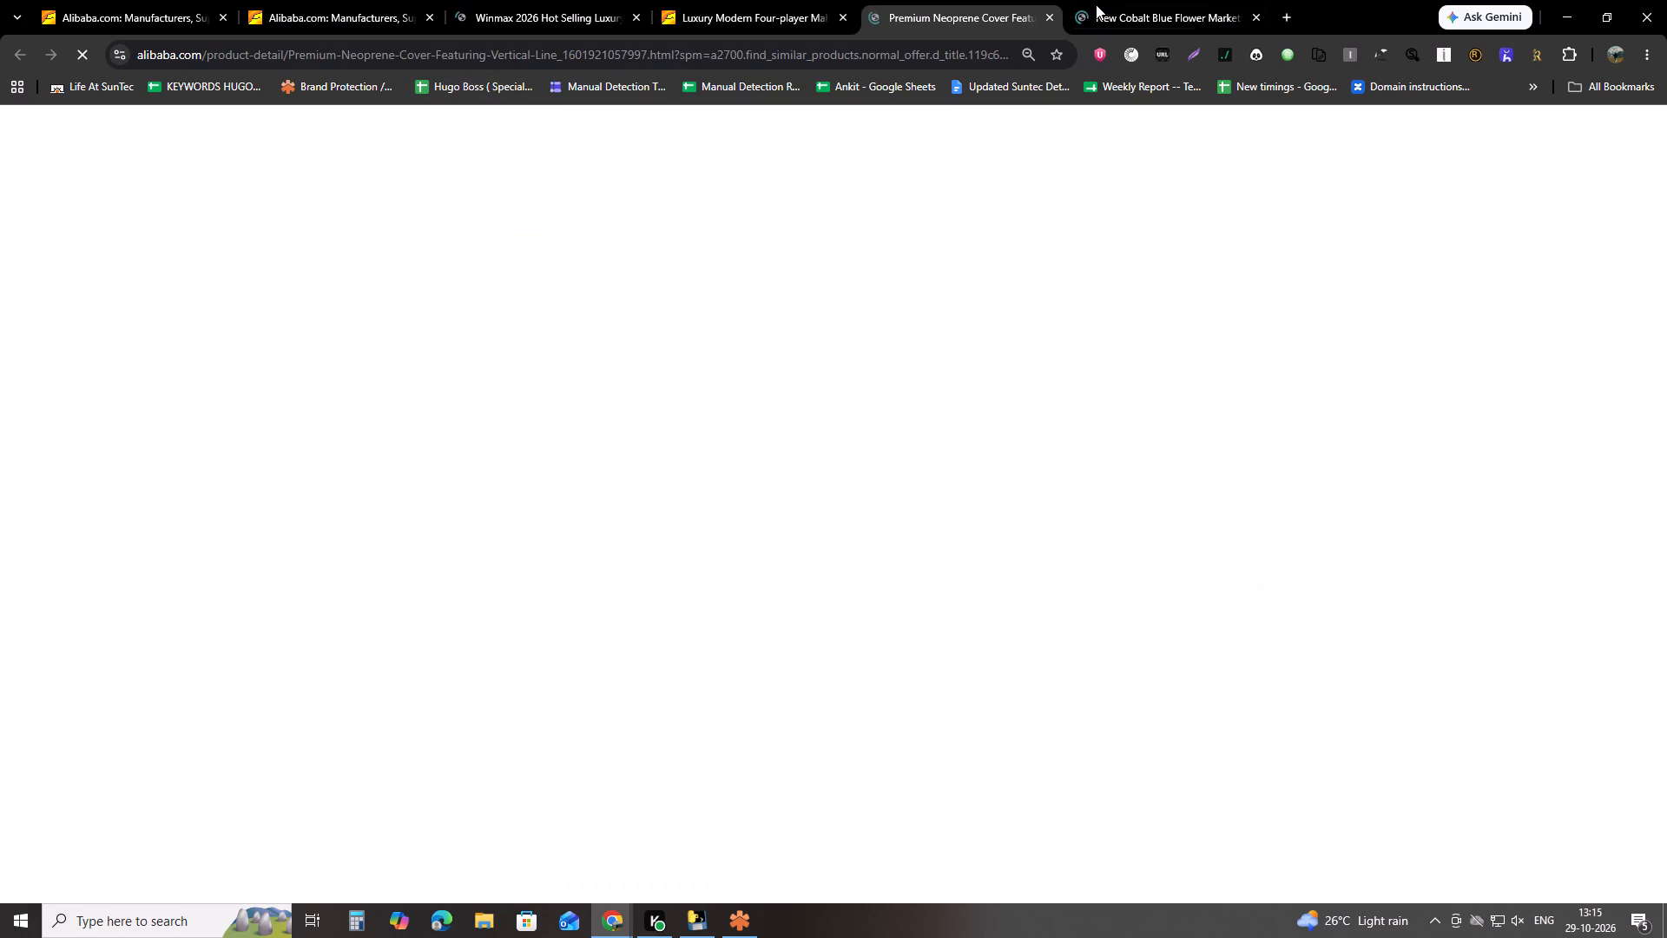
{"action": "left_click", "coordinate": [301, 0]}
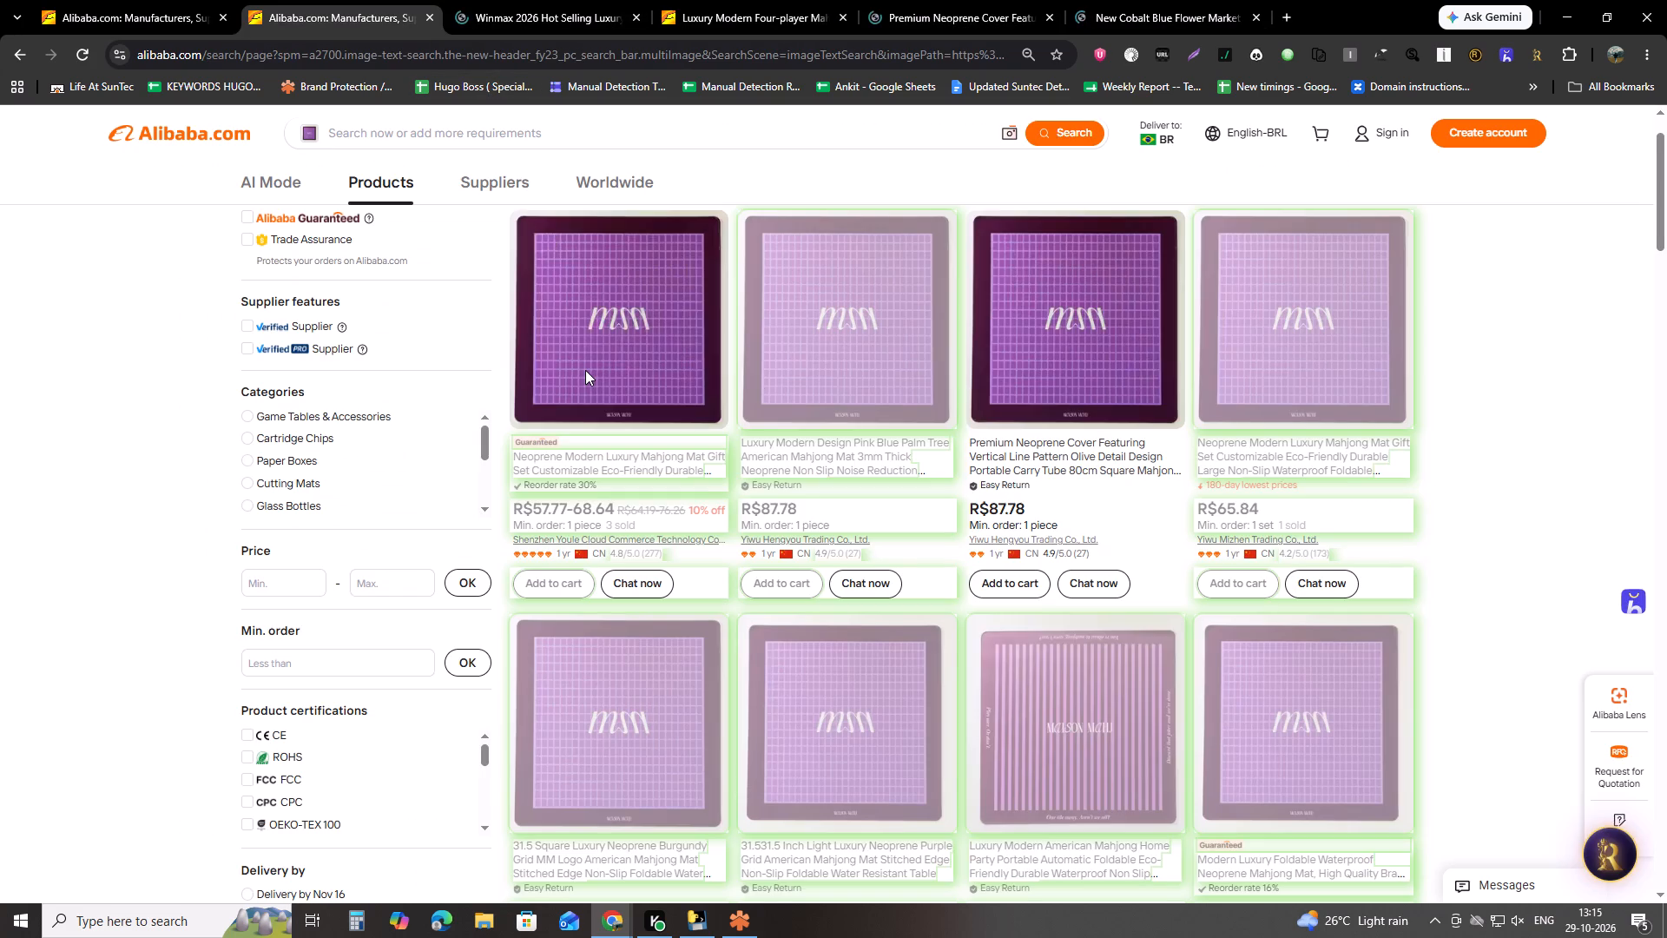
{"action": "scroll", "coordinate": [1262, 469], "scroll_direction": "down", "scroll_amount": 10}
{"action": "scroll", "coordinate": [971, 608], "scroll_direction": "down", "scroll_amount": 4}
{"action": "scroll", "coordinate": [965, 593], "scroll_direction": "up", "scroll_amount": 4}
{"action": "scroll", "coordinate": [970, 587], "scroll_direction": "down", "scroll_amount": 2}
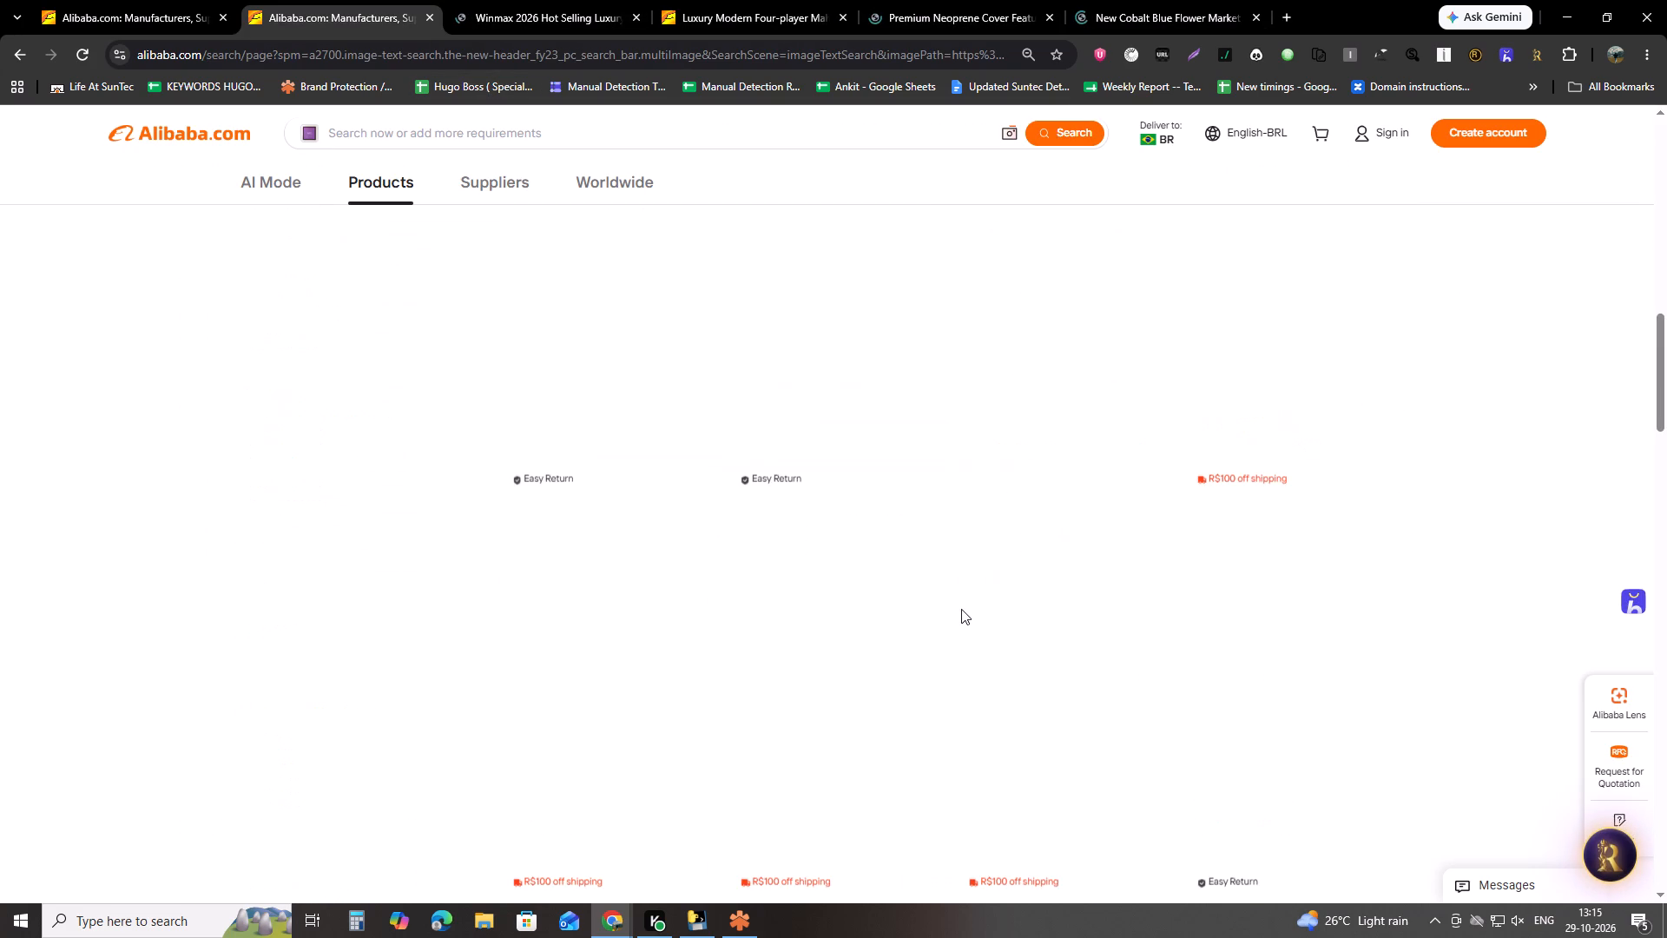
{"action": "scroll", "coordinate": [961, 609], "scroll_direction": "down", "scroll_amount": 3}
{"action": "scroll", "coordinate": [741, 622], "scroll_direction": "down", "scroll_amount": 4}
{"action": "scroll", "coordinate": [817, 571], "scroll_direction": "down", "scroll_amount": 4}
{"action": "scroll", "coordinate": [832, 573], "scroll_direction": "up", "scroll_amount": 1}
{"action": "scroll", "coordinate": [832, 573], "scroll_direction": "down", "scroll_amount": 1}
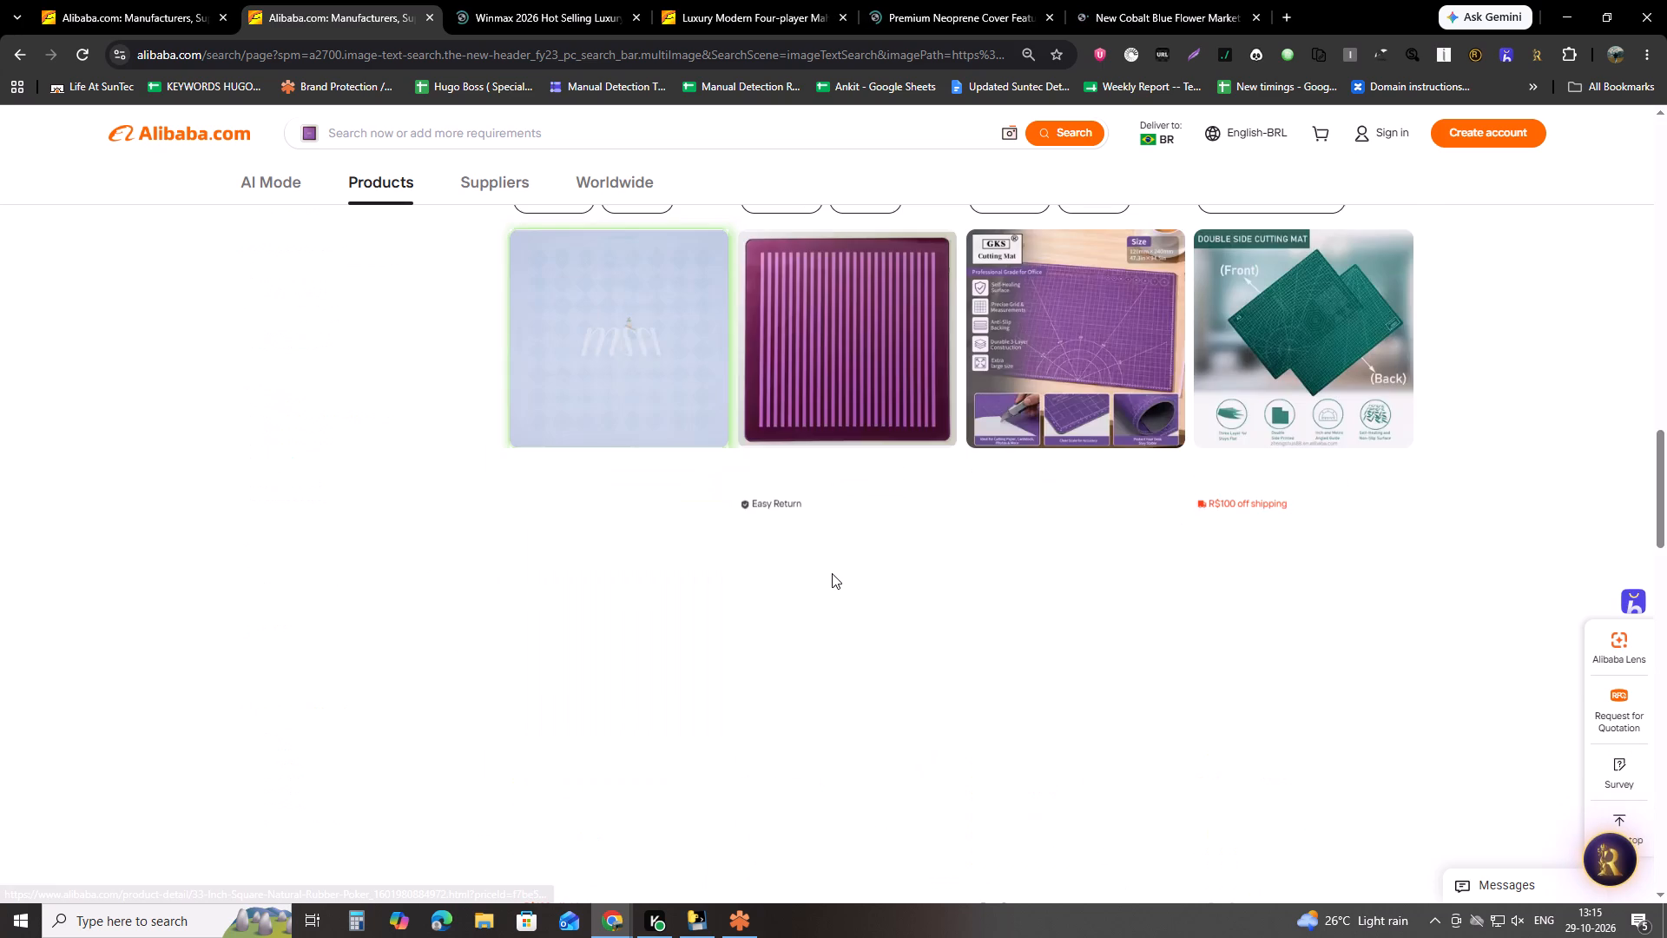
{"action": "scroll", "coordinate": [834, 573], "scroll_direction": "down", "scroll_amount": 9}
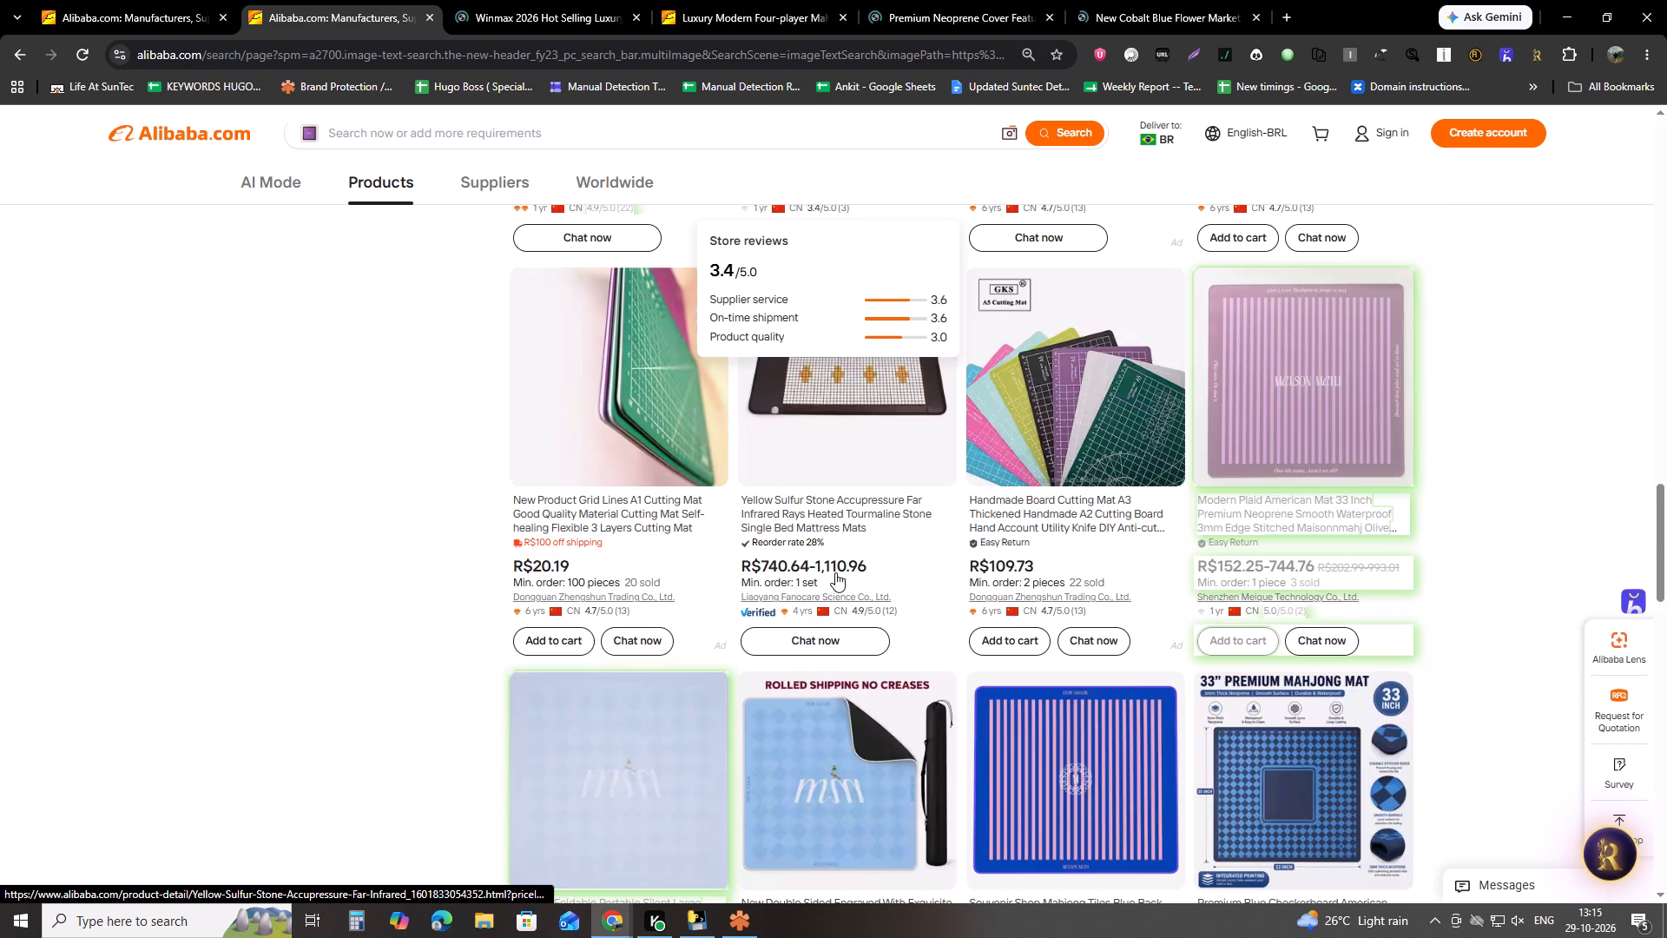
{"action": "scroll", "coordinate": [580, 529], "scroll_direction": "down", "scroll_amount": 9}
{"action": "scroll", "coordinate": [1089, 393], "scroll_direction": "down", "scroll_amount": 4}
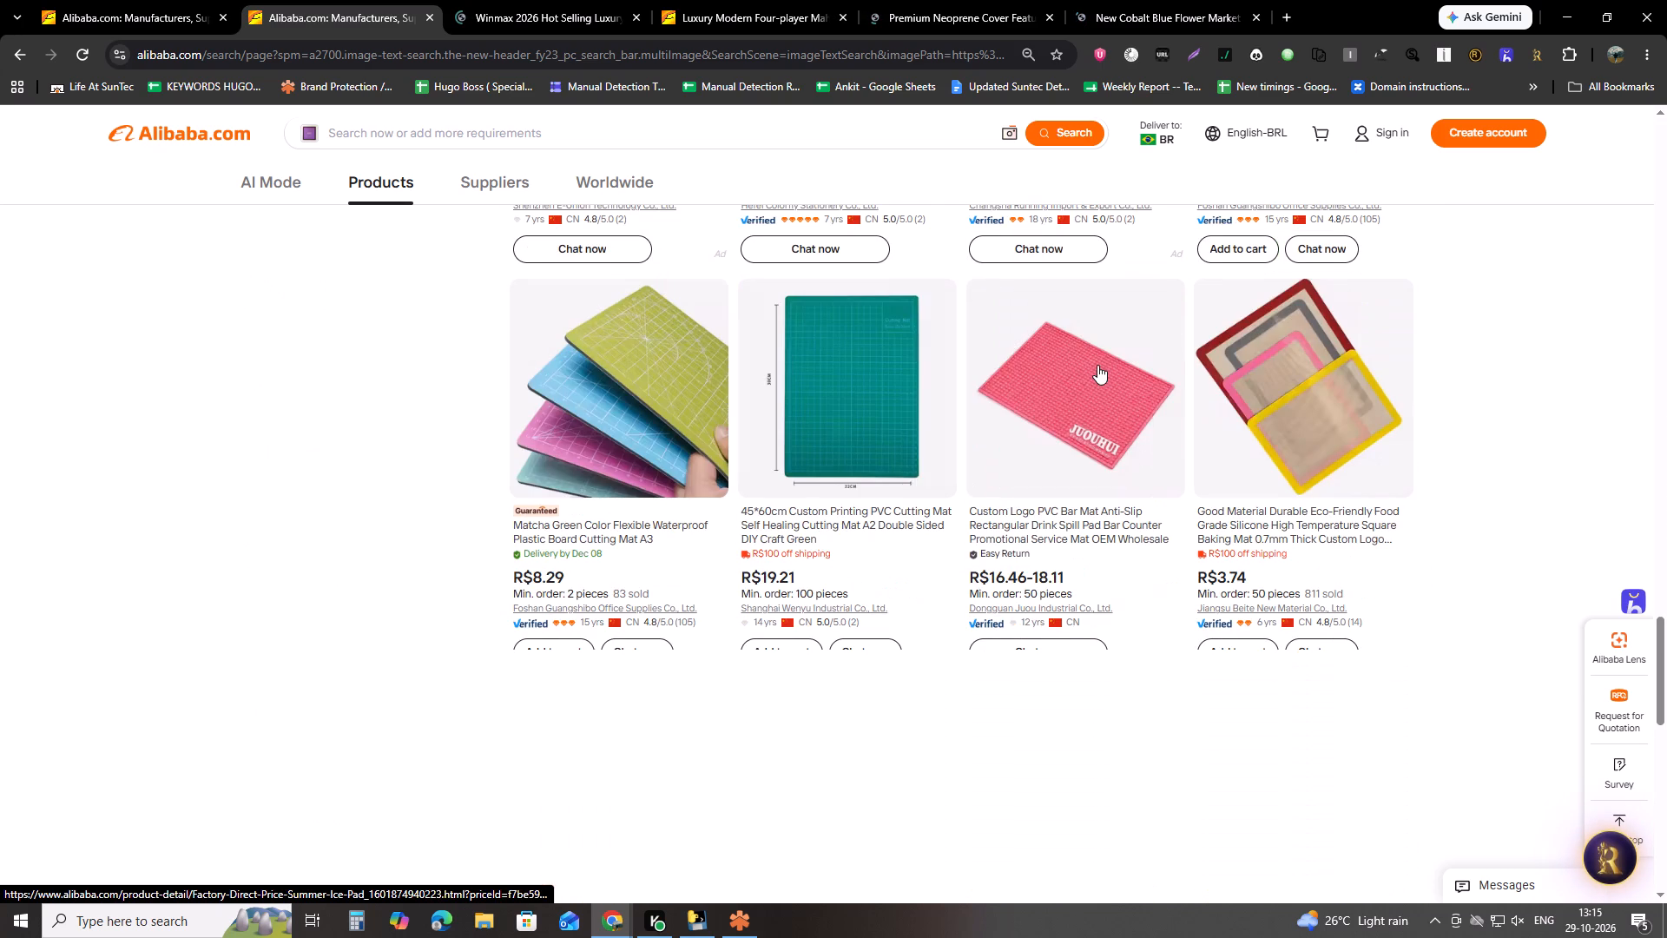
{"action": "scroll", "coordinate": [825, 565], "scroll_direction": "down", "scroll_amount": 10}
{"action": "scroll", "coordinate": [709, 510], "scroll_direction": "up", "scroll_amount": 5}
Review the opened mahjong mat listing pages, including the purple mat image in the Premium Neoprene Cover listing.
{"action": "left_click", "coordinate": [179, 0]}
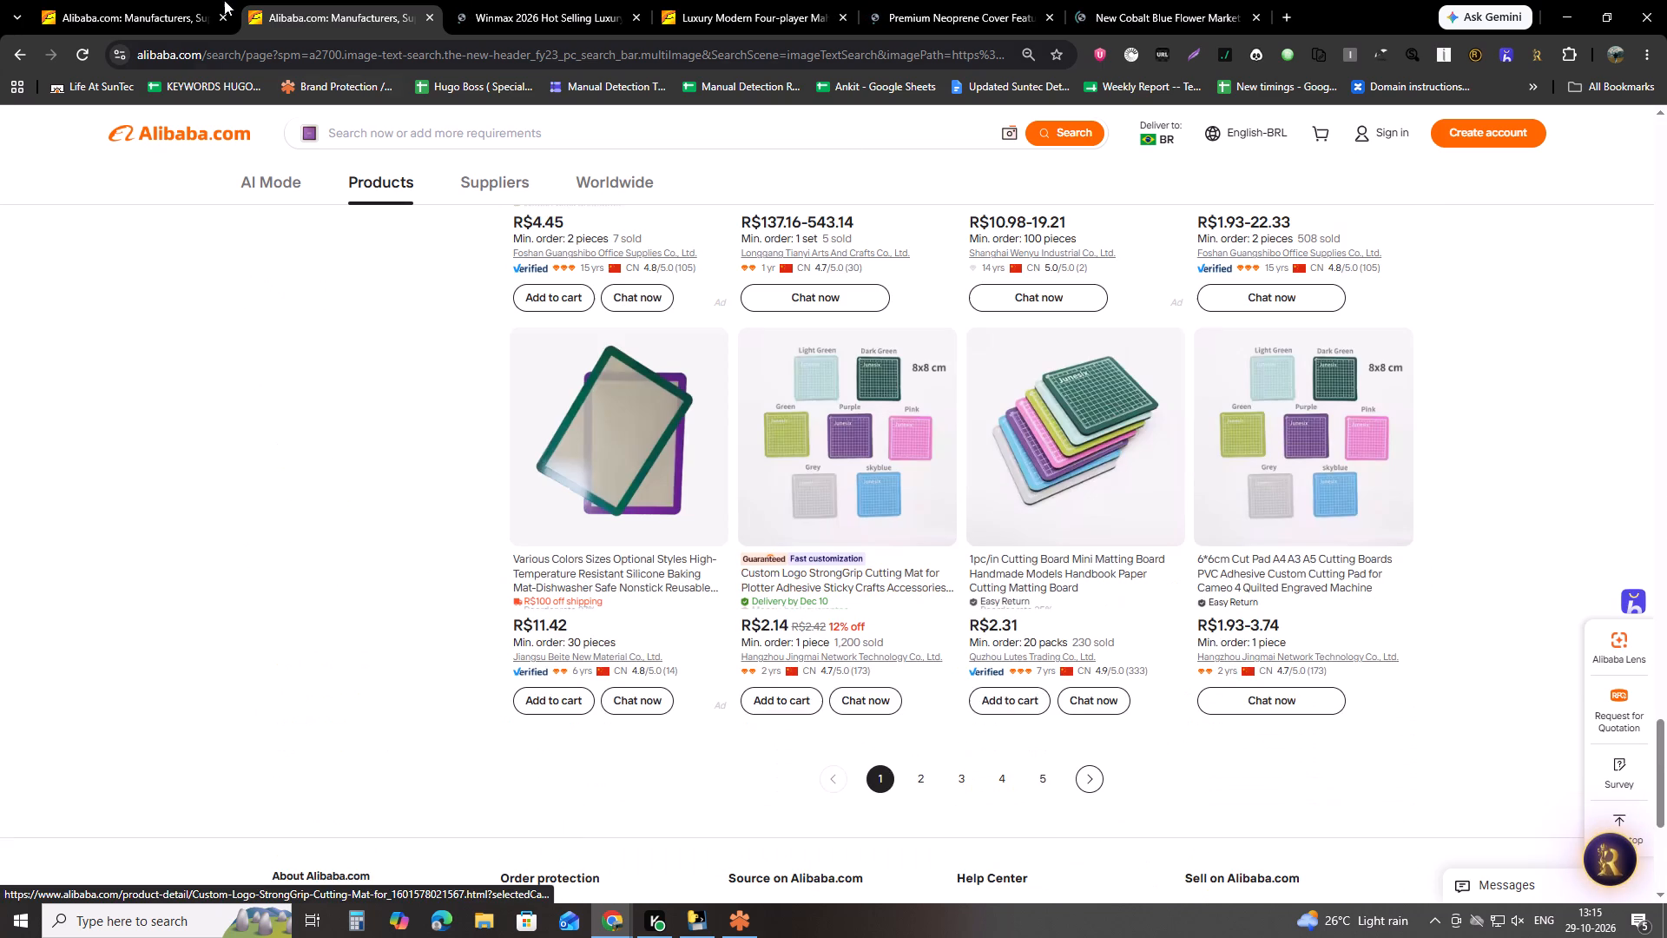
{"action": "left_click", "coordinate": [297, 0]}
{"action": "key", "text": "ctrl+Tab"}
{"action": "key", "text": "ctrl+Tab"}
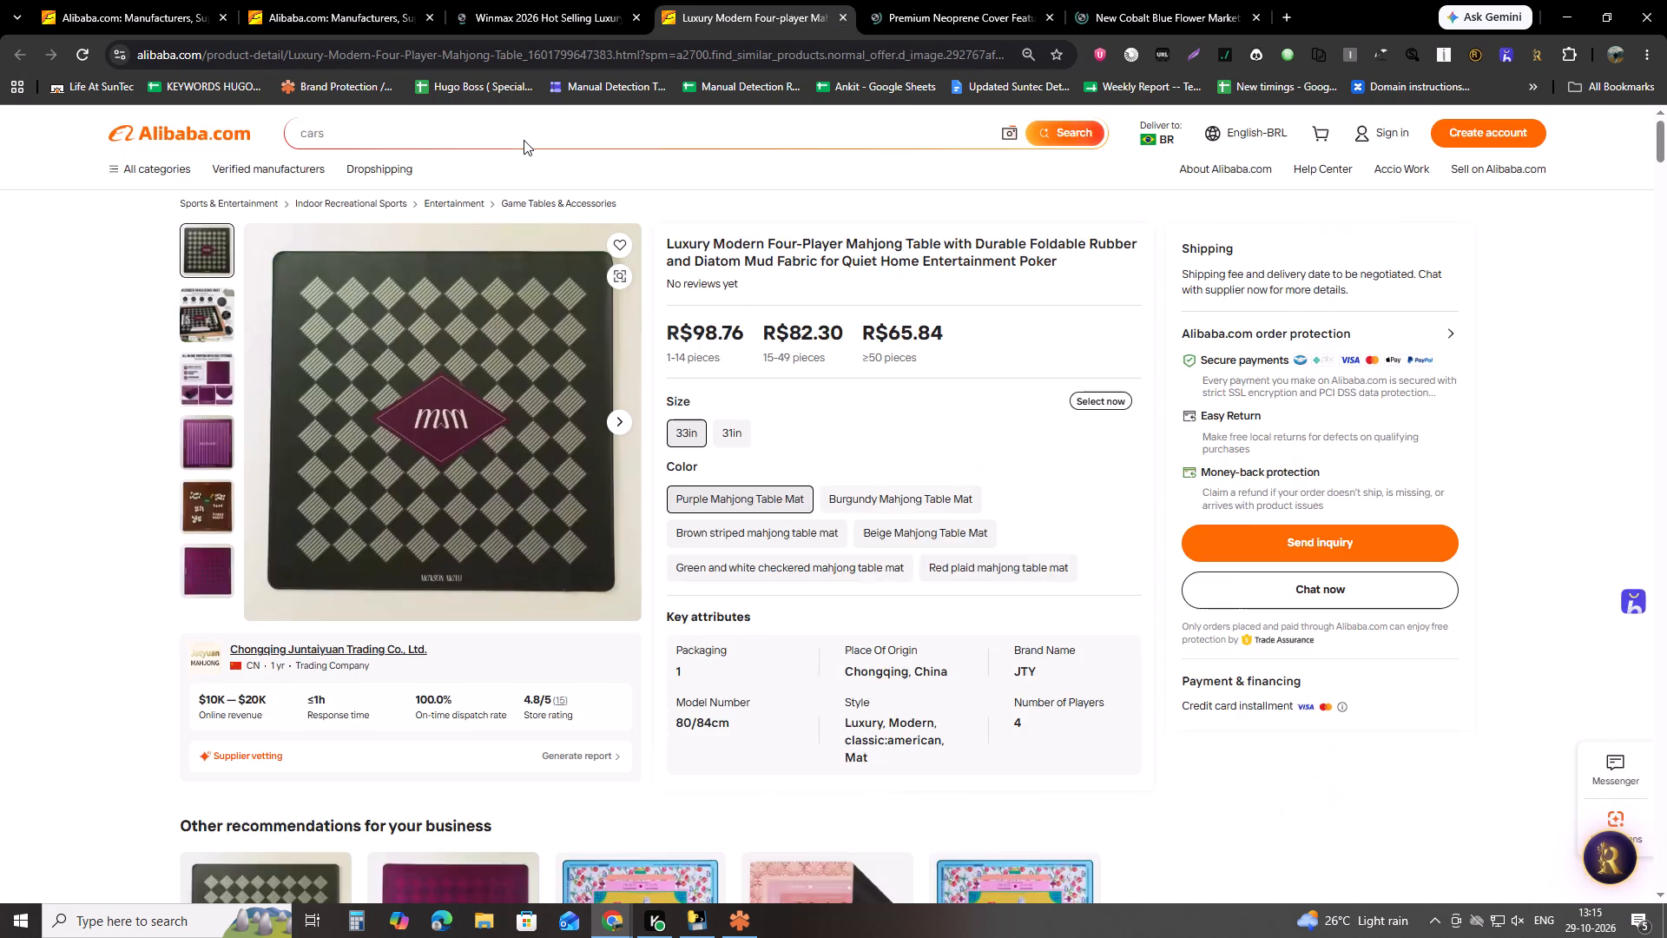
{"action": "key", "text": "ctrl+Tab"}
{"action": "key", "text": "ctrl+Tab"}
{"action": "key", "text": "ctrl+shift+Tab"}
{"action": "key", "text": "ctrl+shift+Tab"}
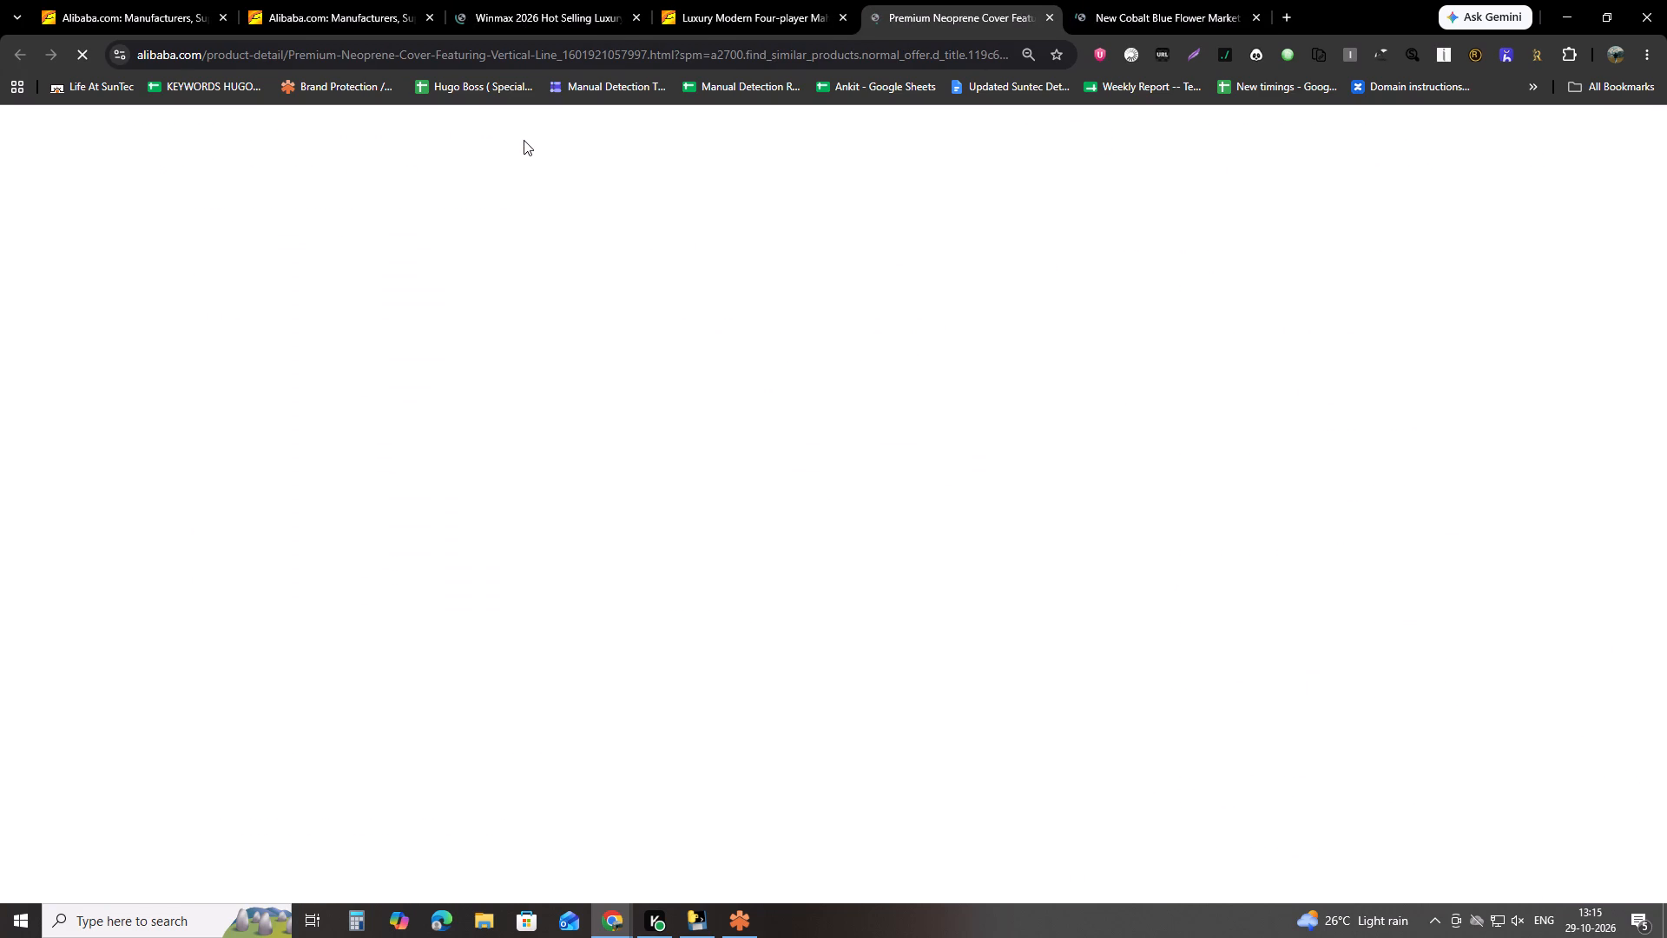
{"action": "key", "text": "ctrl+Tab"}
{"action": "key", "text": "ctrl+Tab"}
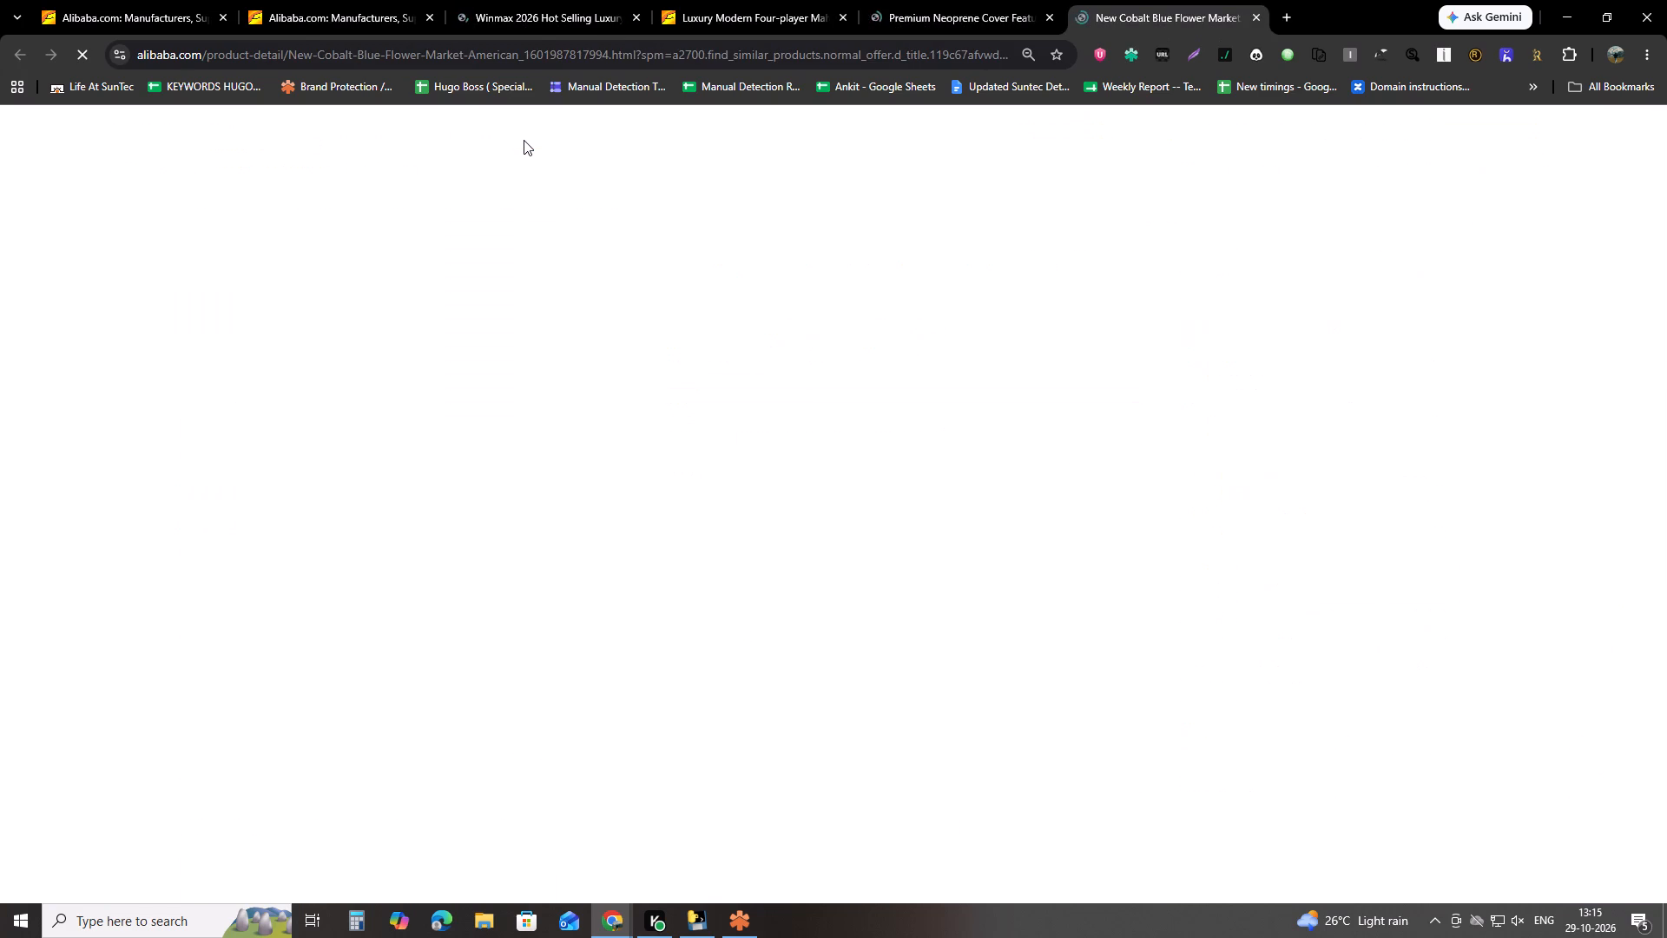
{"action": "key", "text": "ctrl+shift+Tab"}
{"action": "left_click", "coordinate": [207, 571]}
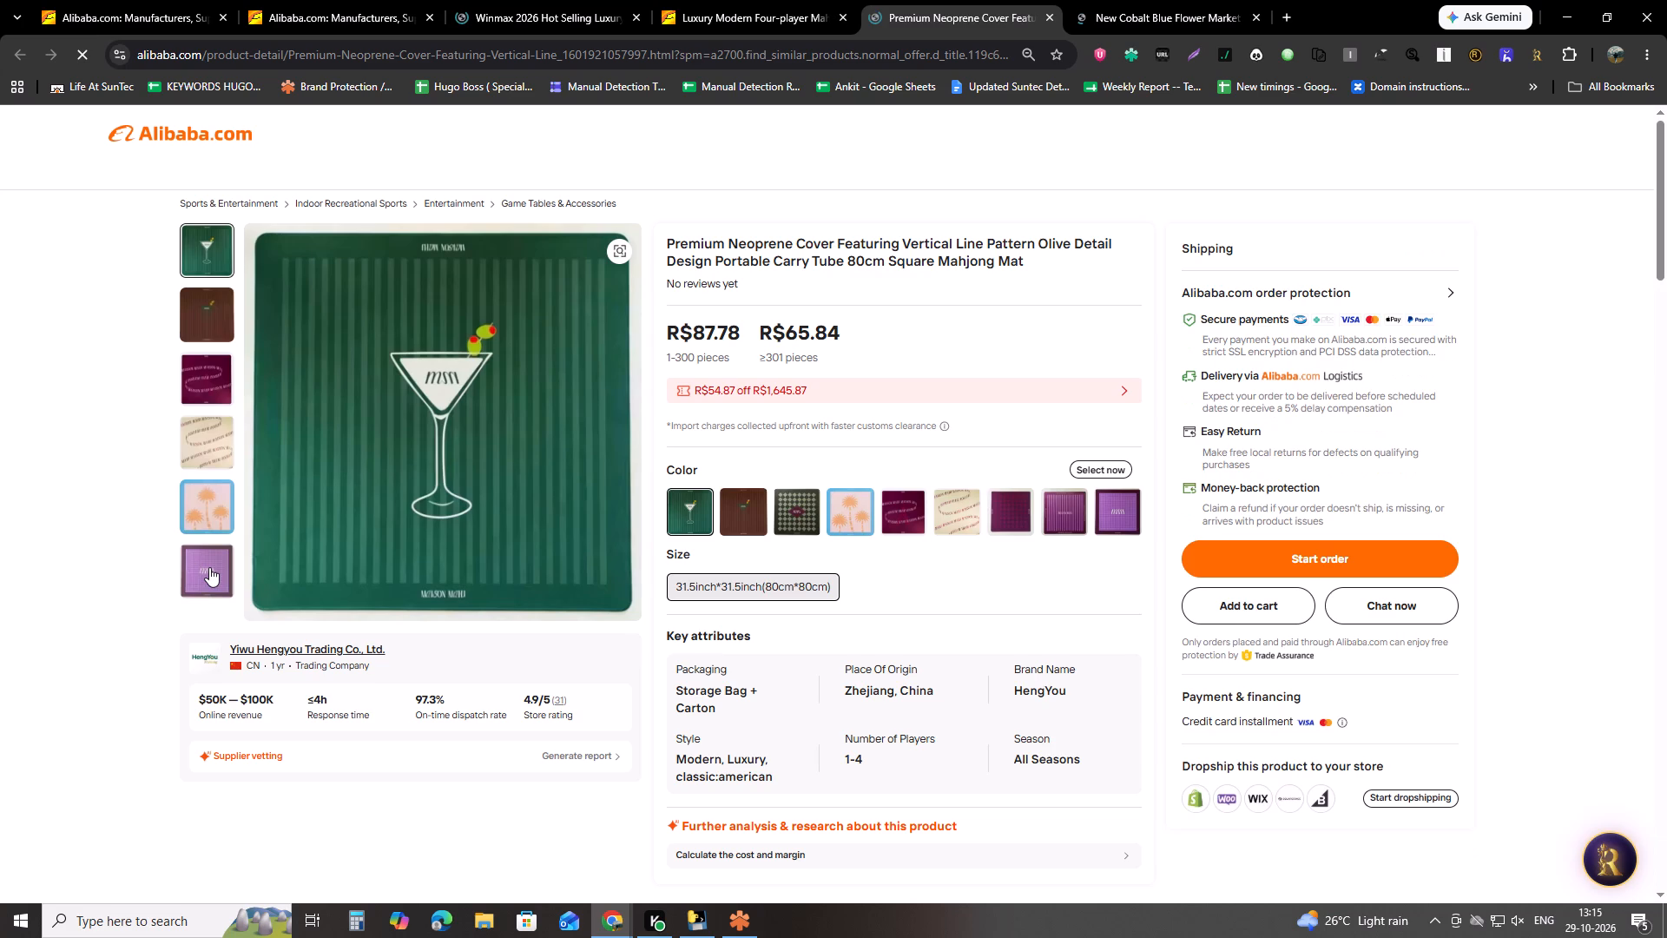
{"action": "left_click", "coordinate": [200, 583]}
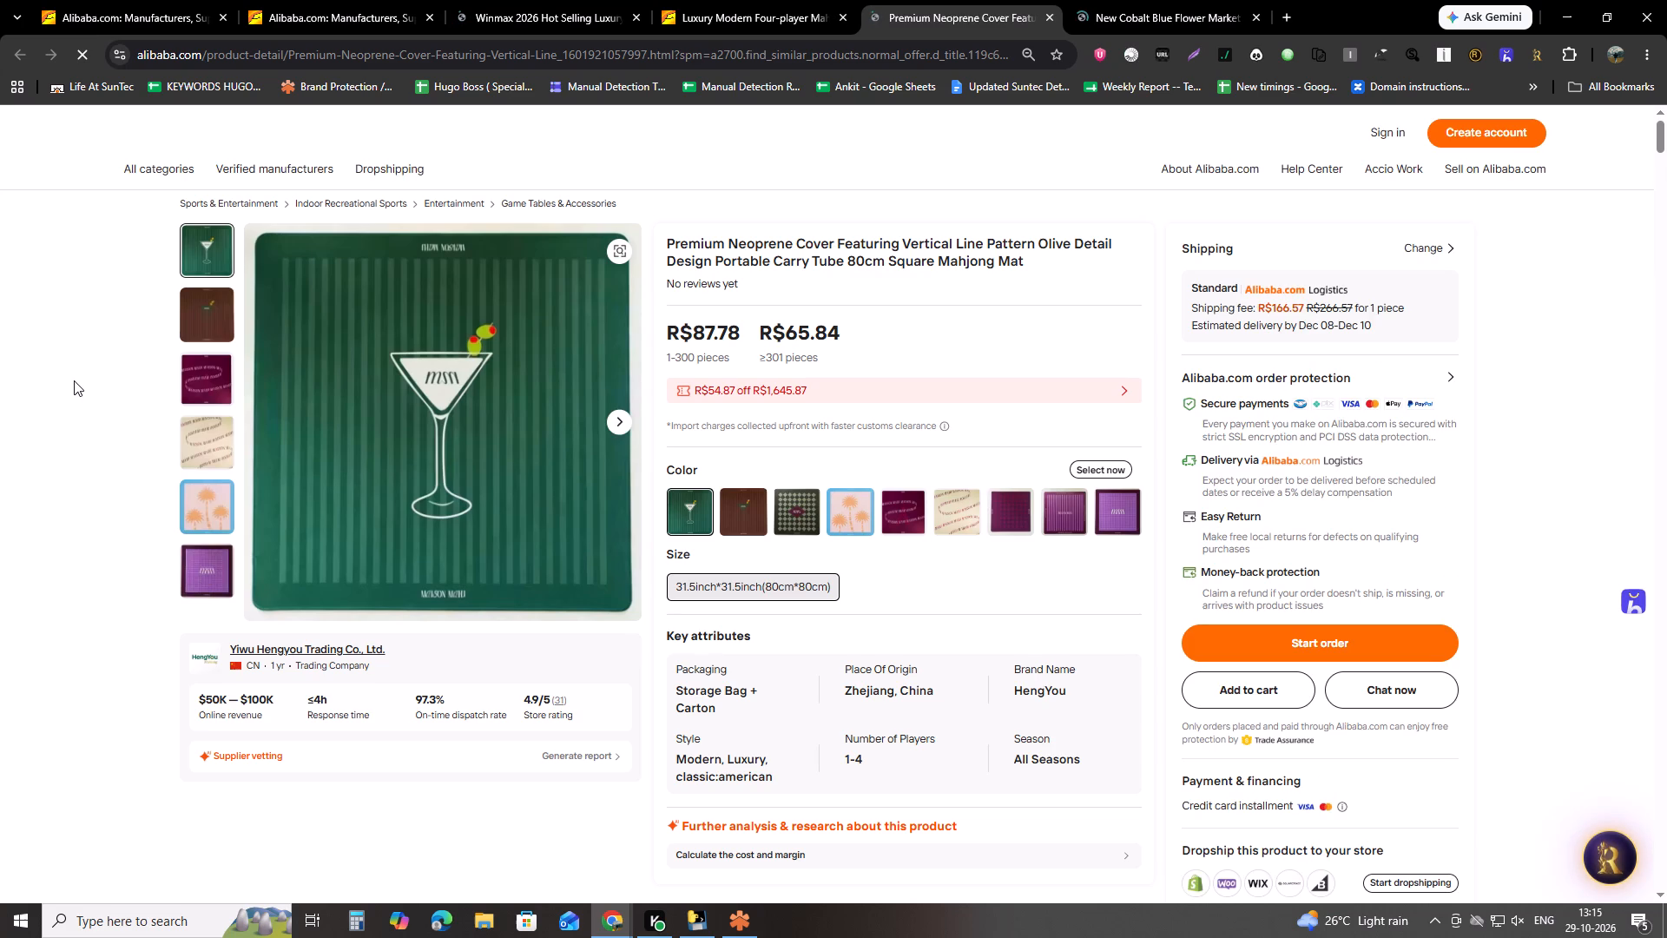
Run Copy All URLs on the open results and listing pages.
{"action": "left_click", "coordinate": [1326, 54]}
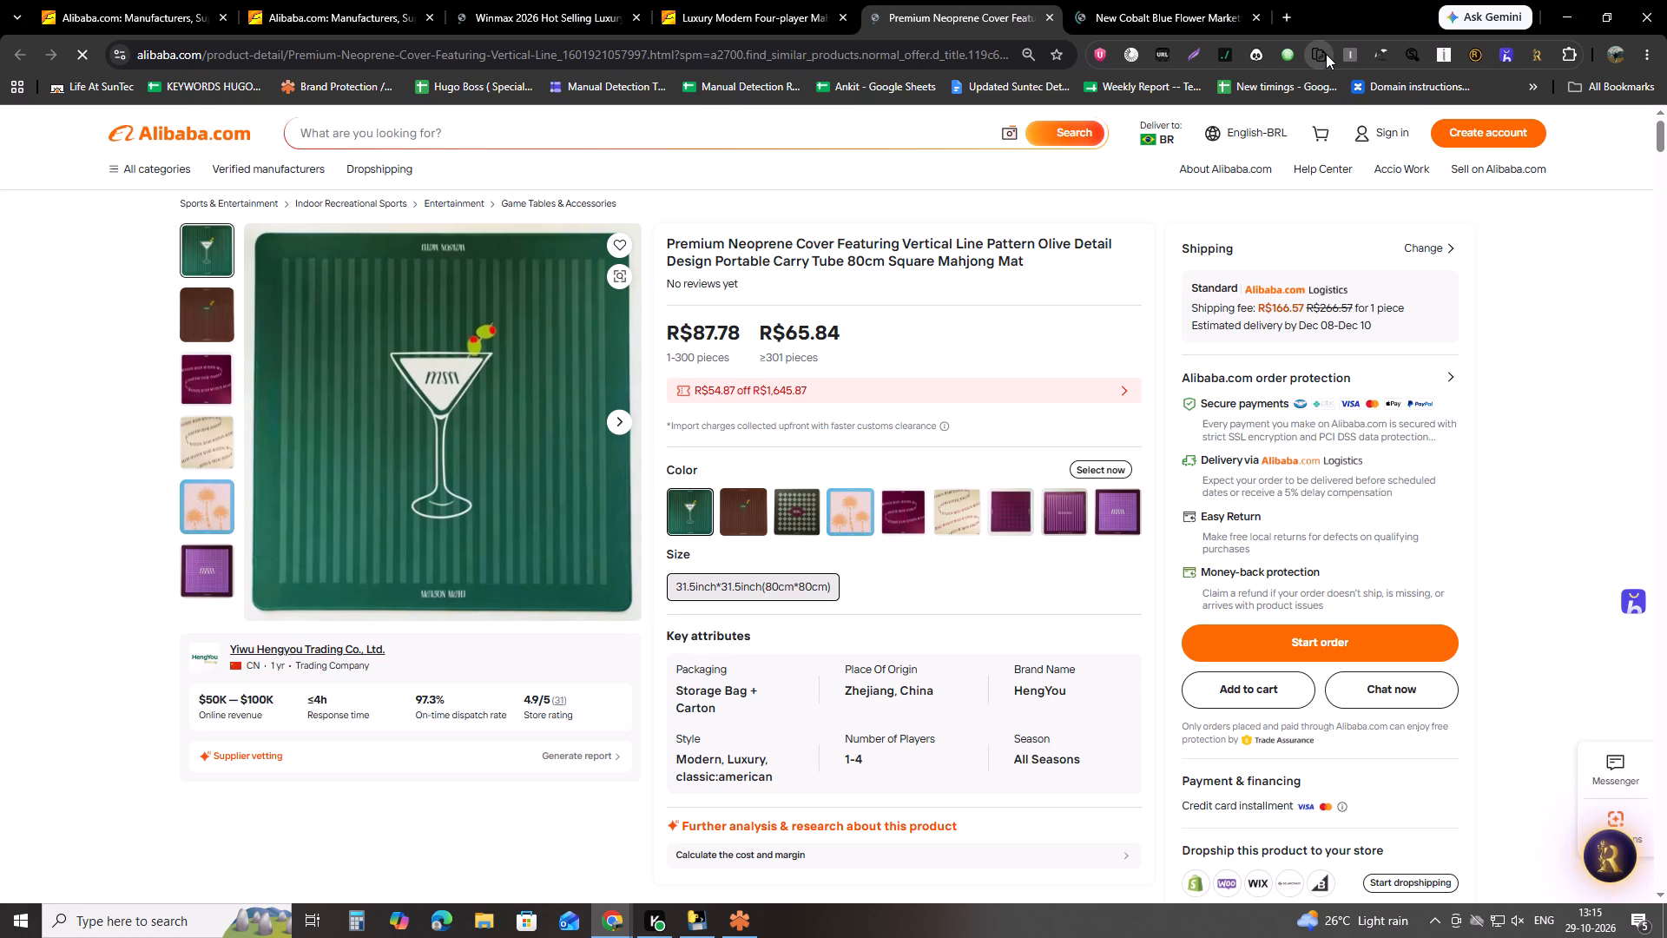
Check the Premium Neoprene Cover, Luxury Modern Four-player and New Cobalt Blue Flower Market listing pages once more.
{"action": "left_click", "coordinate": [1129, 0]}
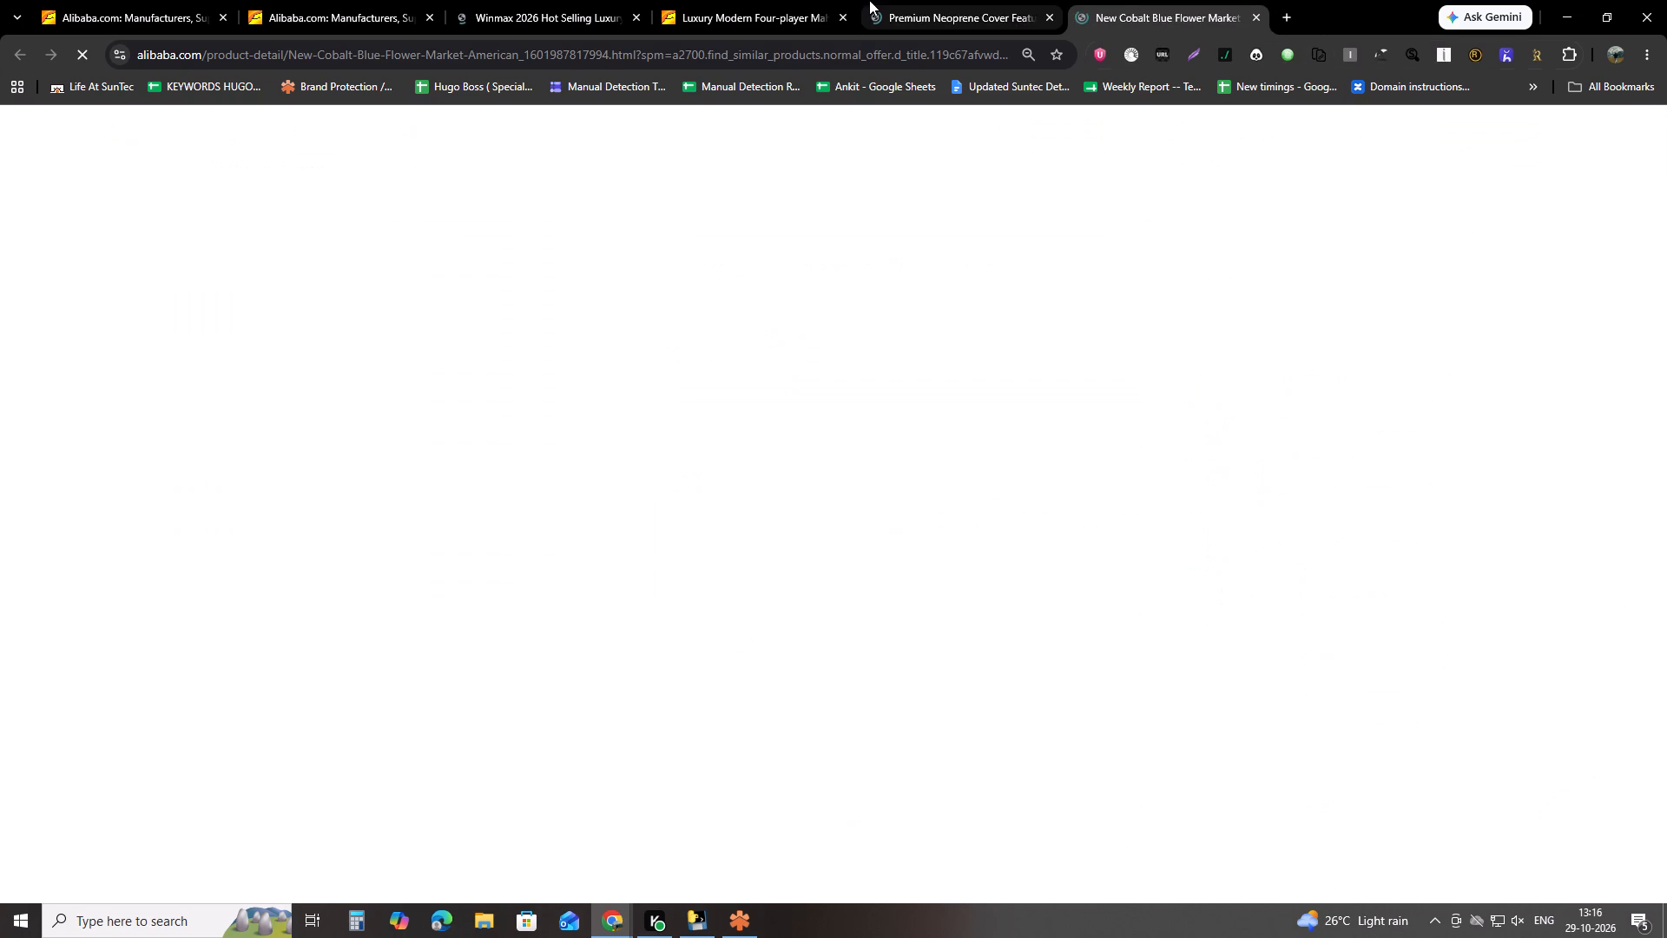
{"action": "left_click", "coordinate": [984, 0]}
{"action": "left_click", "coordinate": [1098, 0]}
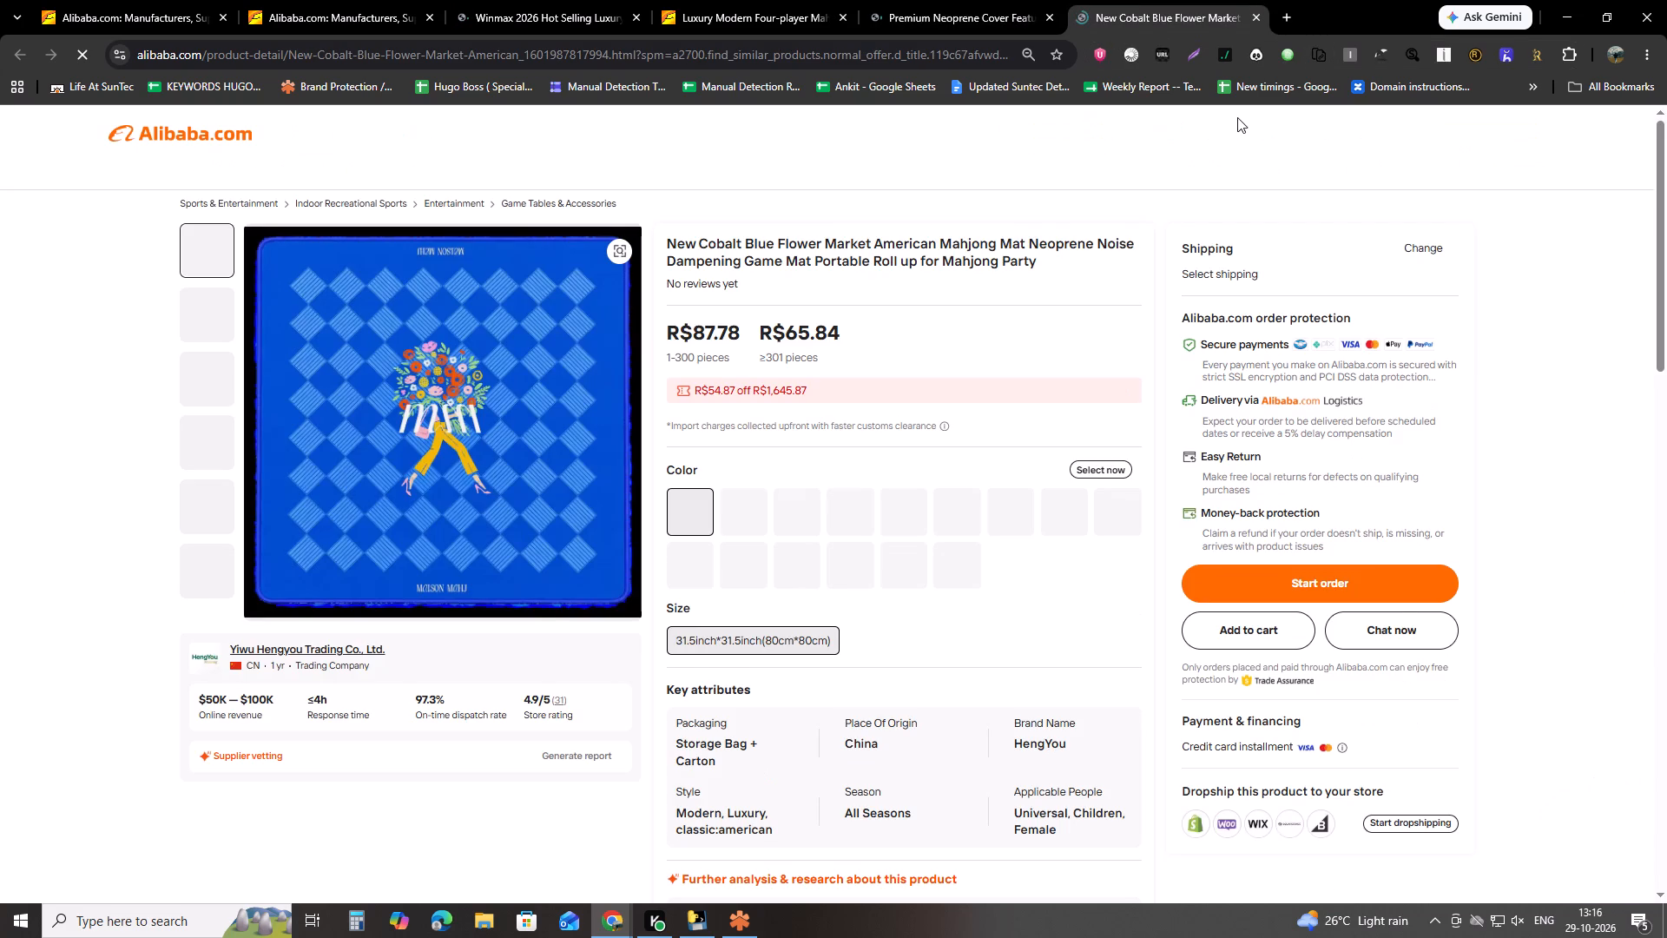
{"action": "left_click", "coordinate": [934, 2]}
{"action": "left_click", "coordinate": [769, 0]}
{"action": "left_click", "coordinate": [979, 0]}
{"action": "left_click", "coordinate": [1110, 0]}
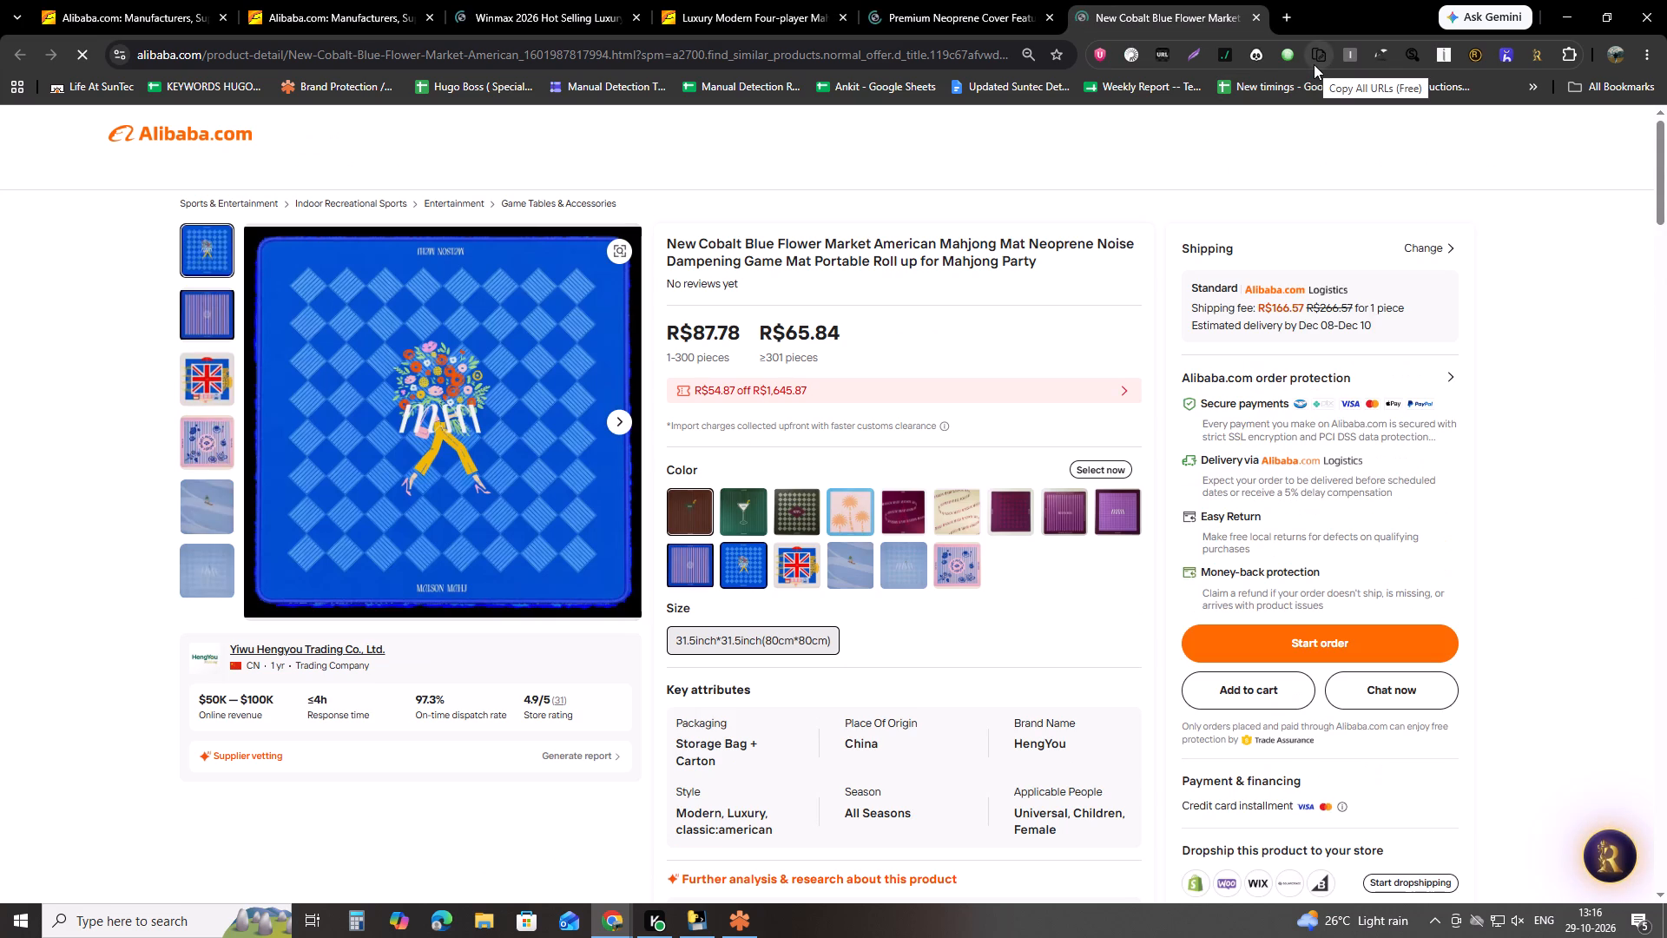
Lock the computer.
{"action": "key", "text": "super+l"}
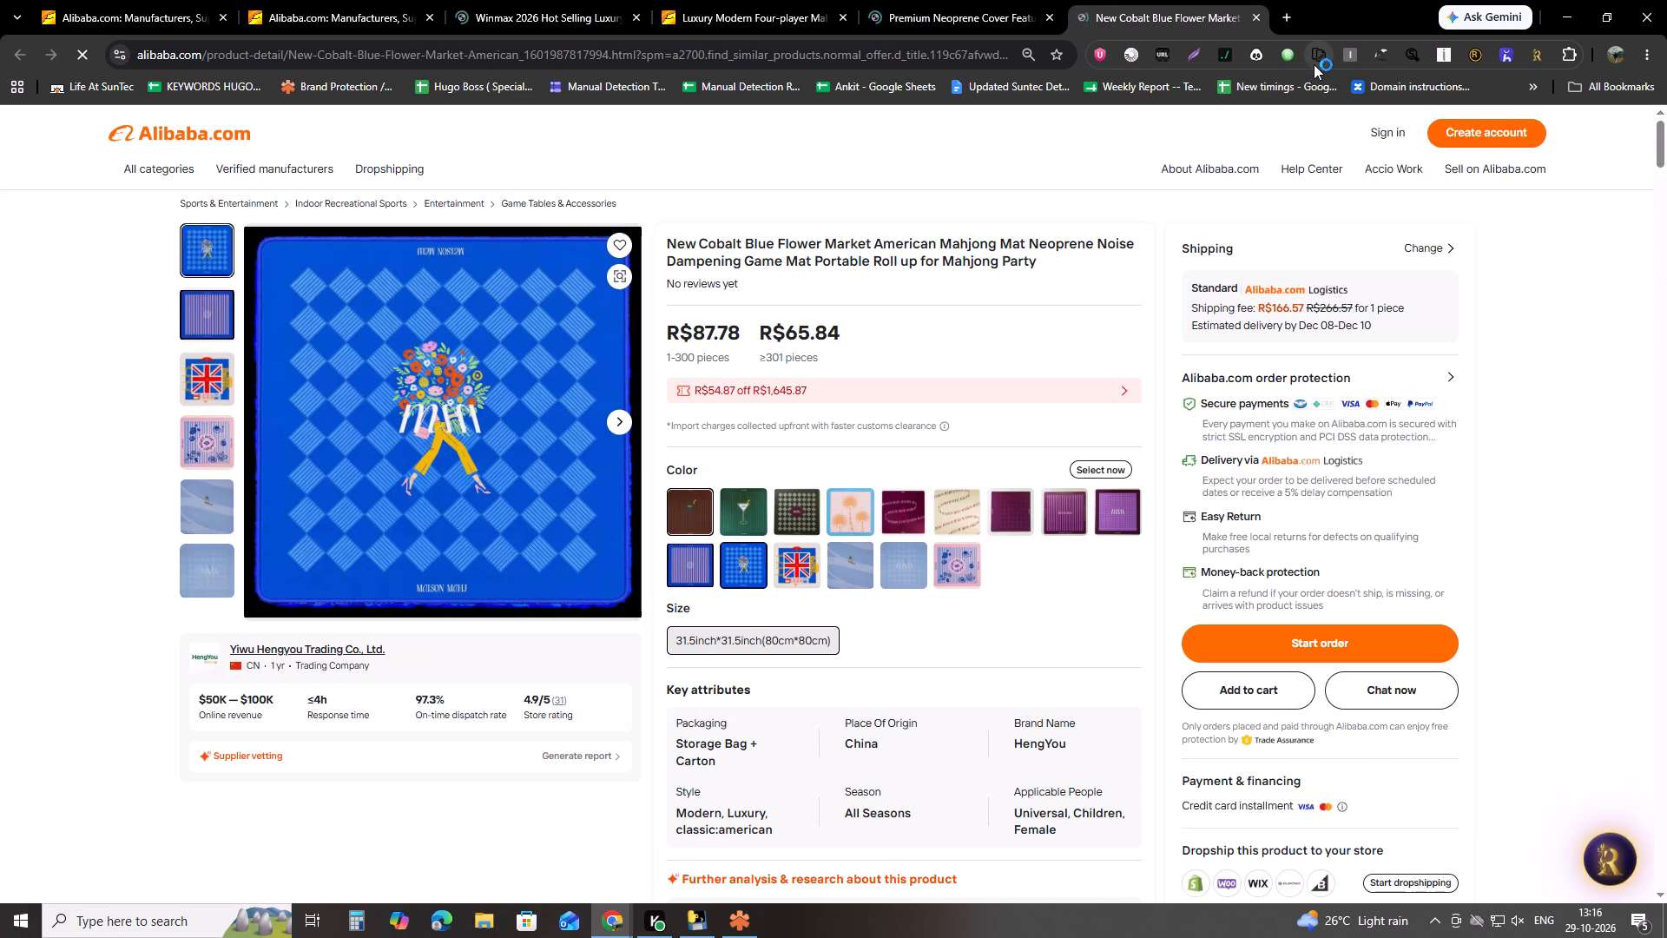
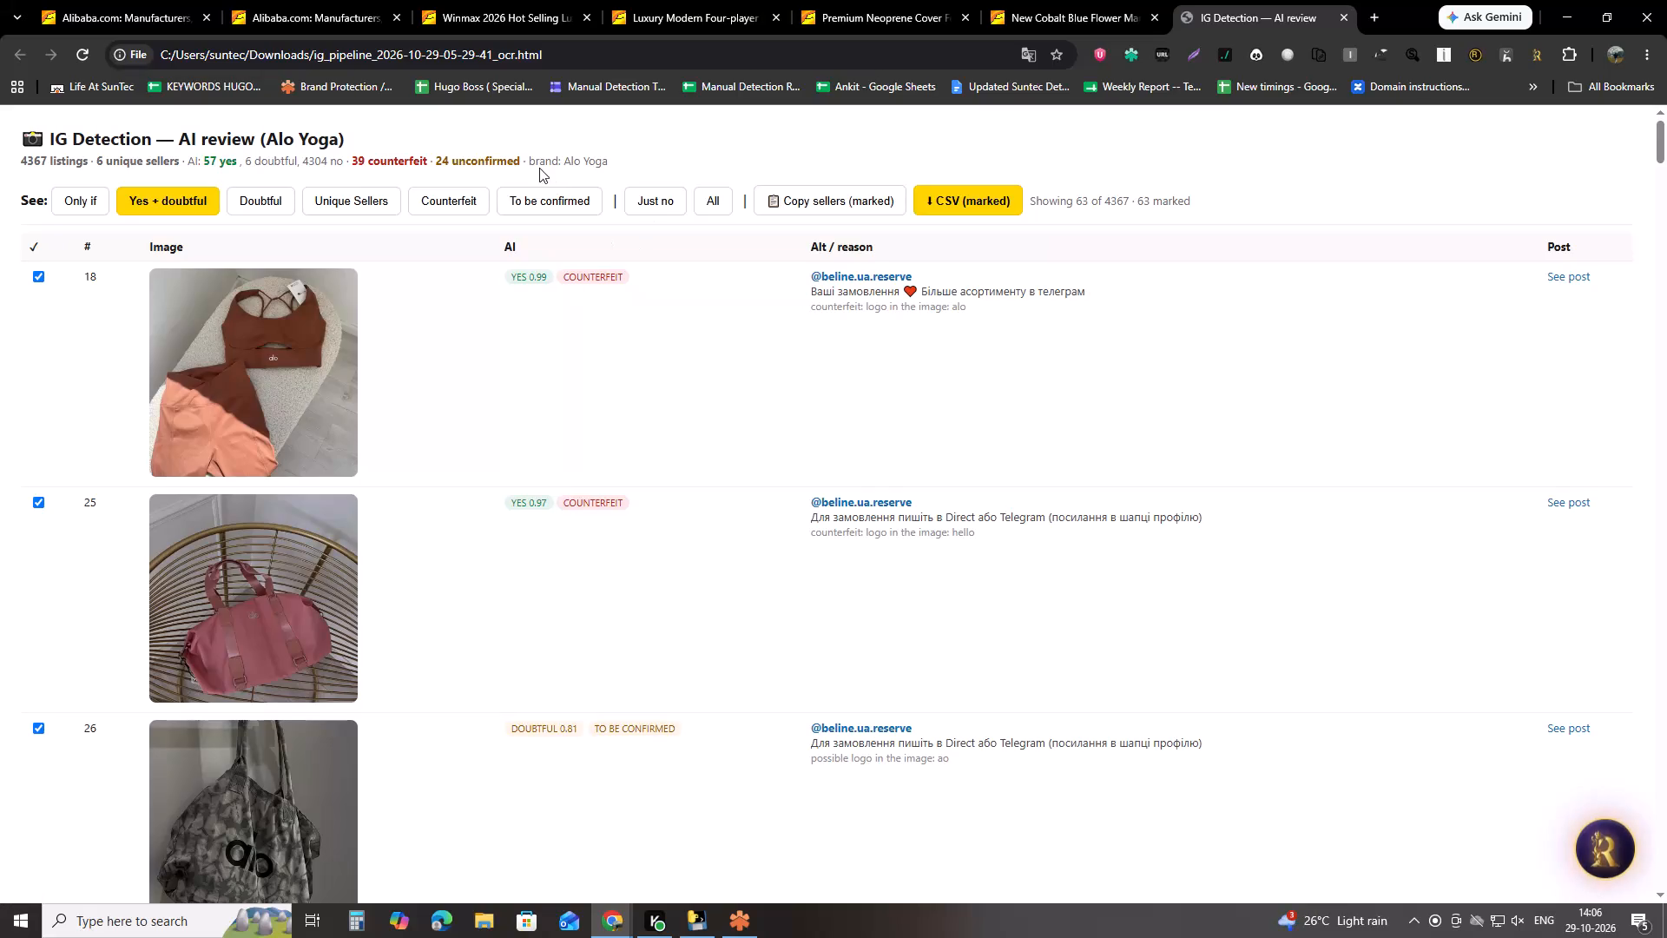
Move the IG Detection AI review tab to the front of the open tabs.
{"action": "left_click", "coordinate": [858, 0]}
{"action": "left_click_drag", "start_coordinate": [1255, 0], "coordinate": [1060, 0]}
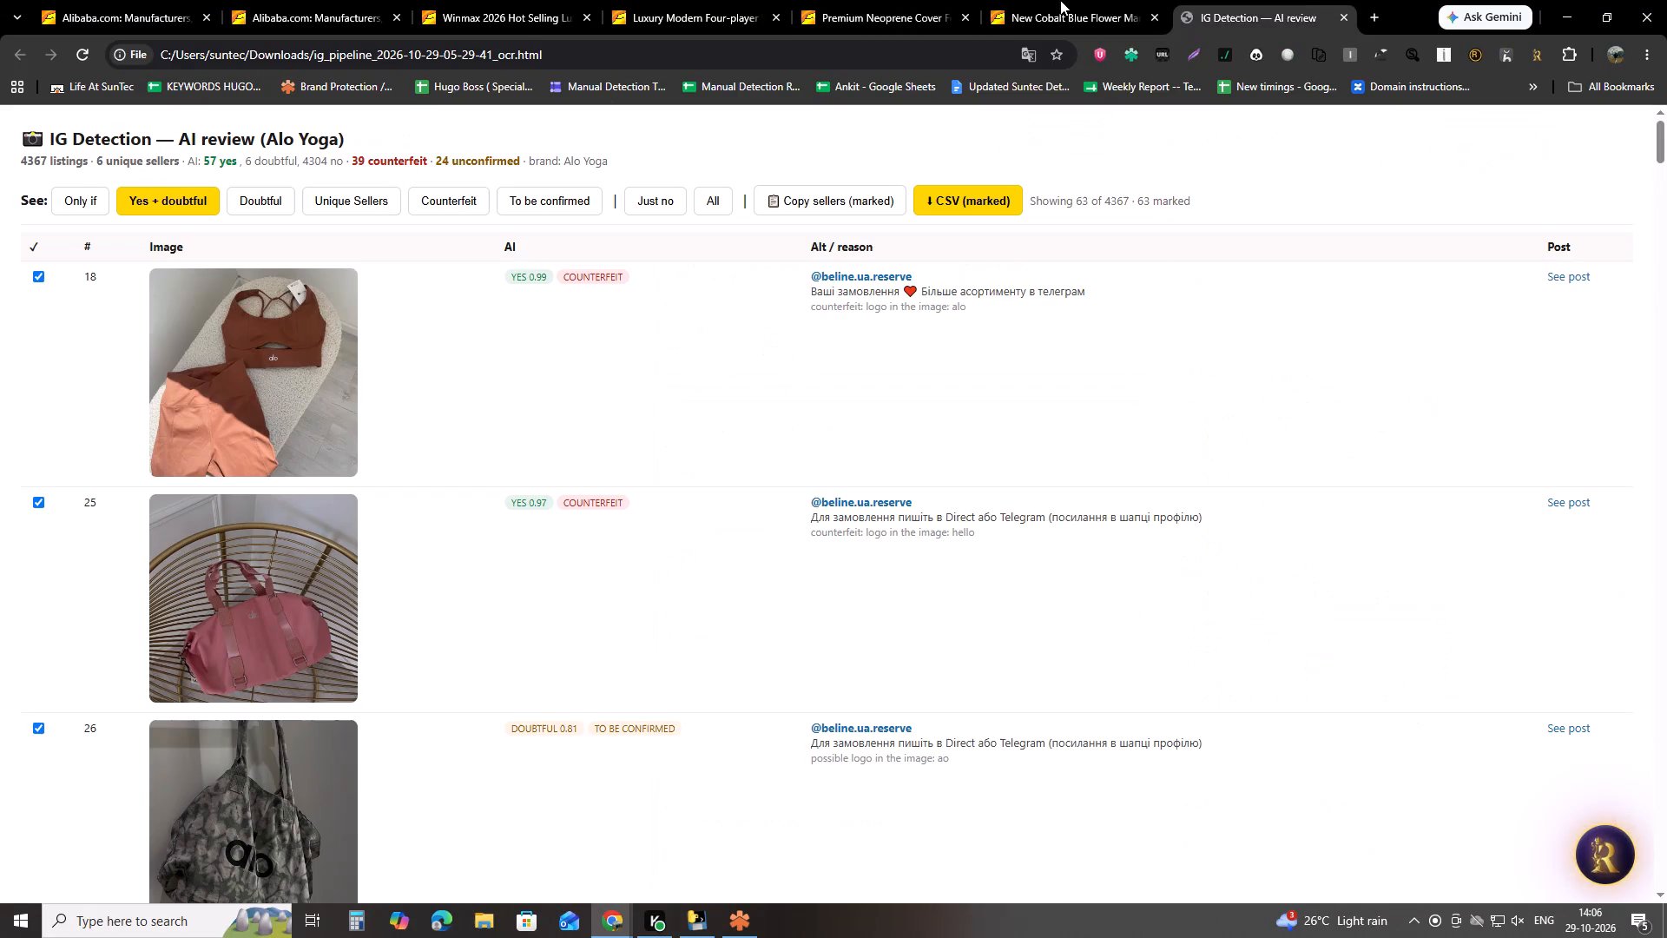
{"action": "left_click_drag", "start_coordinate": [1060, 0], "coordinate": [148, 8]}
Check the second Alibaba image-search results page for the purple mat from its top and close that tab.
{"action": "key", "text": "ctrl+Tab"}
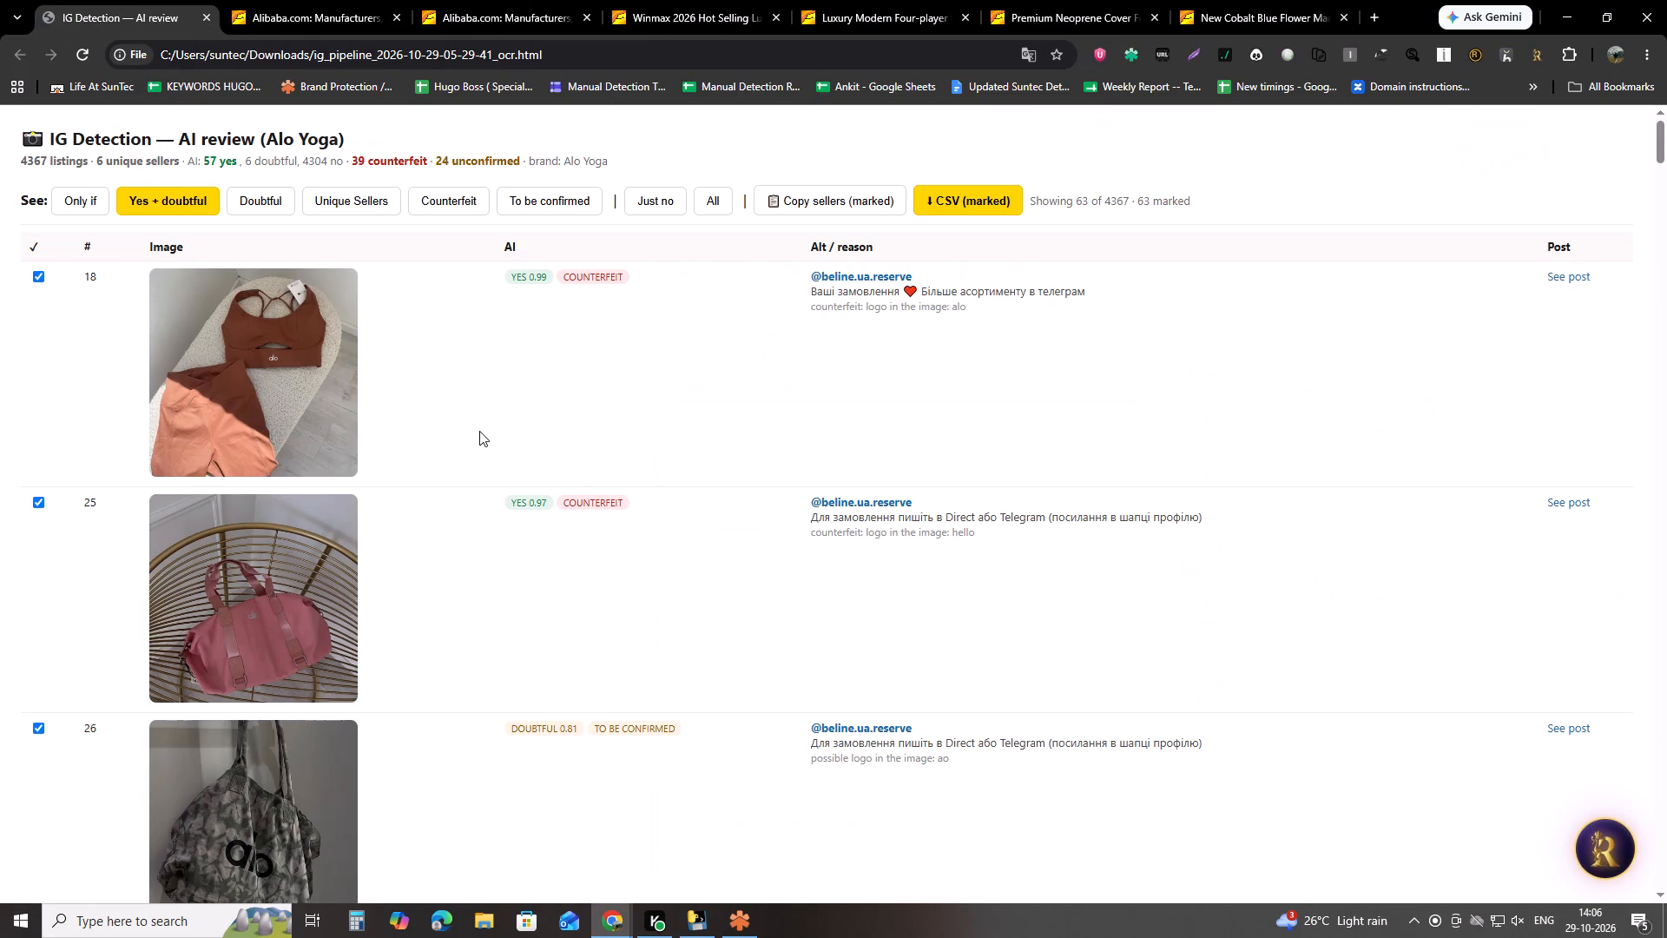
{"action": "key", "text": "ctrl+Tab"}
{"action": "scroll", "coordinate": [746, 574], "scroll_direction": "up", "scroll_amount": 17}
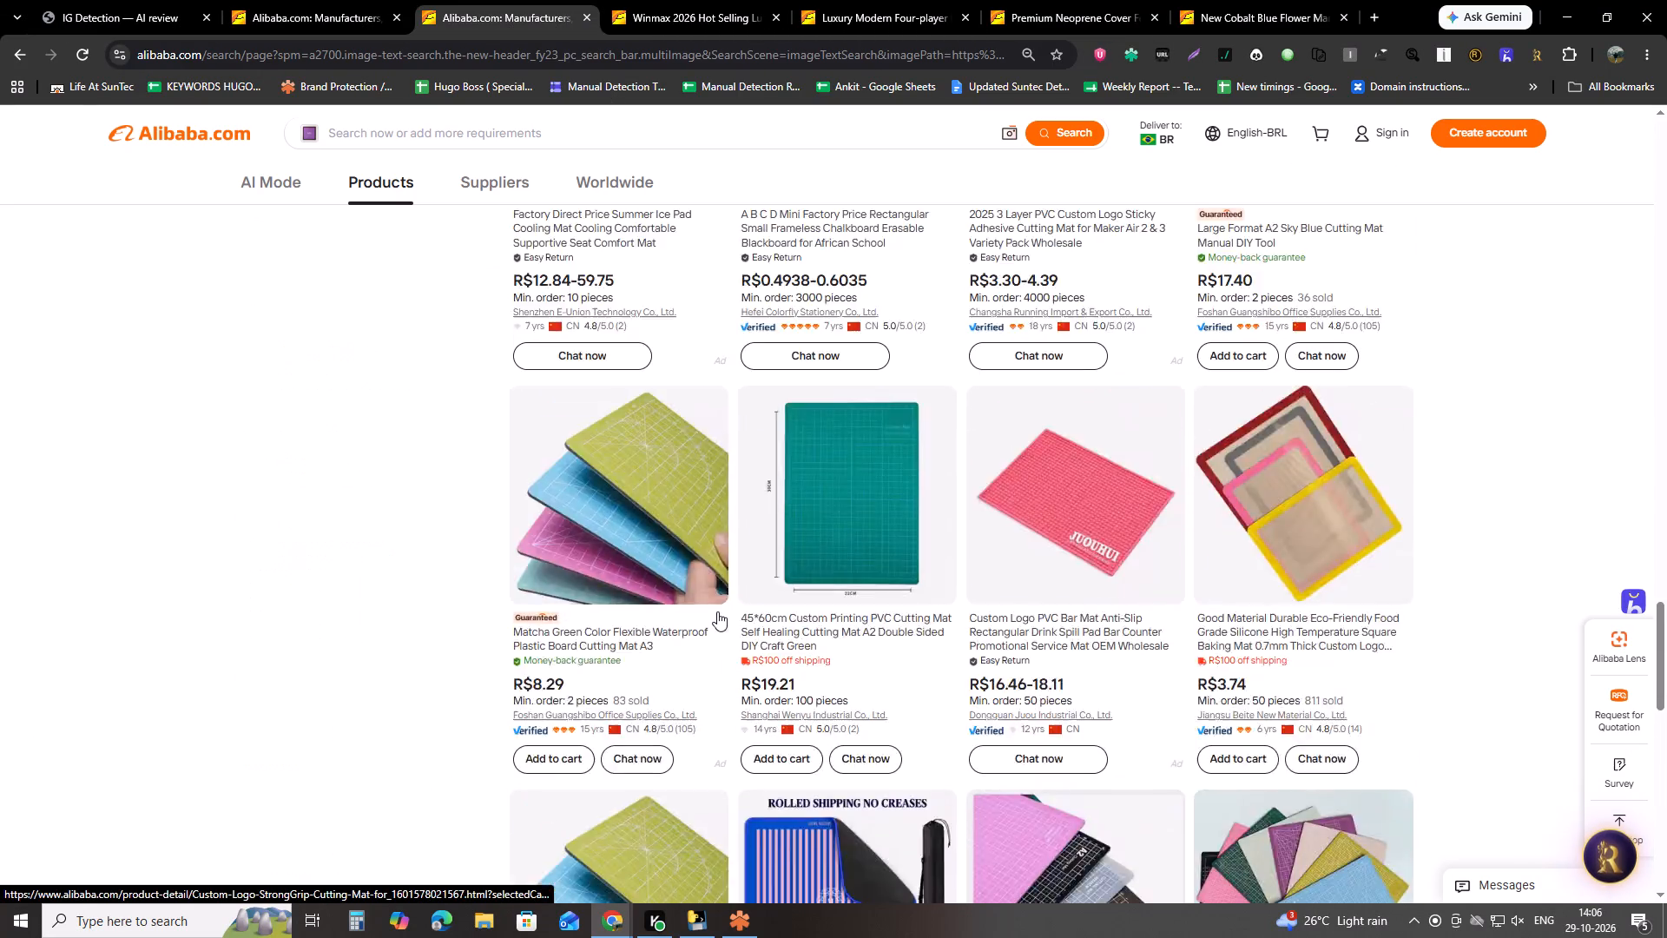
{"action": "scroll", "coordinate": [722, 556], "scroll_direction": "up", "scroll_amount": 20}
{"action": "scroll", "coordinate": [722, 556], "scroll_direction": "up", "scroll_amount": 20}
{"action": "scroll", "coordinate": [722, 556], "scroll_direction": "up", "scroll_amount": 10}
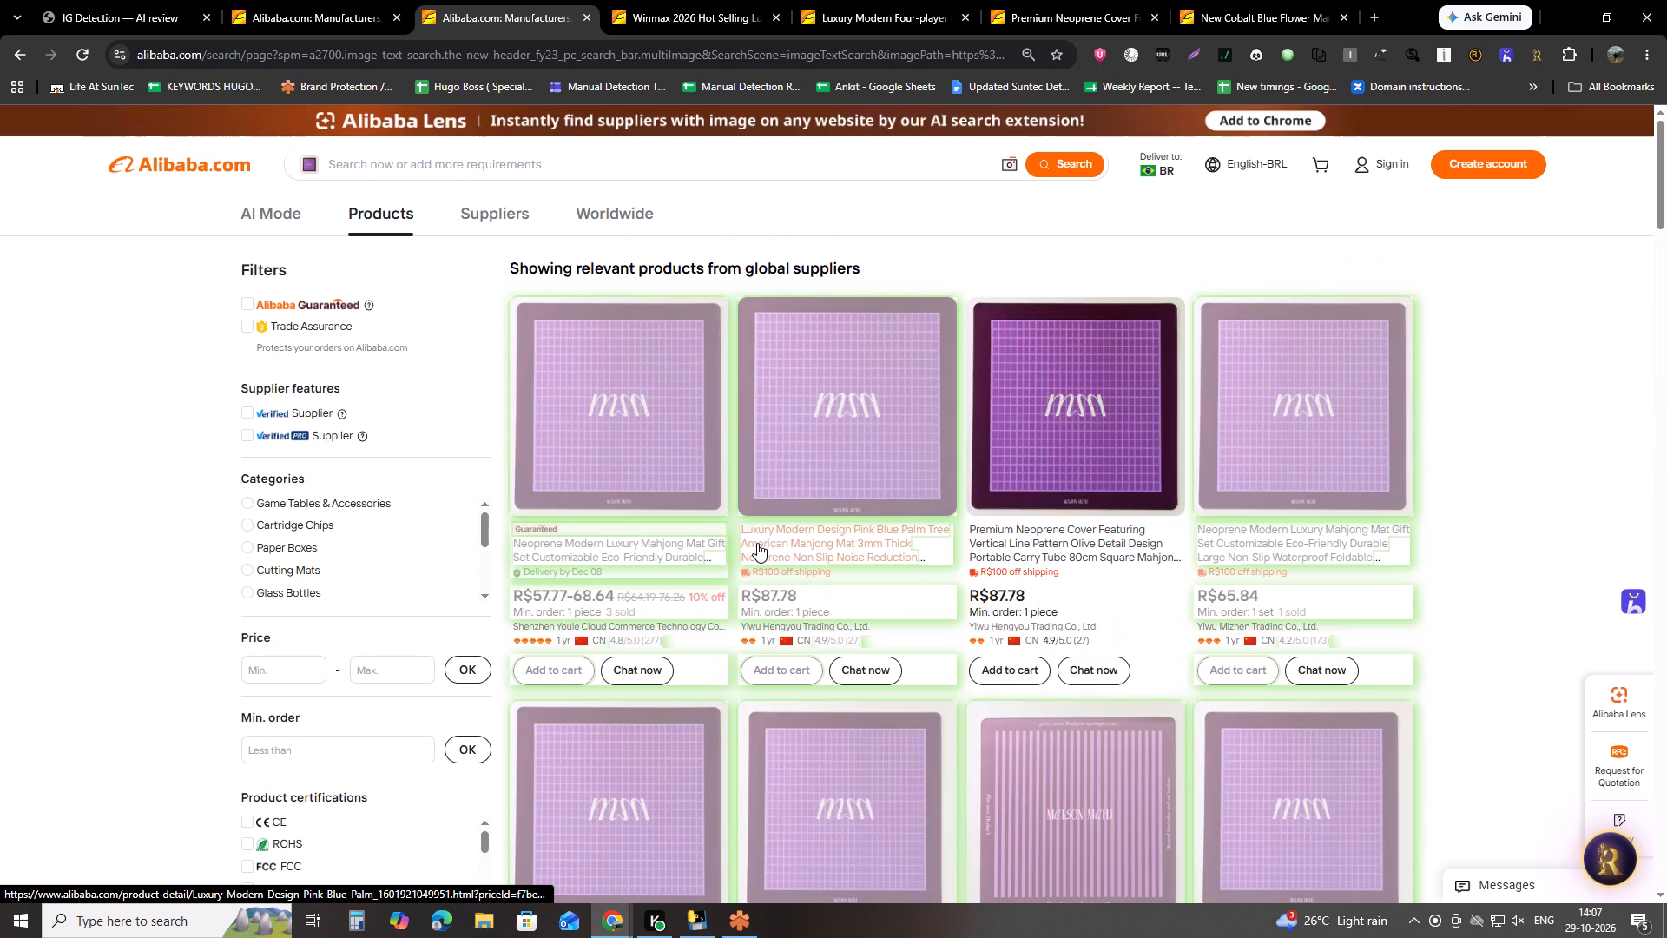
{"action": "middle_click", "coordinate": [506, 0]}
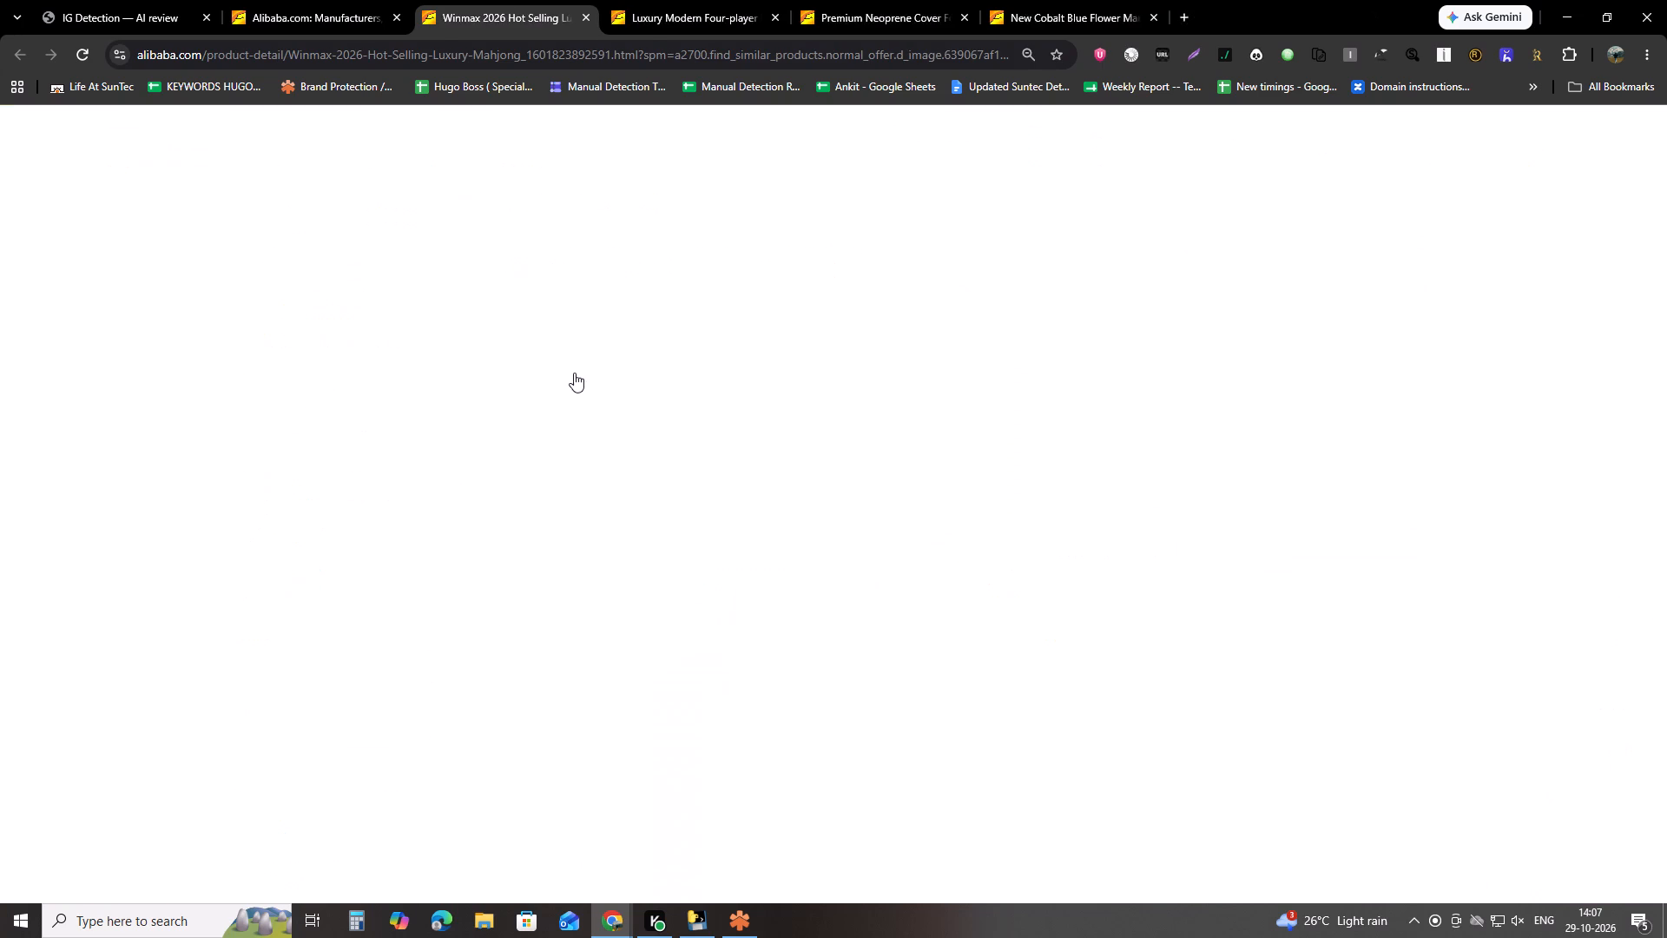
Review the Winmax, Luxury Modern Four-player, Premium Neoprene Cover and New Cobalt Blue Flower Market listing pages and their mat images.
{"action": "key", "text": "ctrl+Tab"}
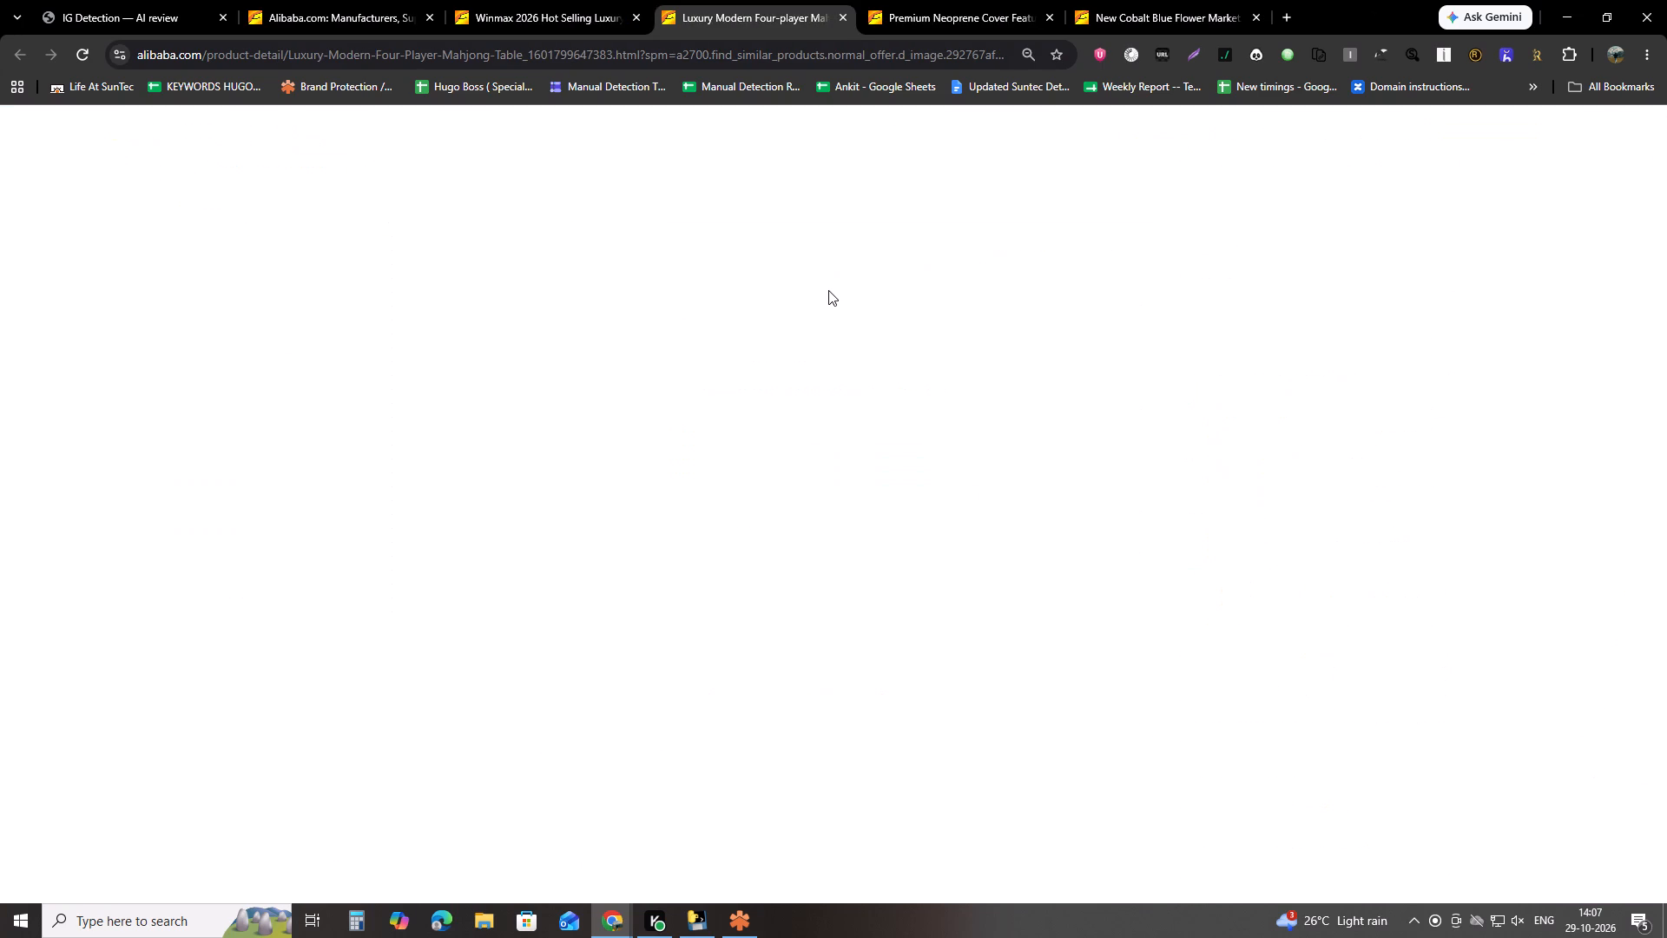
{"action": "key", "text": "ctrl+Tab"}
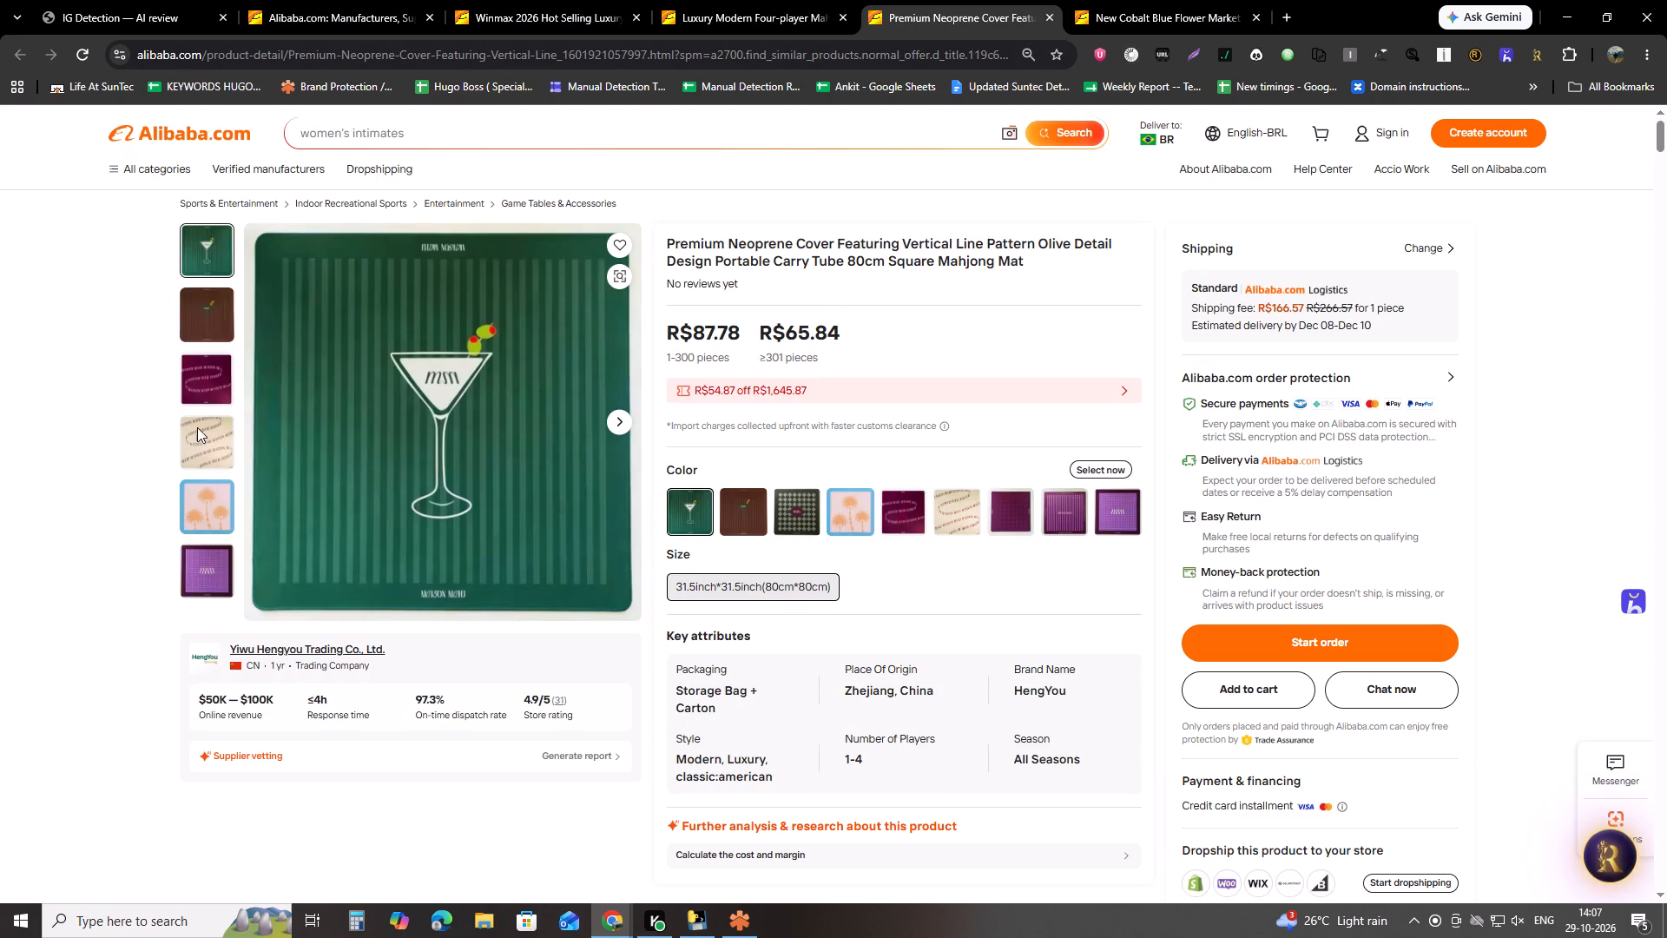
{"action": "key", "text": "ctrl+Tab"}
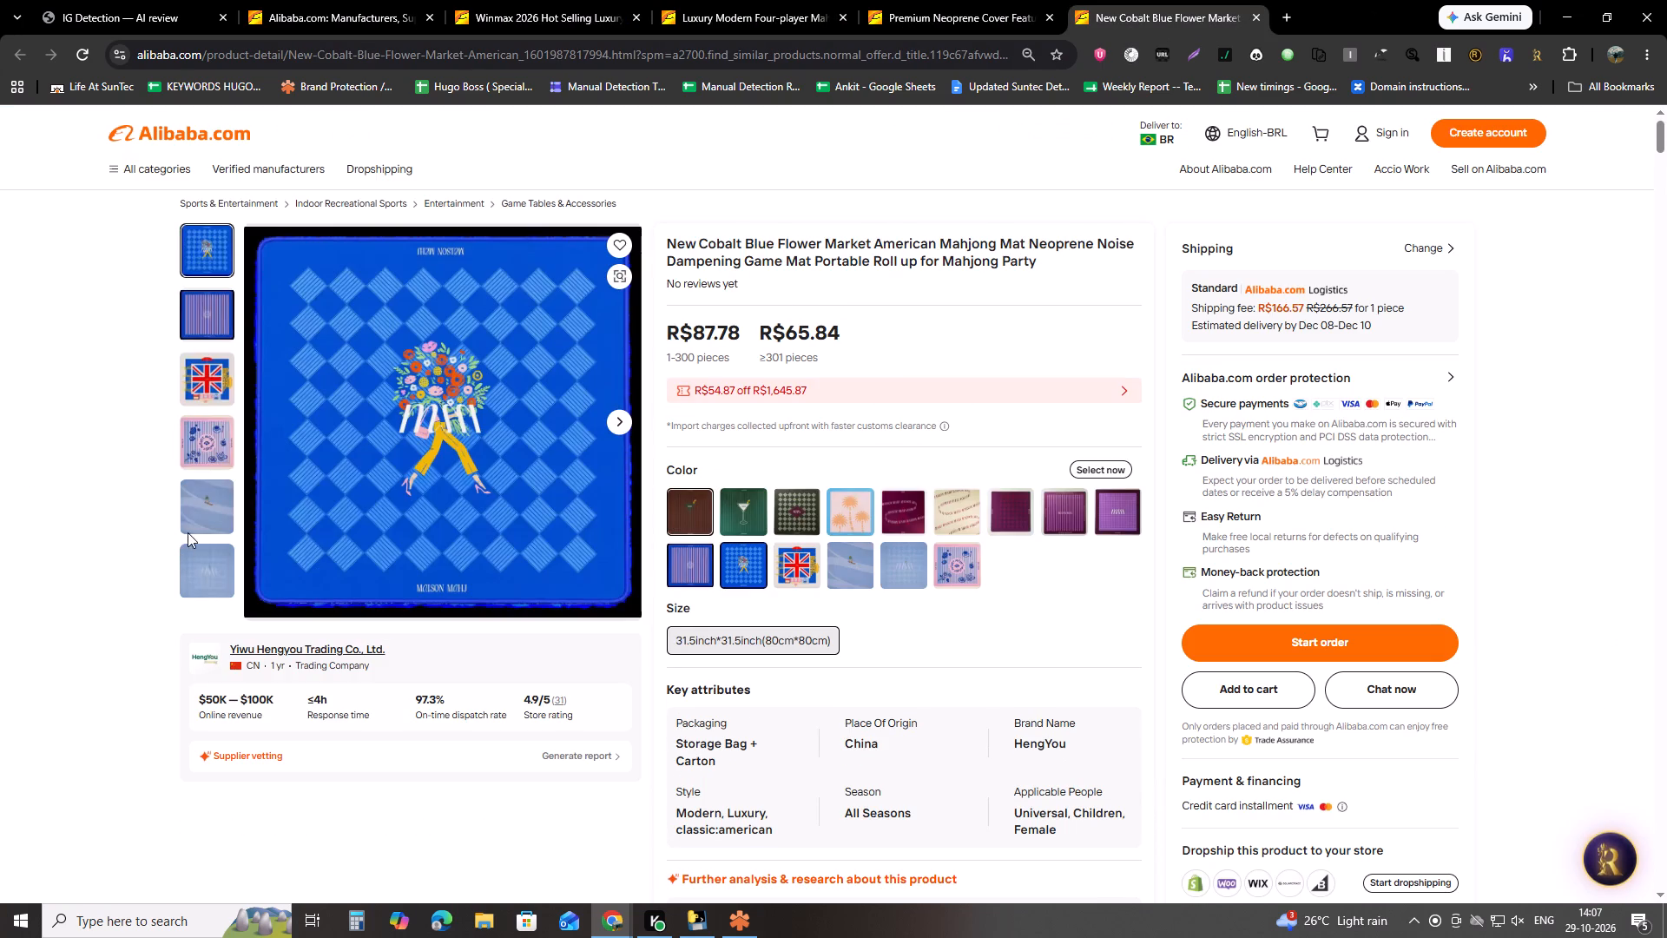
{"action": "scroll", "coordinate": [192, 499], "scroll_direction": "down", "scroll_amount": 2}
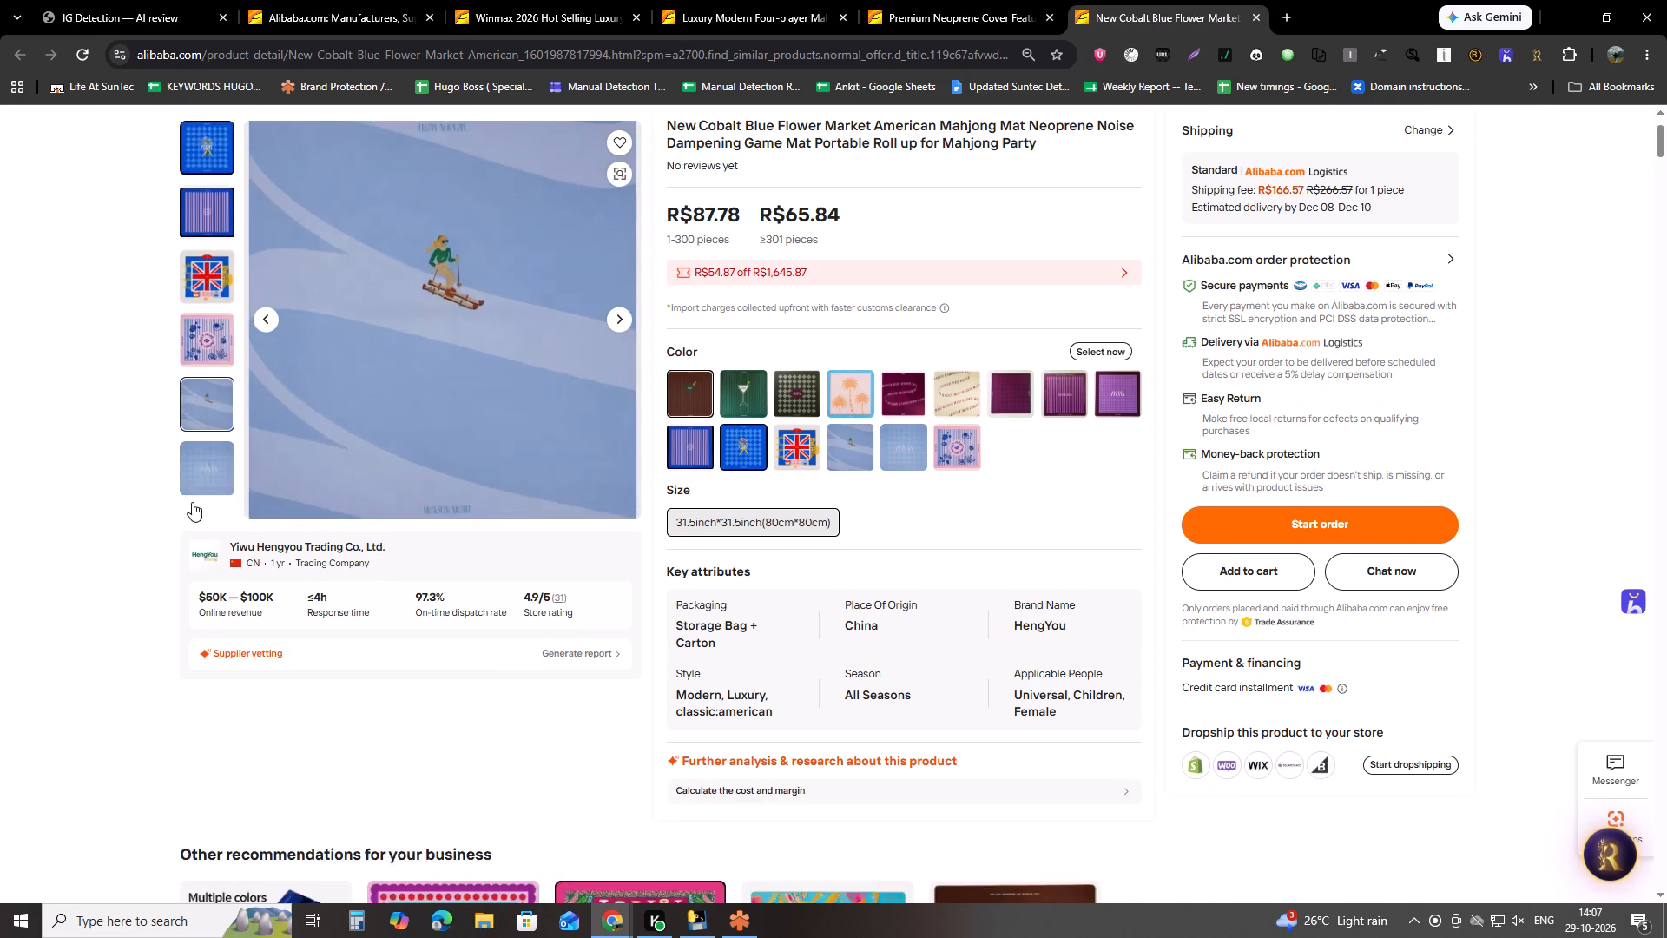
{"action": "scroll", "coordinate": [192, 502], "scroll_direction": "up", "scroll_amount": 2}
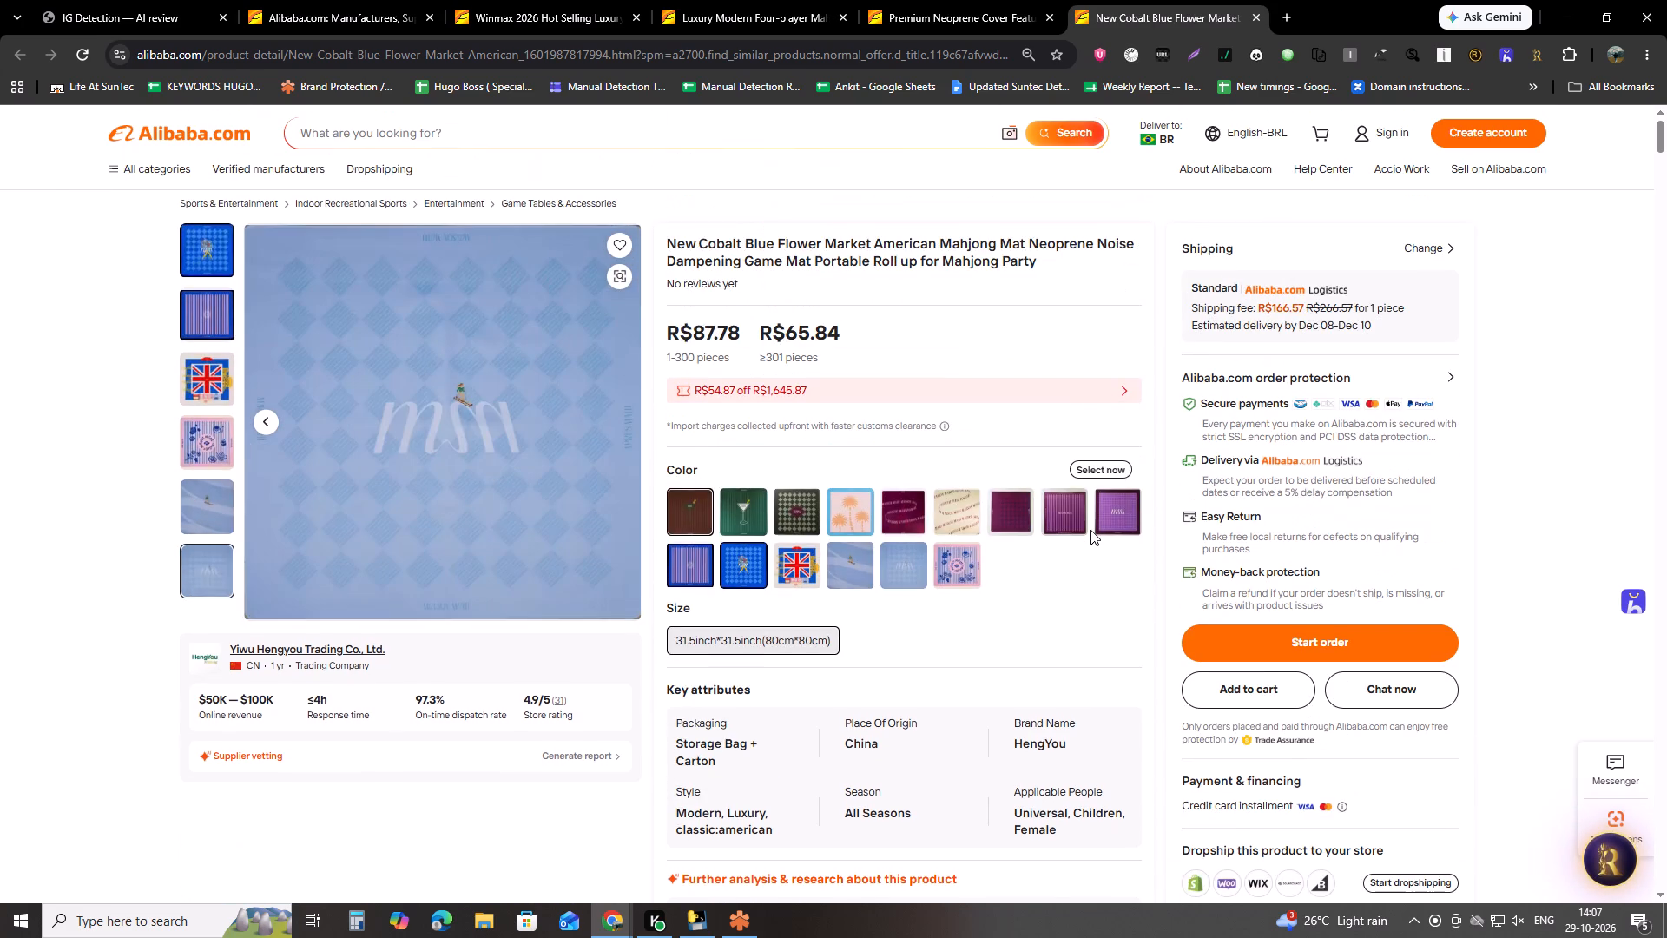
{"action": "key", "text": "ctrl+Tab"}
{"action": "key", "text": "ctrl+Tab"}
{"action": "key", "text": "ctrl+Tab"}
Copy the URLs of all open tabs from the New Cobalt Blue Flower Market listing page.
{"action": "left_click", "coordinate": [1314, 48]}
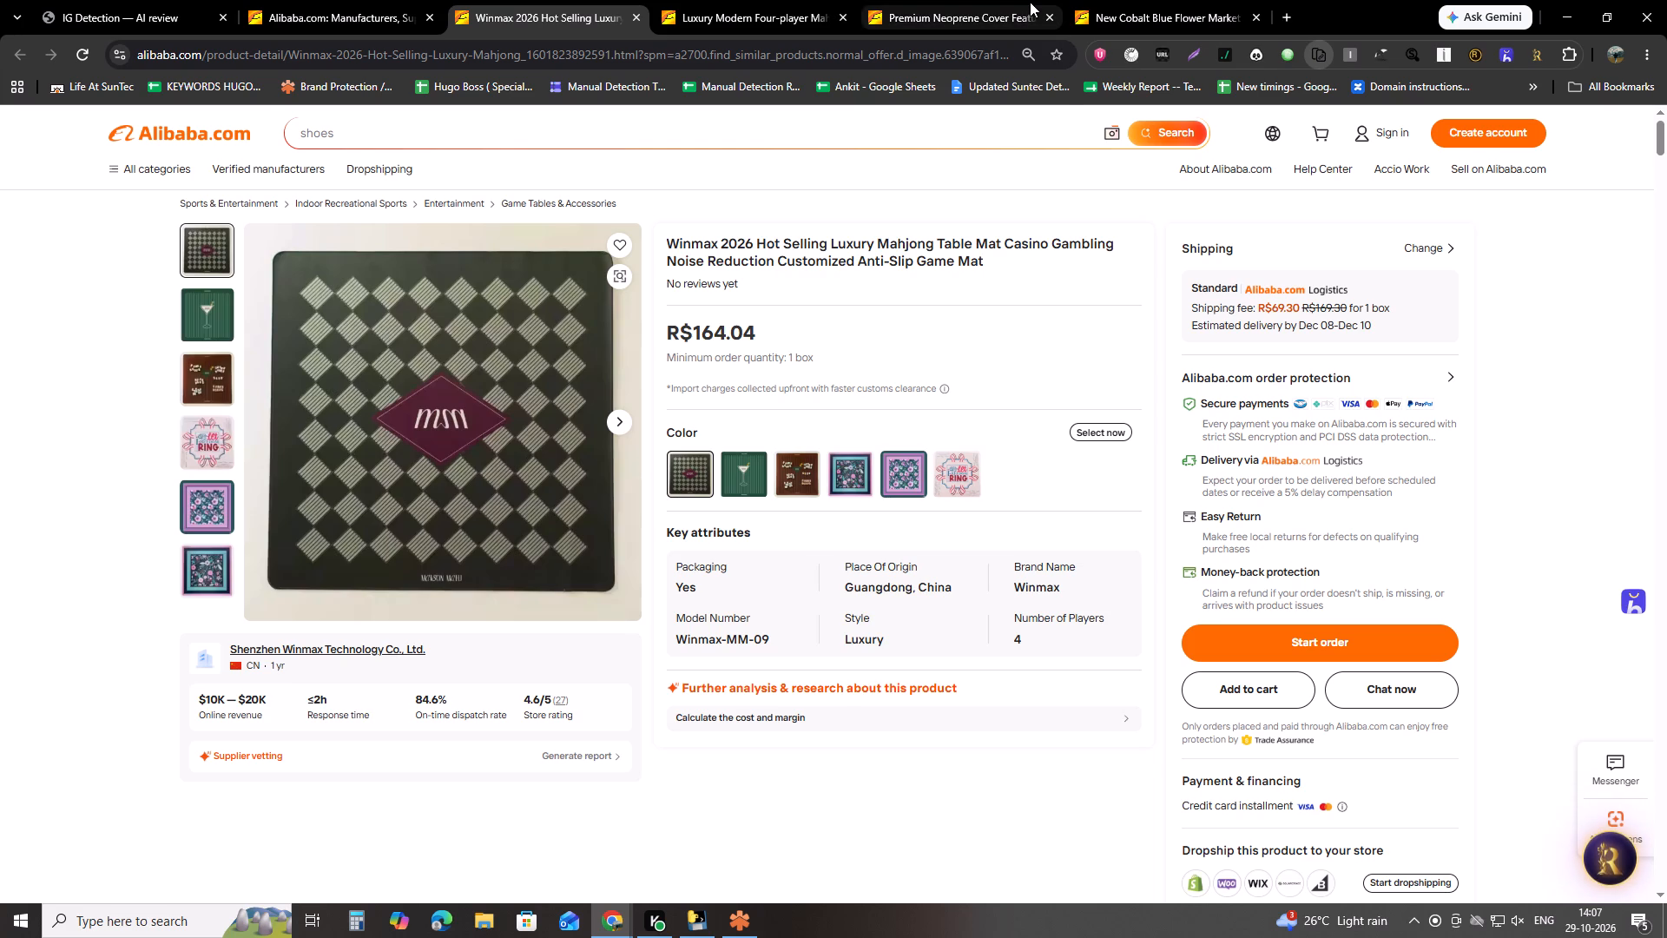
{"action": "left_click", "coordinate": [1192, 3]}
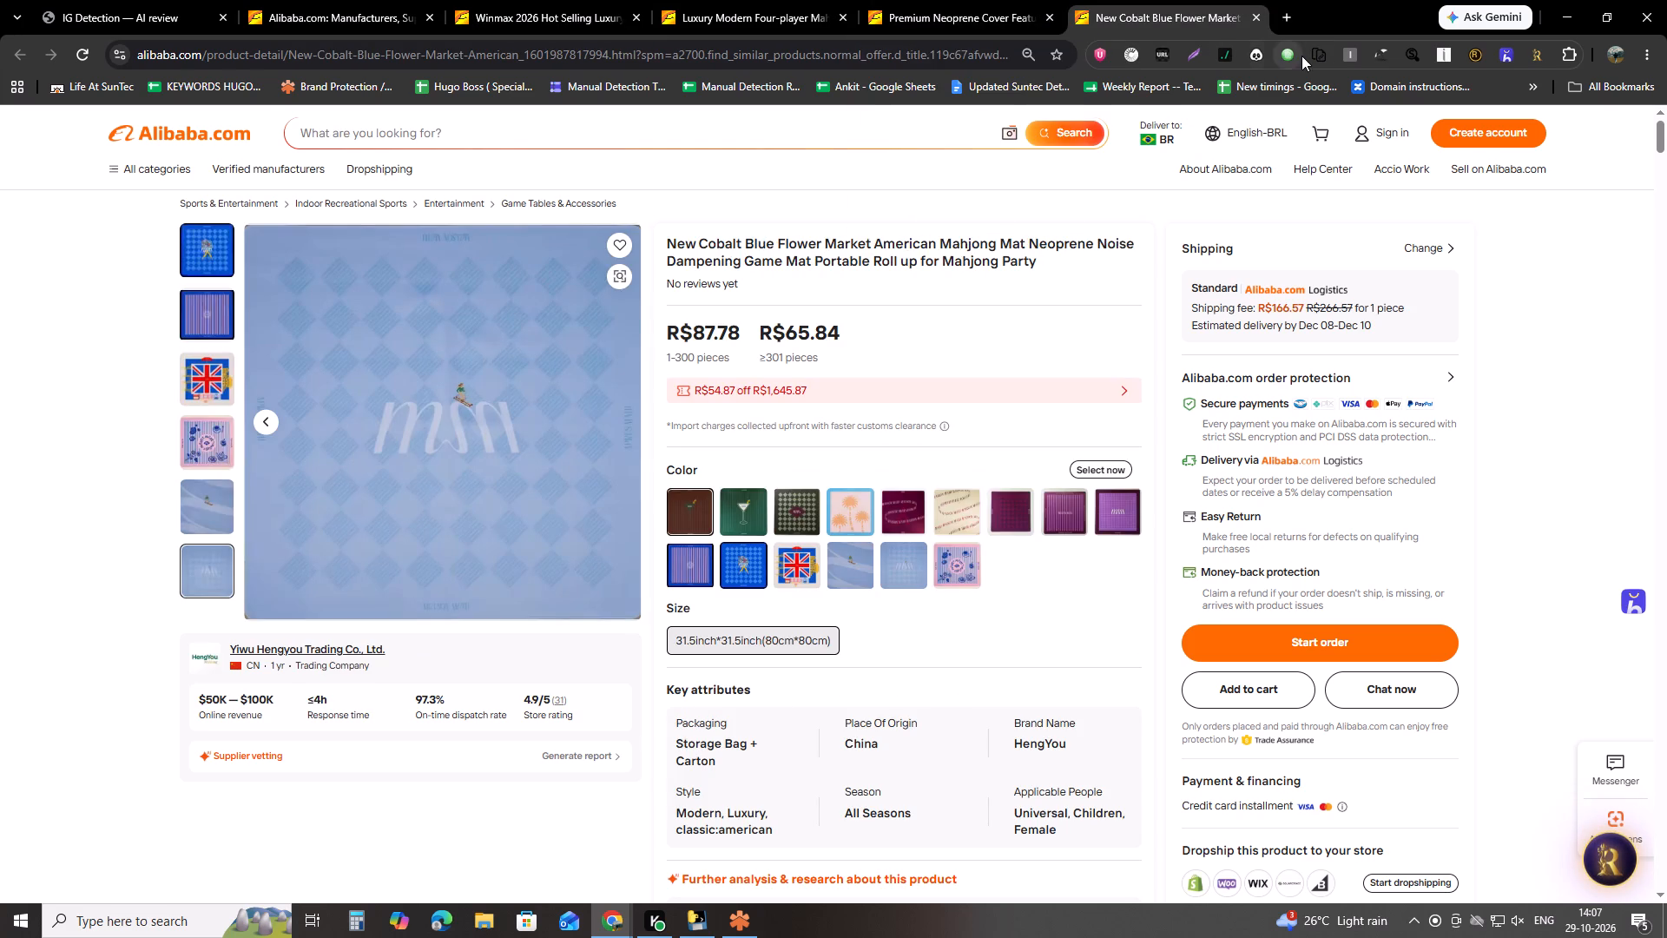
{"action": "left_click", "coordinate": [1313, 54]}
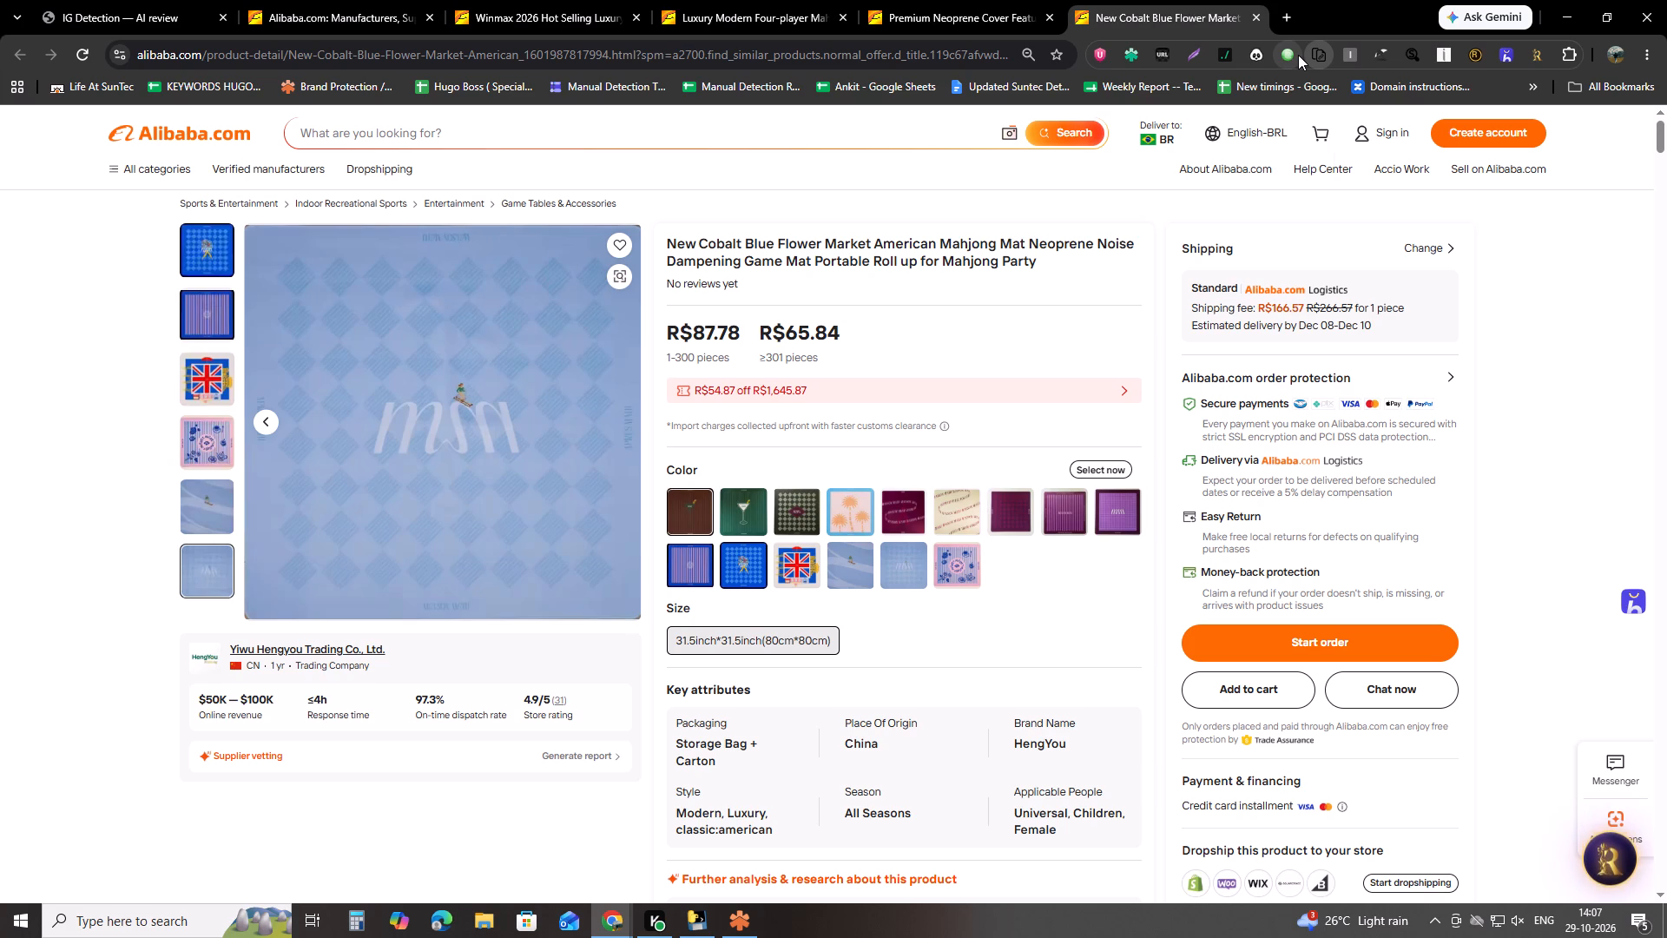
{"action": "left_click", "coordinate": [1235, 127]}
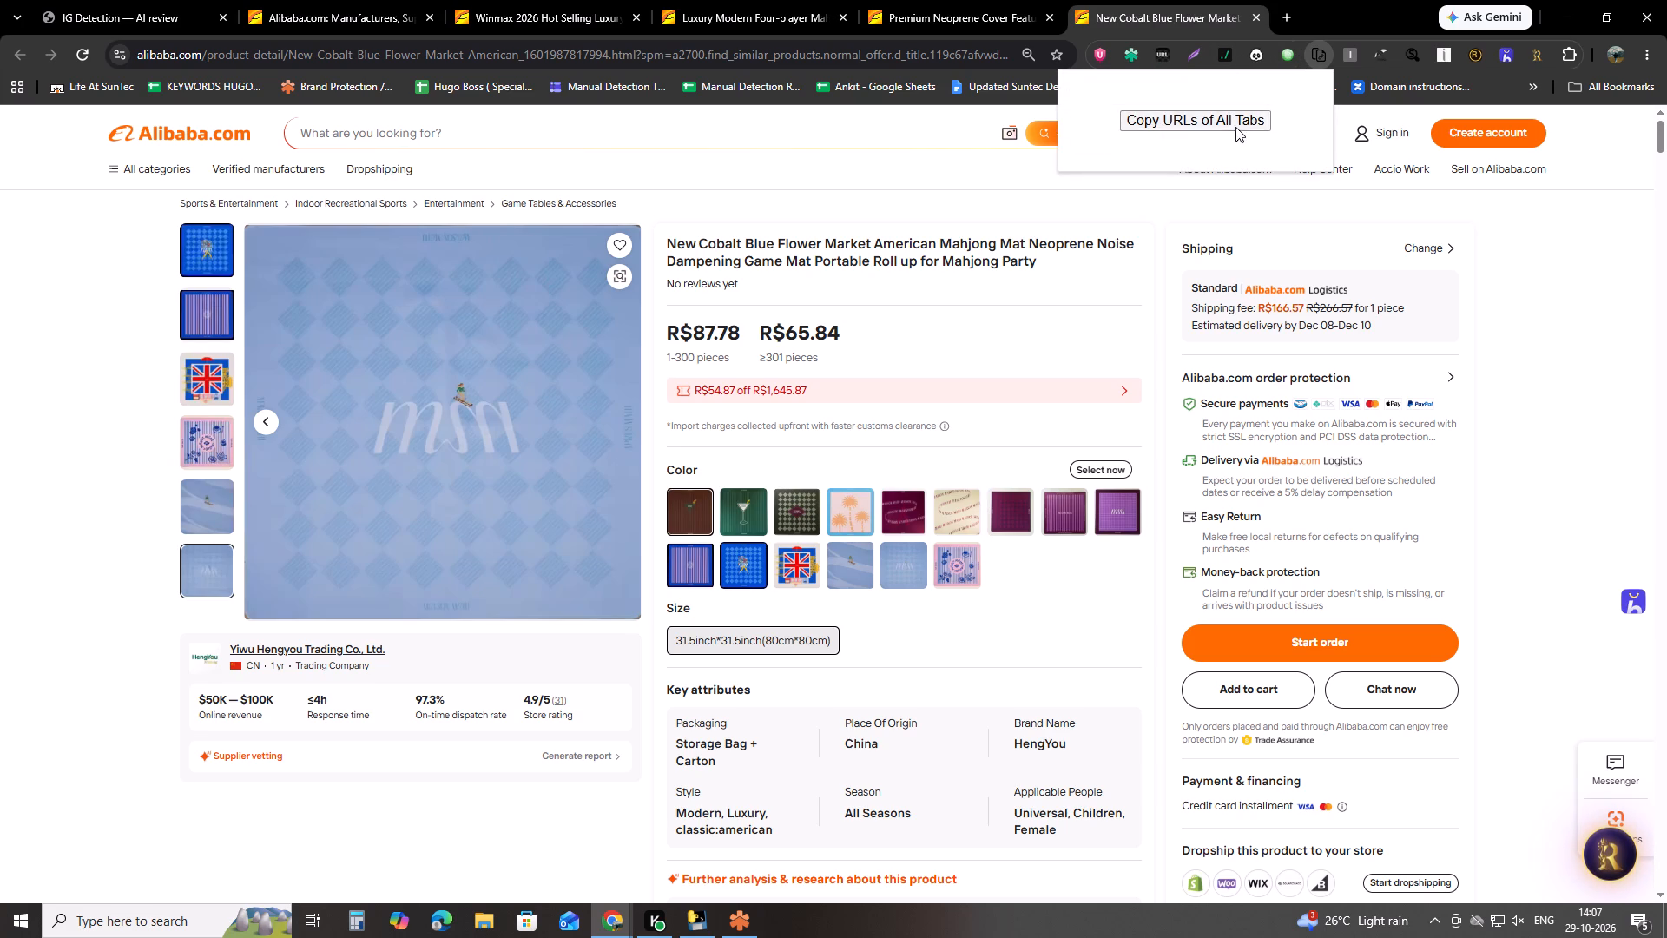
{"action": "left_click", "coordinate": [1235, 120]}
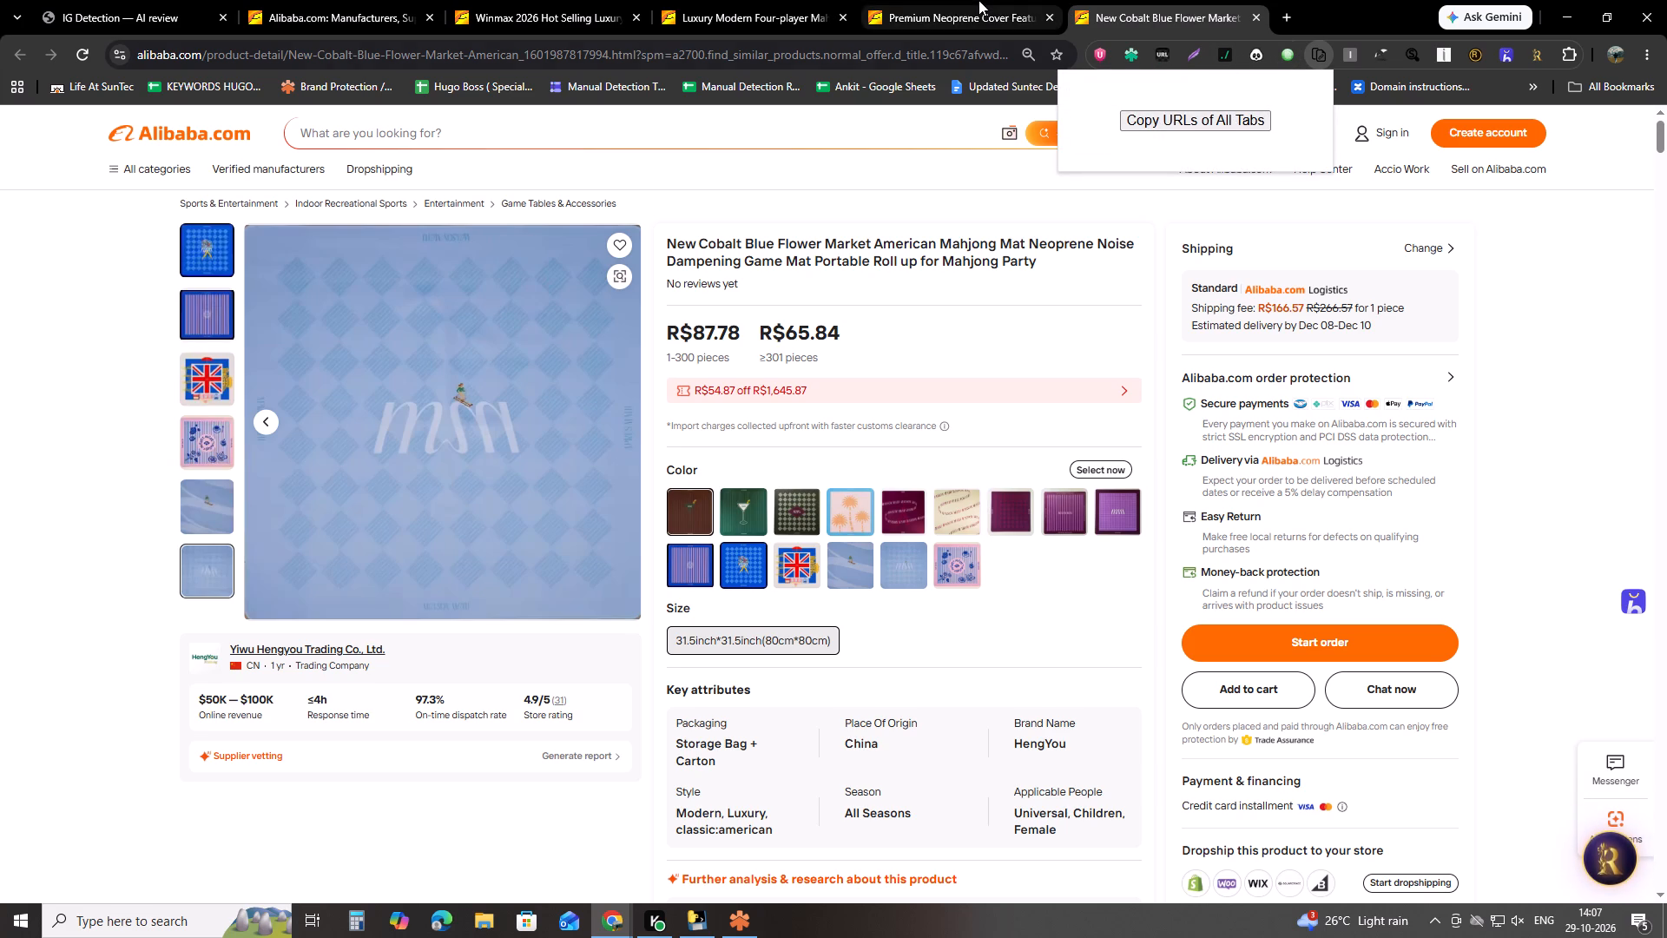
Close all the mahjong mat listing tabs that follow the remaining Alibaba results tab.
{"action": "left_click", "coordinate": [978, 0]}
{"action": "left_click", "coordinate": [726, 0]}
{"action": "left_click", "coordinate": [581, 0]}
{"action": "left_click", "coordinate": [344, 0]}
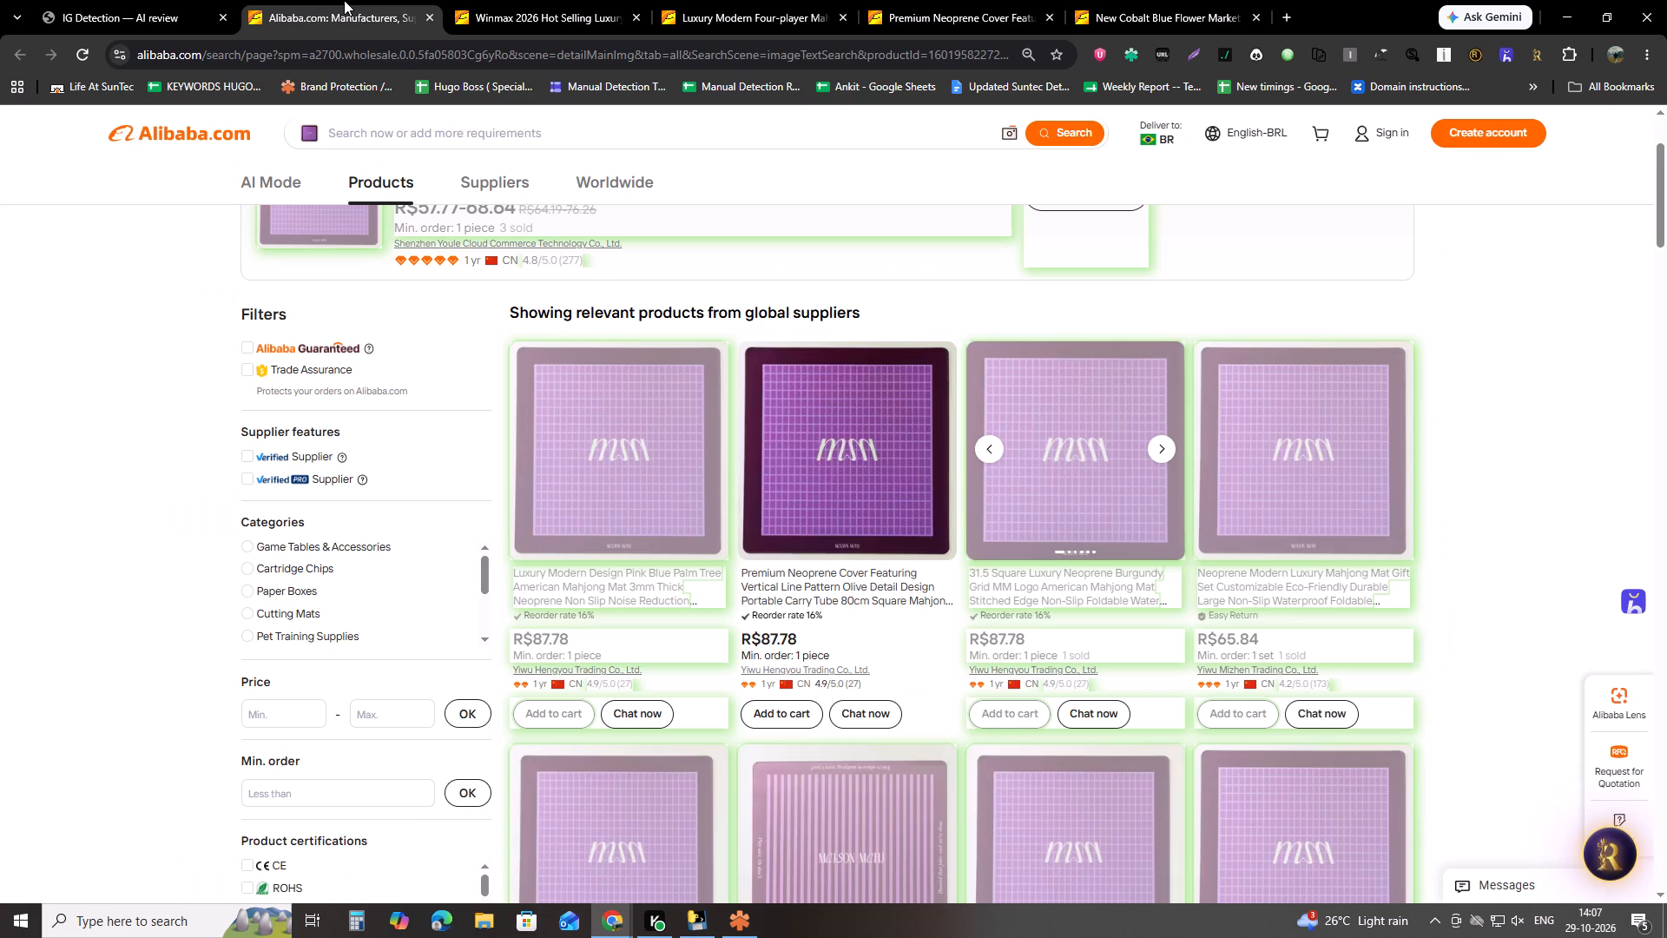
{"action": "right_click", "coordinate": [348, 0]}
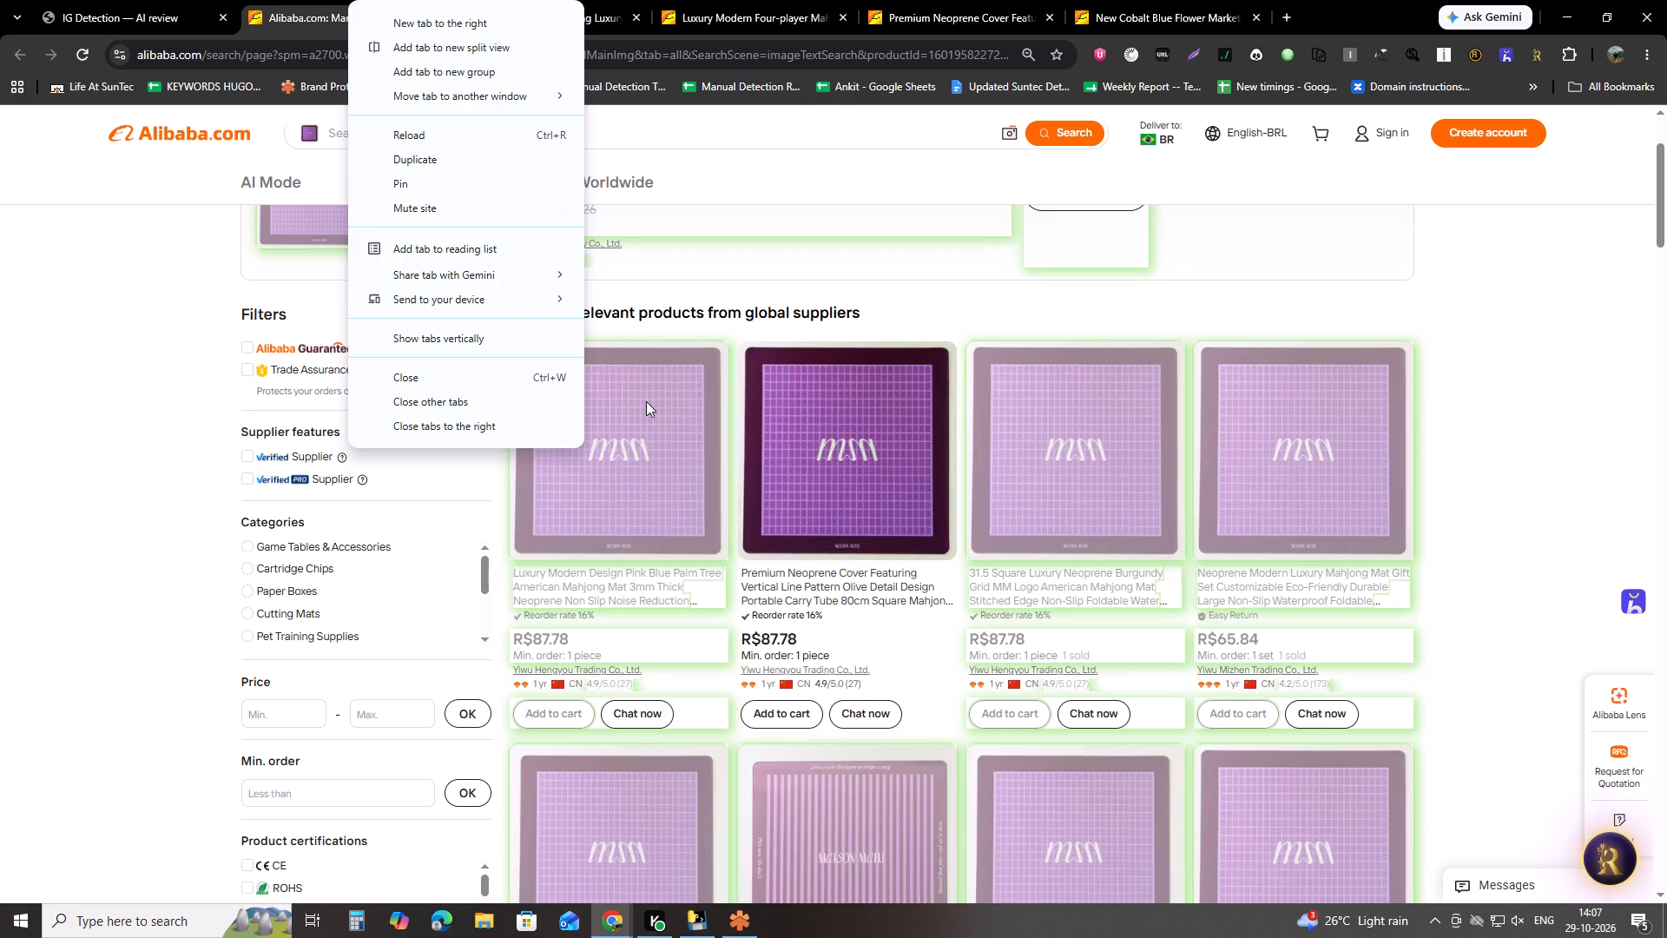
{"action": "left_click", "coordinate": [484, 424]}
Paste the copied URLs into the Link column of the Ankit sheet in Manual Detection Records, one row below the Kangol LLC Berets entries.
{"action": "key", "text": "alt+Tab"}
{"action": "key", "text": "alt+Tab"}
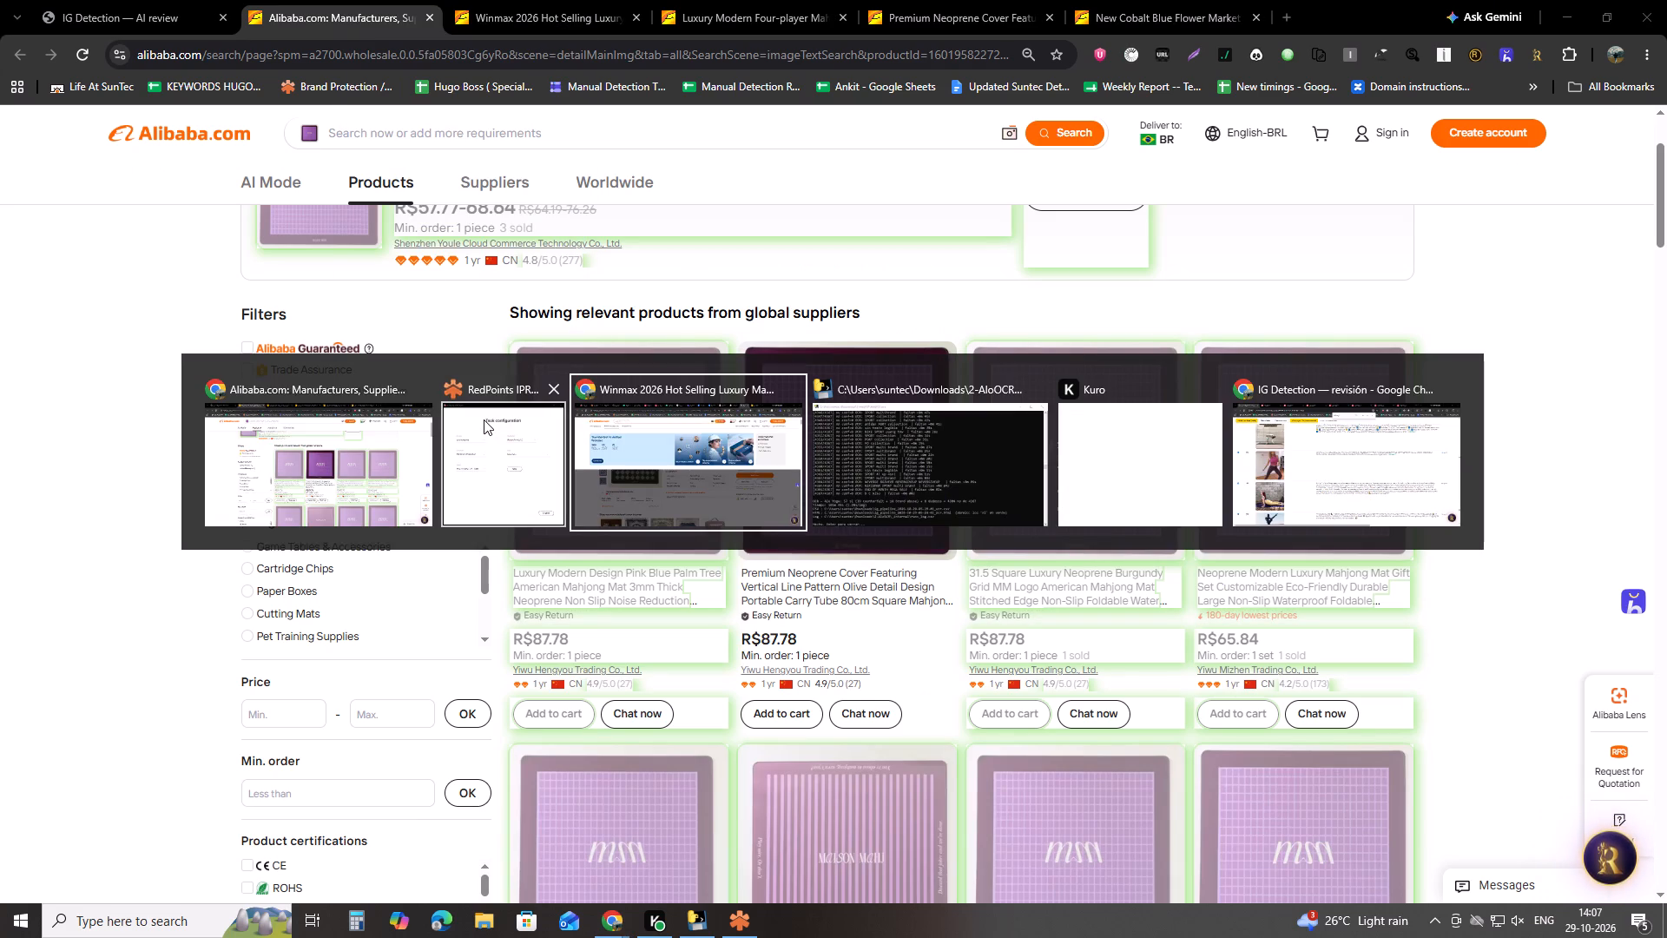
{"action": "left_click", "coordinate": [692, 0]}
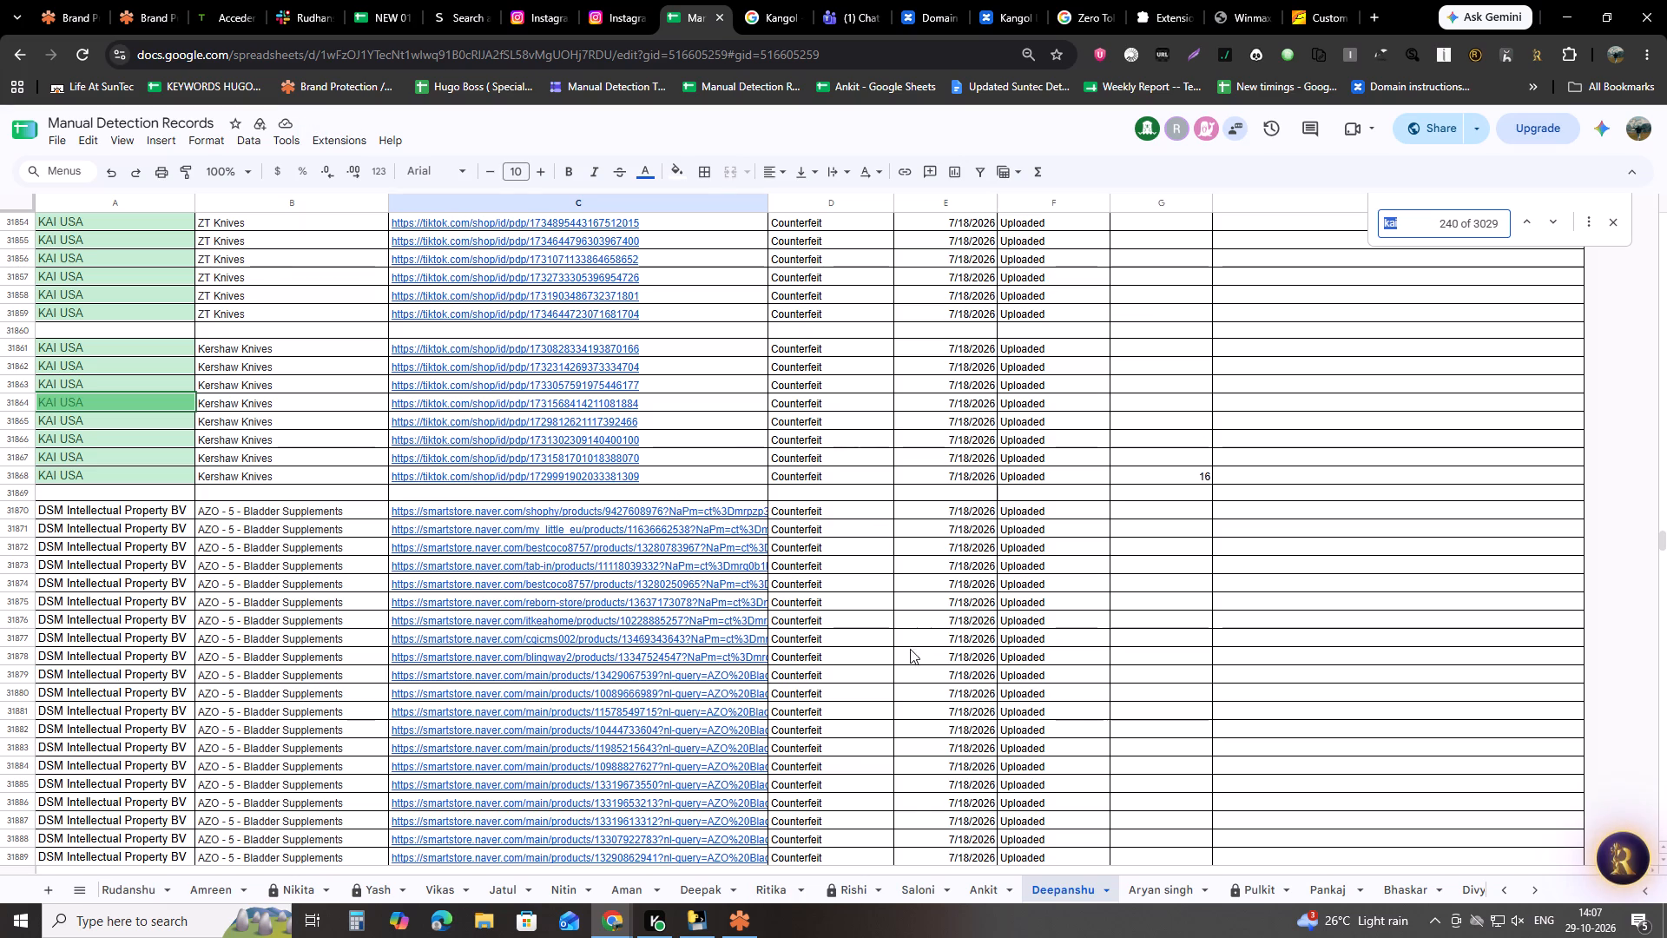
{"action": "left_click", "coordinate": [998, 886]}
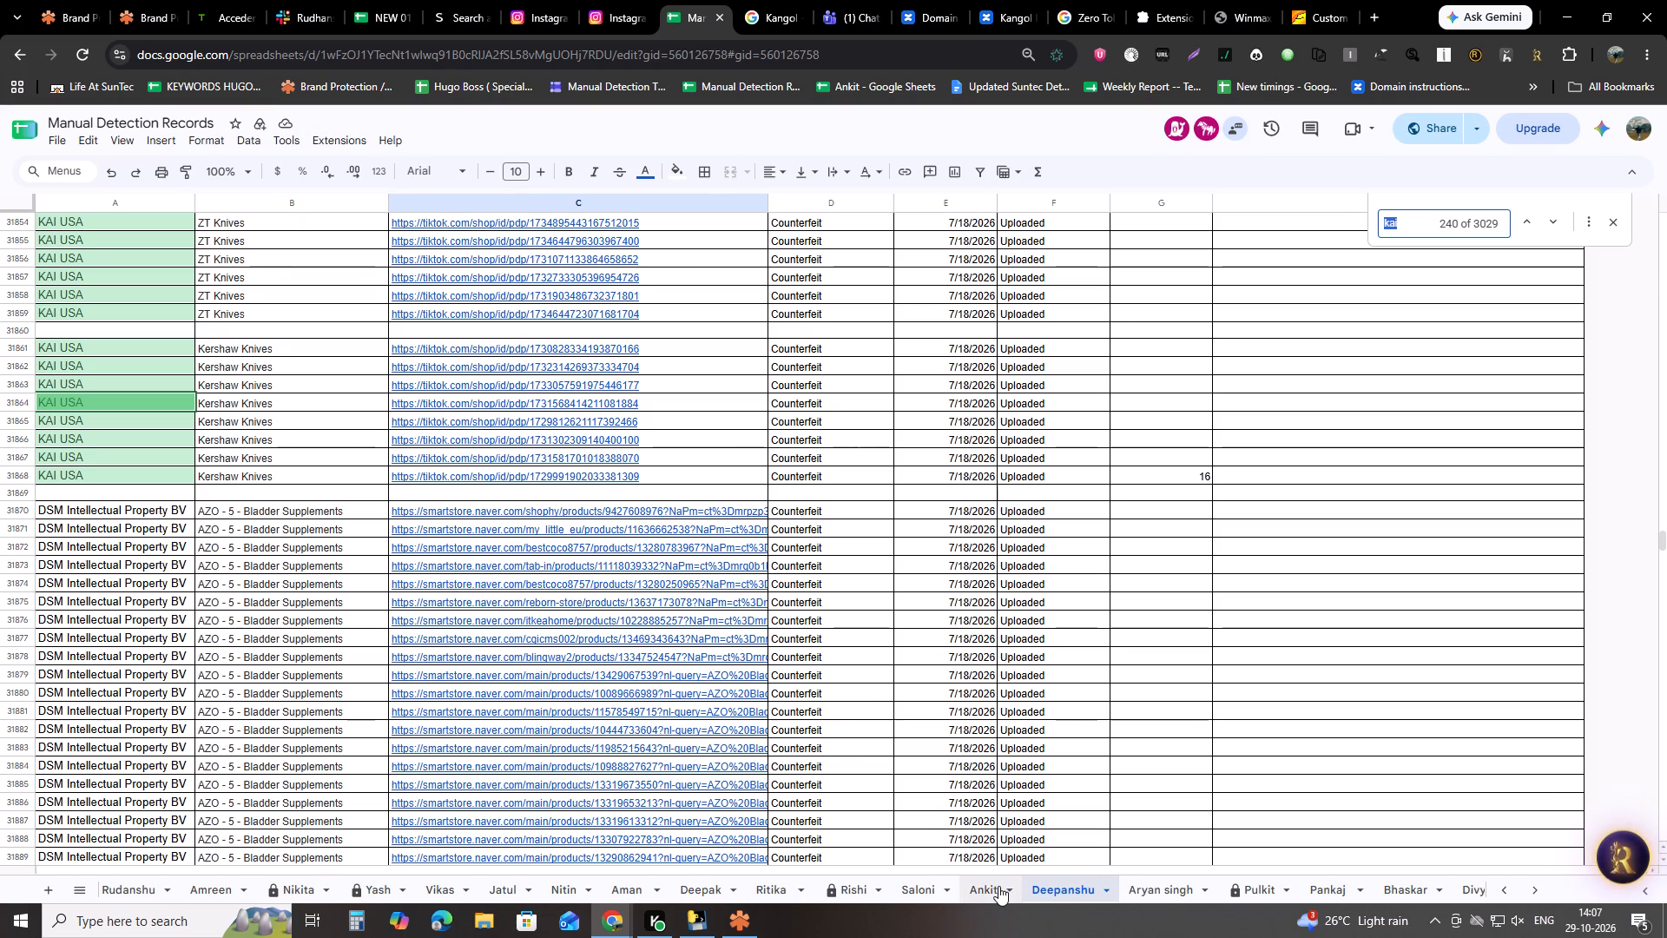
{"action": "left_click", "coordinate": [655, 585]}
{"action": "key", "text": "ctrl+v"}
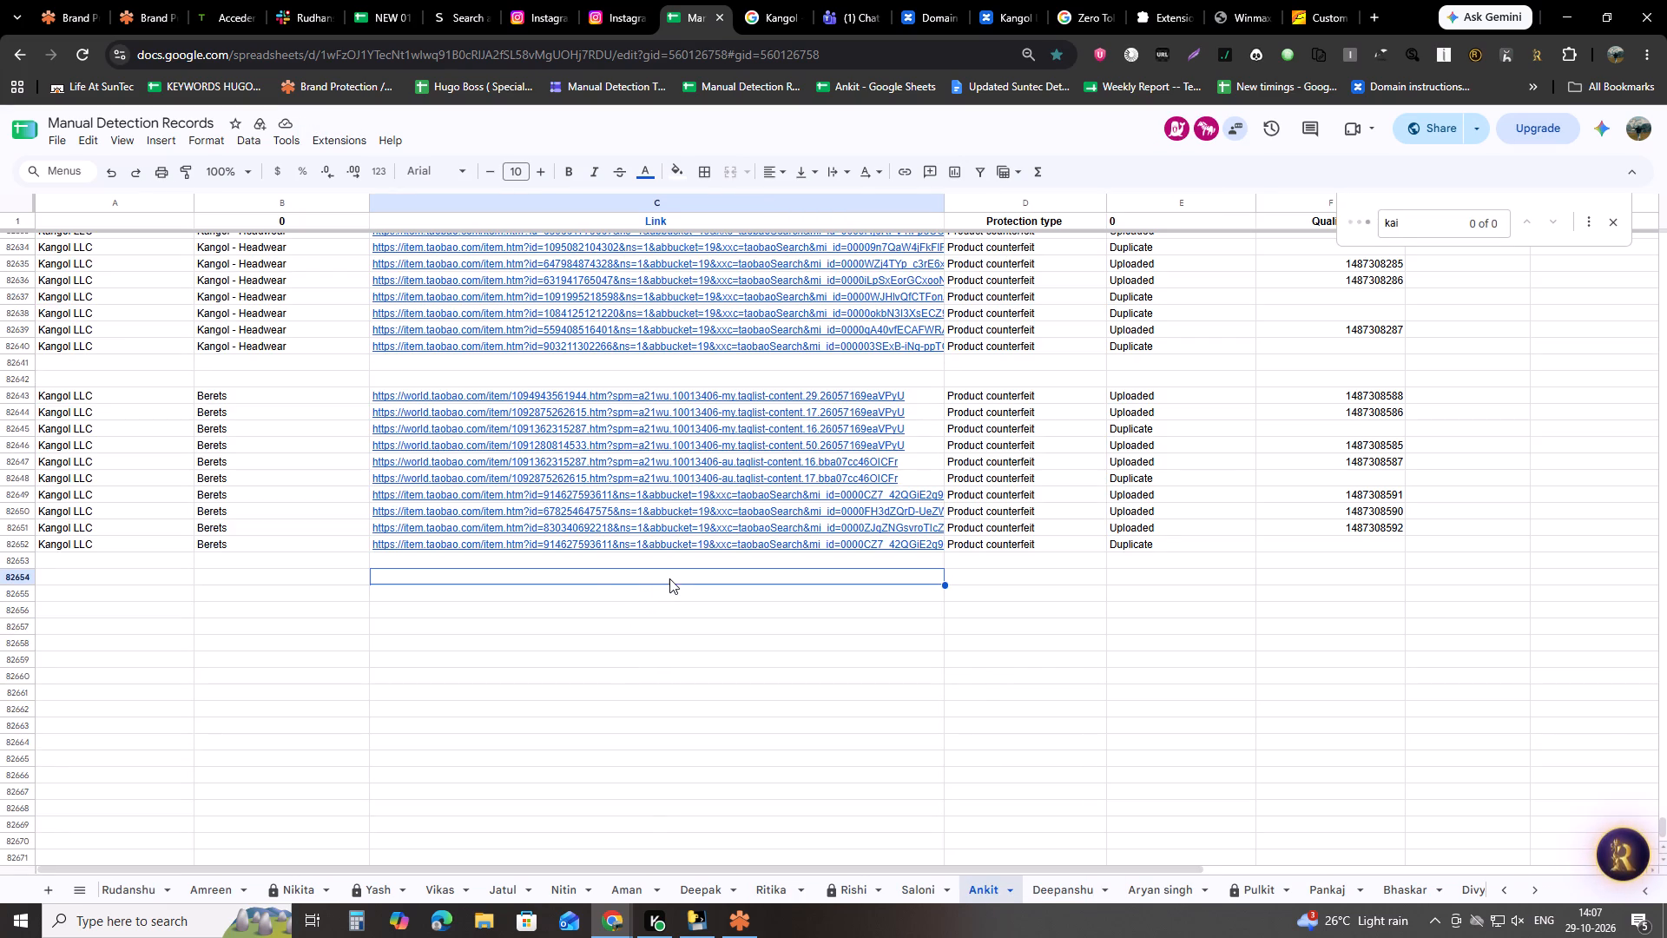
Delete rows 82654 - 82655 holding the local IG pipeline file path and the Alibaba search results URL.
{"action": "left_click", "coordinate": [678, 578]}
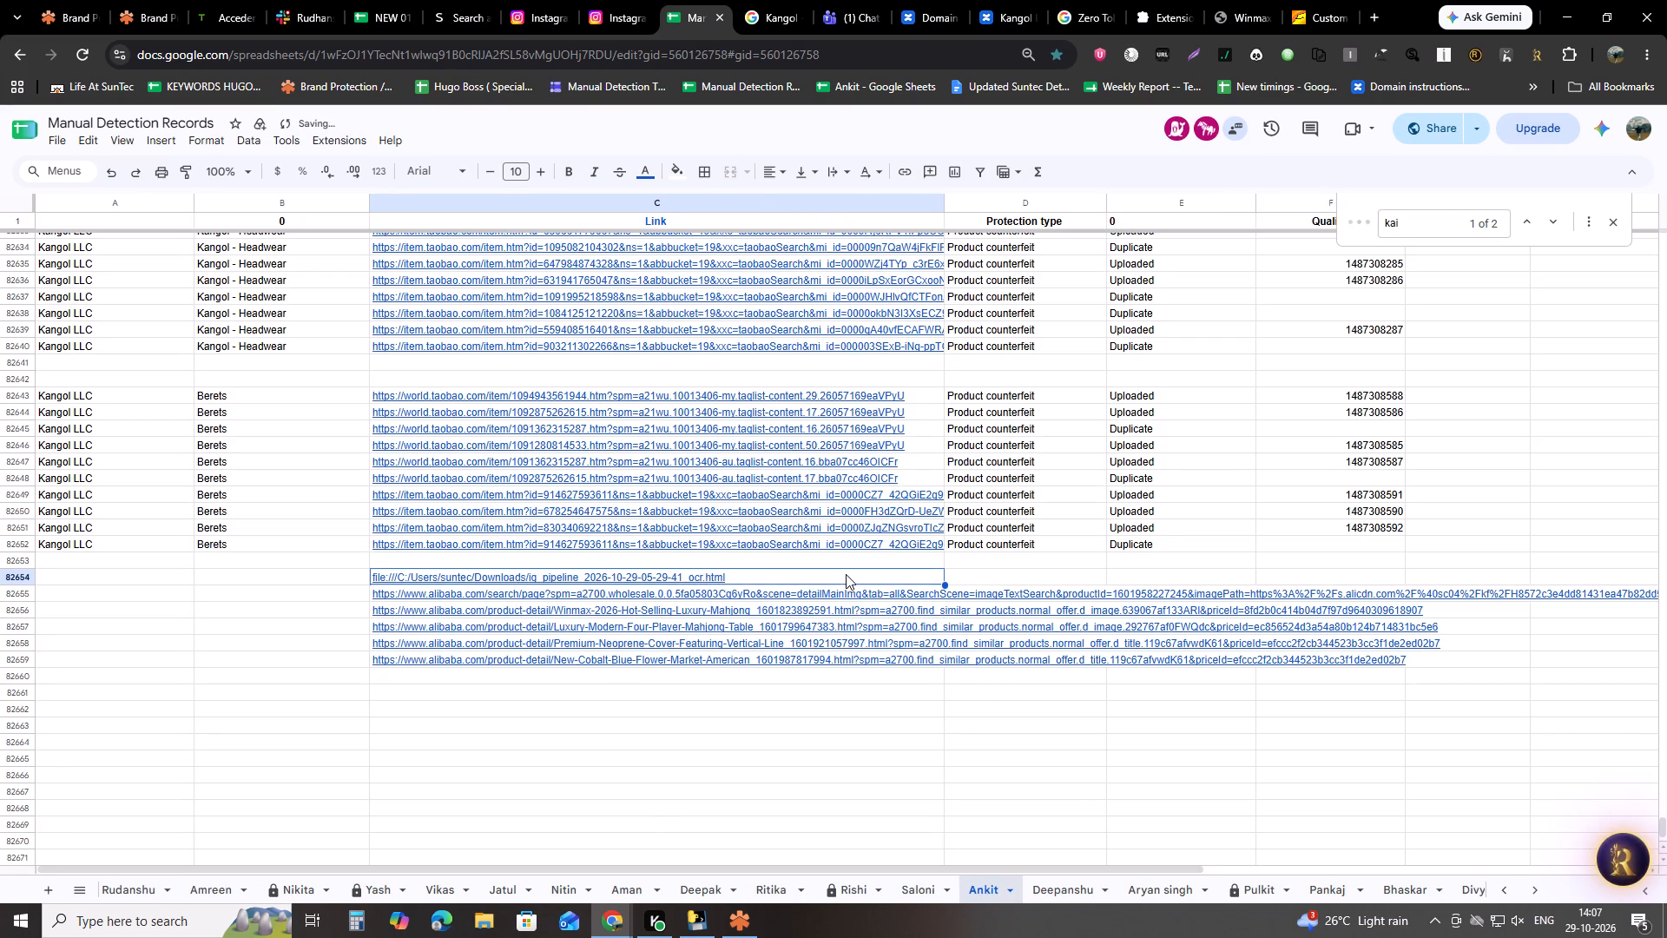
{"action": "left_click_drag", "start_coordinate": [846, 574], "coordinate": [852, 589]}
{"action": "right_click", "coordinate": [852, 589]}
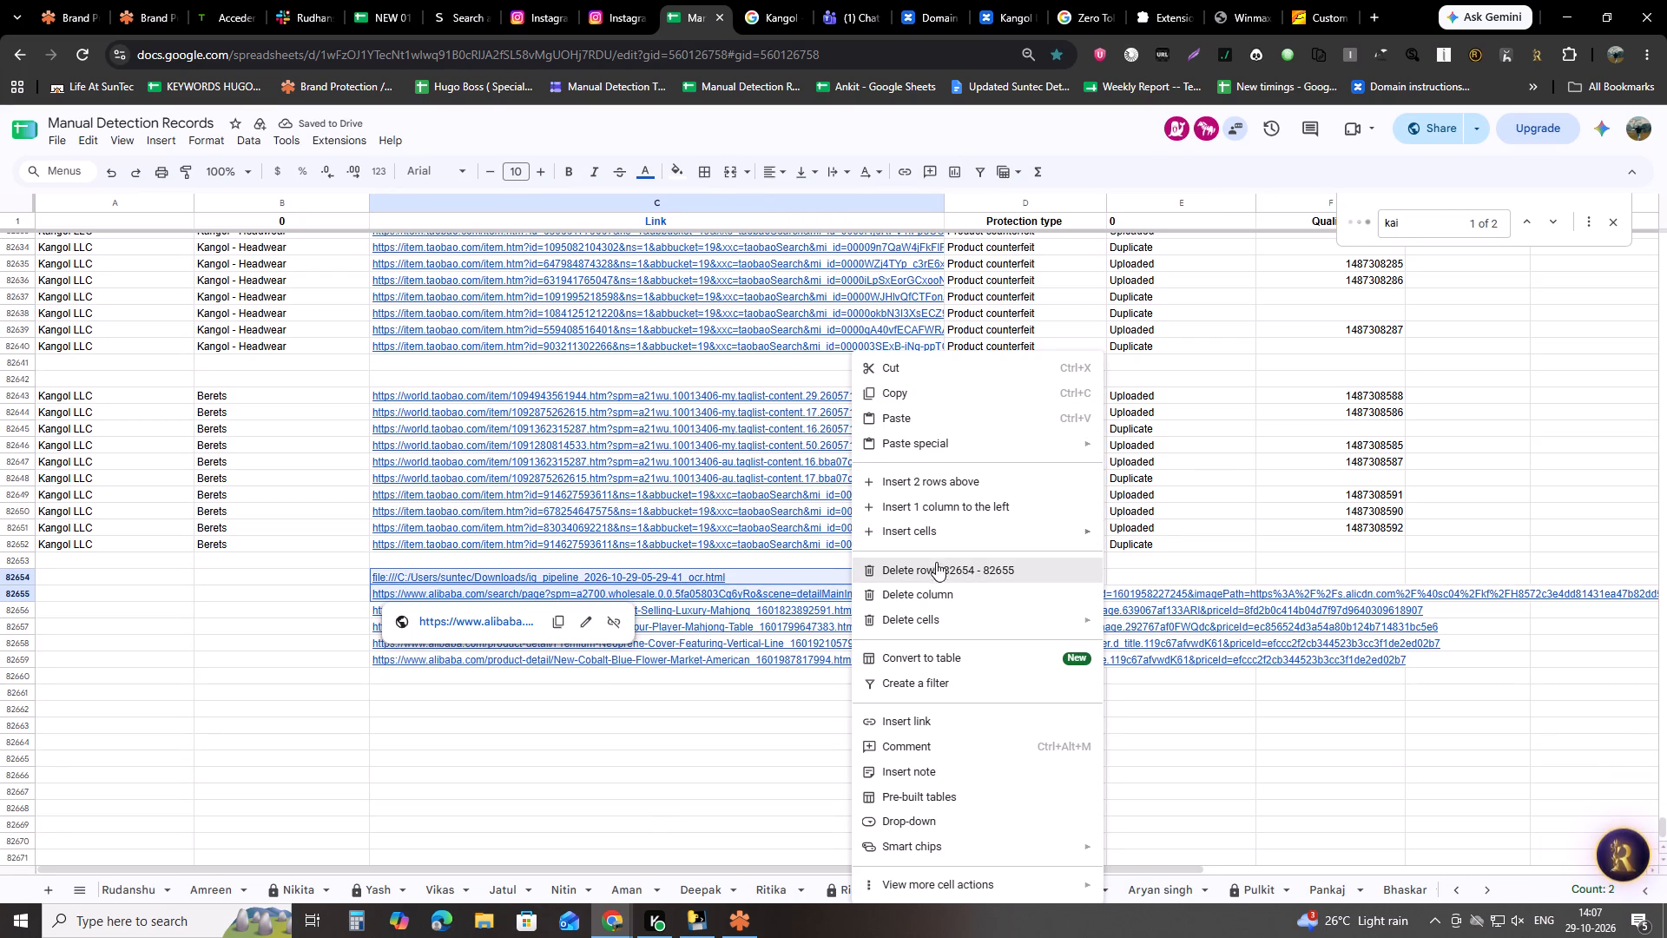
{"action": "left_click", "coordinate": [939, 573]}
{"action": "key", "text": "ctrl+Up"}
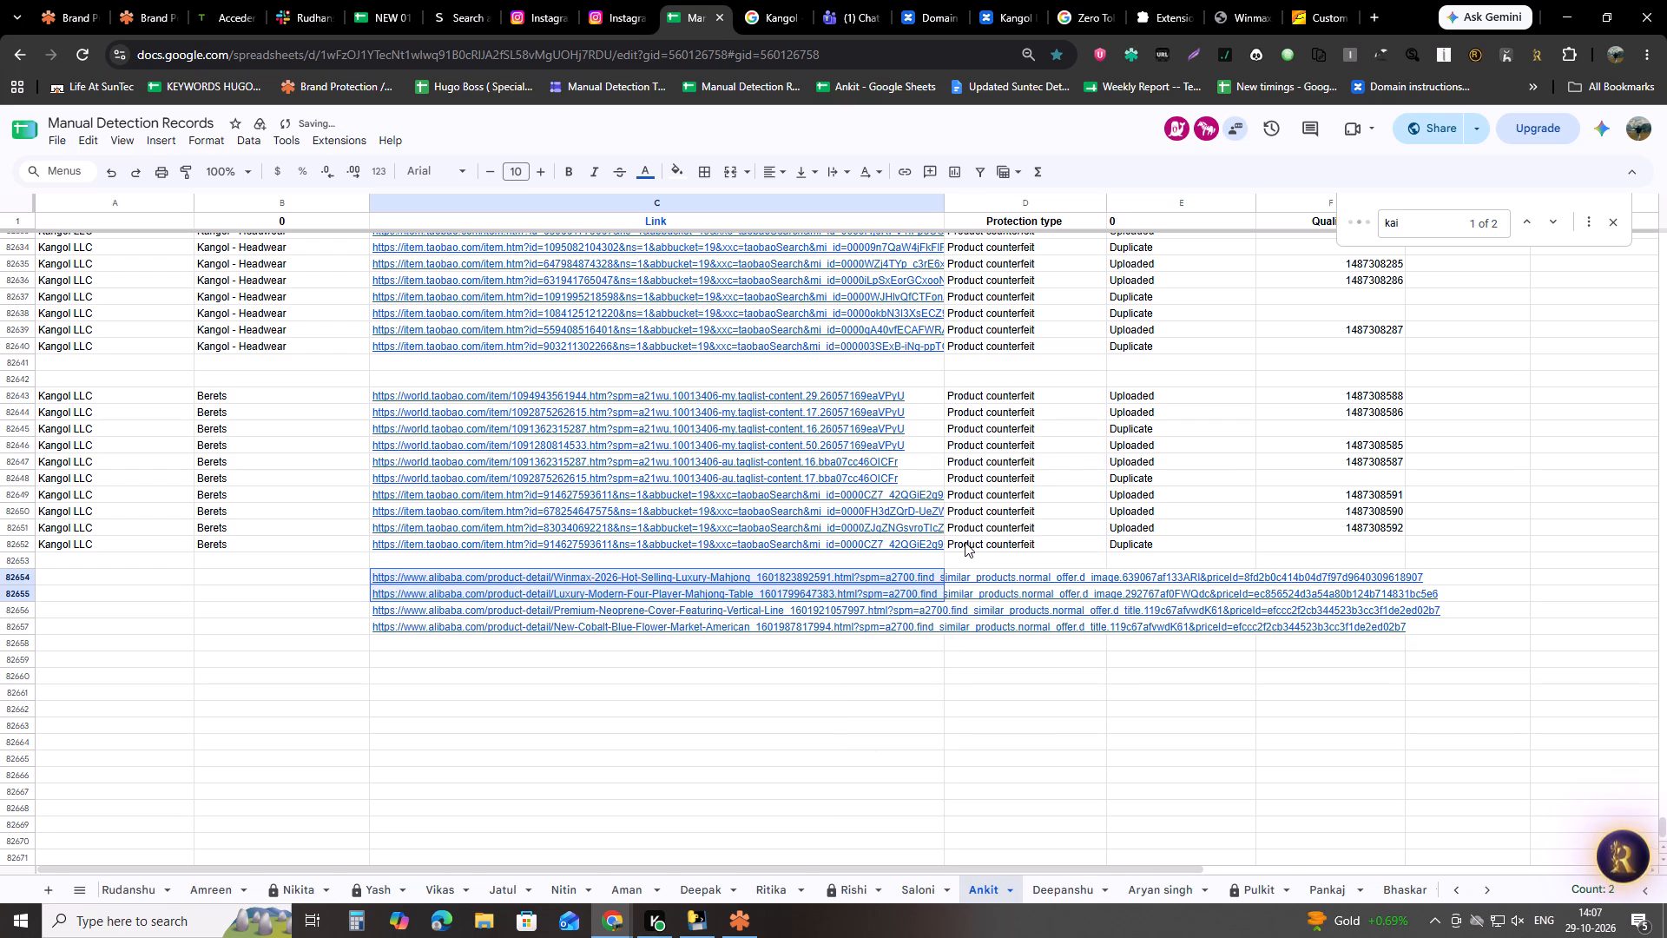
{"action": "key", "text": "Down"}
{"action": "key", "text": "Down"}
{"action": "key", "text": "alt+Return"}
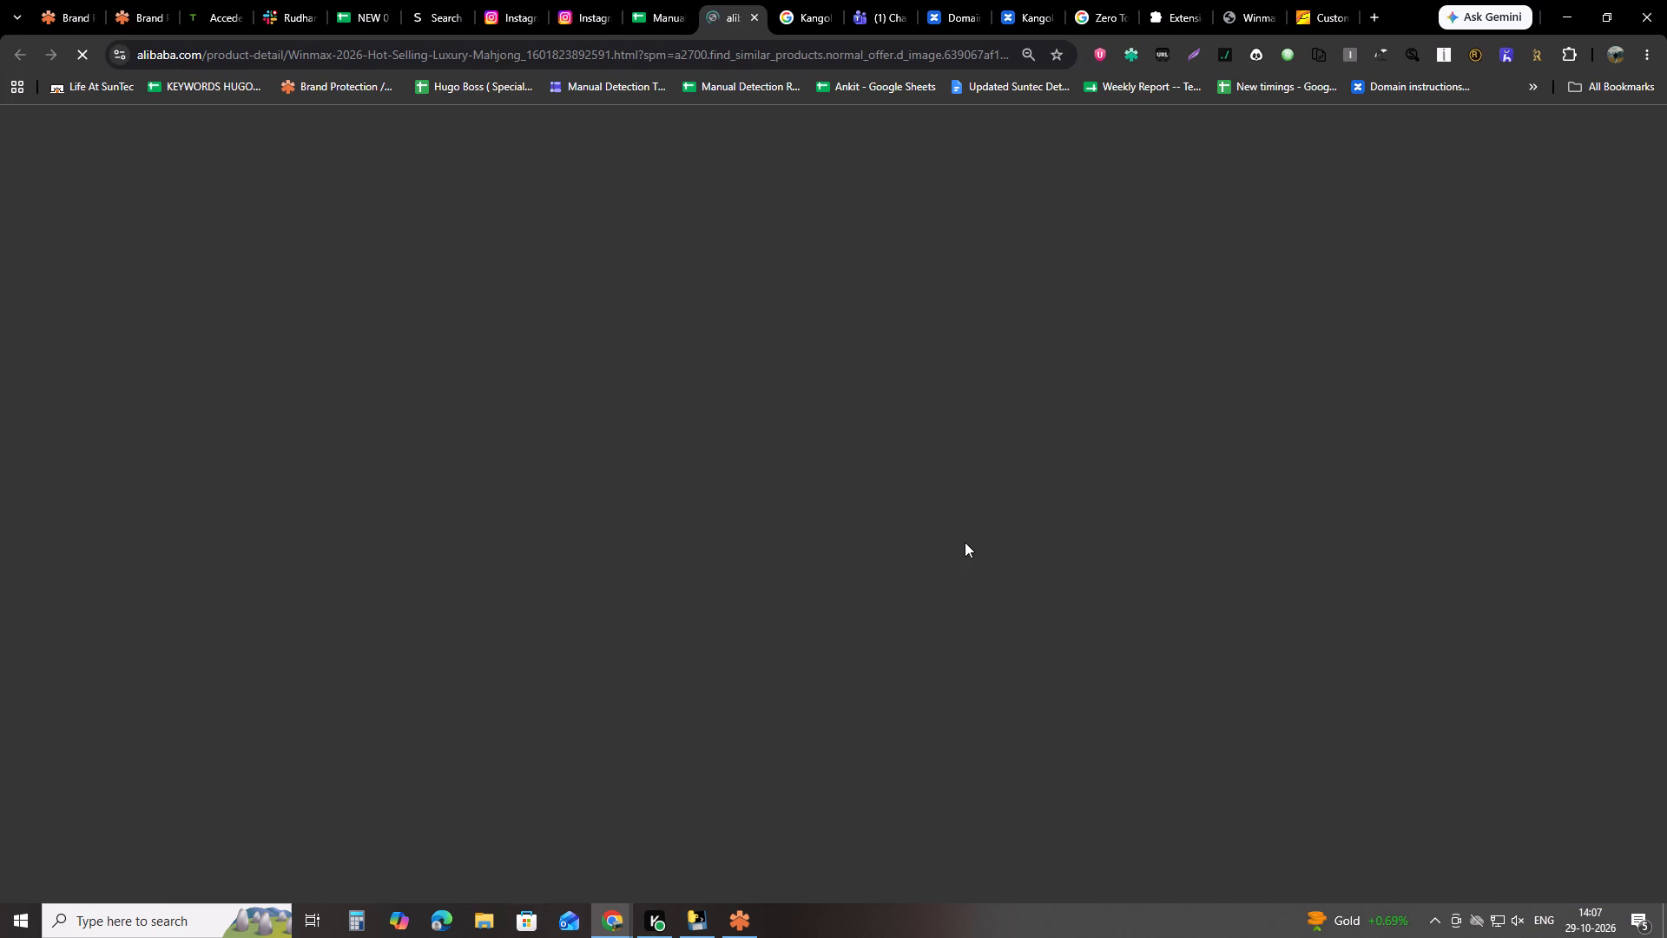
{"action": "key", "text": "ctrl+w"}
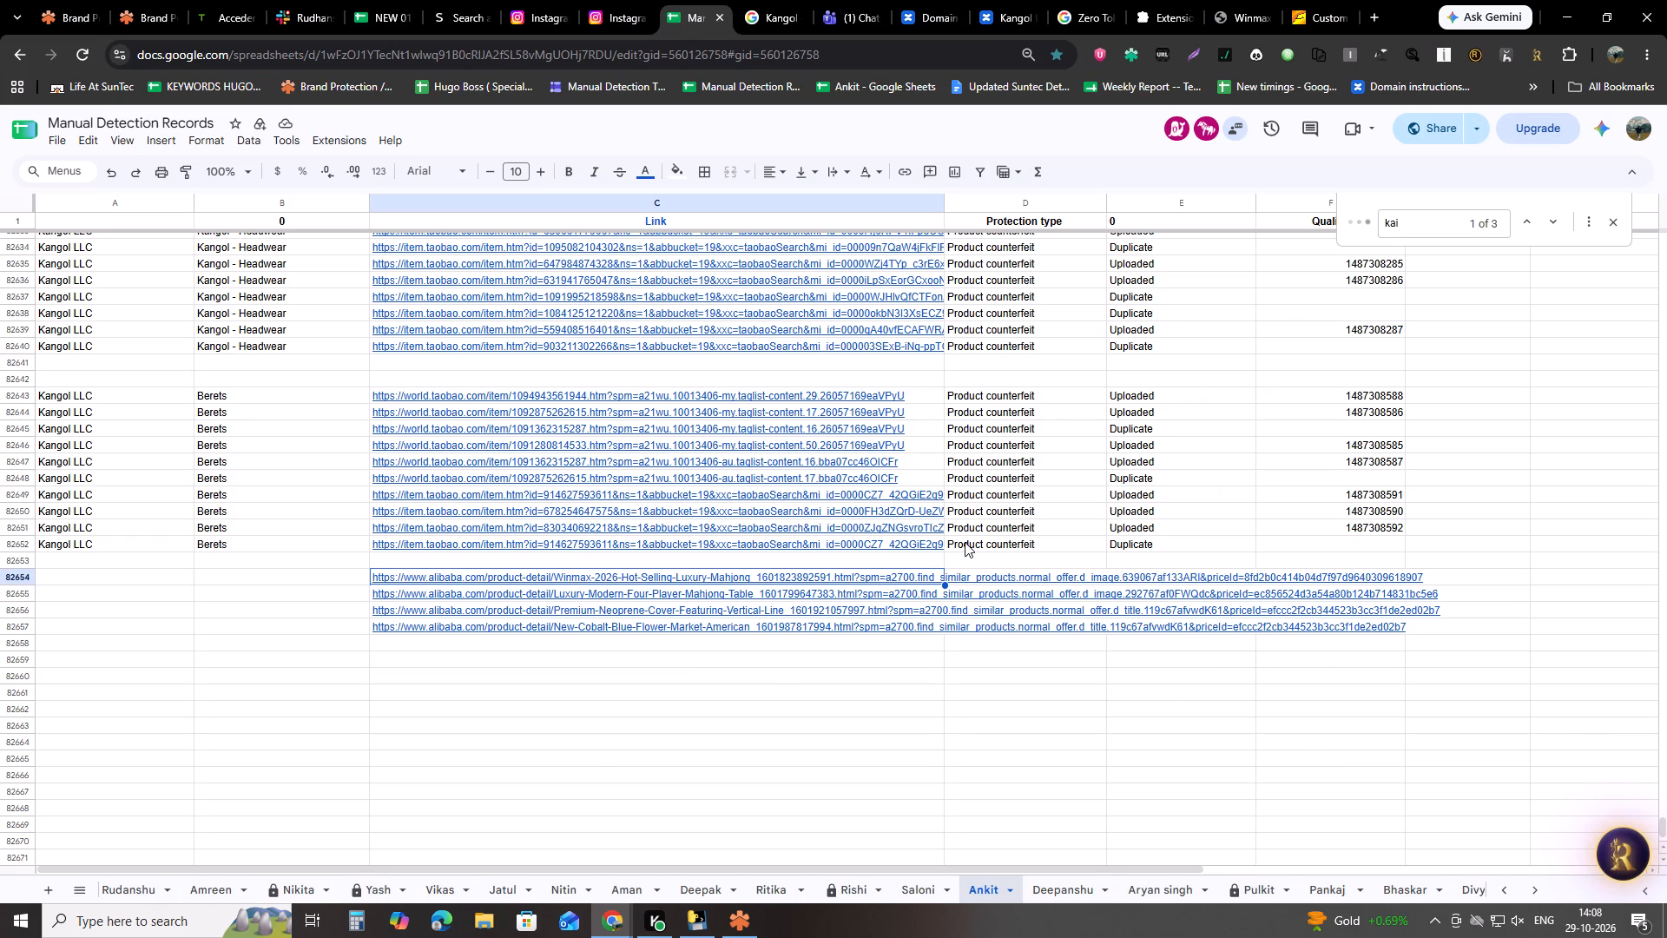
Copy the four pasted Alibaba listing URLs in rows 82654 to 82657 of the Link column.
{"action": "key", "text": "Down"}
{"action": "key", "text": "Down"}
{"action": "key", "text": "shift+Up"}
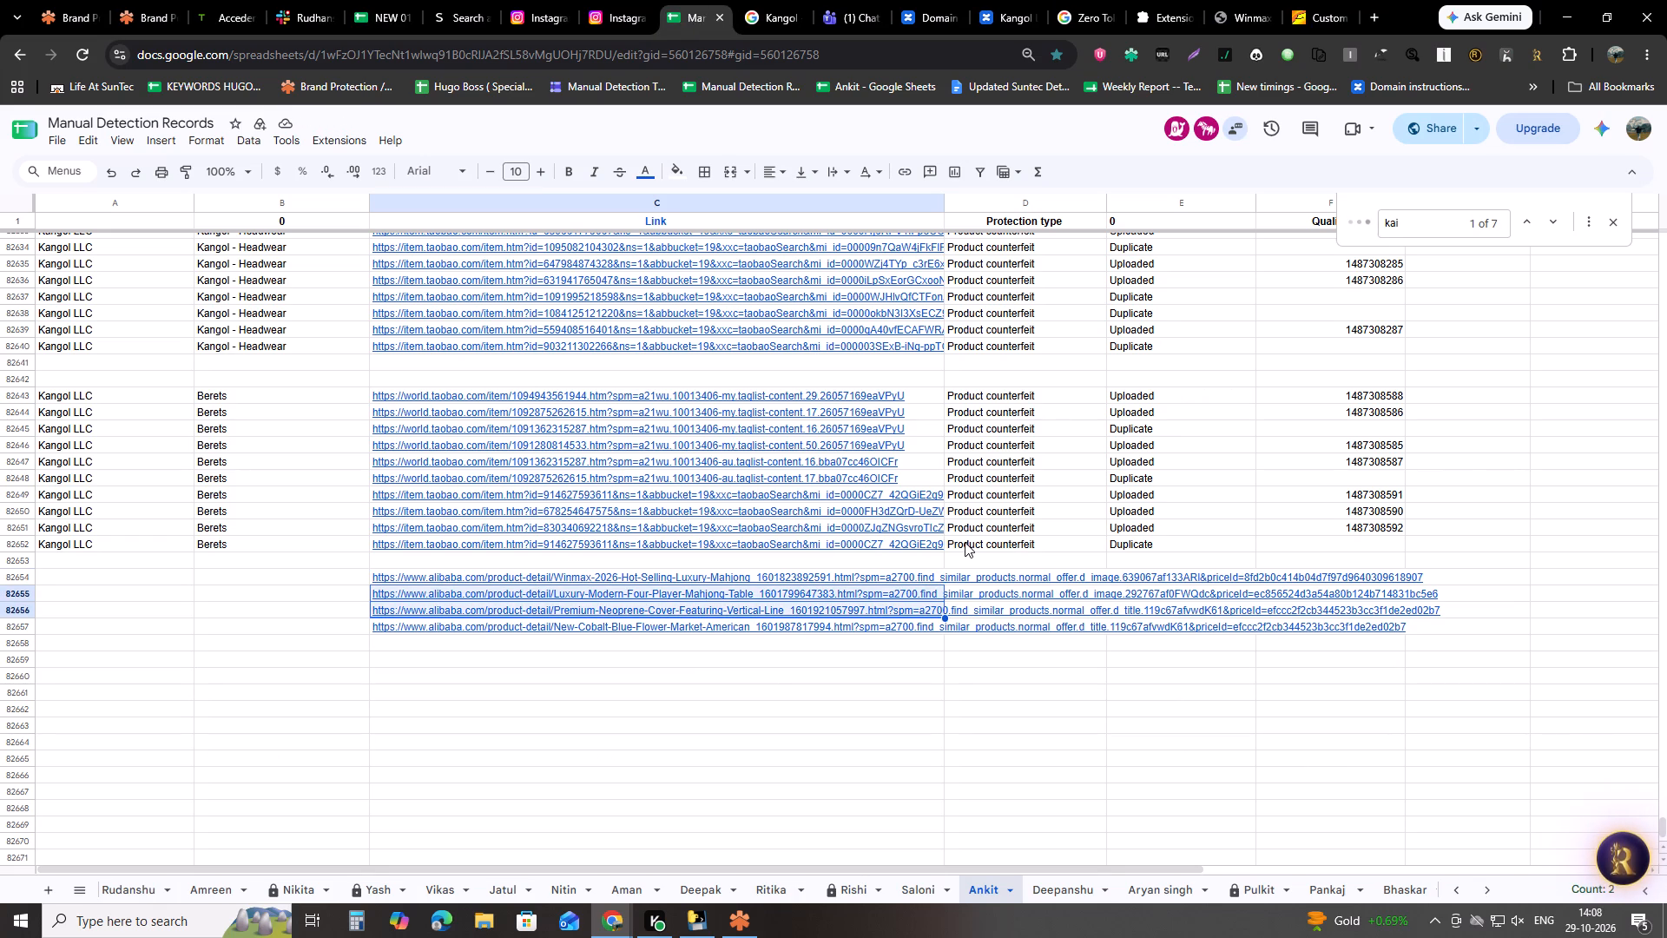
{"action": "key", "text": "ctrl+space"}
{"action": "key", "text": "Up"}
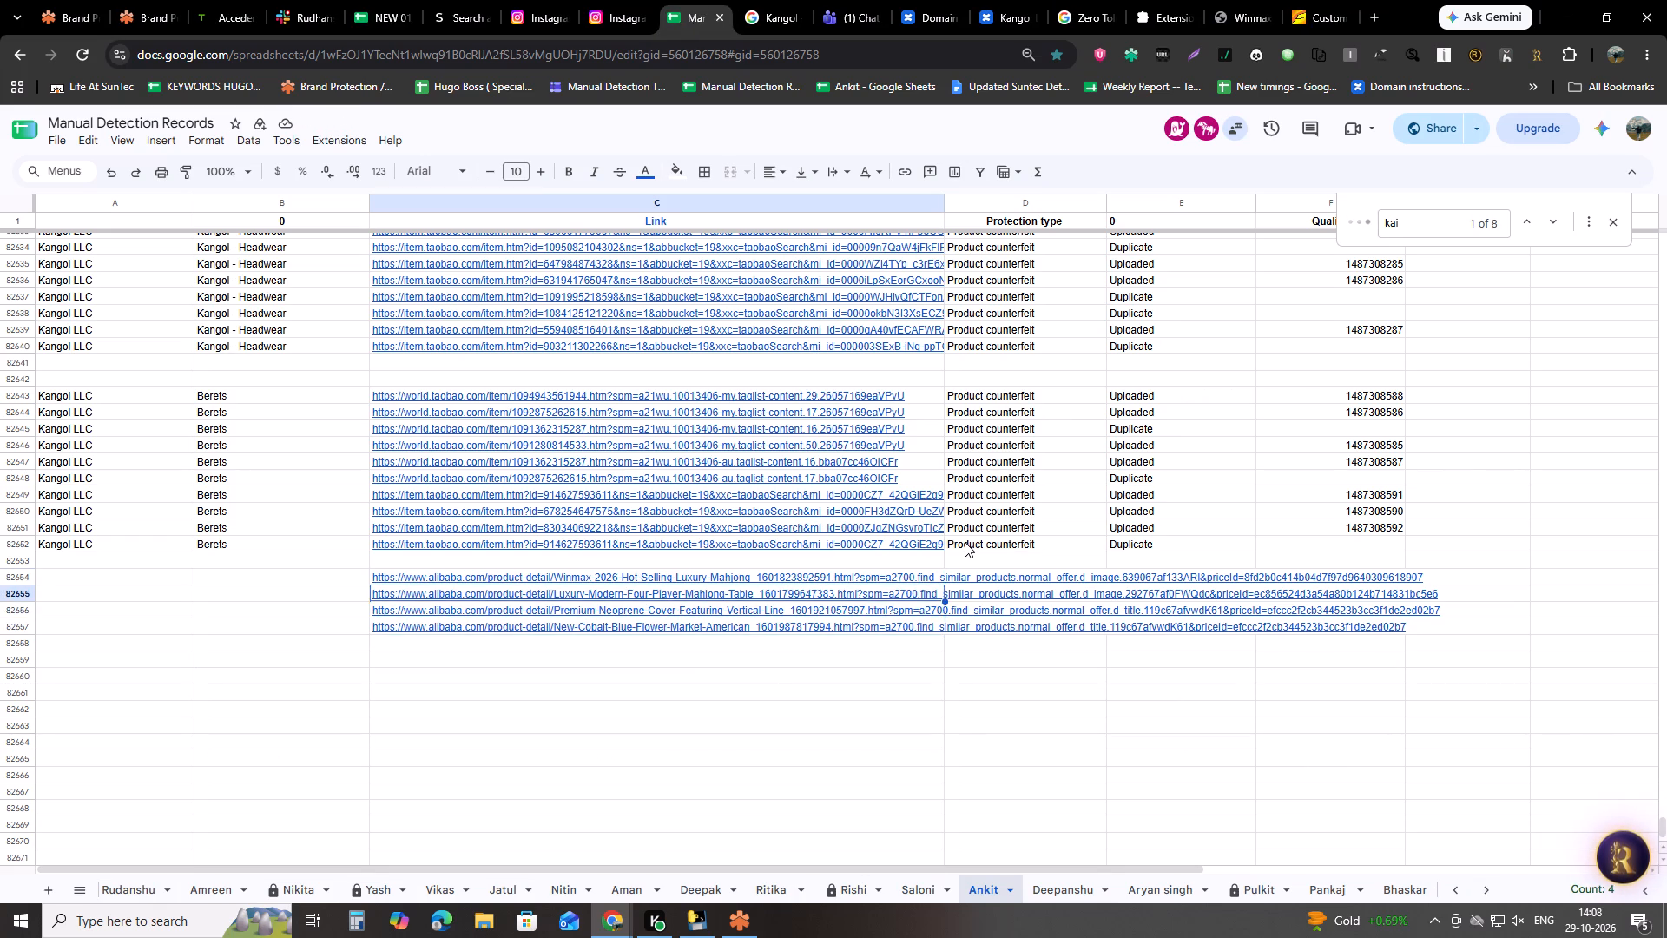
{"action": "key", "text": "Down"}
{"action": "key", "text": "Up"}
{"action": "key", "text": "shift+Down"}
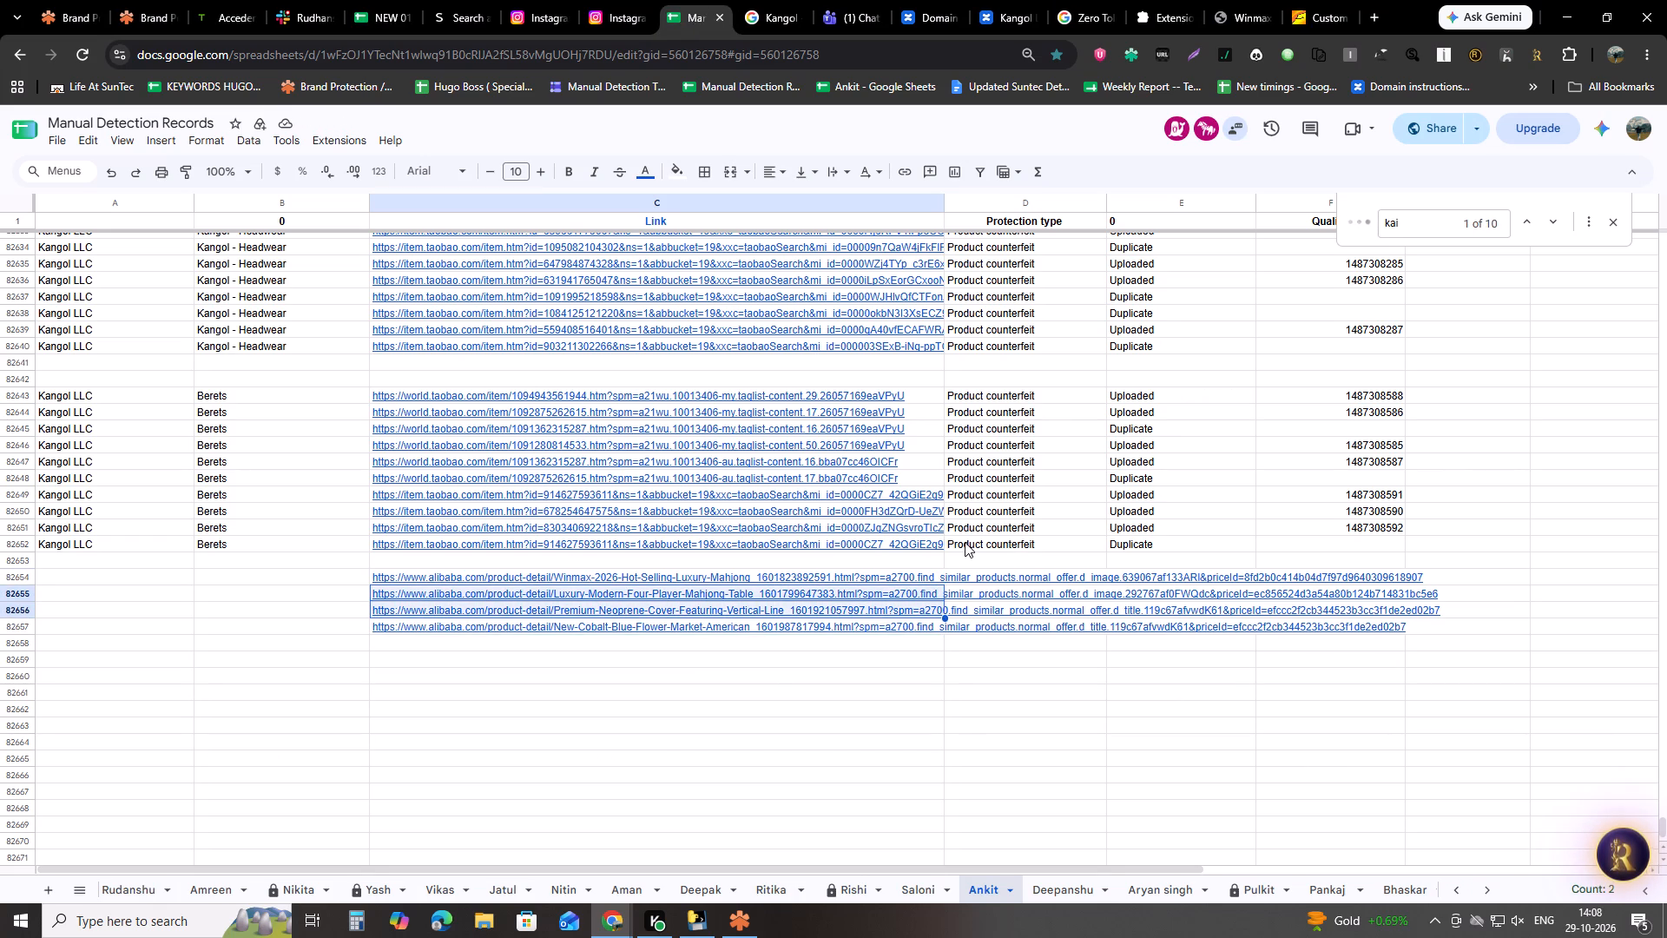
{"action": "key", "text": "ctrl+space"}
{"action": "key", "text": "ctrl+c"}
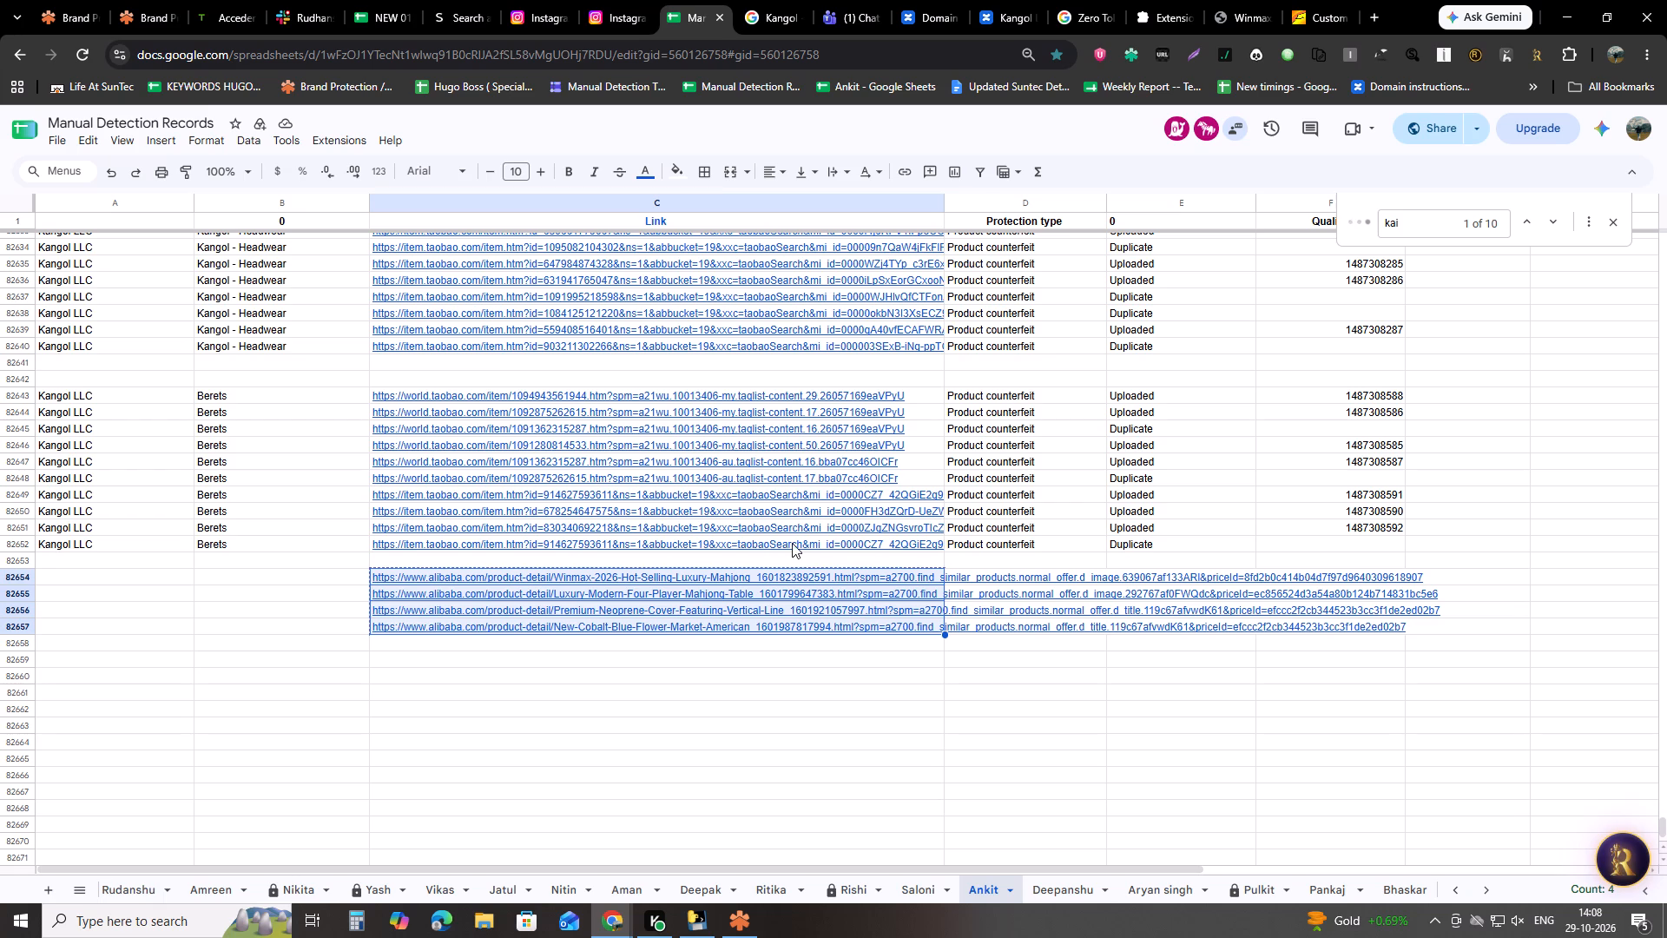
{"action": "key", "text": "ctrl+c"}
{"action": "key", "text": "ctrl+c"}
{"action": "key", "text": "ctrl+c"}
Set the customer on the Red Points New Incident form to Maison Mahj LLC, copying the name from the NS-4 dpal-snt calendar sheet.
{"action": "left_click", "coordinate": [68, 0]}
{"action": "left_click", "coordinate": [429, 248]}
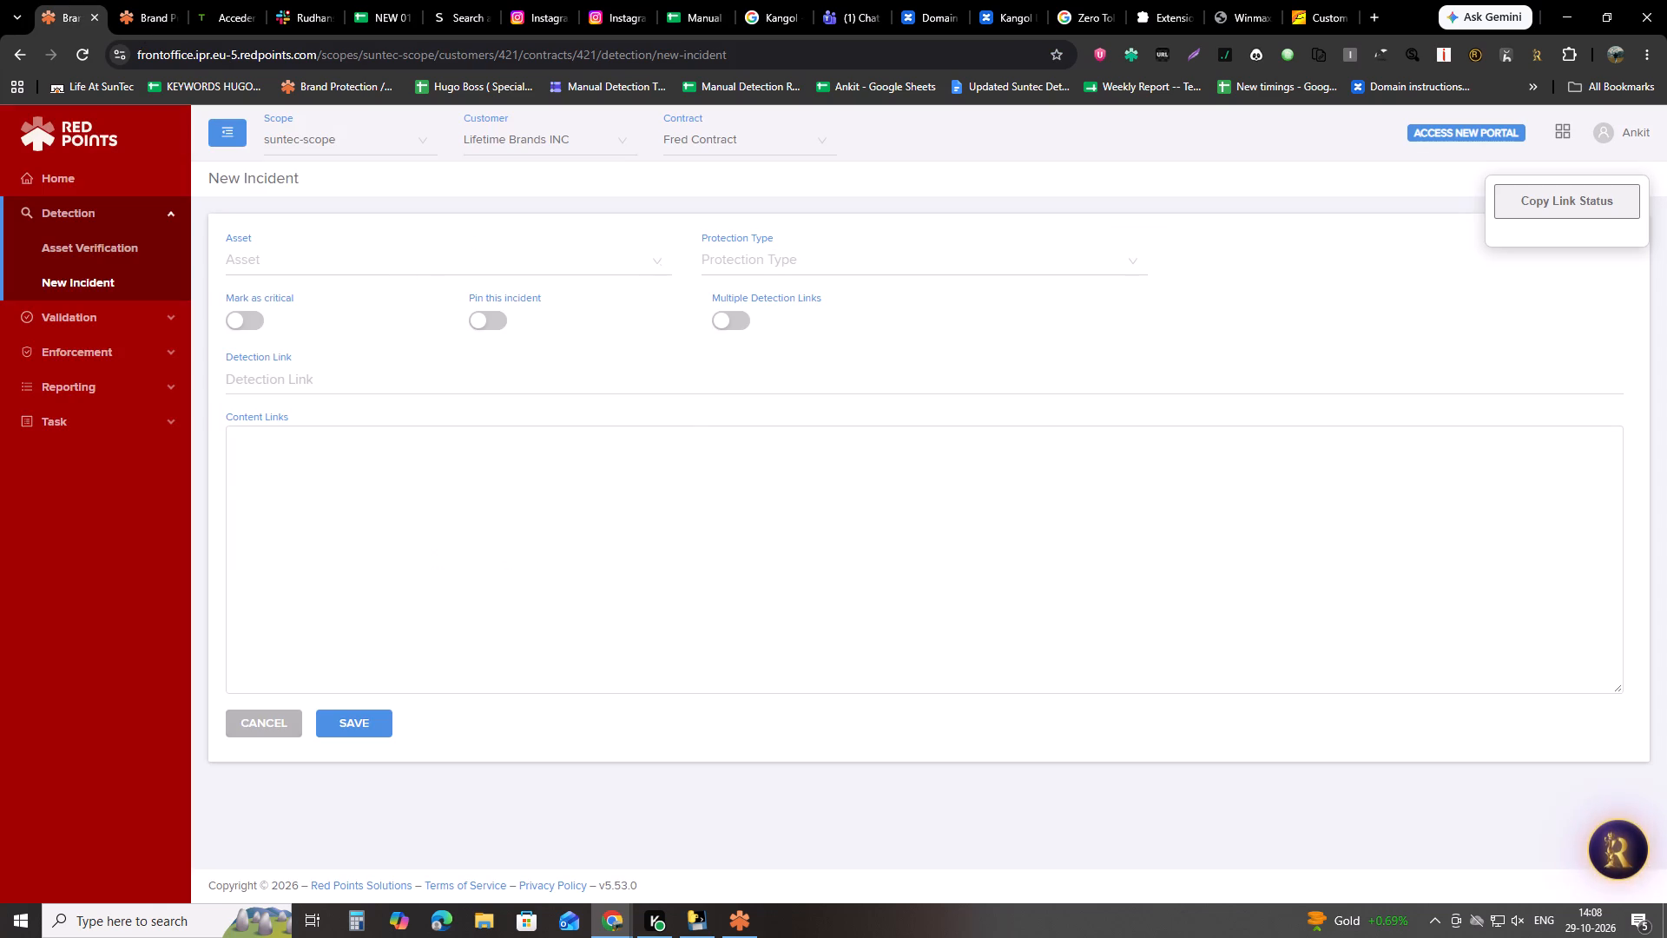
{"action": "left_click", "coordinate": [366, 0]}
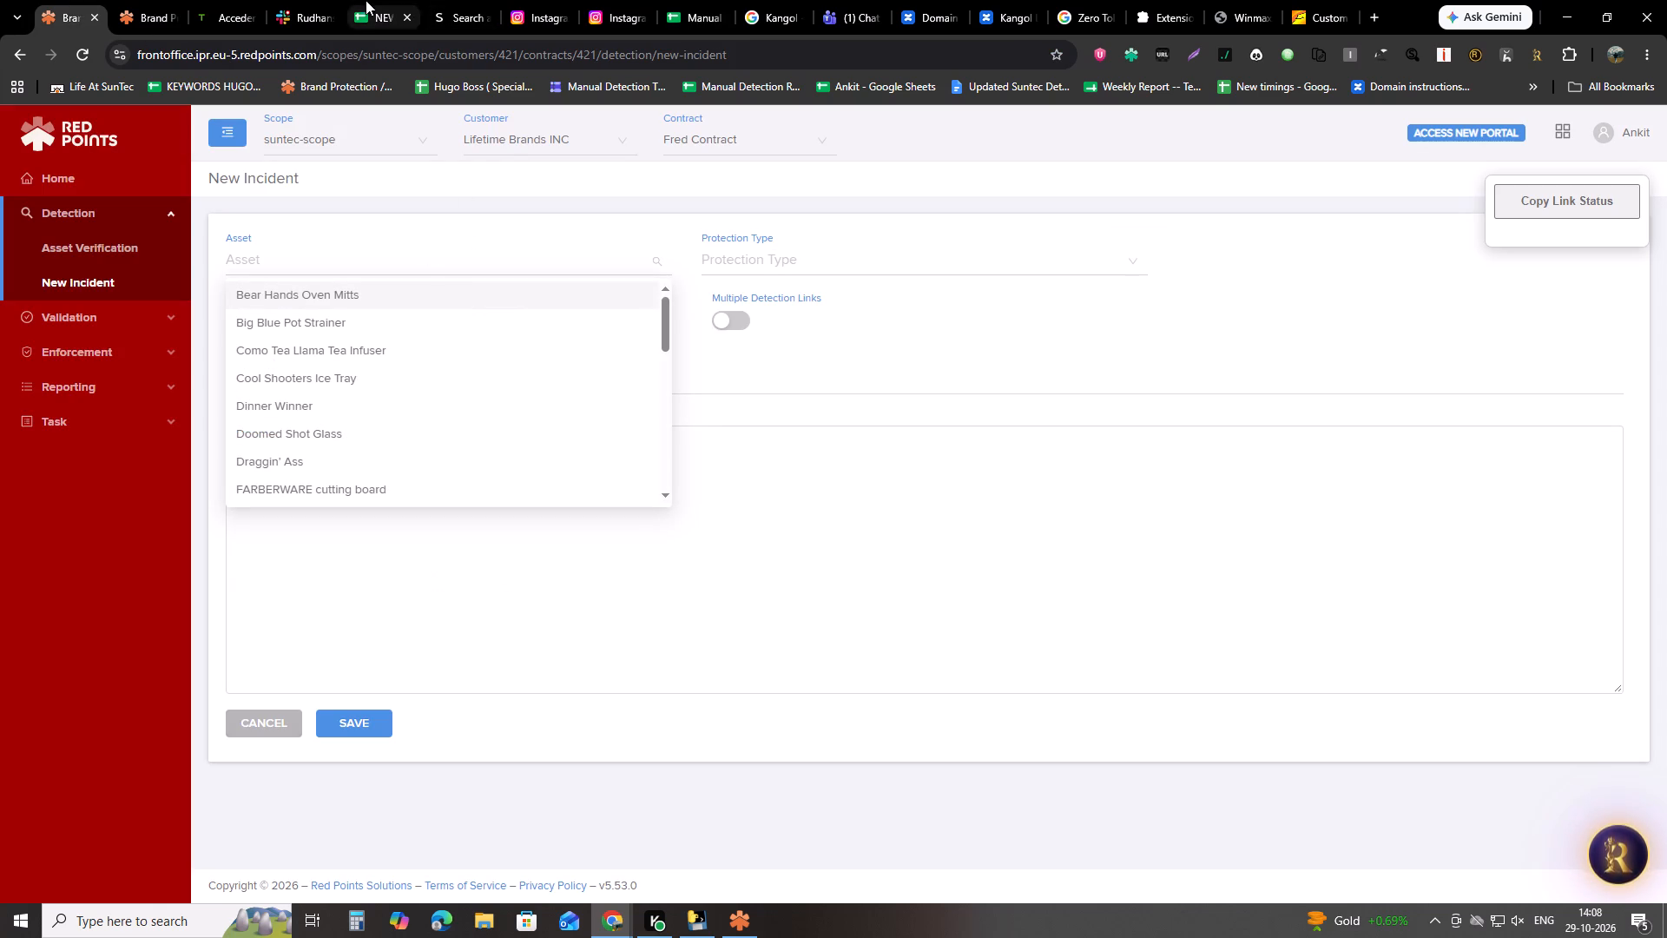
{"action": "scroll", "coordinate": [484, 585], "scroll_direction": "down", "scroll_amount": 1}
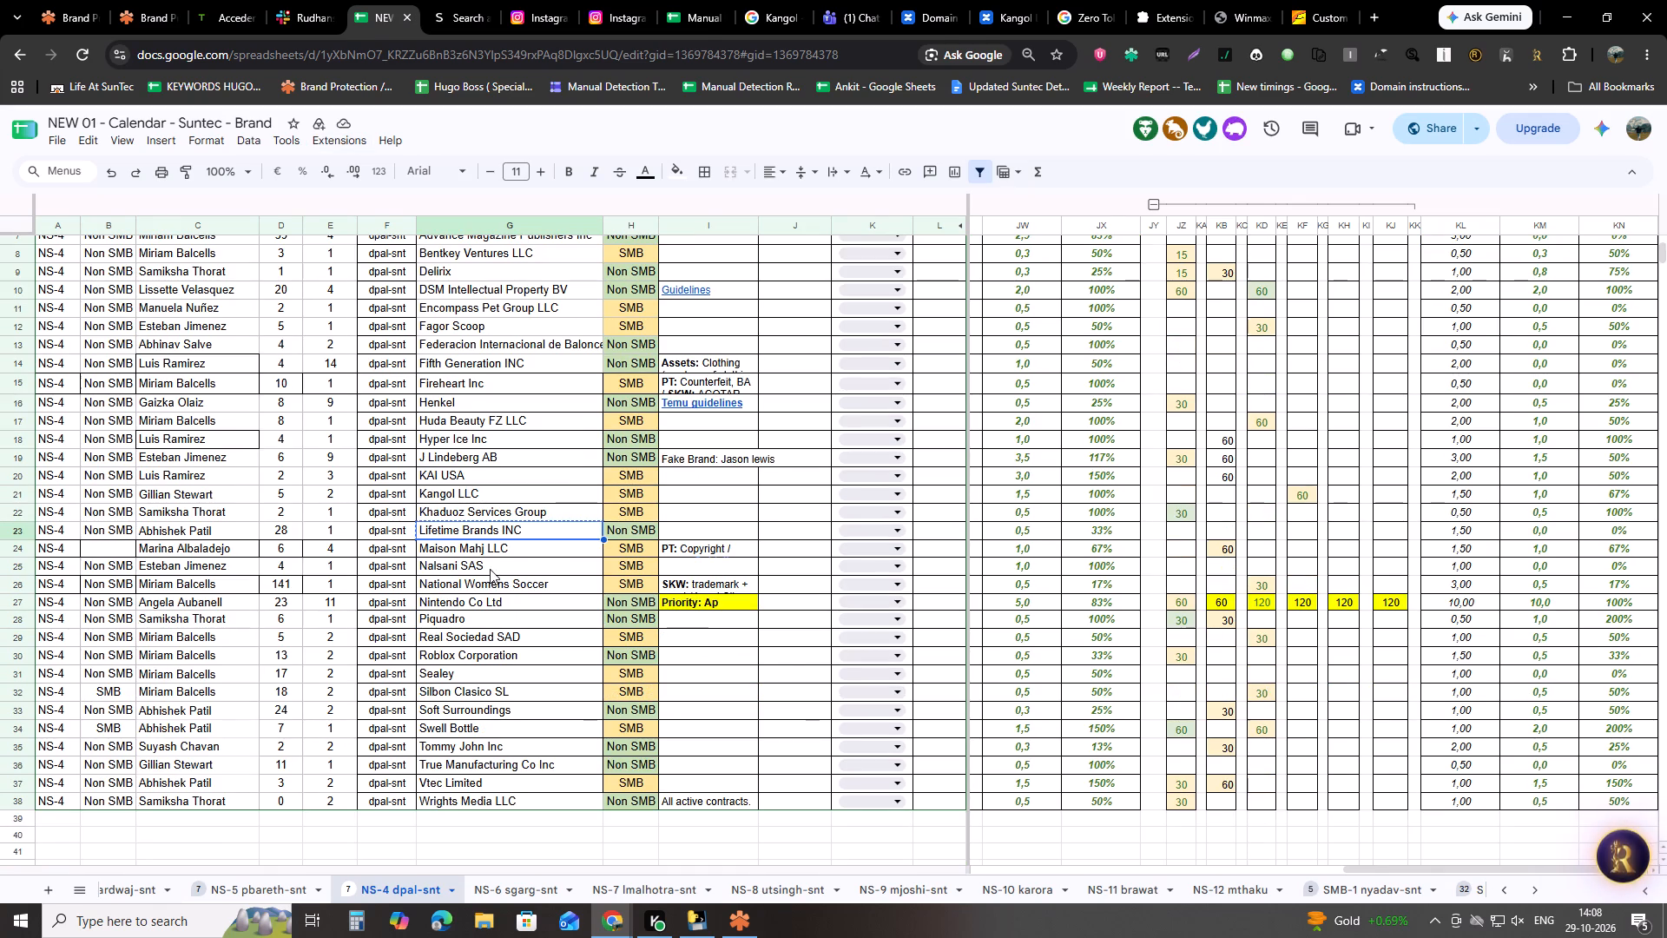
{"action": "left_click", "coordinate": [492, 552]}
{"action": "key", "text": "ctrl+c"}
{"action": "left_click", "coordinate": [94, 0]}
{"action": "left_click", "coordinate": [490, 129]}
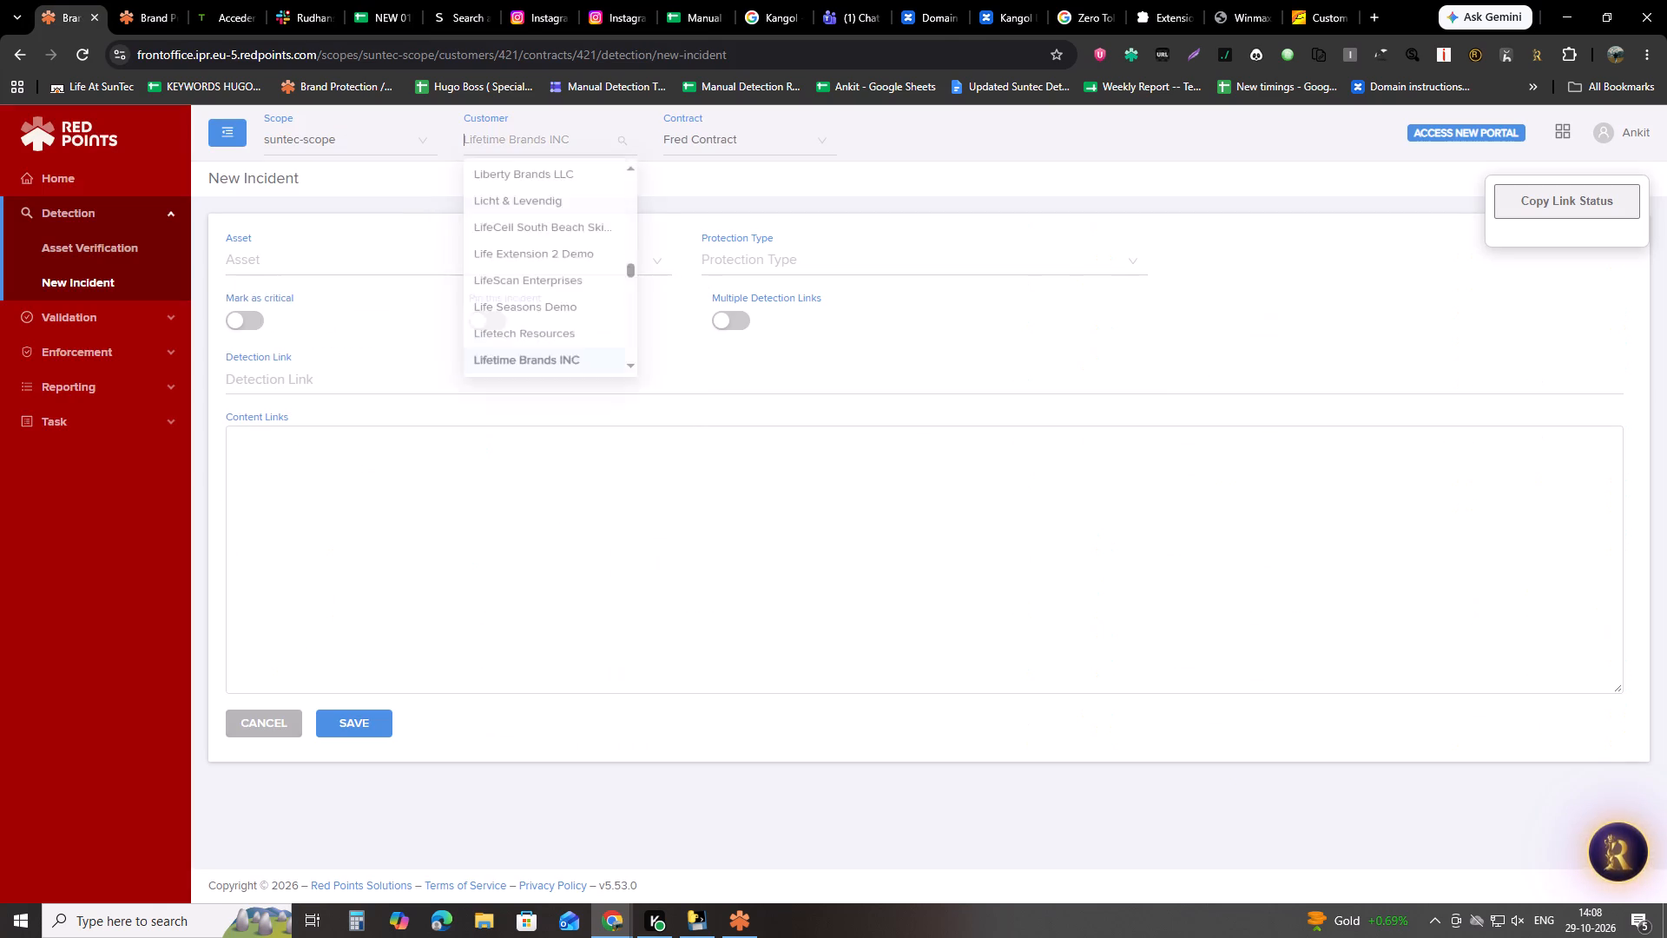
{"action": "key", "text": "ctrl+v"}
{"action": "left_click", "coordinate": [508, 173]}
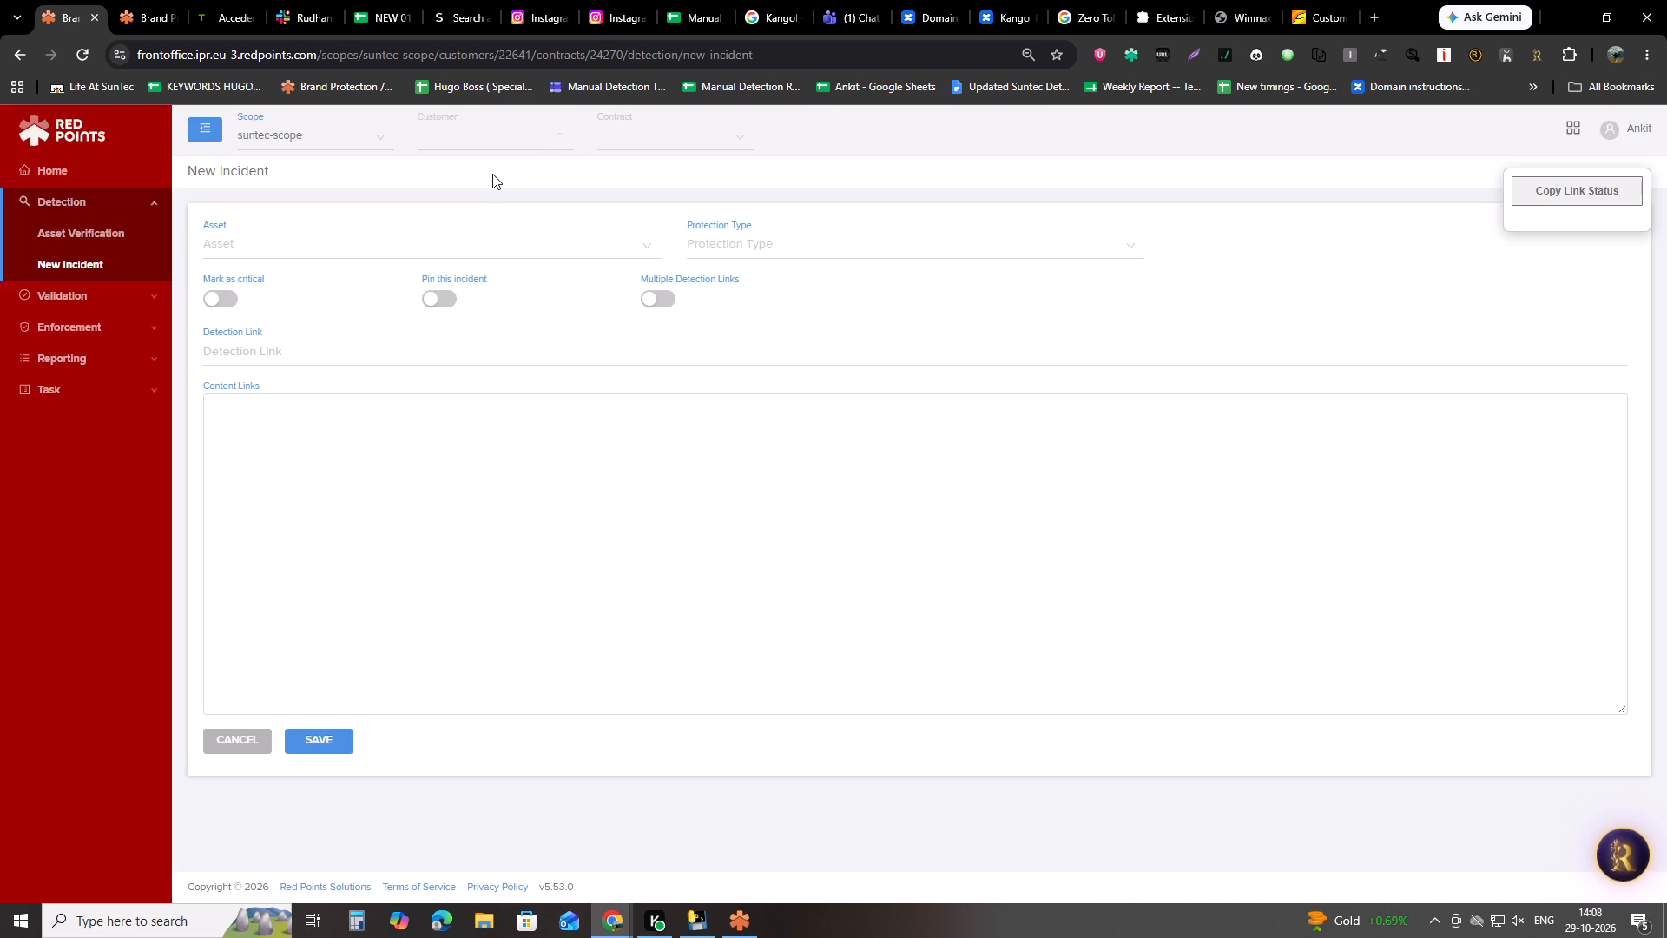
Set the incident's asset to Maison Mahj - 28 - Mats and protection type to Copyright, and enable multiple detection links.
{"action": "left_click", "coordinate": [336, 256]}
{"action": "left_click", "coordinate": [328, 371]}
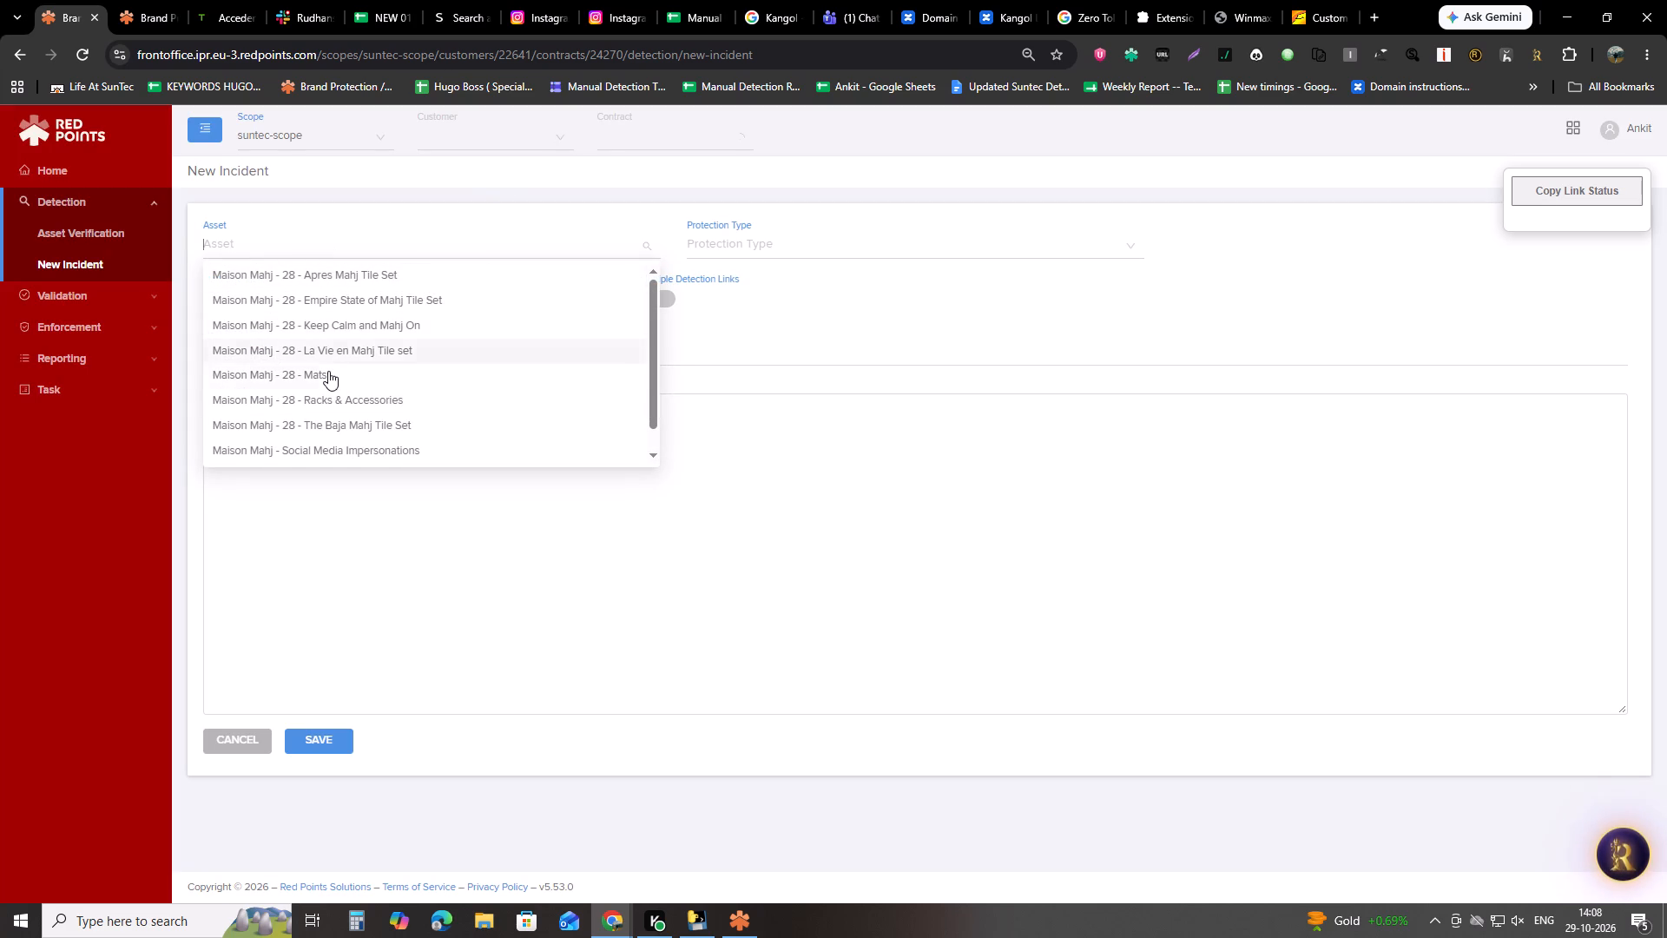
{"action": "left_click", "coordinate": [754, 241]}
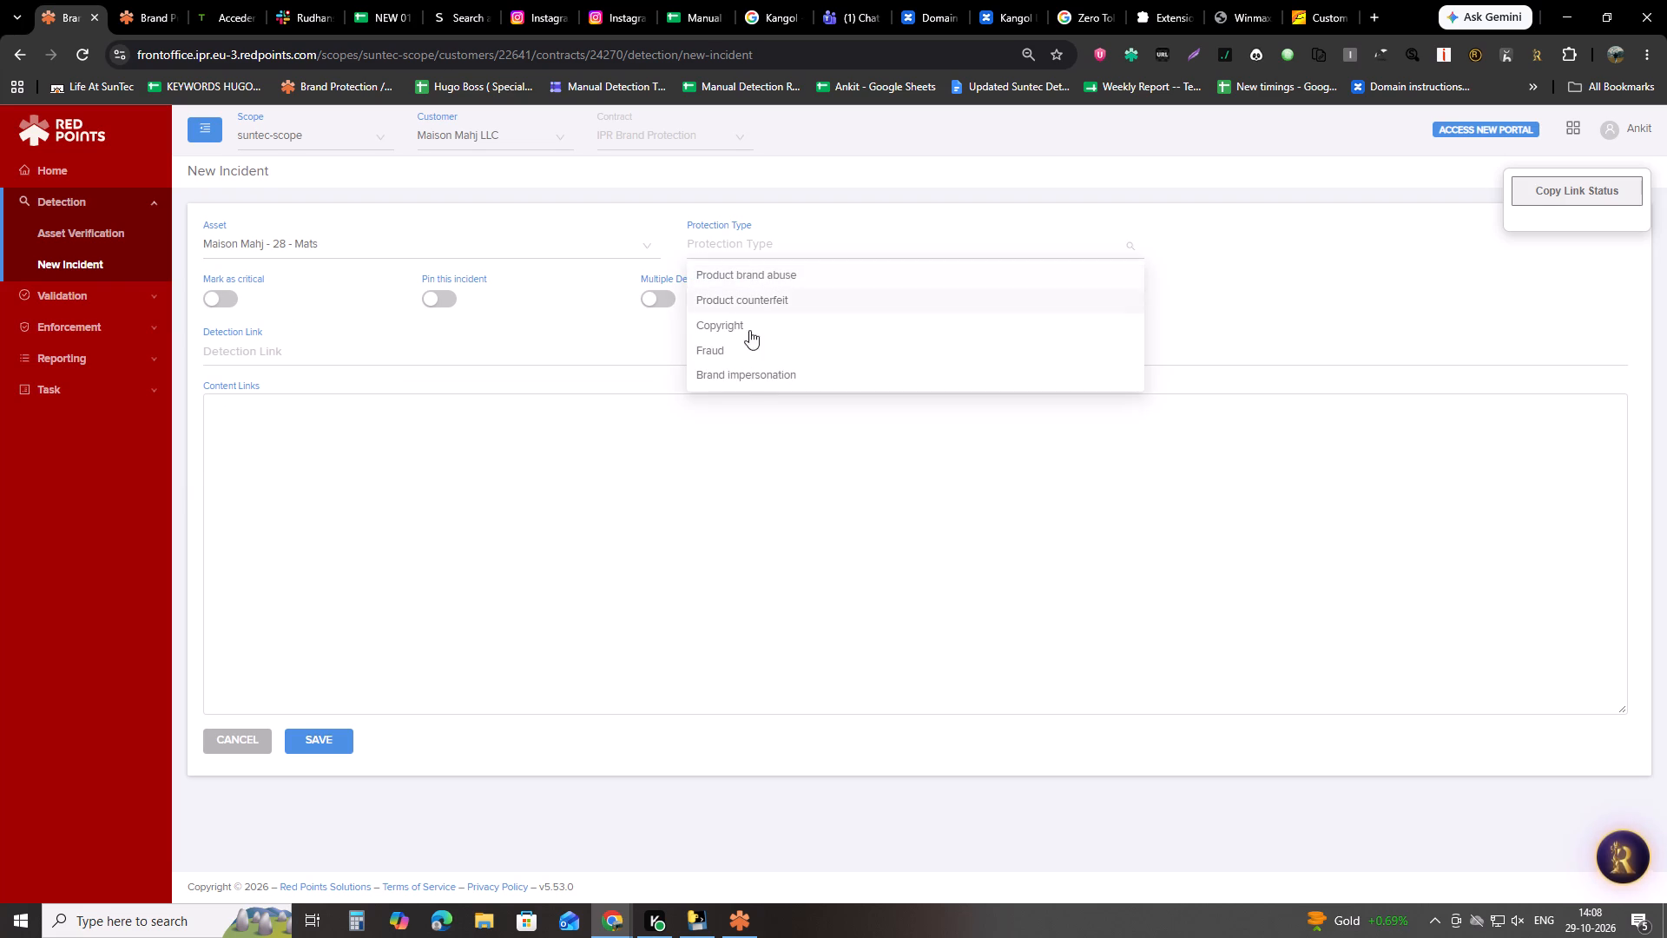
{"action": "left_click", "coordinate": [741, 315]}
{"action": "left_click", "coordinate": [661, 304]}
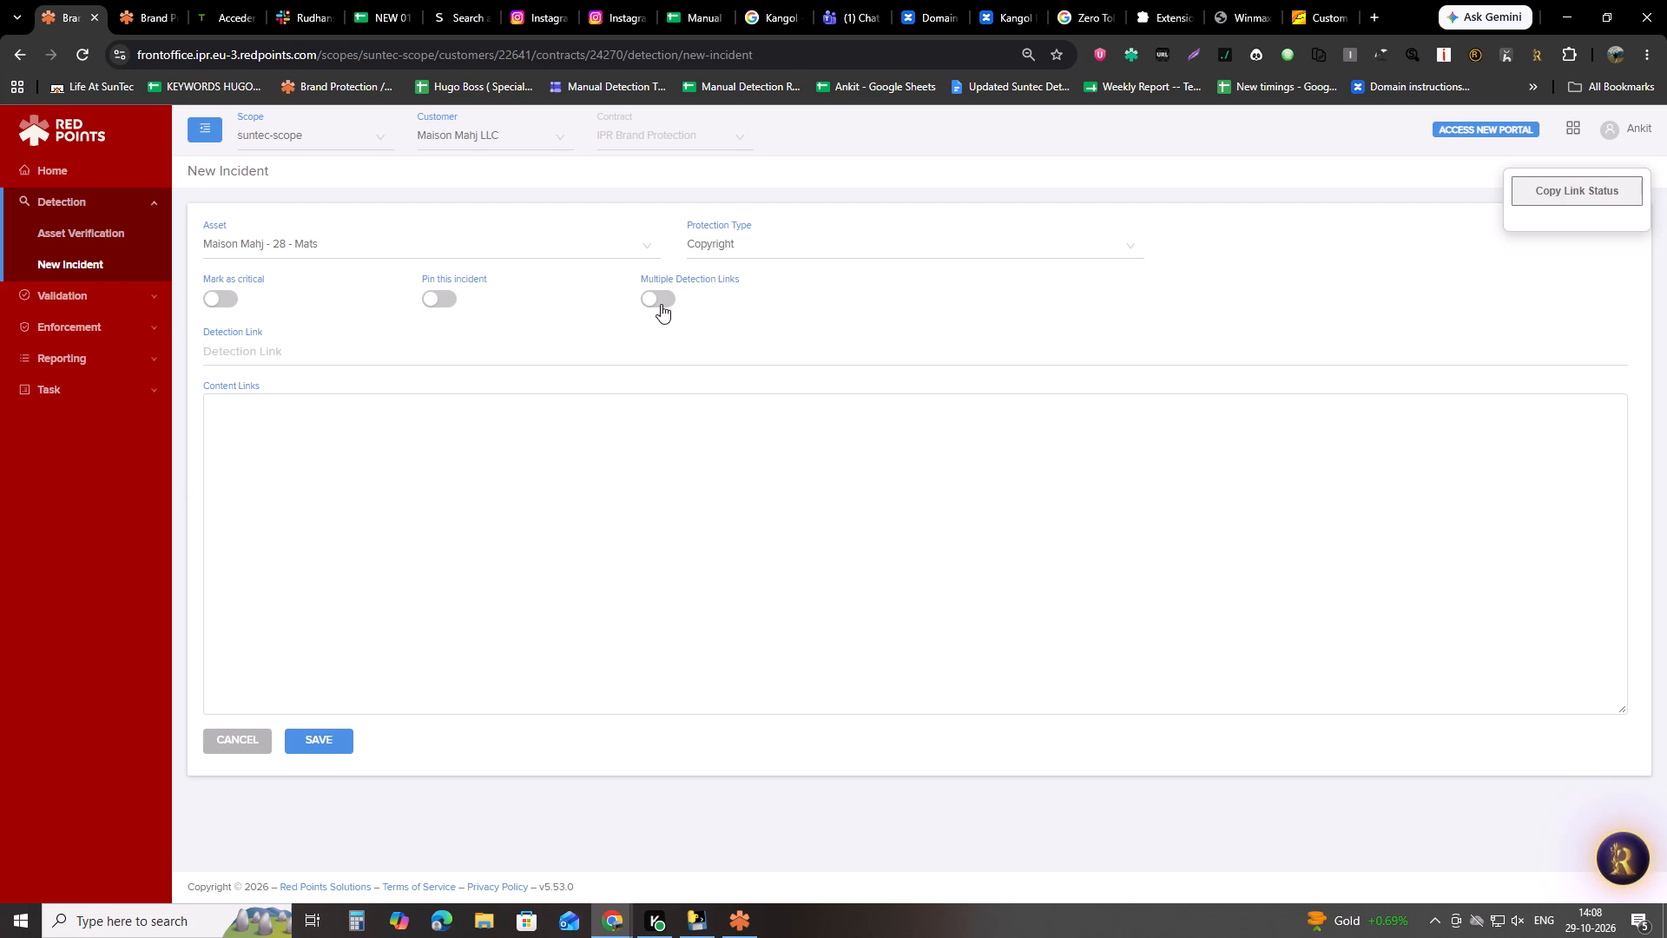
Submit the four Alibaba URLs from Manual Detection Records as the detection links and save the incidents.
{"action": "left_click", "coordinate": [685, 0]}
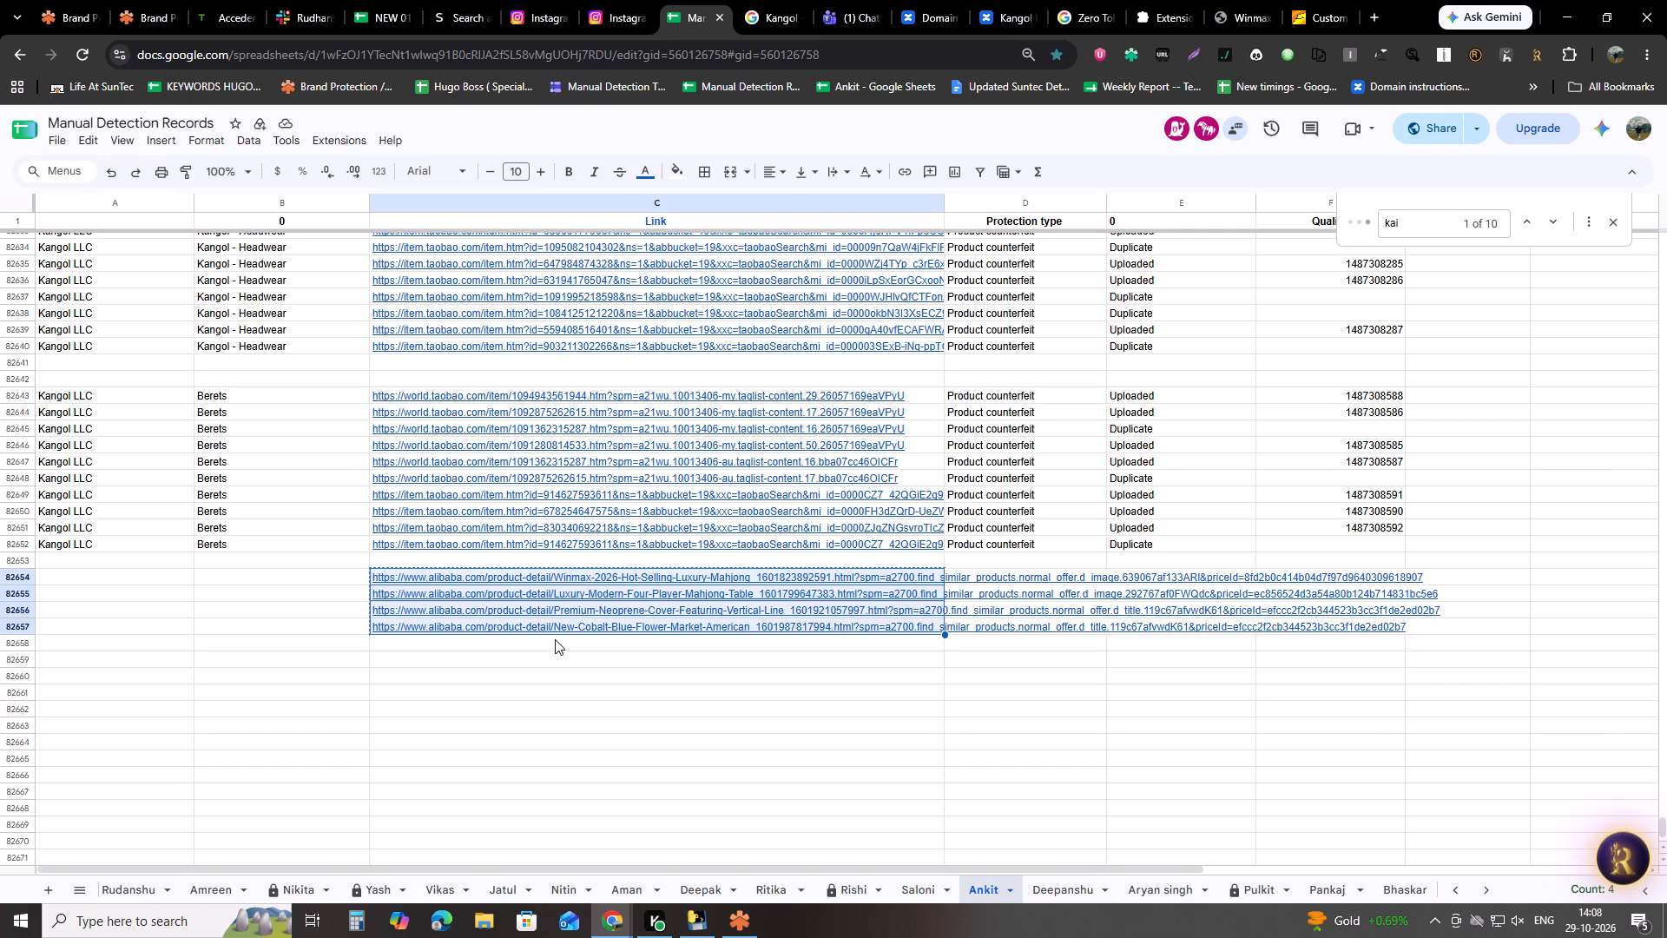
{"action": "key", "text": "ctrl+c"}
{"action": "key", "text": "ctrl+c"}
{"action": "key", "text": "ctrl+c"}
{"action": "left_click", "coordinate": [68, 0]}
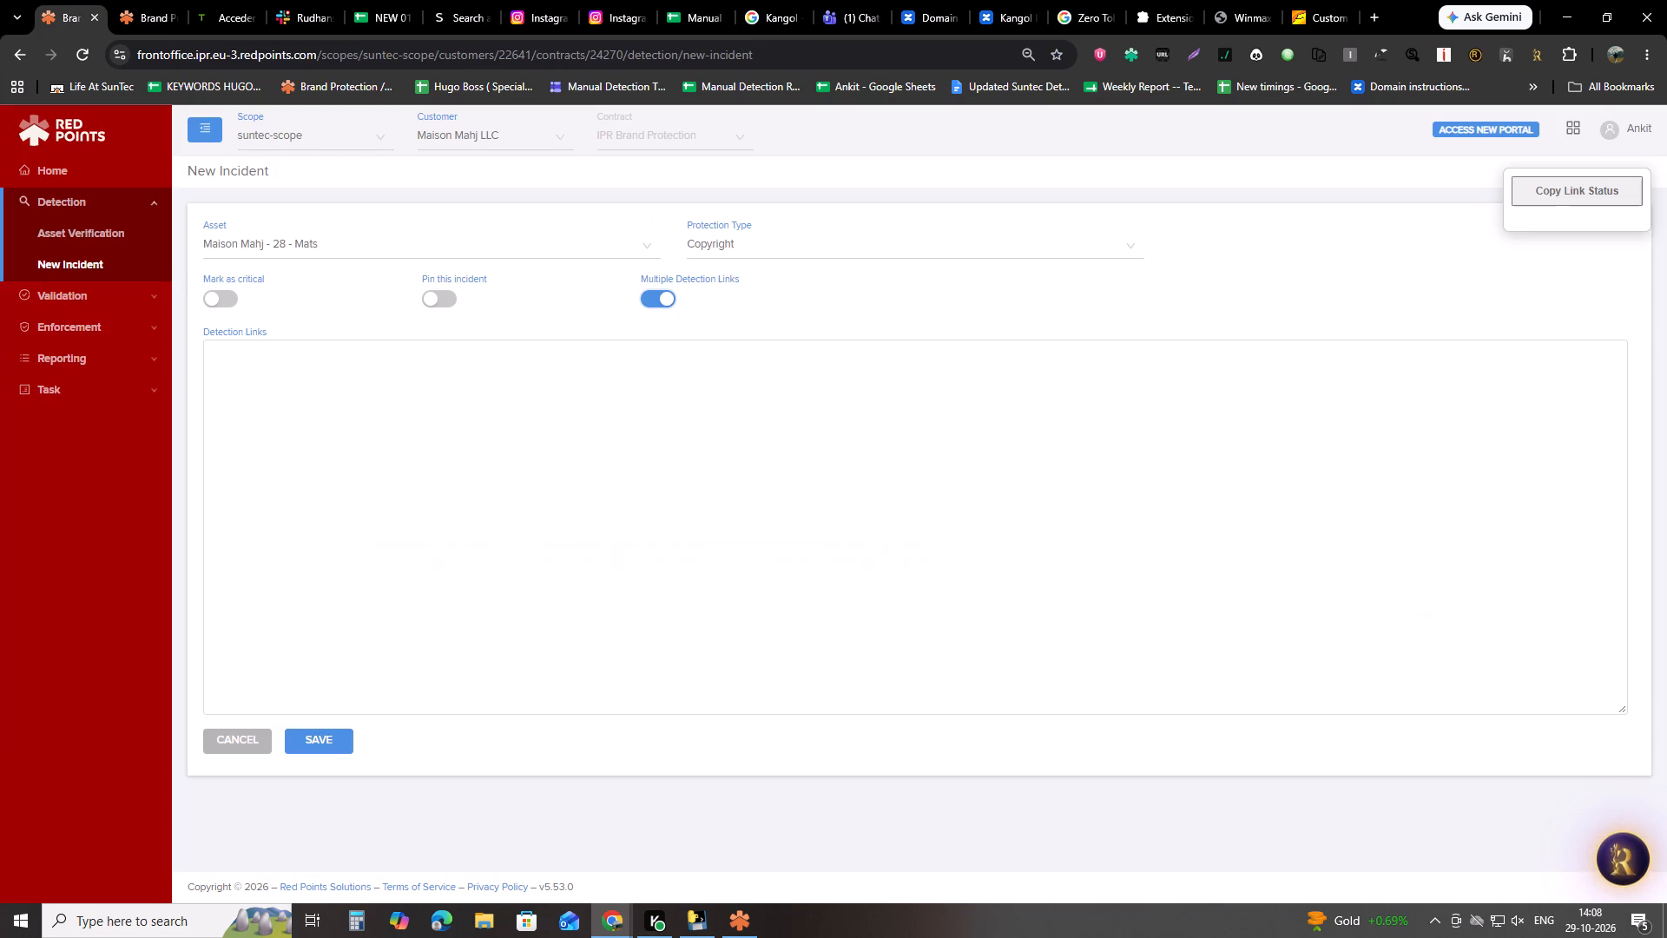
{"action": "left_click", "coordinate": [415, 518]}
{"action": "key", "text": "ctrl+v"}
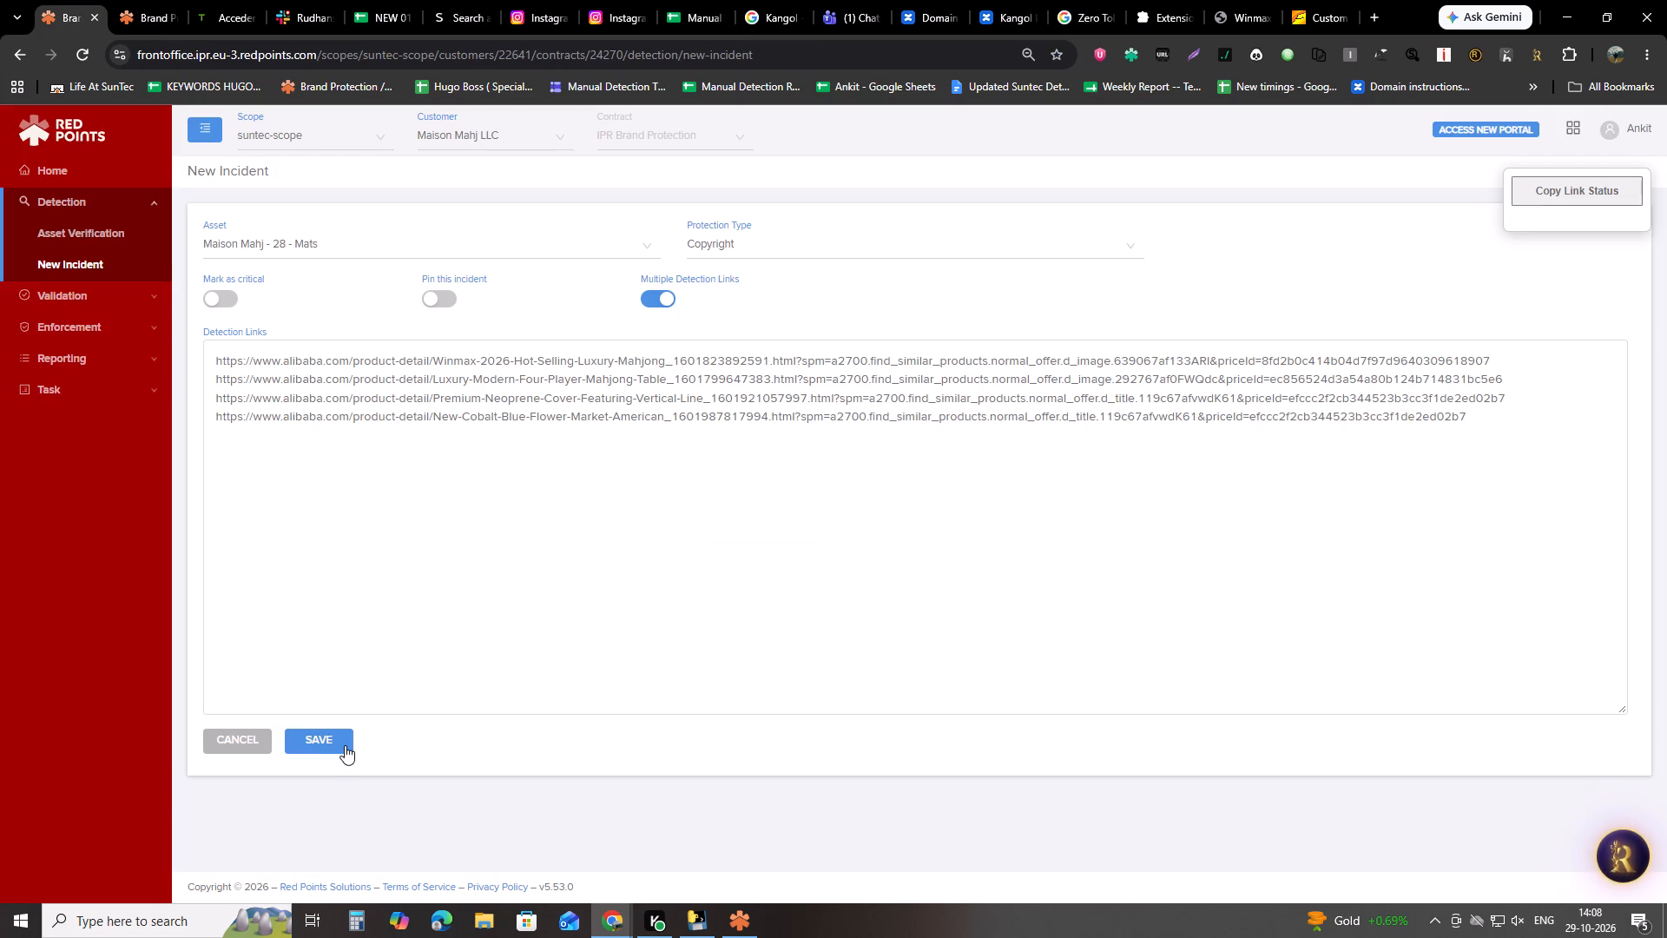
{"action": "left_click", "coordinate": [345, 745]}
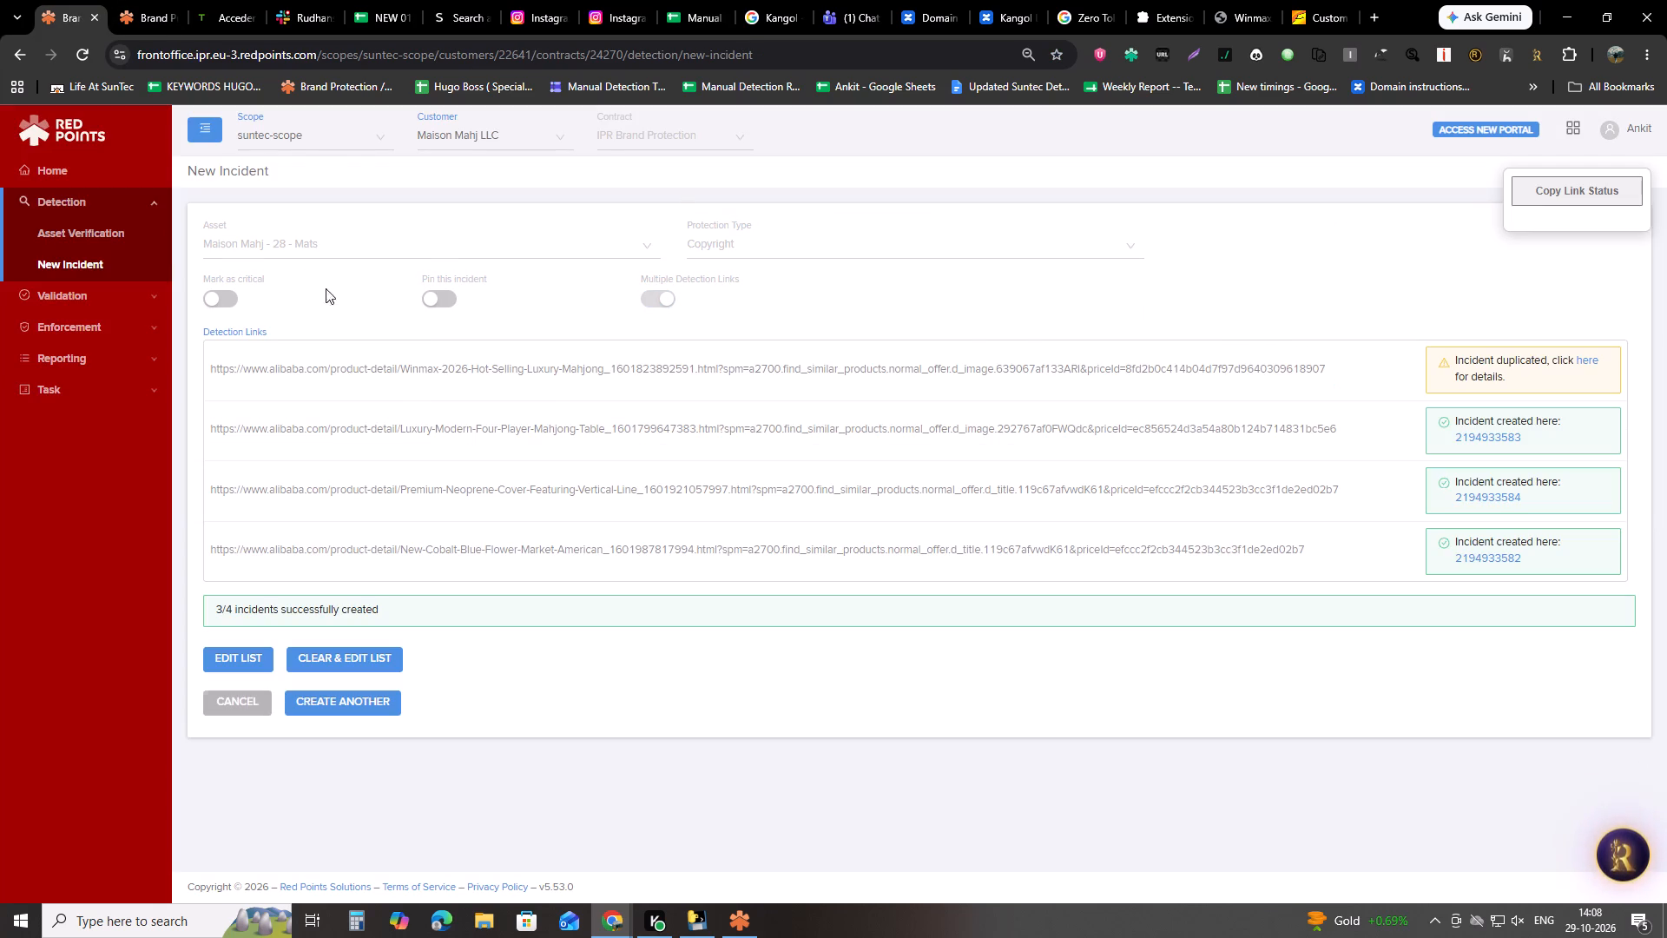
Copy the link status results and paste them in Manual Detection Records starting at column A of row 82654.
{"action": "left_click", "coordinate": [1539, 196]}
{"action": "left_click", "coordinate": [695, 0]}
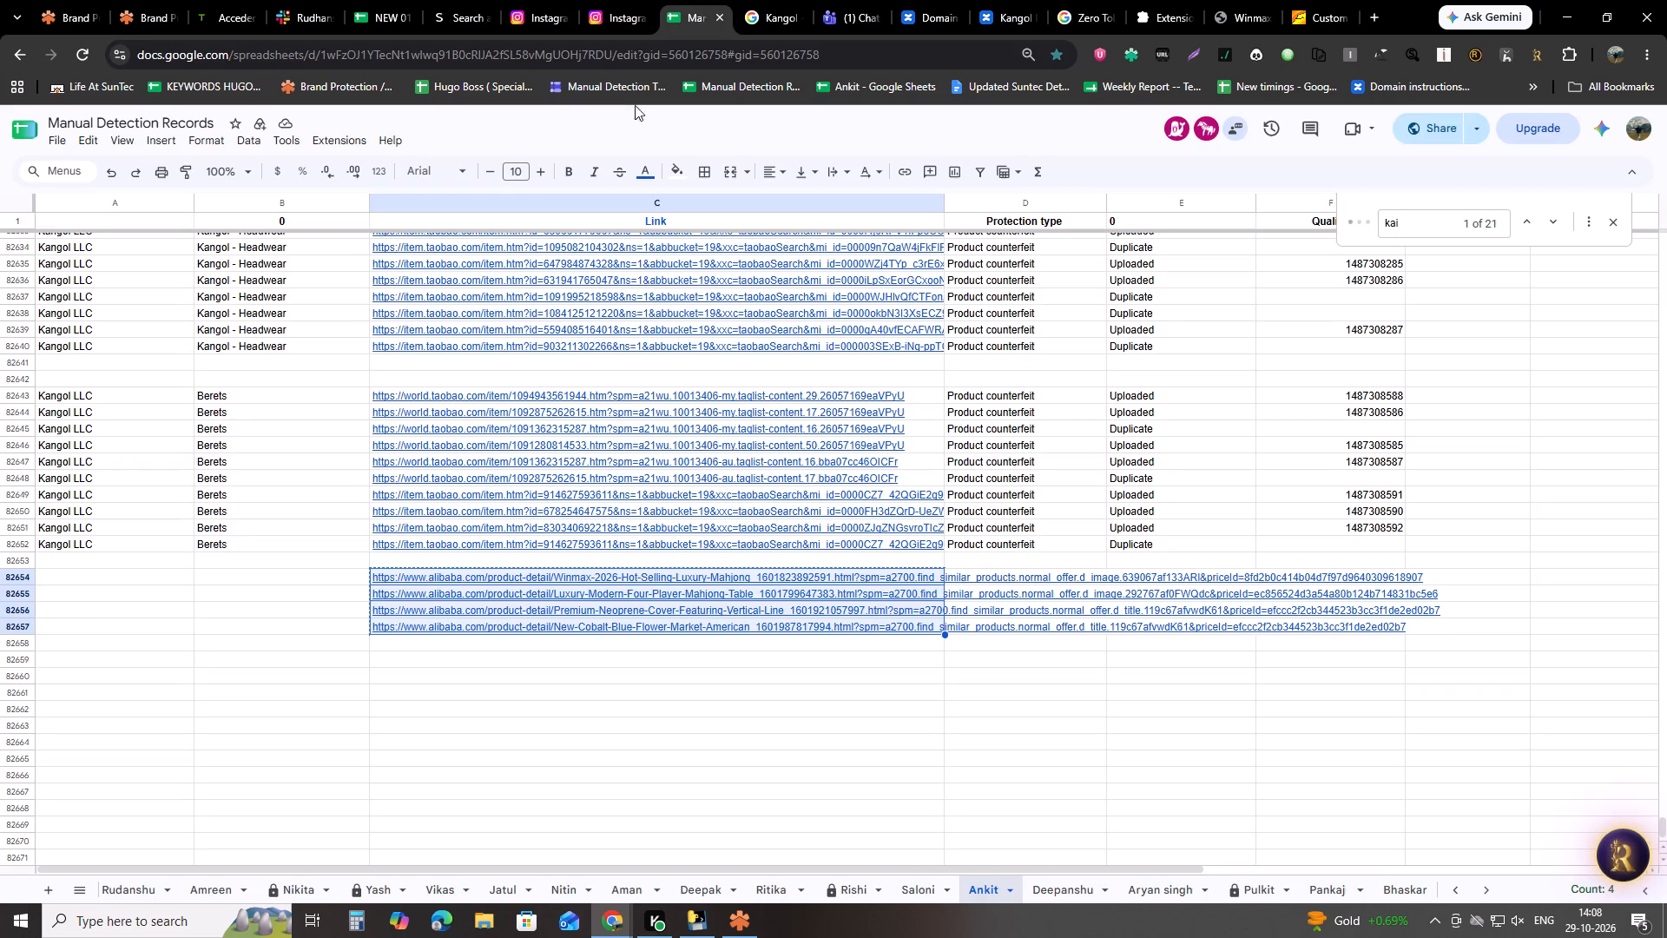
{"action": "left_click", "coordinate": [142, 573]}
{"action": "key", "text": "ctrl+v"}
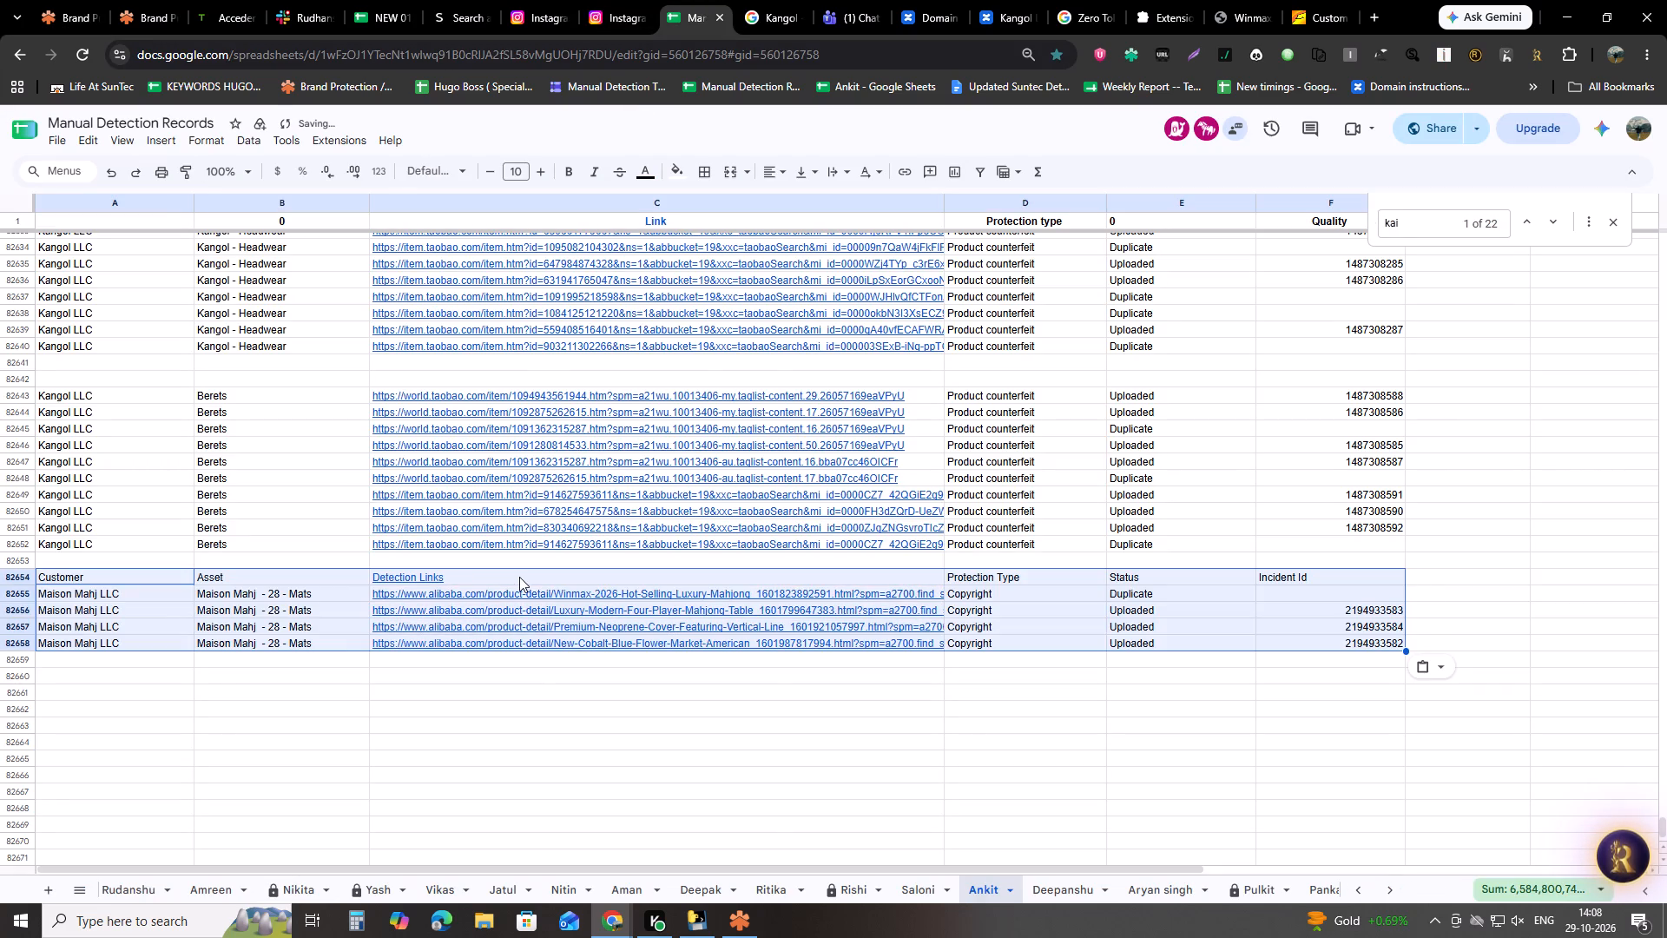
Delete the pasted header row 82654 above the Maison Mahj LLC entries.
{"action": "left_click", "coordinate": [519, 577]}
{"action": "right_click", "coordinate": [519, 577]}
{"action": "left_click", "coordinate": [591, 524]}
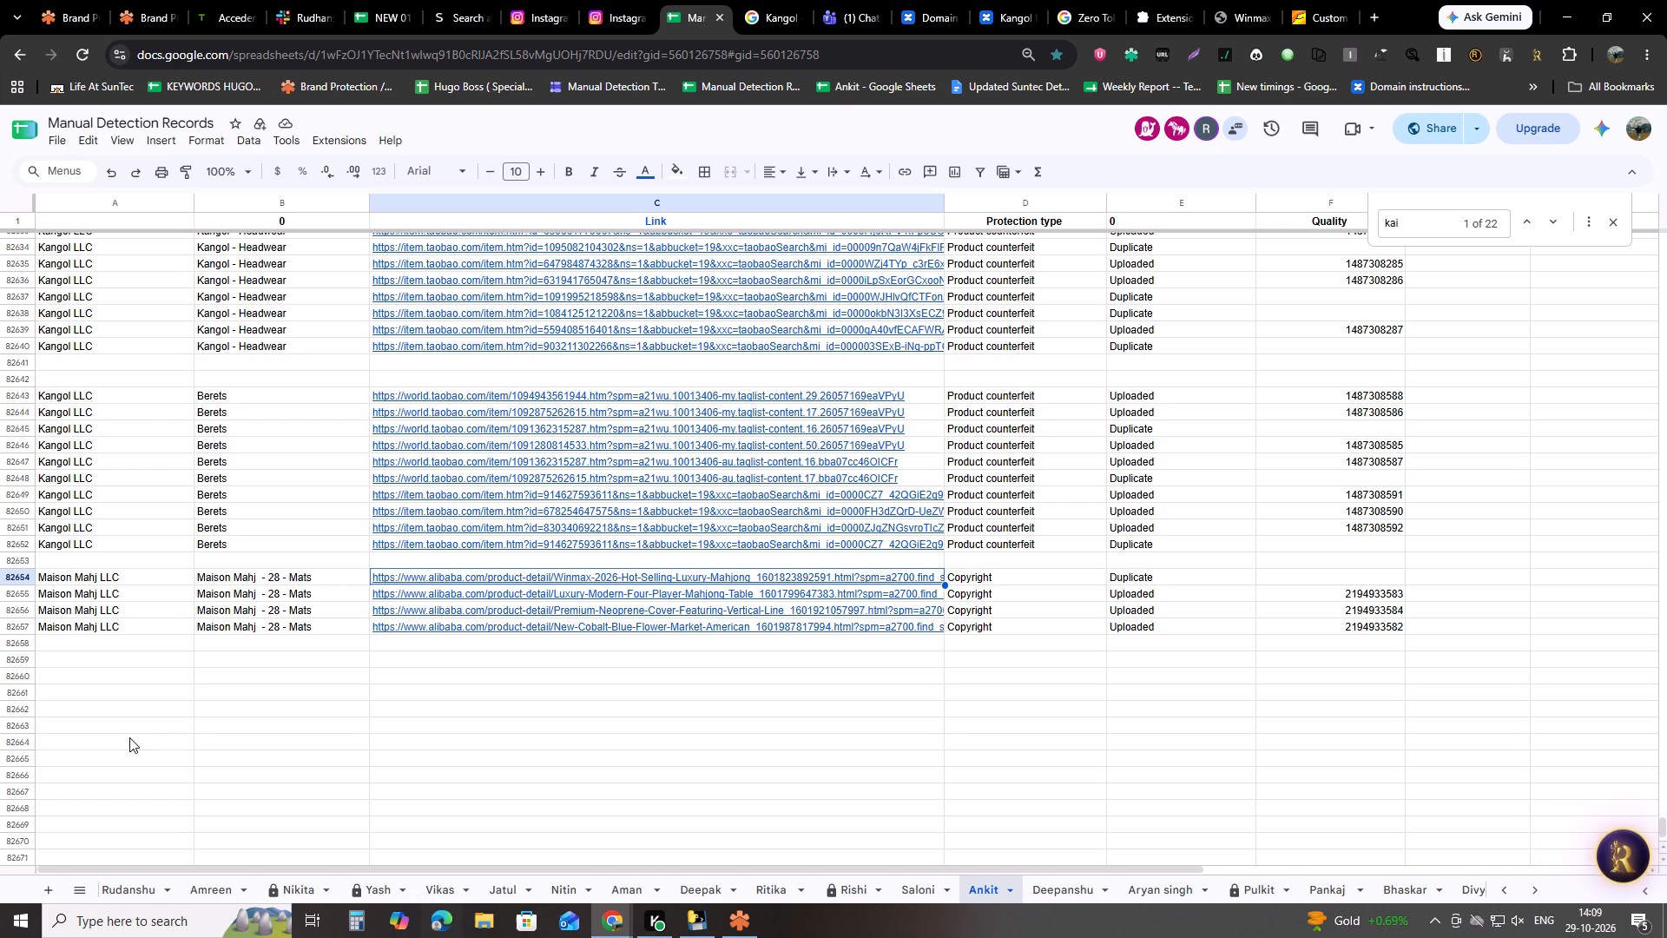
Review the customers, BPO notes and times for the week of Oct 26 - Oct 31 in the calendar's SMB-2 ankit-snt sheet.
{"action": "left_click", "coordinate": [353, 0]}
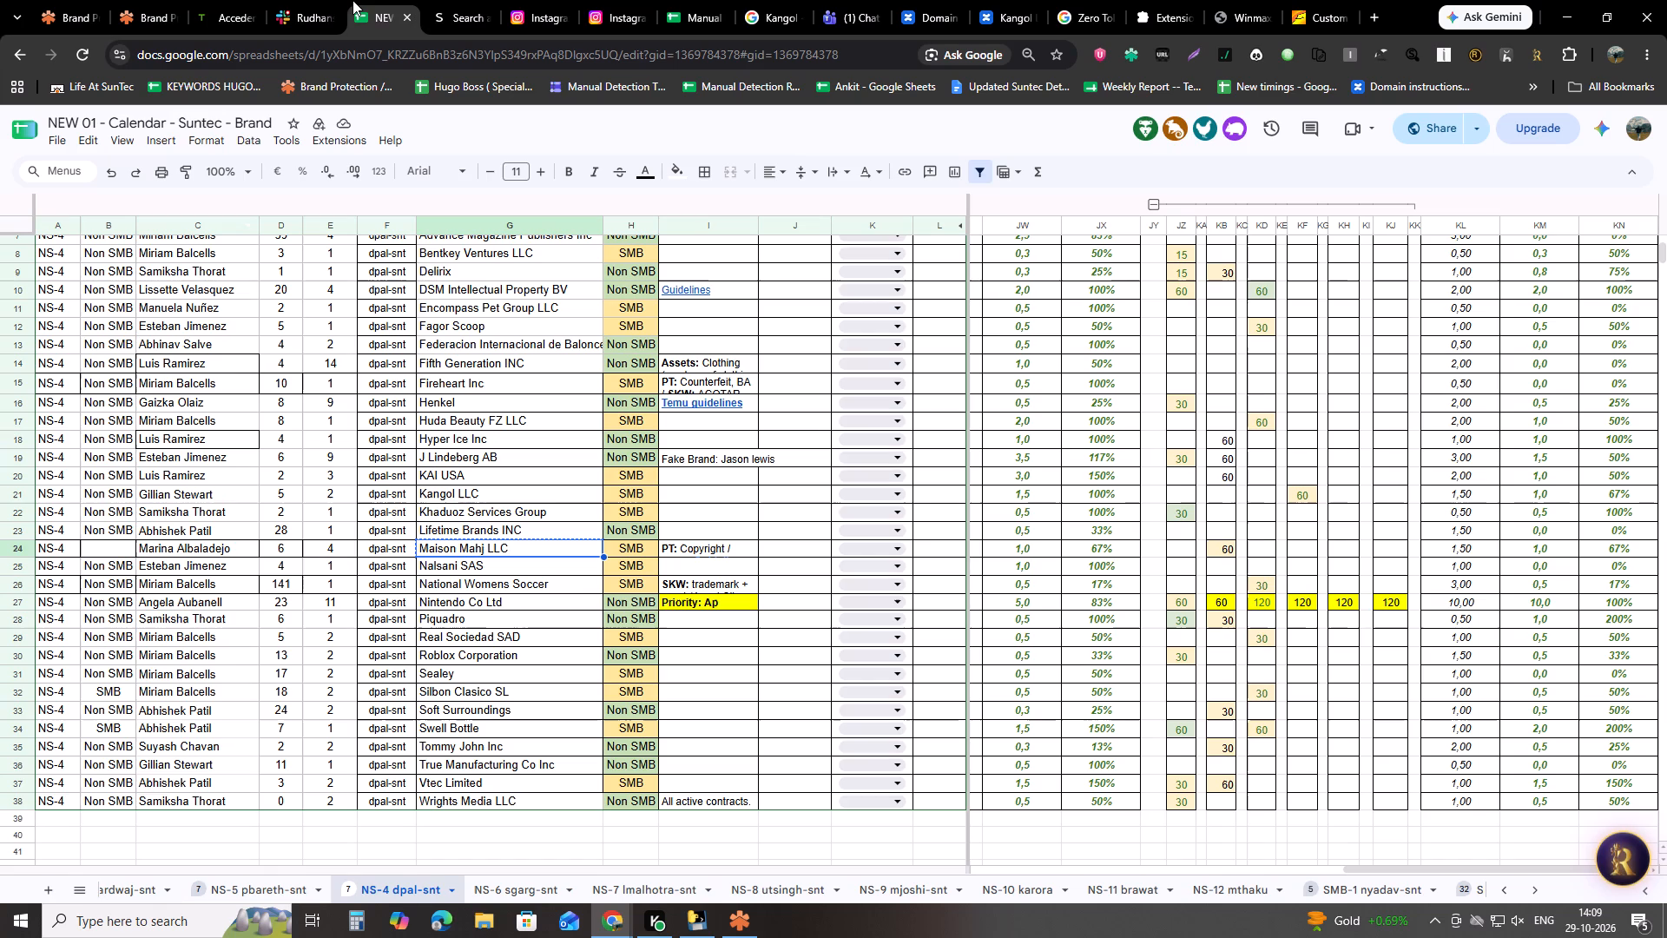
{"action": "left_click", "coordinate": [1532, 891]}
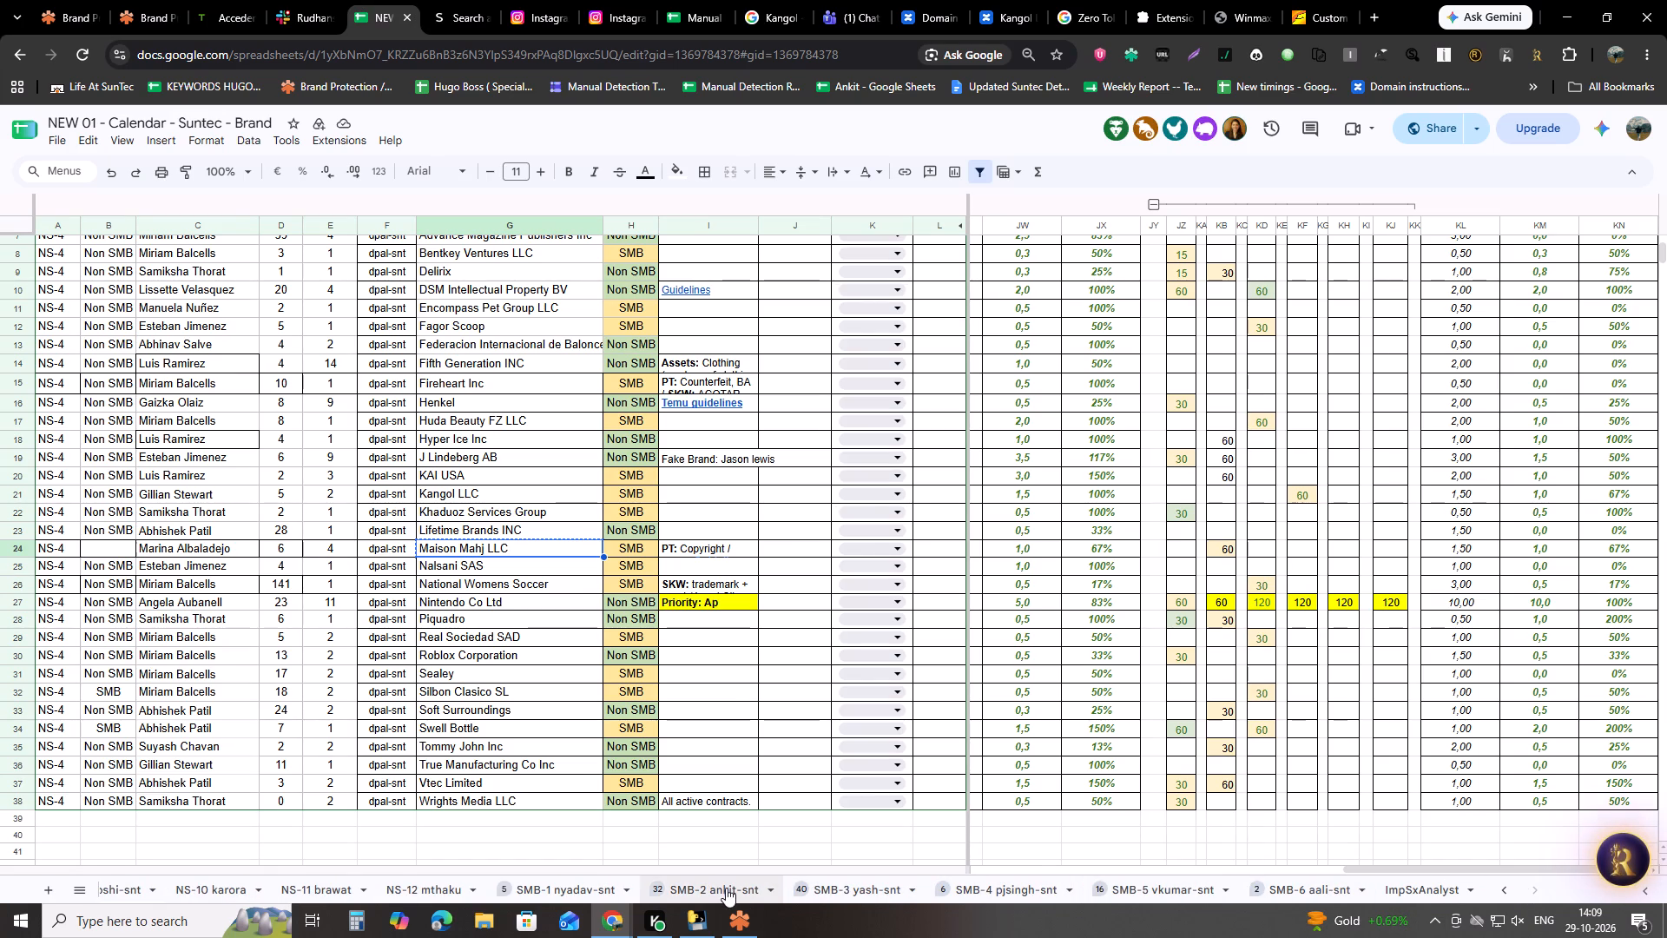
{"action": "left_click", "coordinate": [726, 888]}
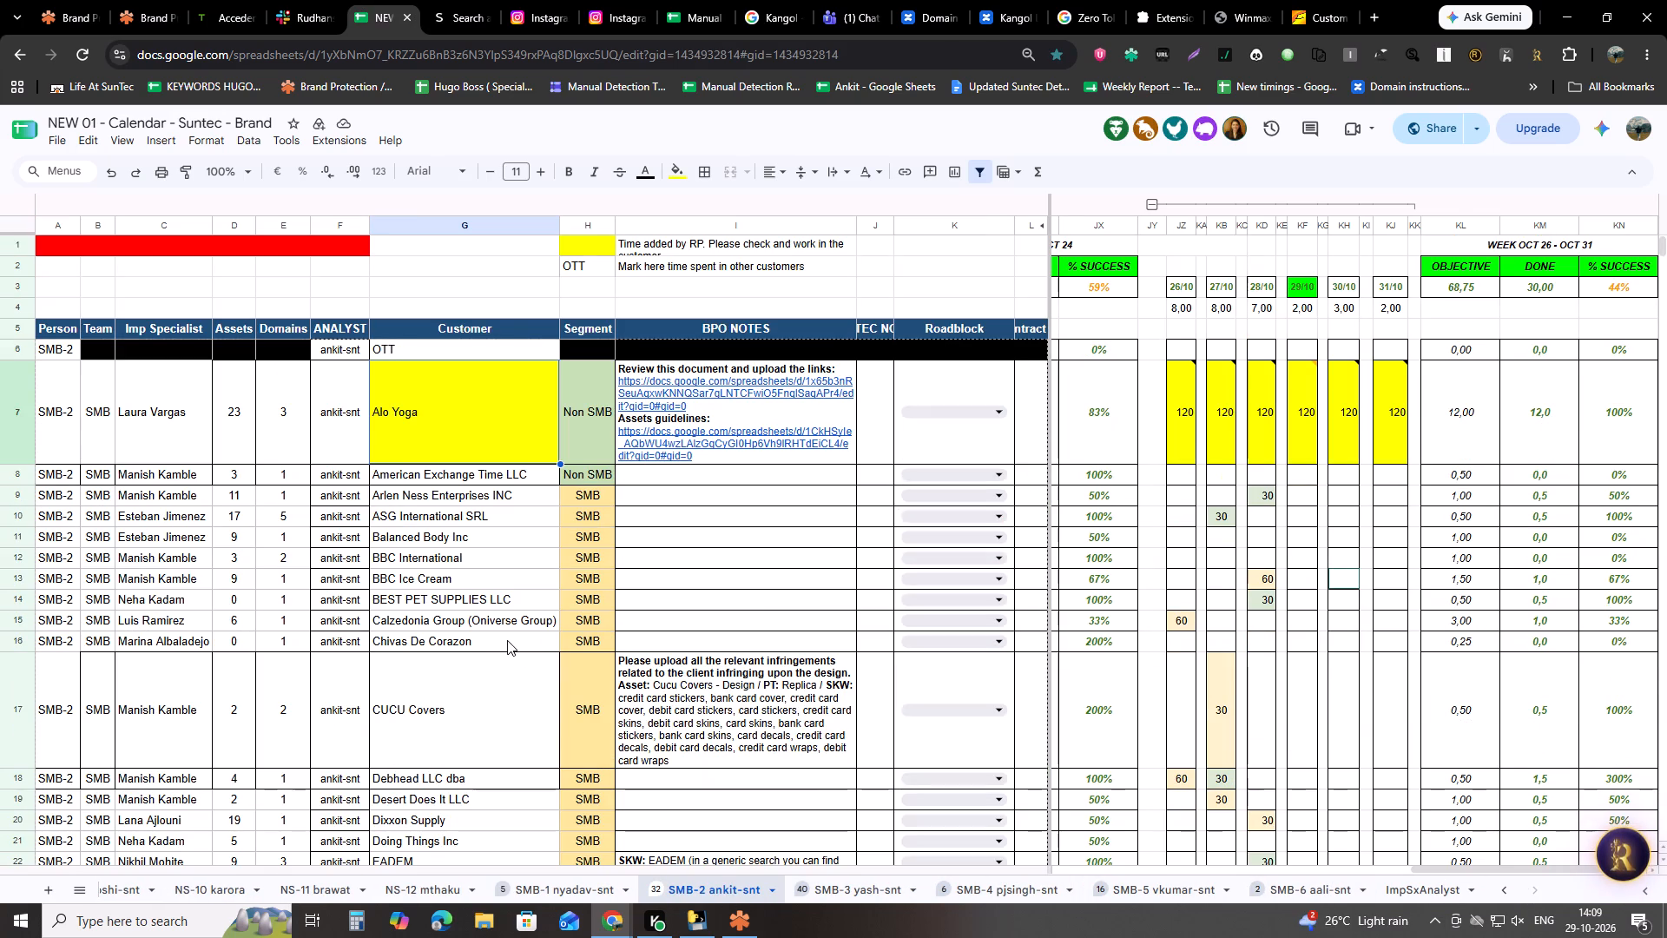
{"action": "scroll", "coordinate": [507, 640], "scroll_direction": "up", "scroll_amount": 1}
{"action": "scroll", "coordinate": [507, 640], "scroll_direction": "down", "scroll_amount": 3}
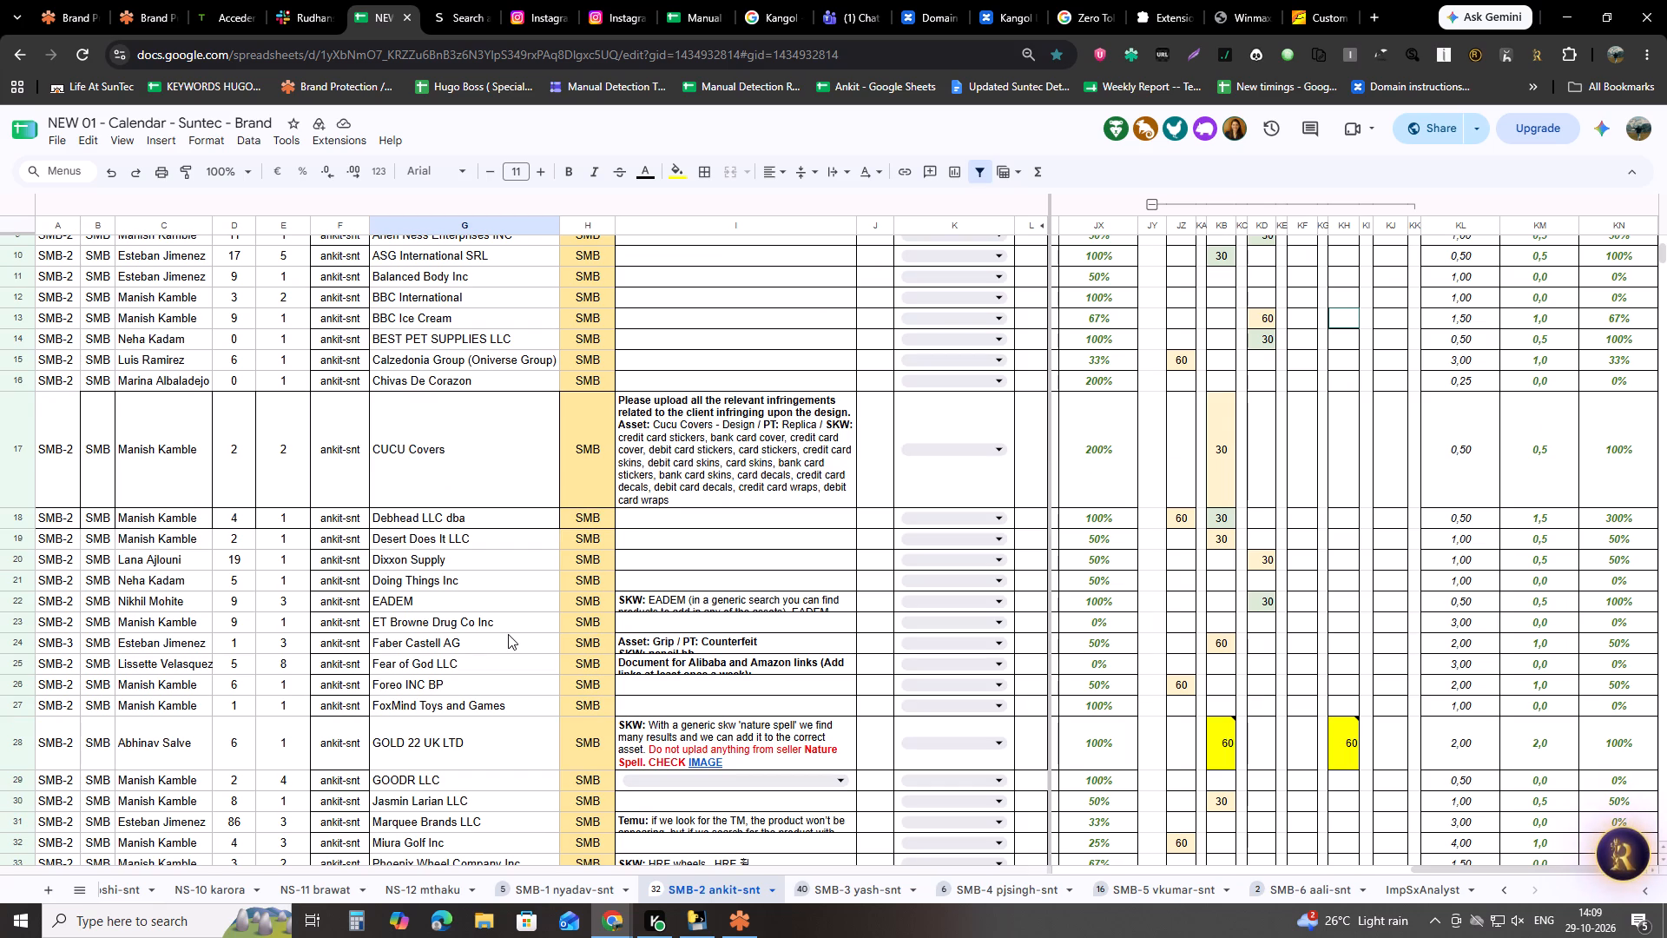
{"action": "scroll", "coordinate": [508, 634], "scroll_direction": "down", "scroll_amount": 2}
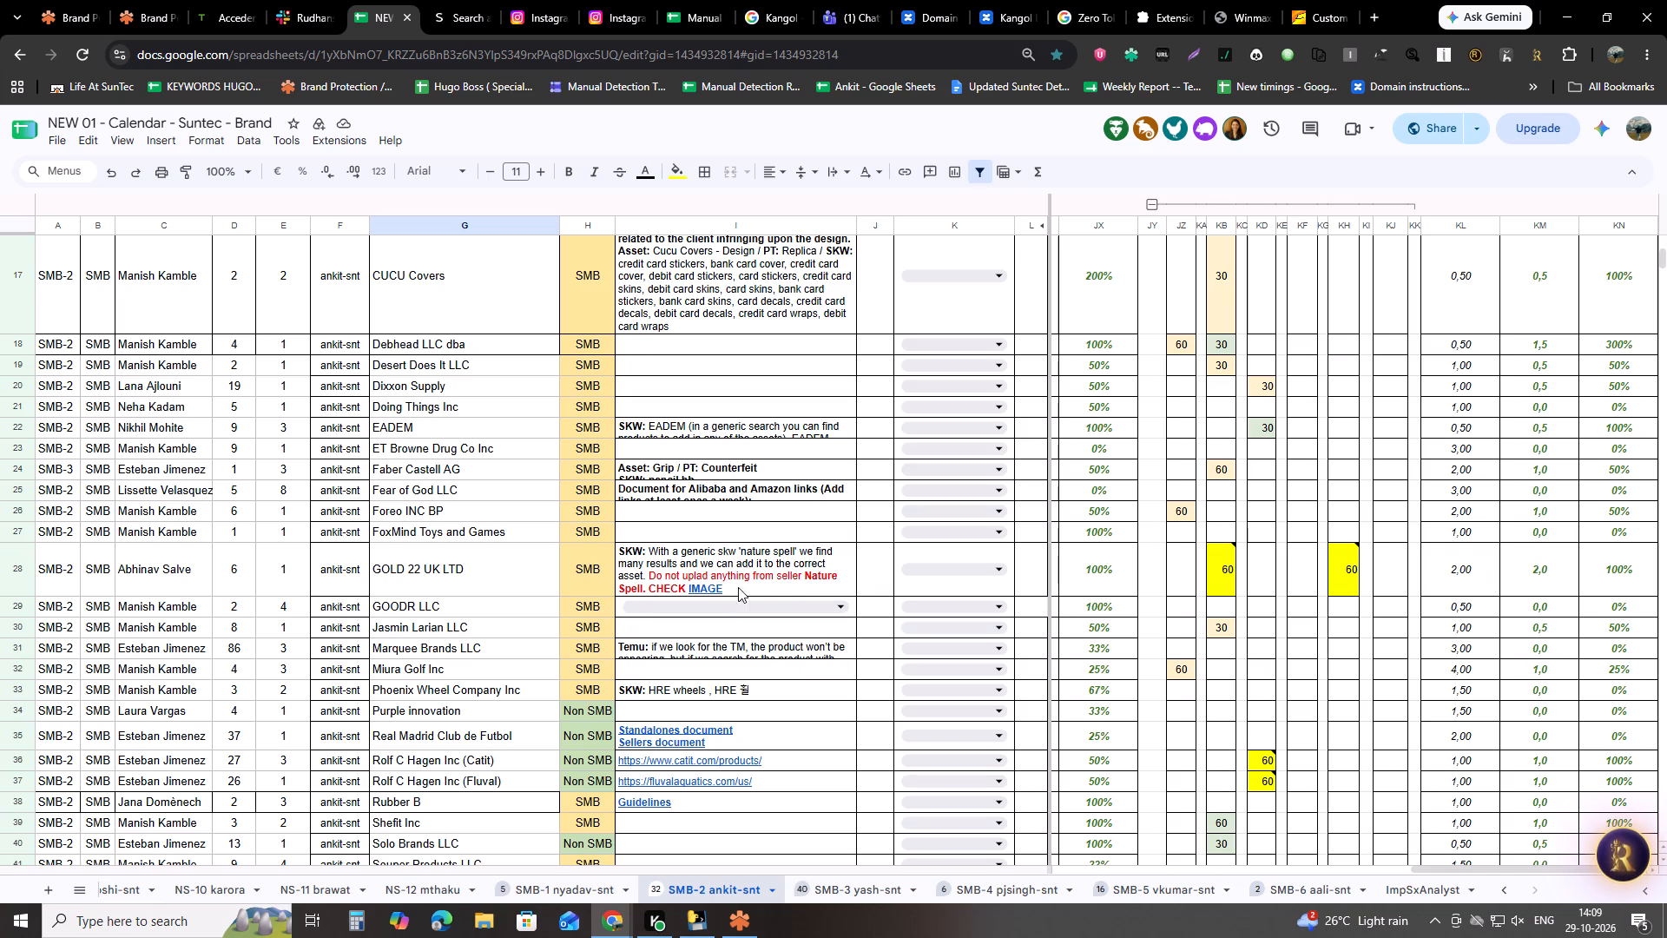
{"action": "scroll", "coordinate": [787, 624], "scroll_direction": "down", "scroll_amount": 4}
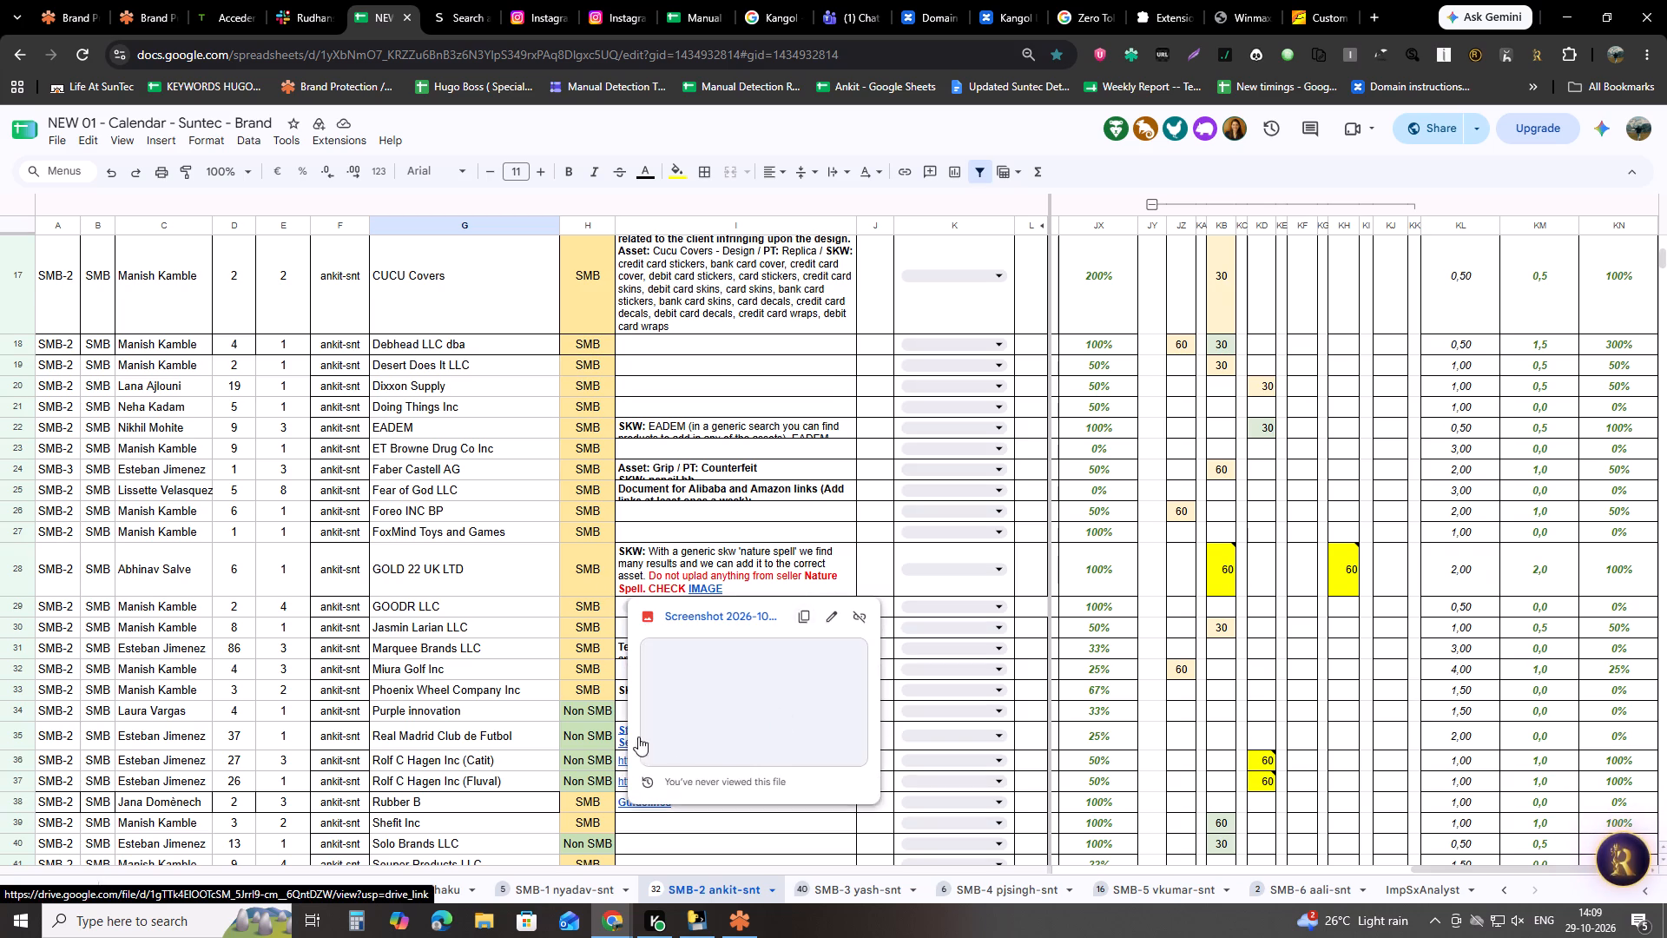
{"action": "scroll", "coordinate": [625, 734], "scroll_direction": "down", "scroll_amount": 3}
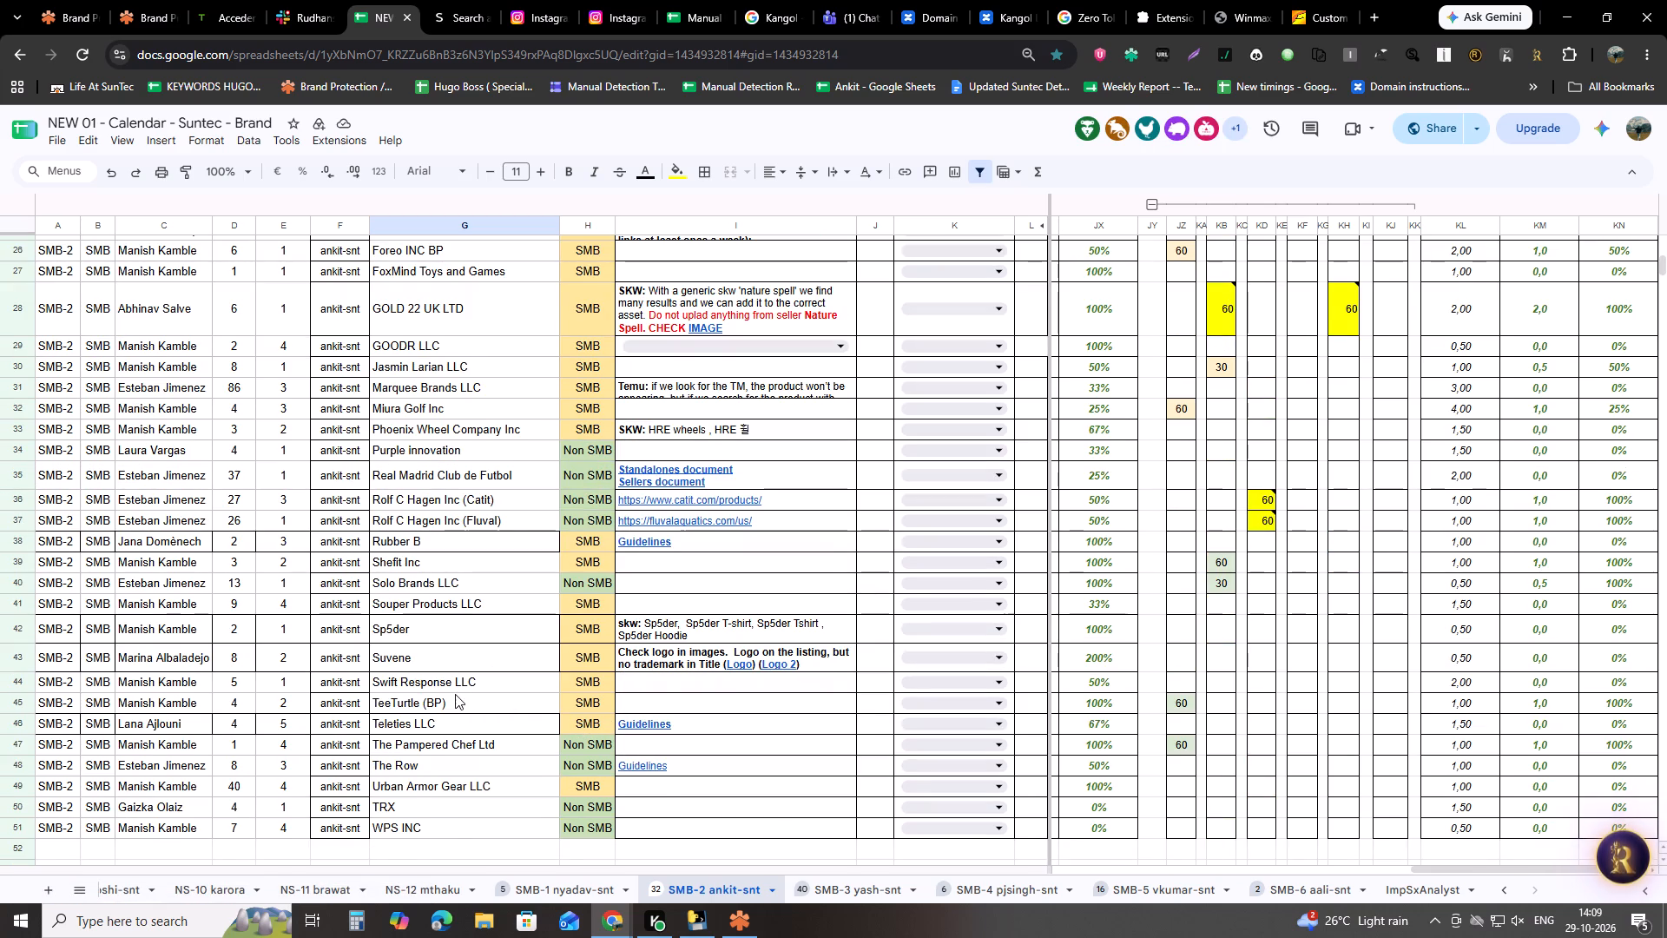
{"action": "scroll", "coordinate": [455, 694], "scroll_direction": "up", "scroll_amount": 7}
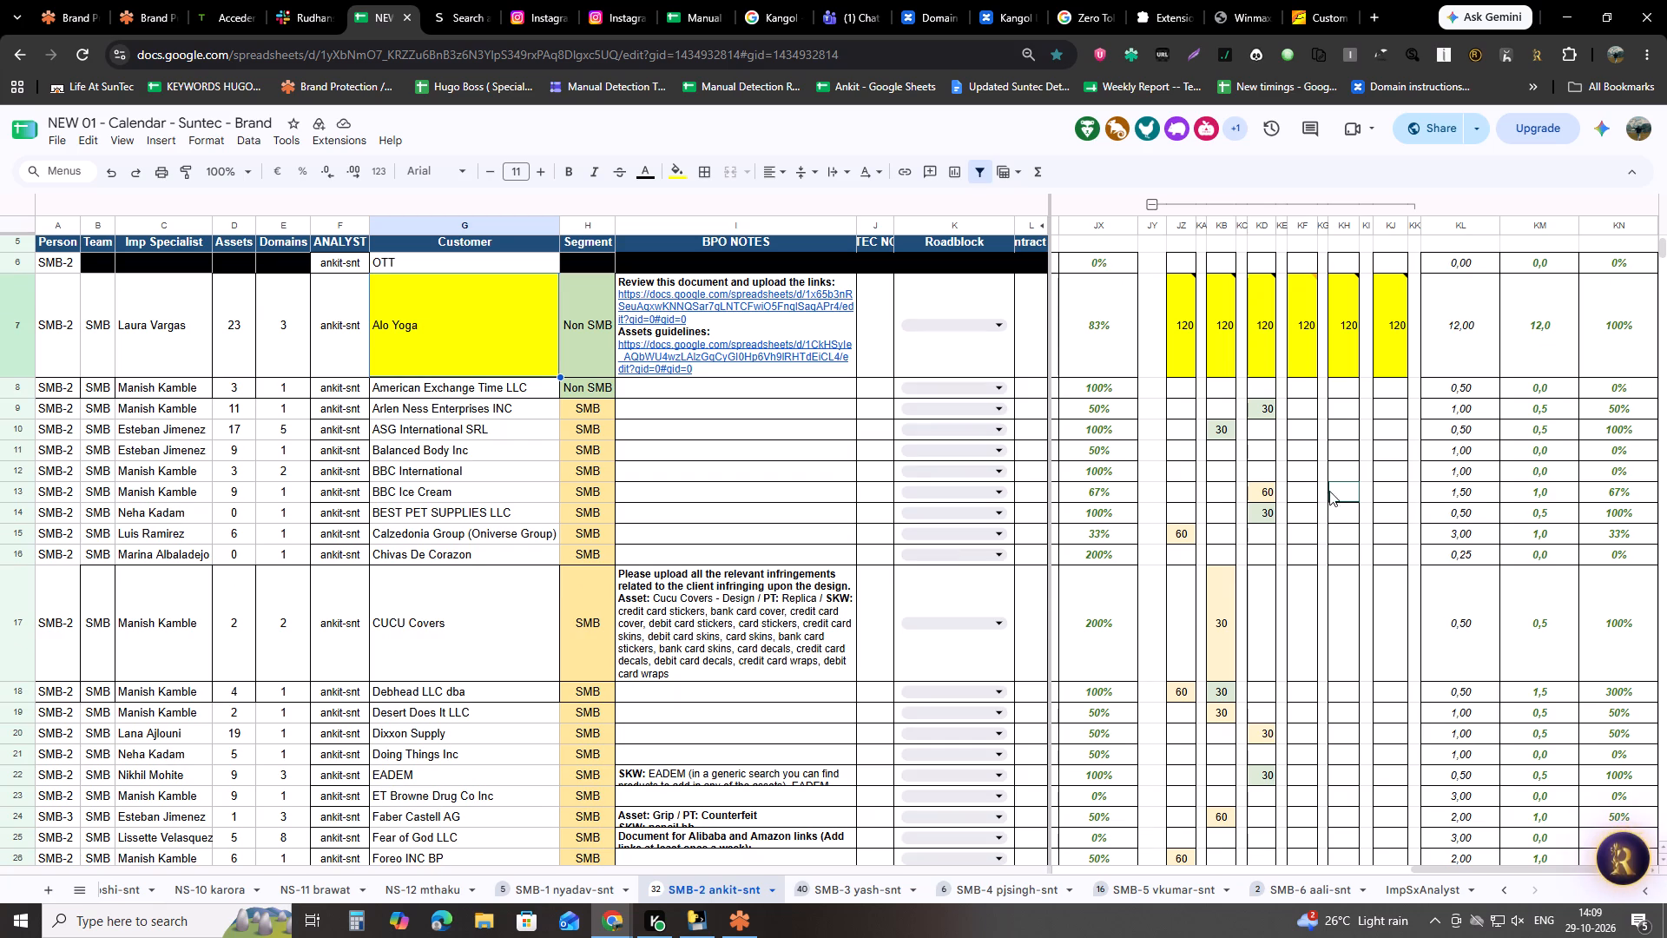
{"action": "scroll", "coordinate": [1250, 320], "scroll_direction": "up", "scroll_amount": 4}
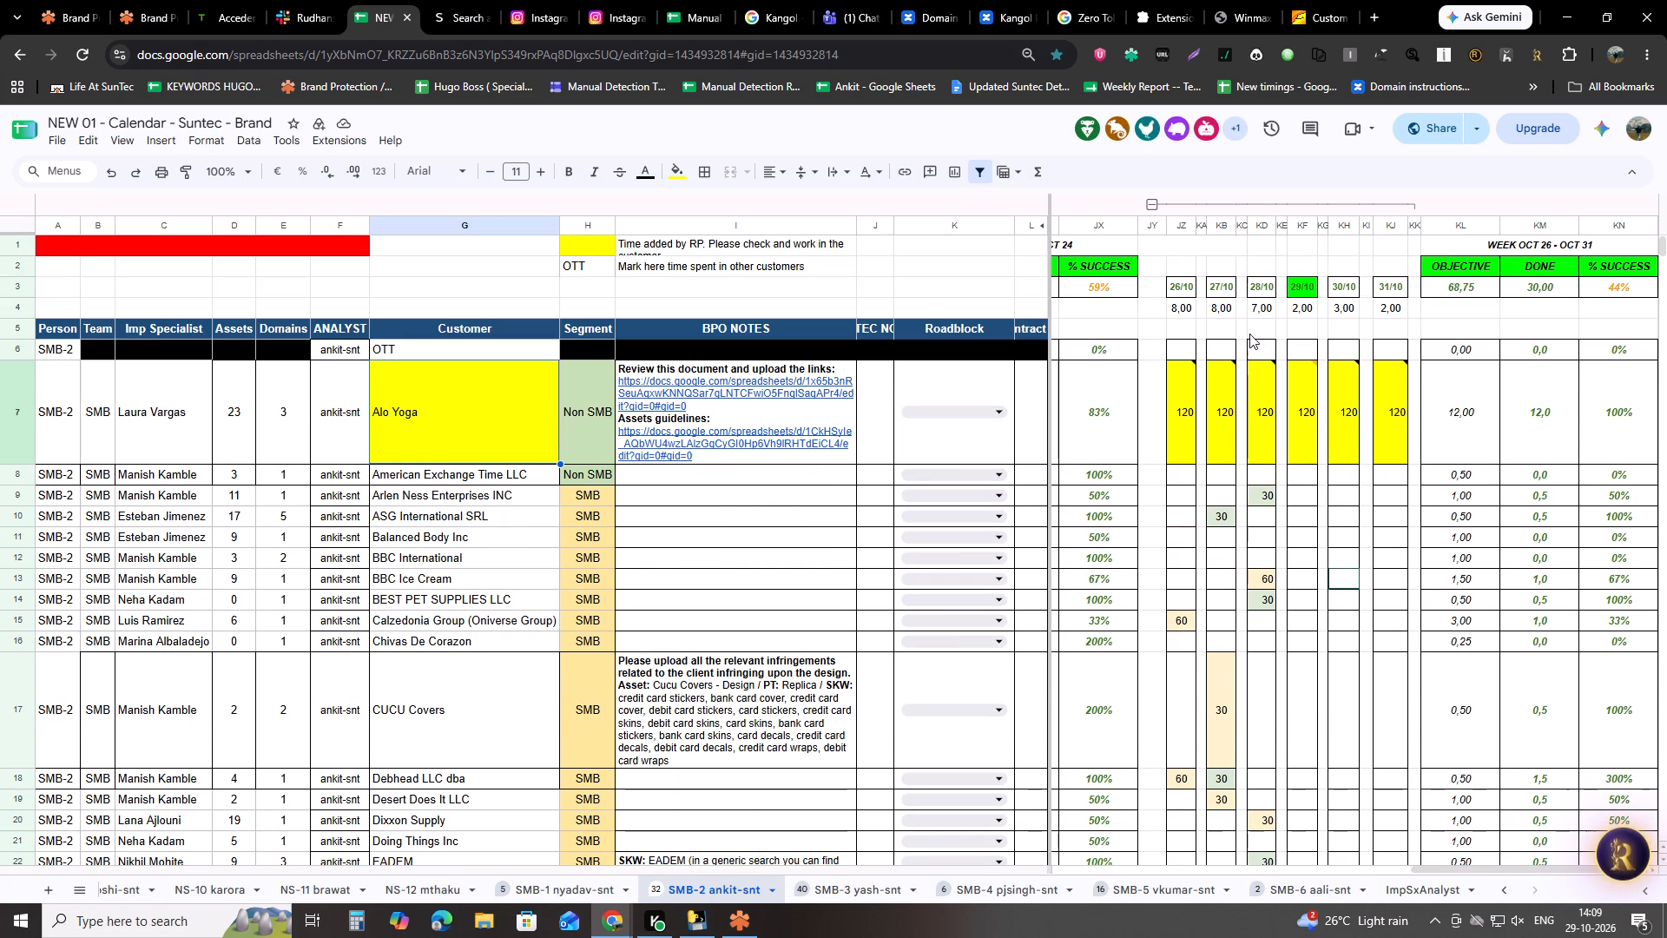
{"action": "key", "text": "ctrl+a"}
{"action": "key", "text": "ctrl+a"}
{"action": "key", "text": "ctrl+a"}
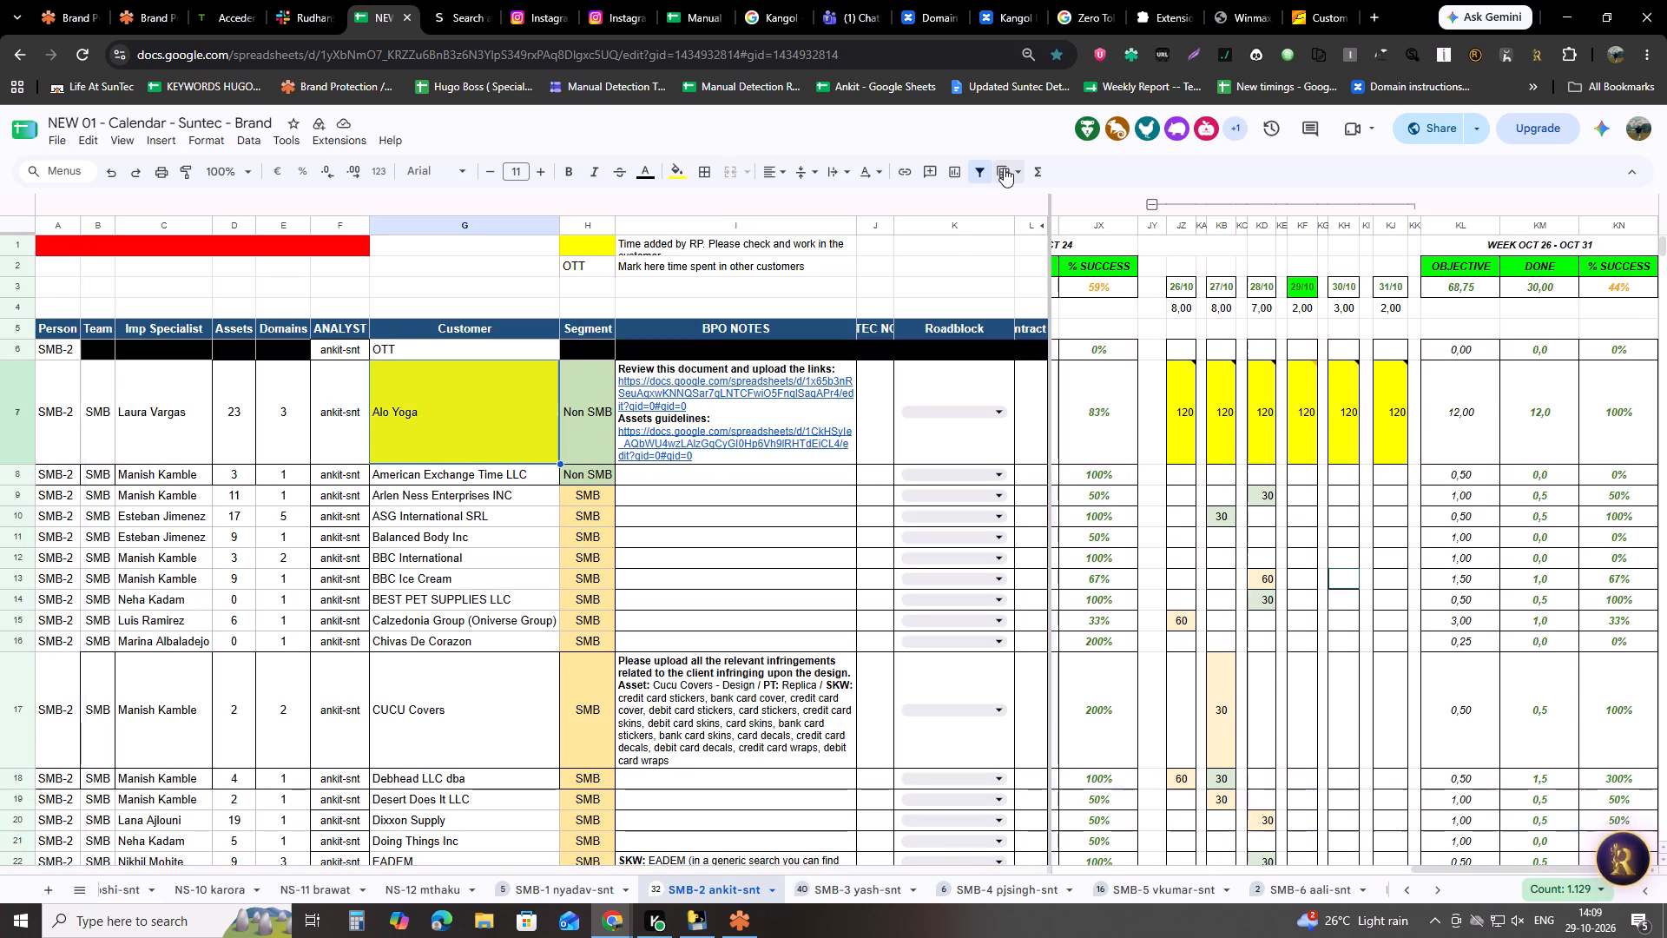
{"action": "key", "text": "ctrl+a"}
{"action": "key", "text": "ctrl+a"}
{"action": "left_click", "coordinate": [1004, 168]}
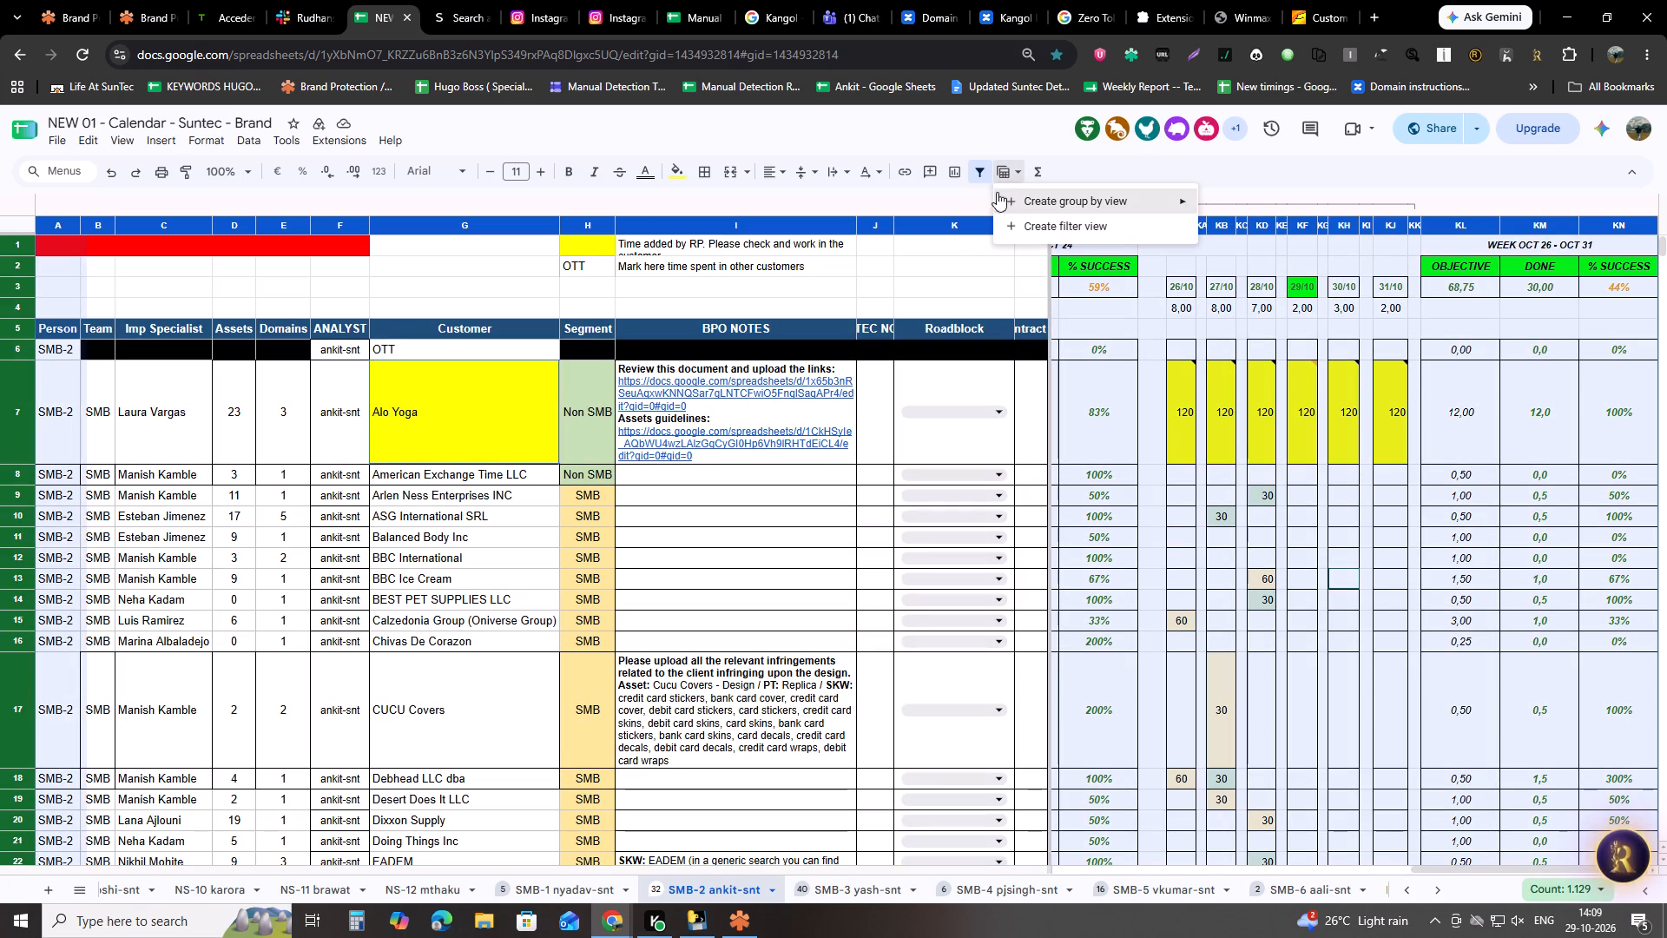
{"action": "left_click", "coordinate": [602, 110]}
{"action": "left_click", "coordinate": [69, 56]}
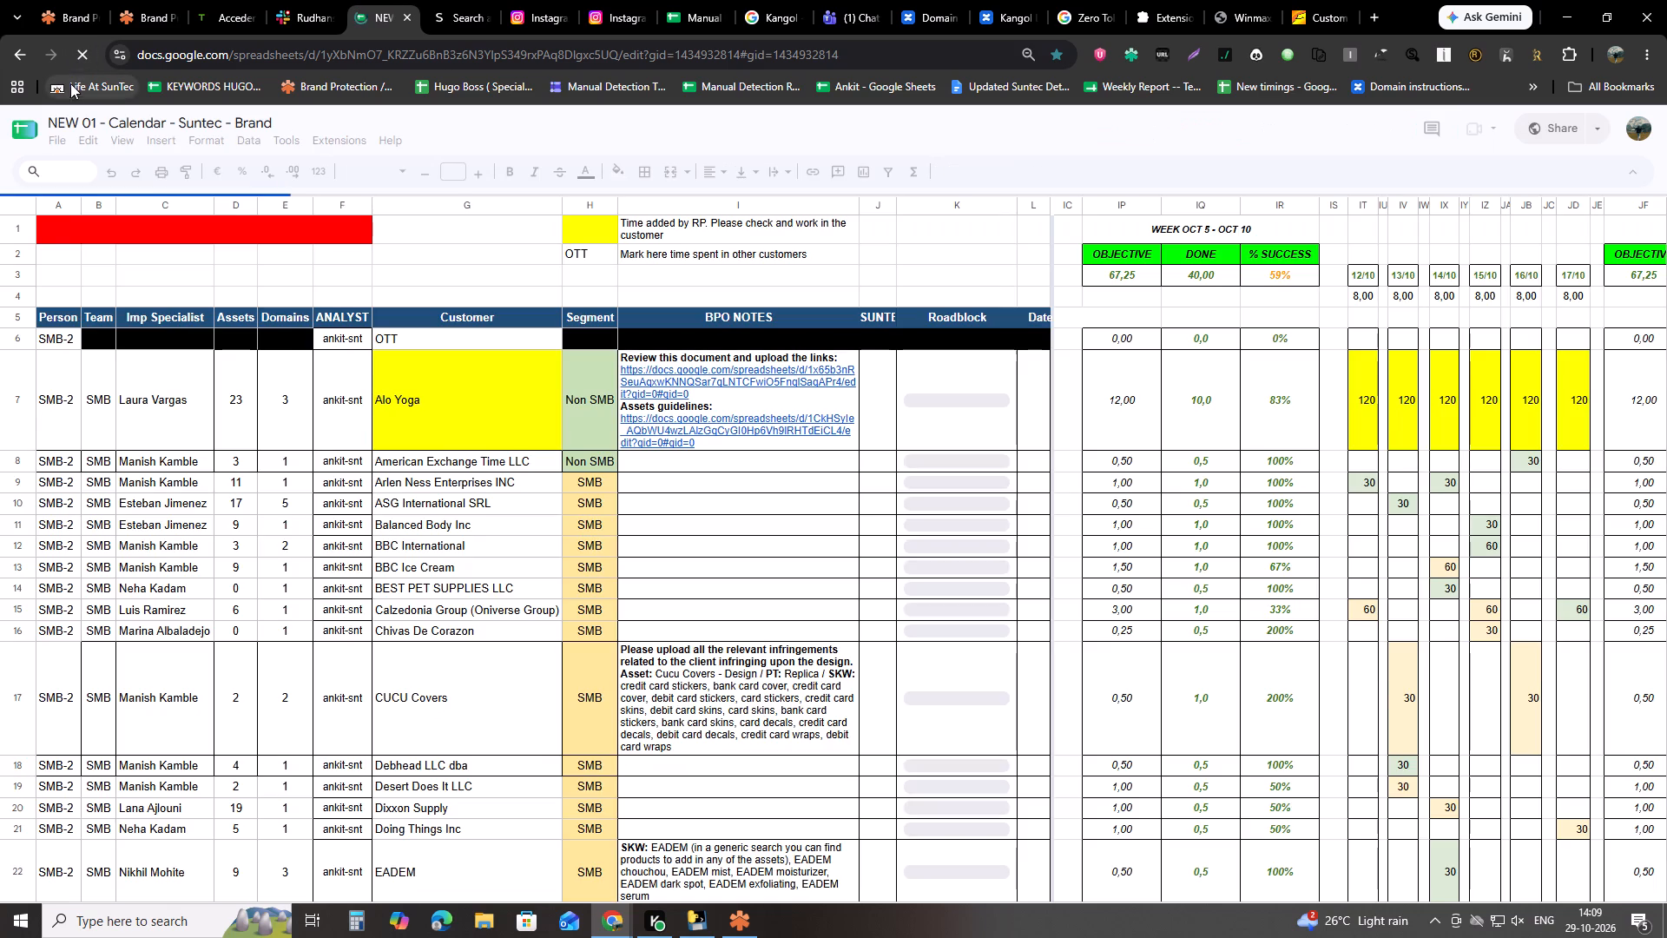
Create a temporary filter view covering the whole SMB-2 ankit-snt sheet.
{"action": "key", "text": "ctrl+a"}
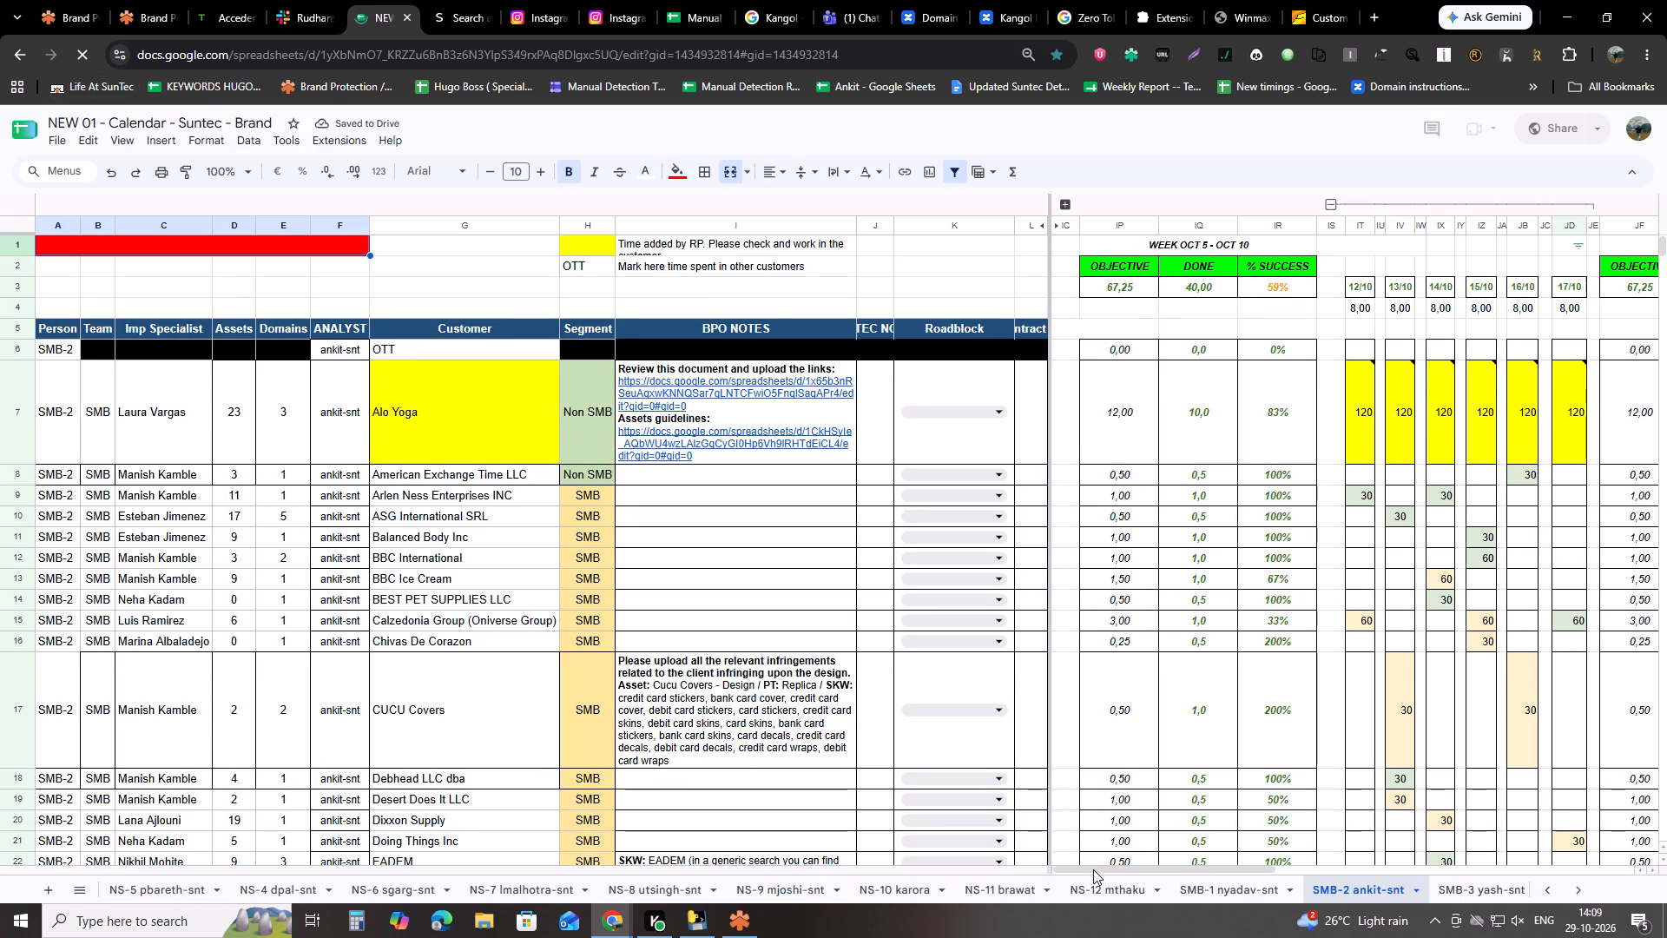
{"action": "left_click_drag", "start_coordinate": [1093, 869], "coordinate": [1552, 864]}
{"action": "key", "text": "ctrl+a"}
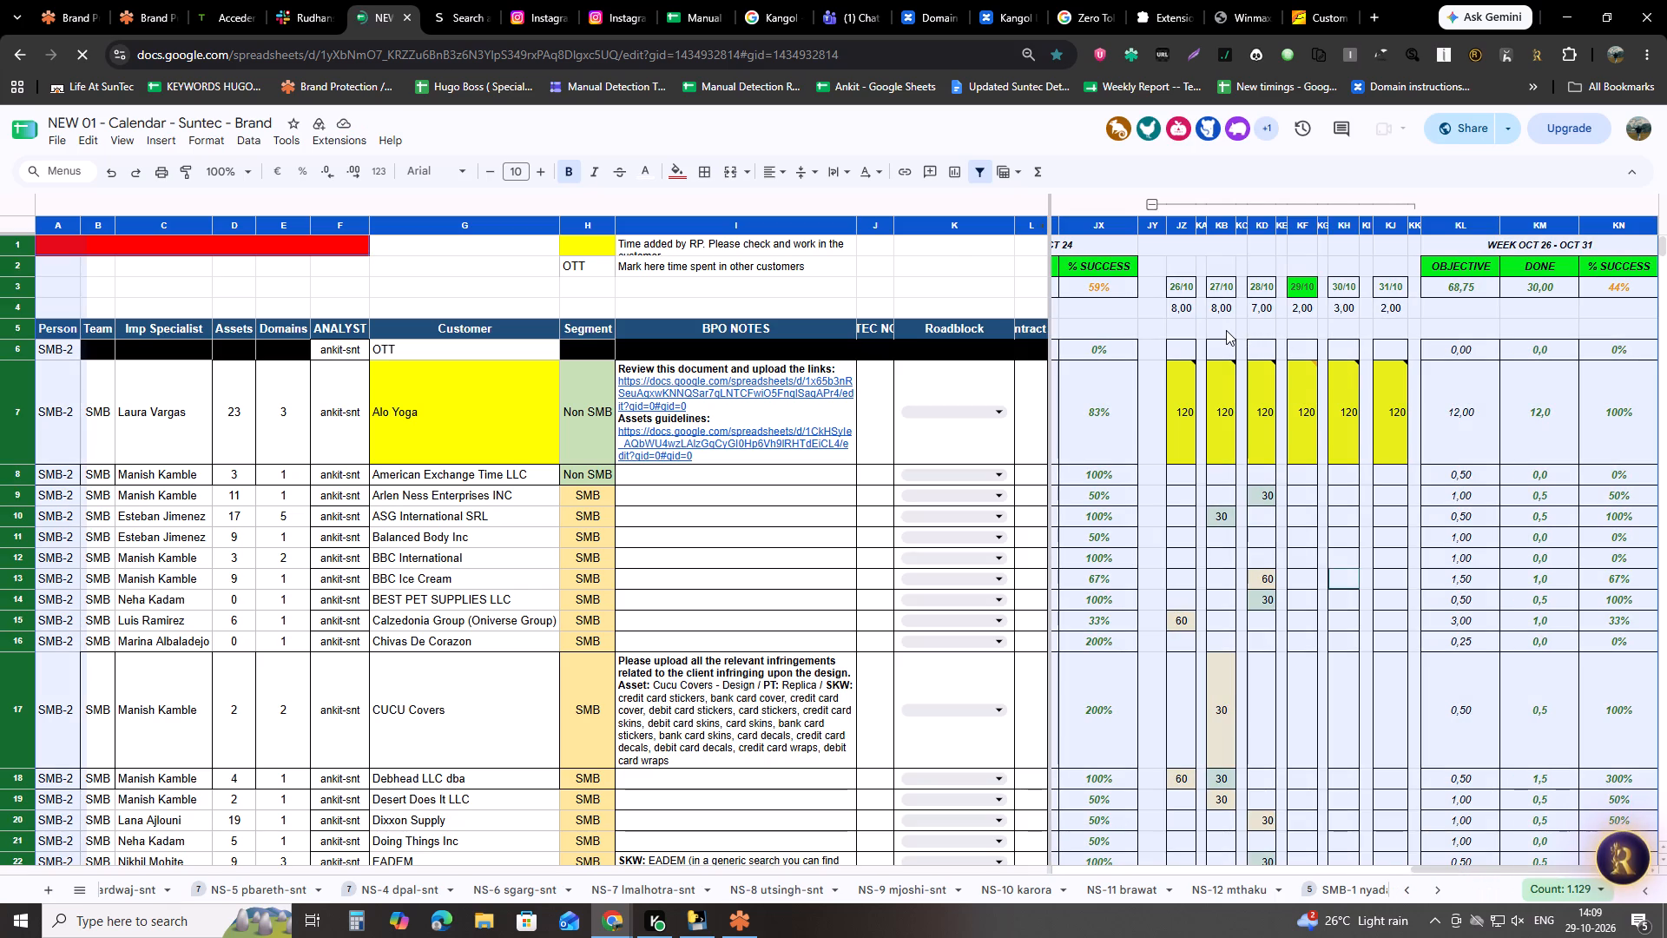
{"action": "key", "text": "ctrl+a"}
{"action": "key", "text": "ctrl+a"}
{"action": "left_click", "coordinate": [13, 204]}
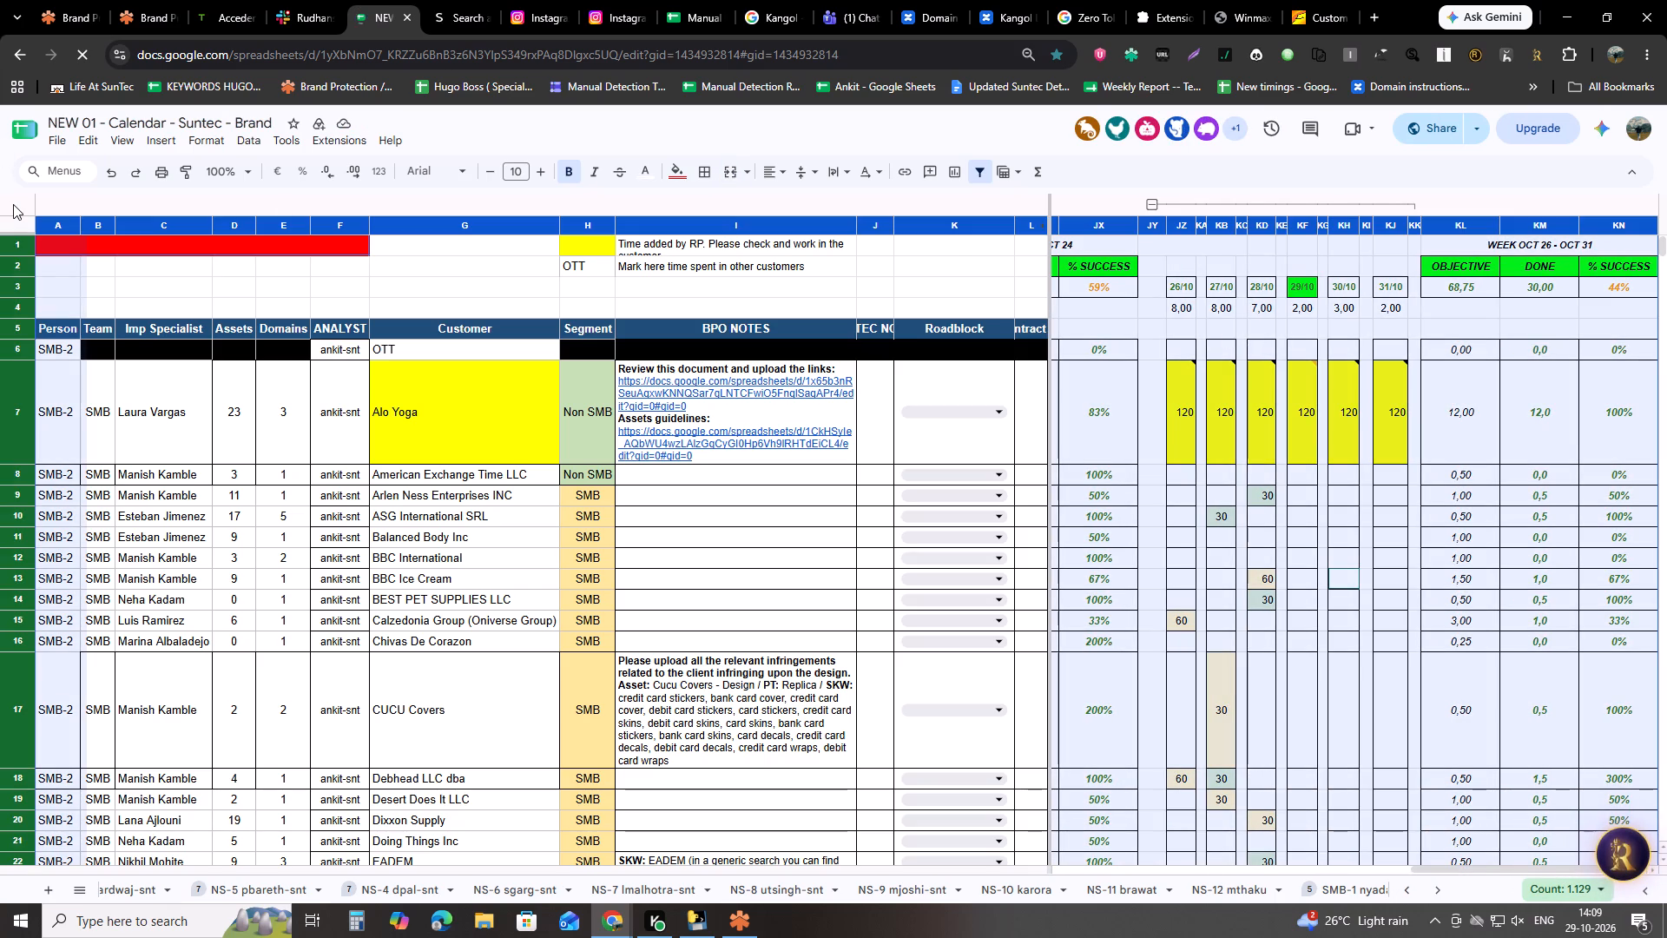
{"action": "left_click", "coordinate": [1010, 174]}
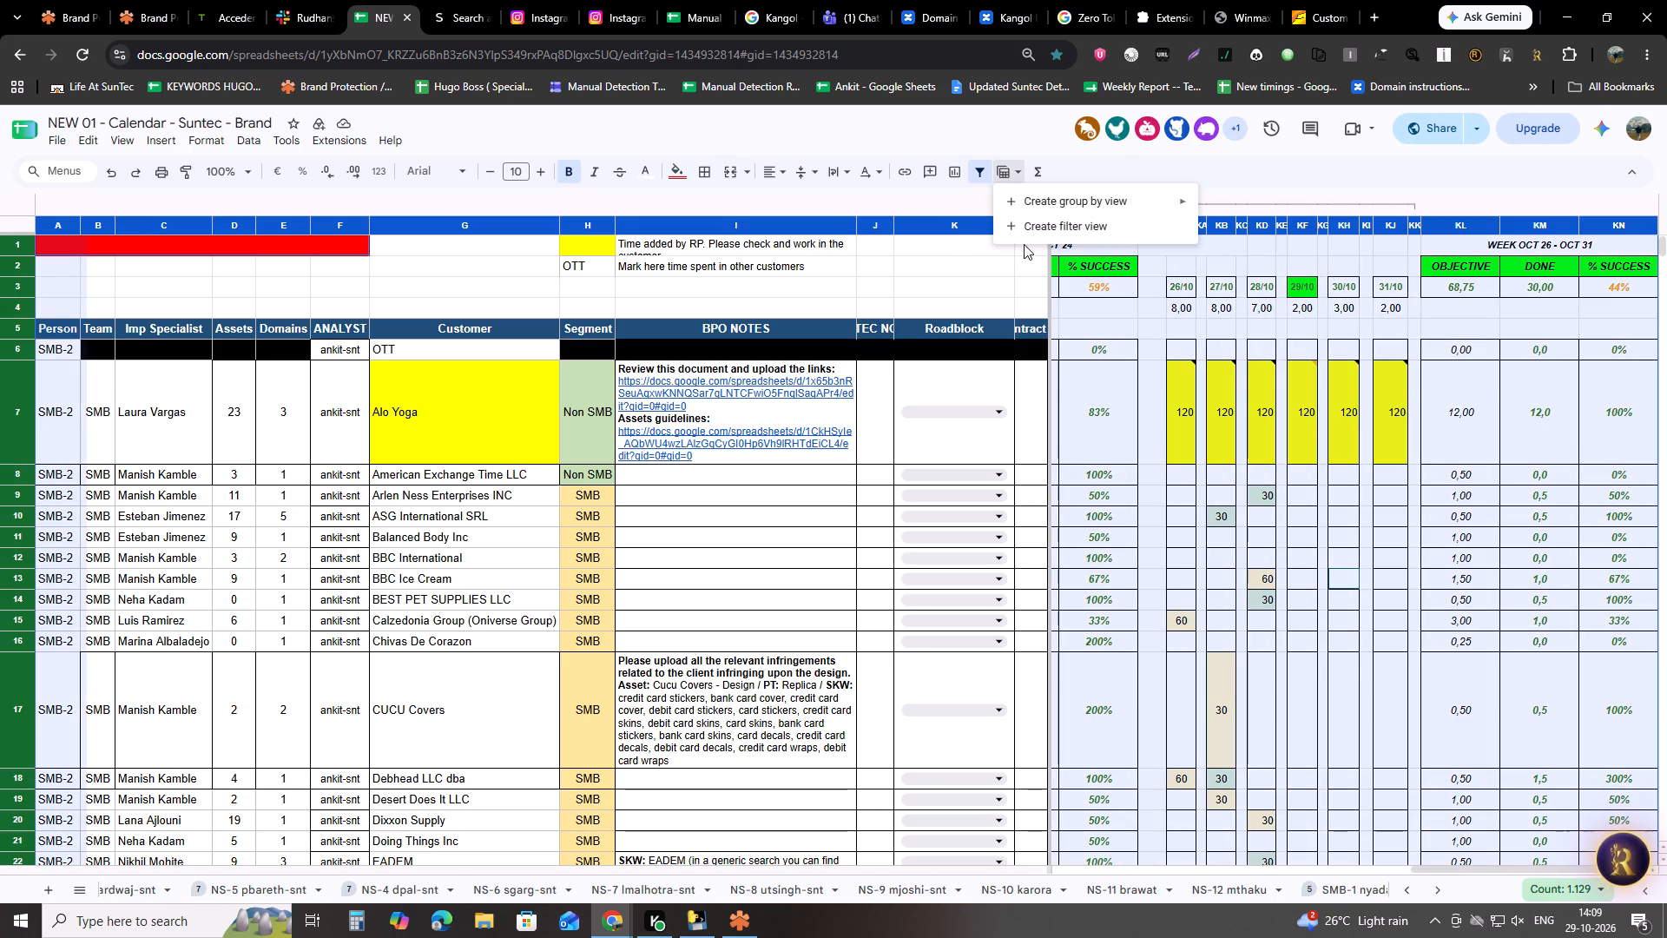
{"action": "left_click", "coordinate": [1027, 228]}
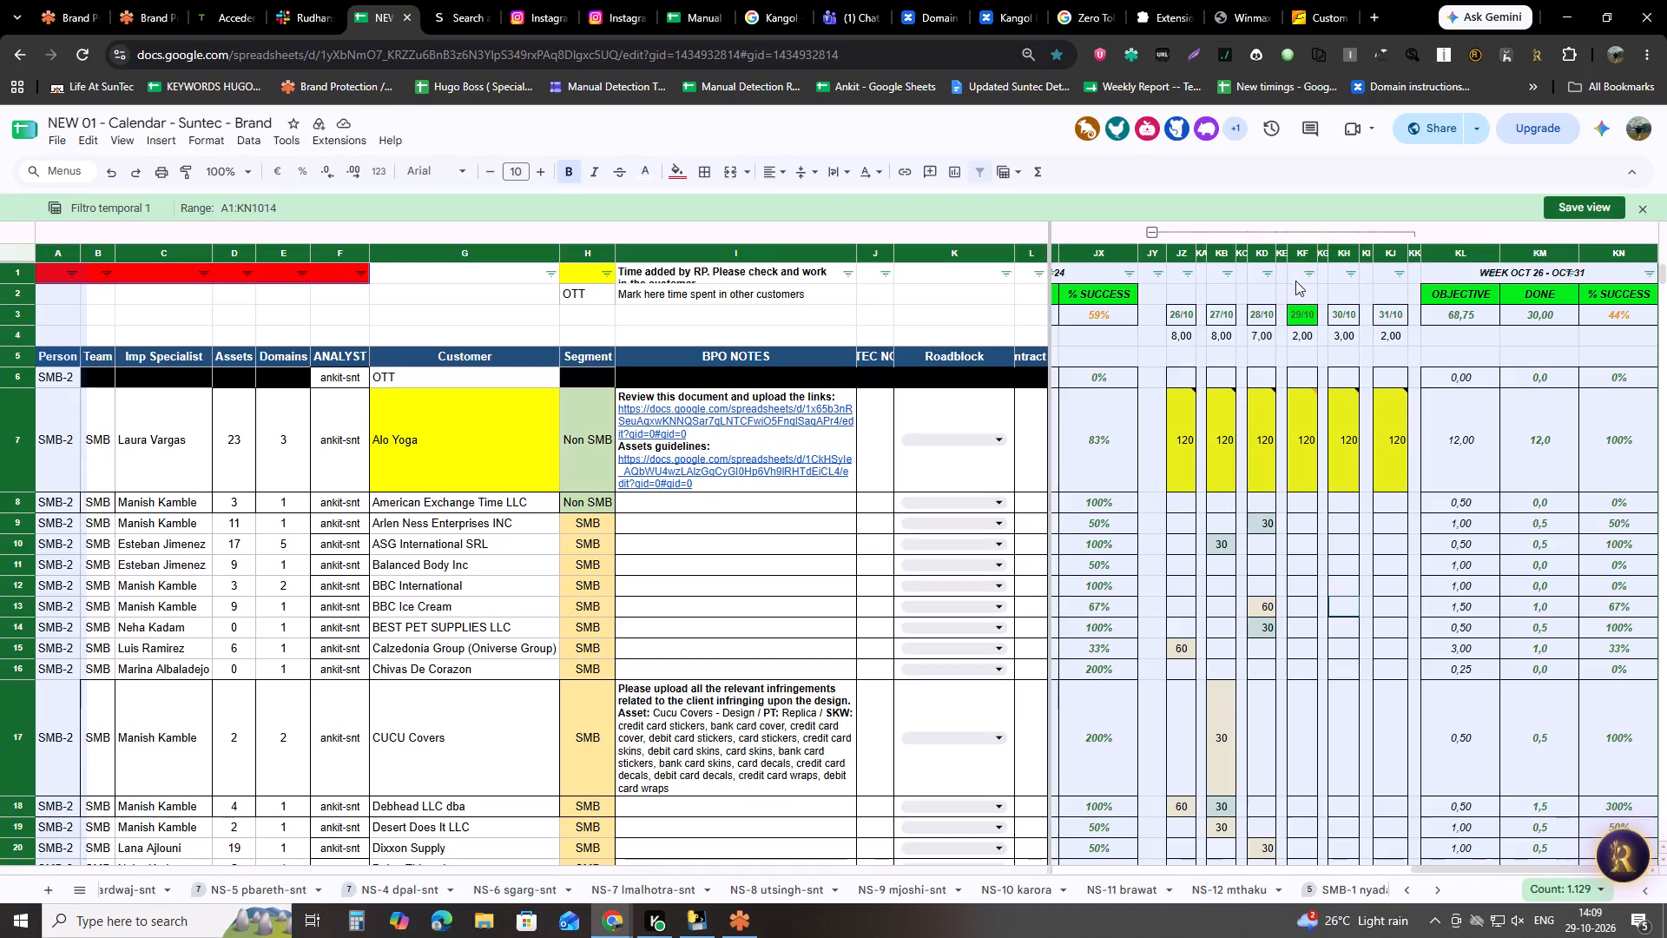
Filter the 28/10 column to exclude blank cells.
{"action": "left_click", "coordinate": [1262, 268]}
{"action": "left_click", "coordinate": [1170, 534]}
{"action": "left_click", "coordinate": [1225, 655]}
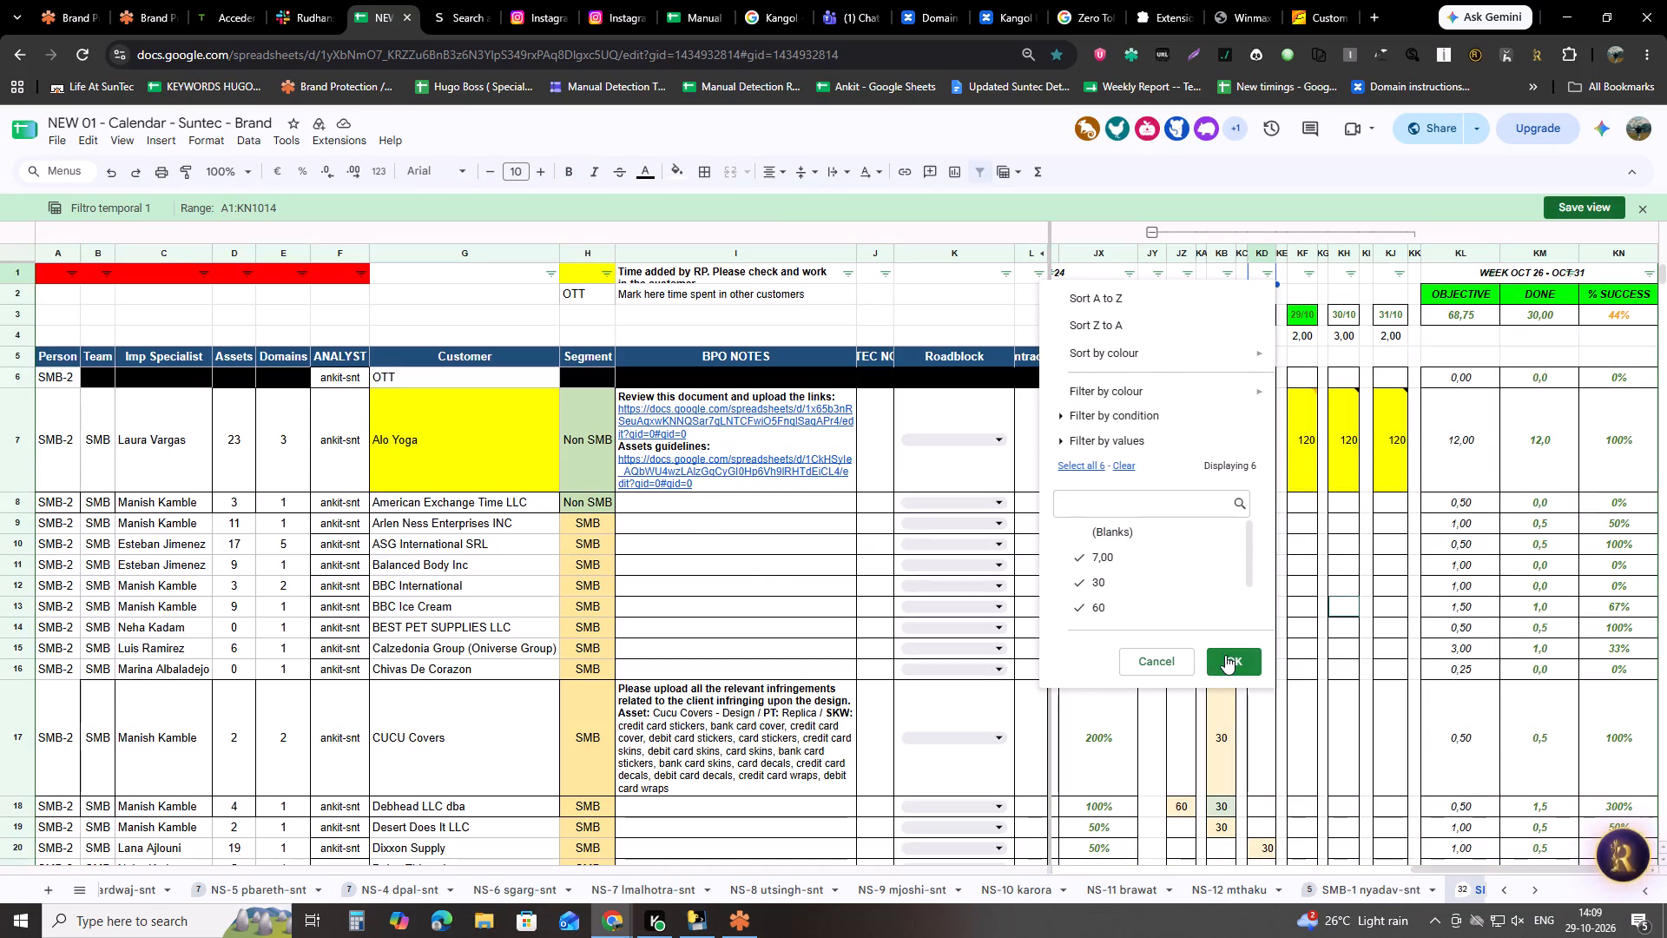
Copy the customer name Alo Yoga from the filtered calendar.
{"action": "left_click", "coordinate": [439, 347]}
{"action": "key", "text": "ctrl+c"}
Switch to Tuinet Services and log in with the prefilled account credentials.
{"action": "left_click", "coordinate": [202, 0]}
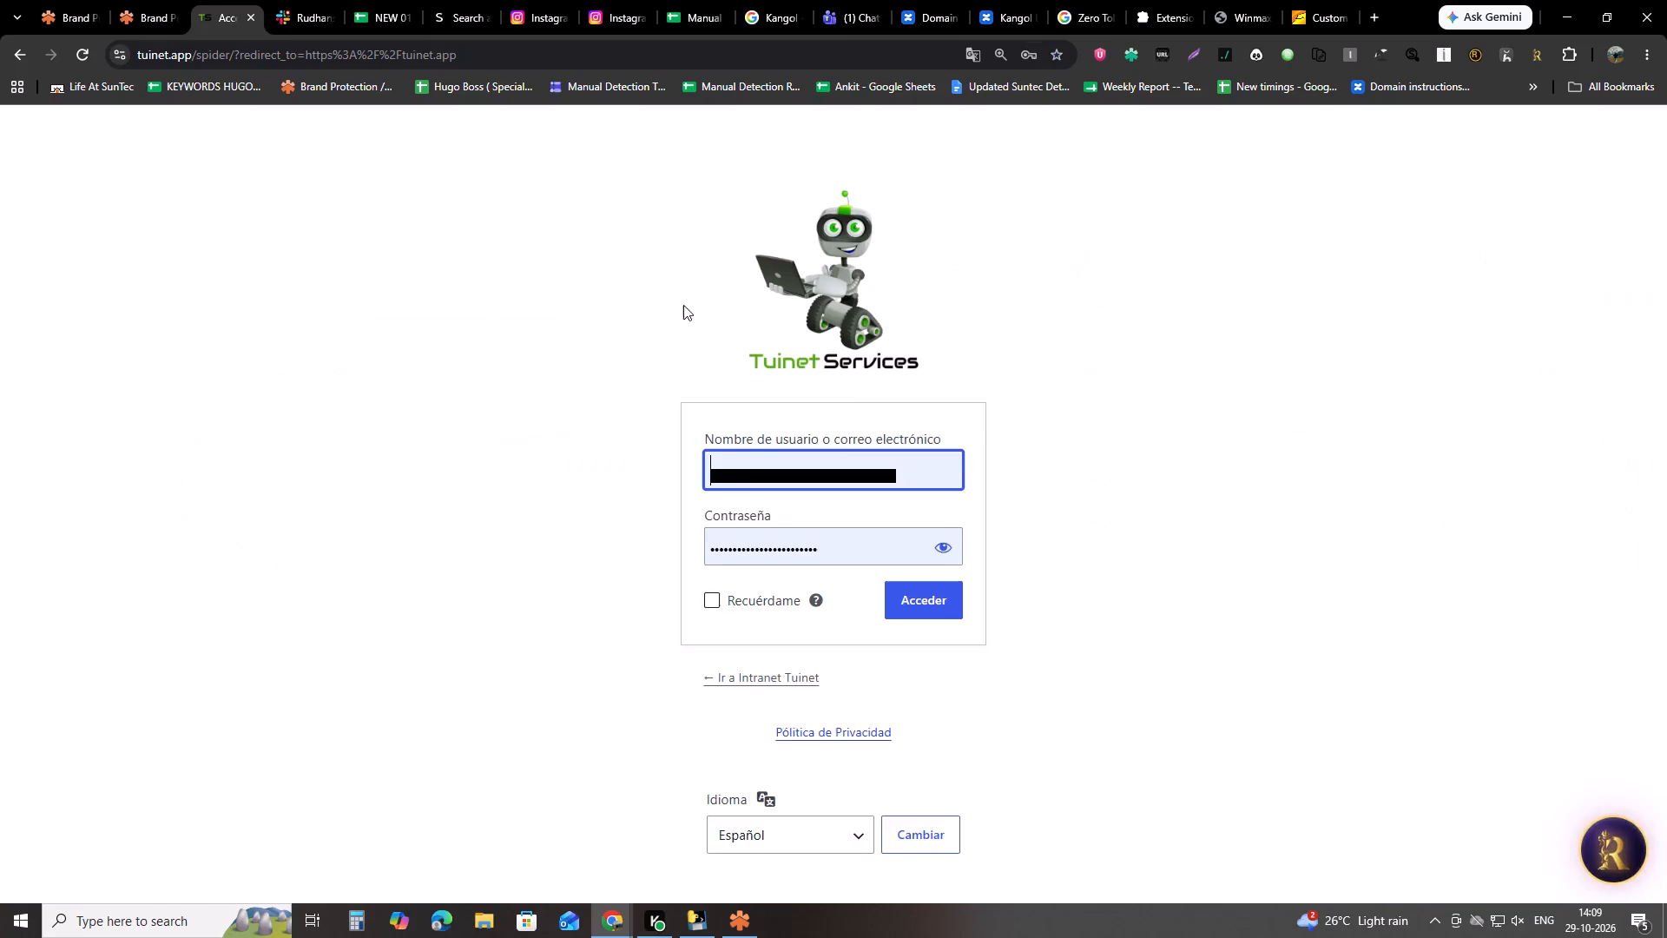
{"action": "left_click", "coordinate": [940, 615]}
Copy the customer name Arlen Ness Enterprises INC from the filtered SMB-2 ankit-snt calendar.
{"action": "left_click", "coordinate": [376, 0]}
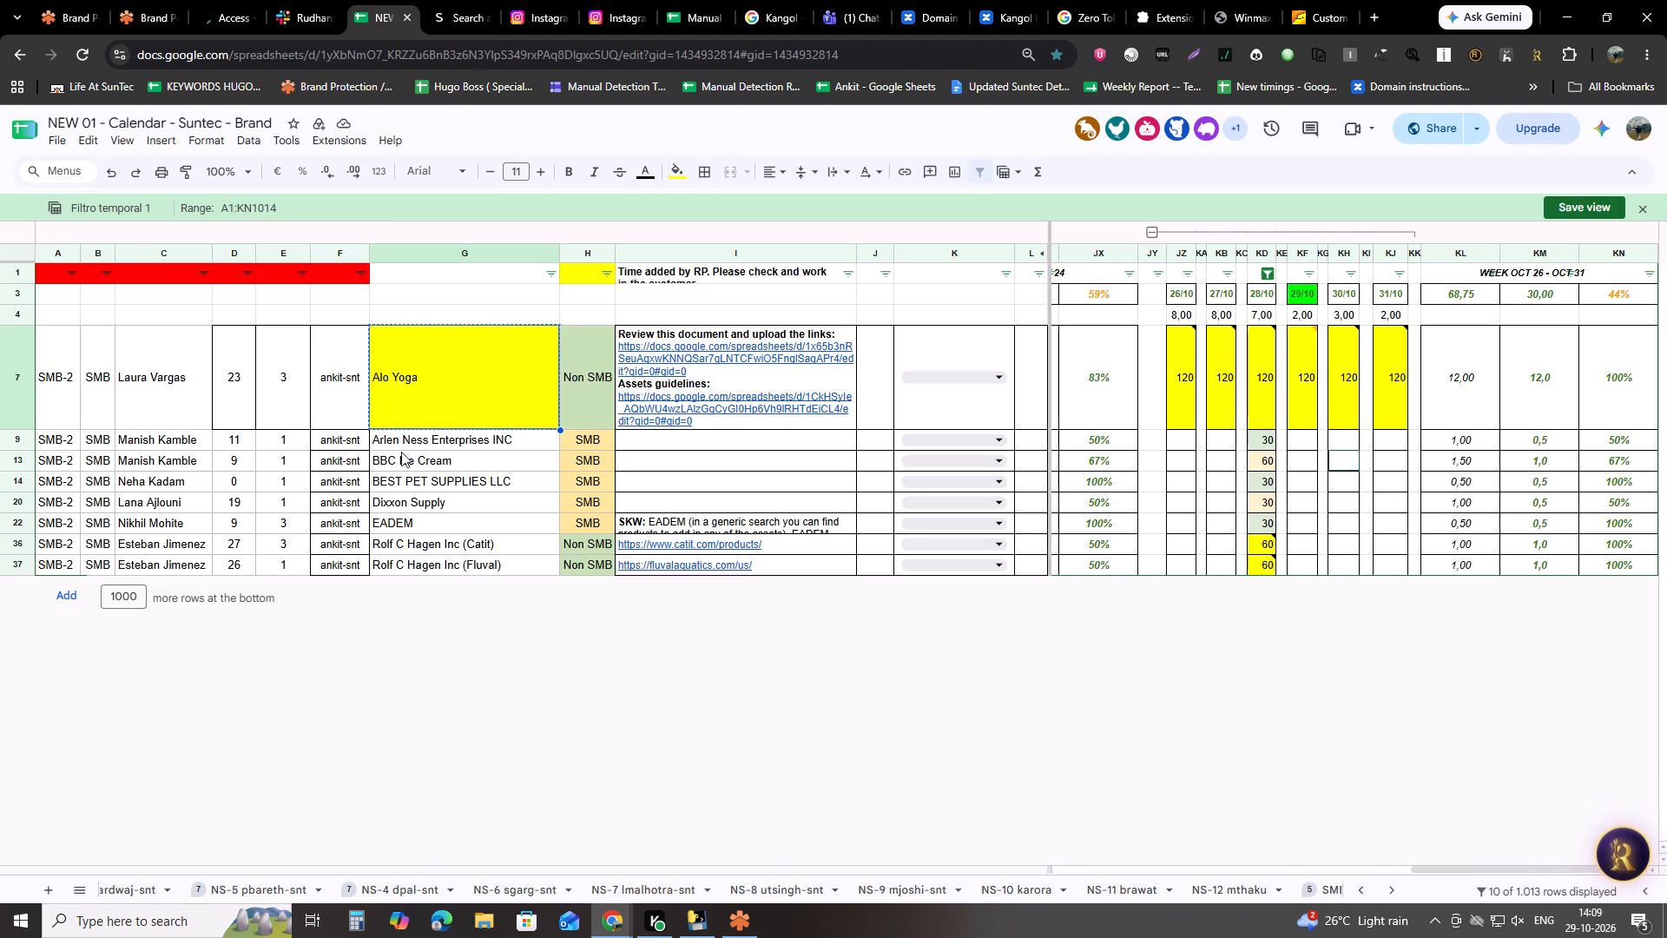
{"action": "left_click", "coordinate": [411, 448]}
{"action": "key", "text": "ctrl+c"}
Open the Brand section of Tuinet Services.
{"action": "left_click", "coordinate": [240, 0]}
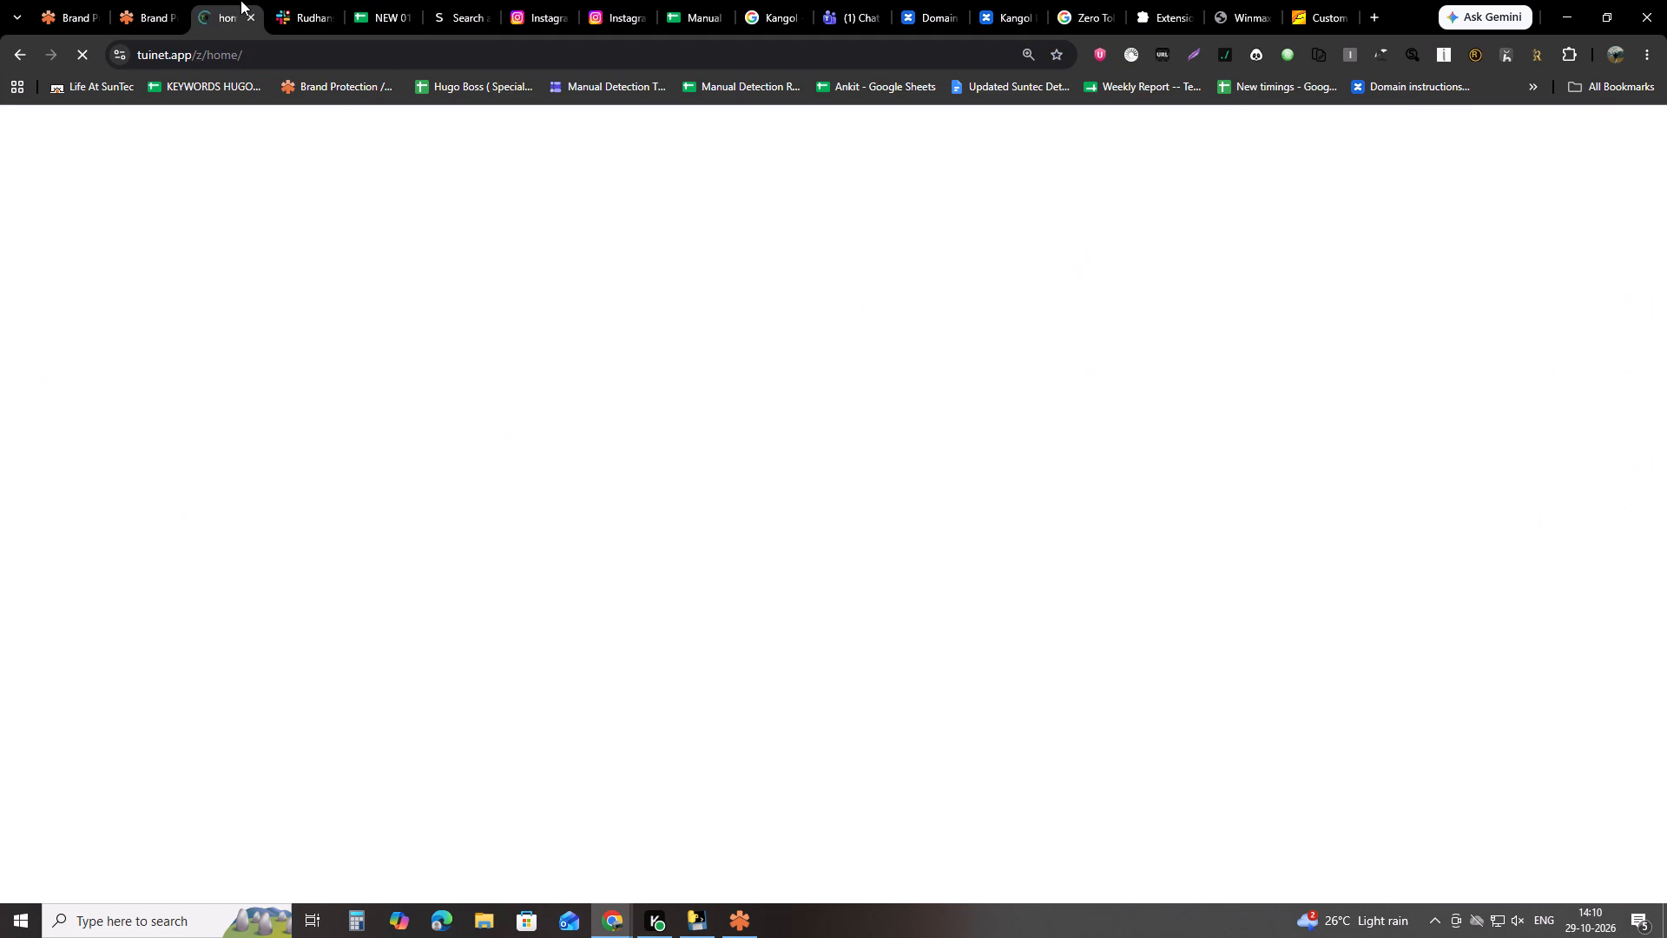
{"action": "left_click", "coordinate": [883, 122]}
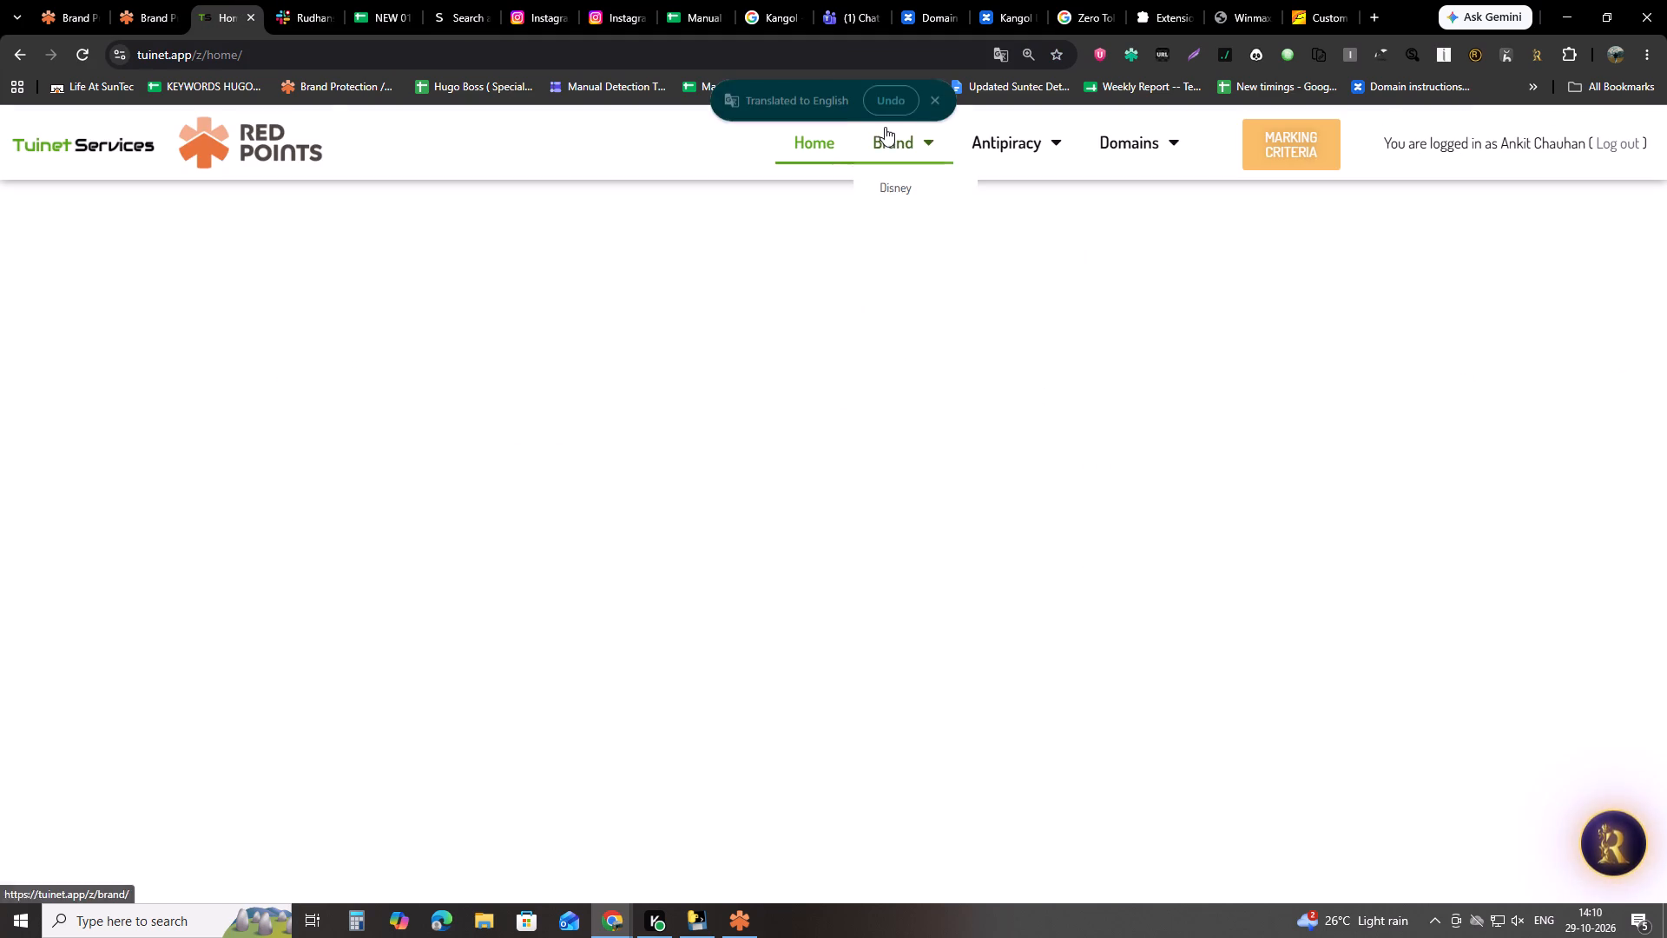
{"action": "left_click", "coordinate": [886, 127]}
{"action": "left_click", "coordinate": [886, 139]}
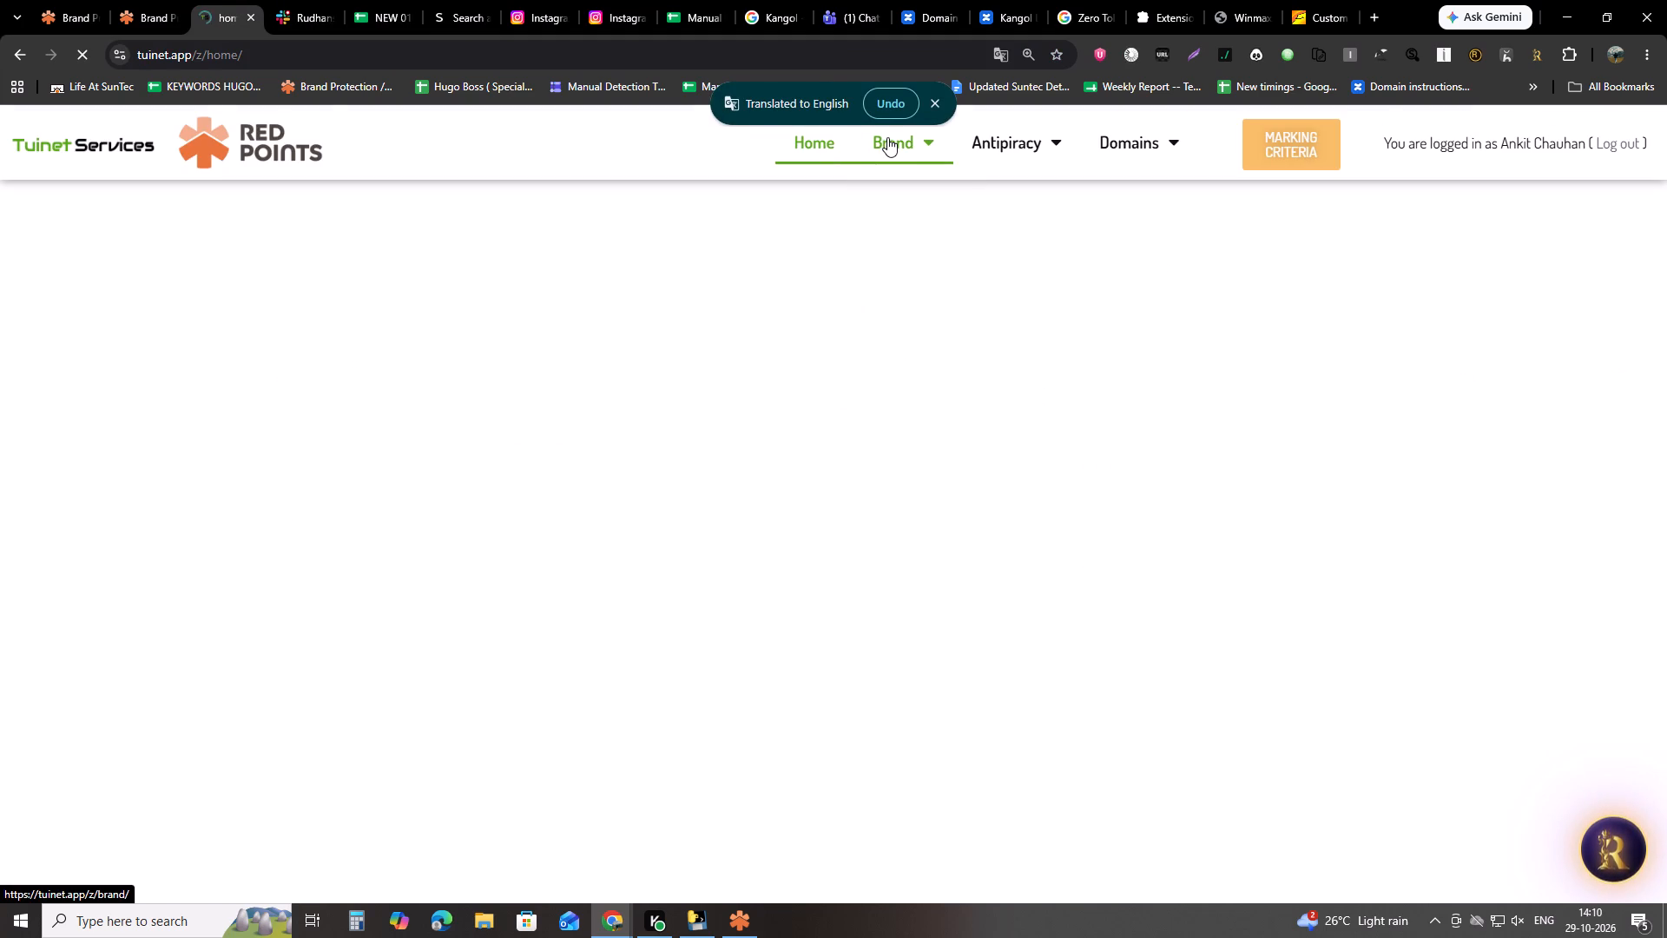